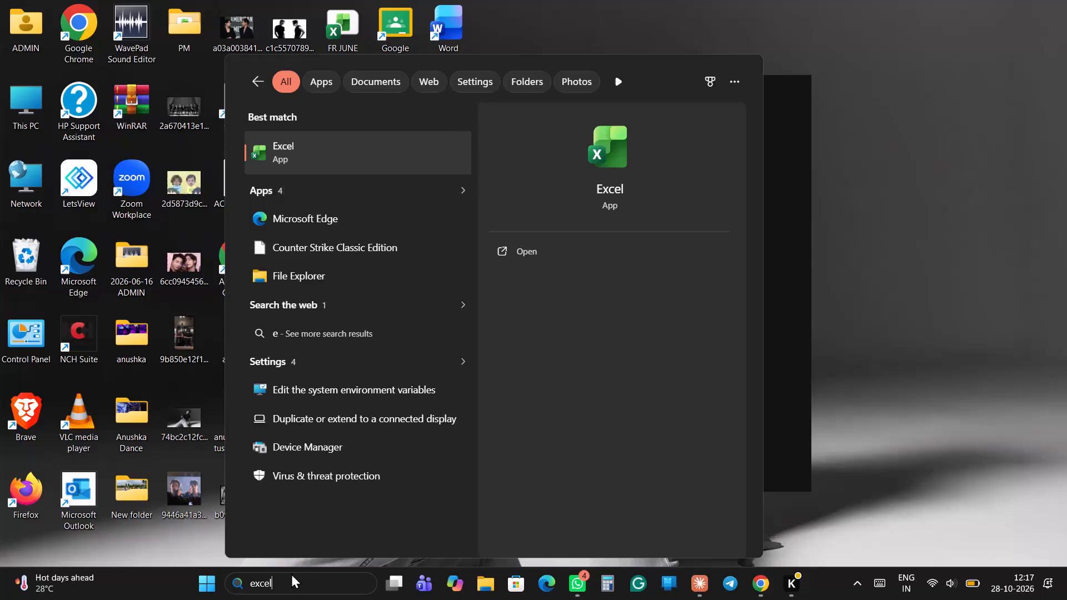
# Open the DEC FR workbook in Excel.
pyautogui.click(535, 356)
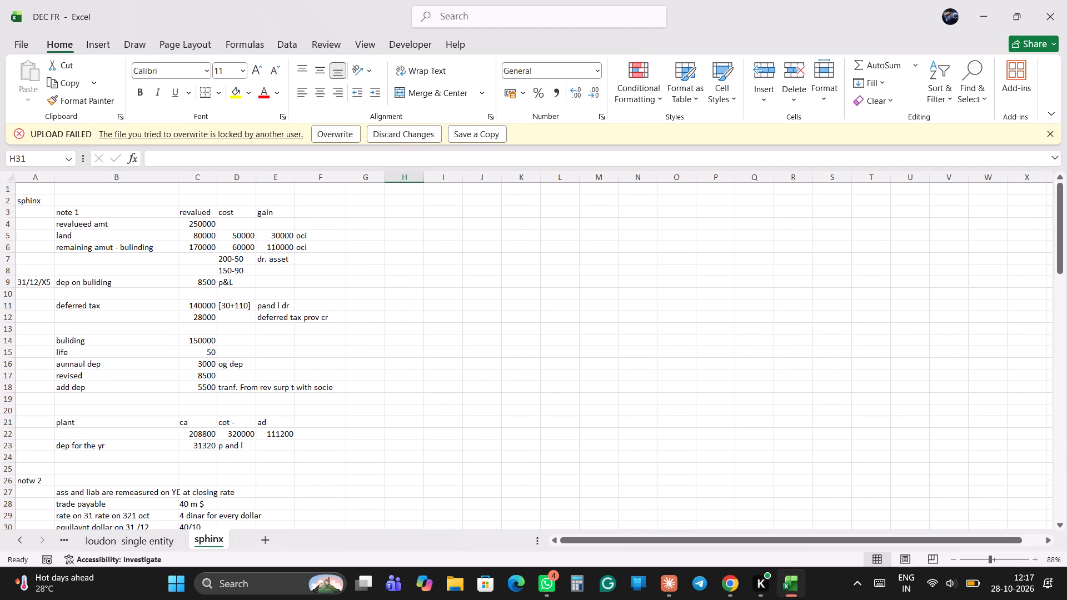
# Add a new worksheet after the sphinx sheet and name it atlas.
pyautogui.click(264, 538)
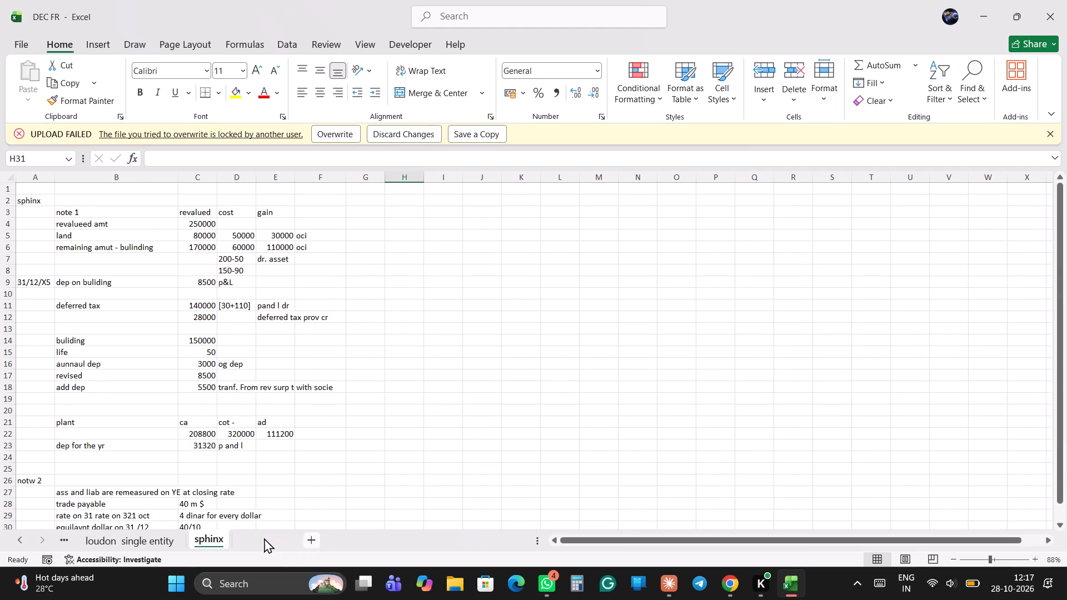
pyautogui.rightClick(254, 538)
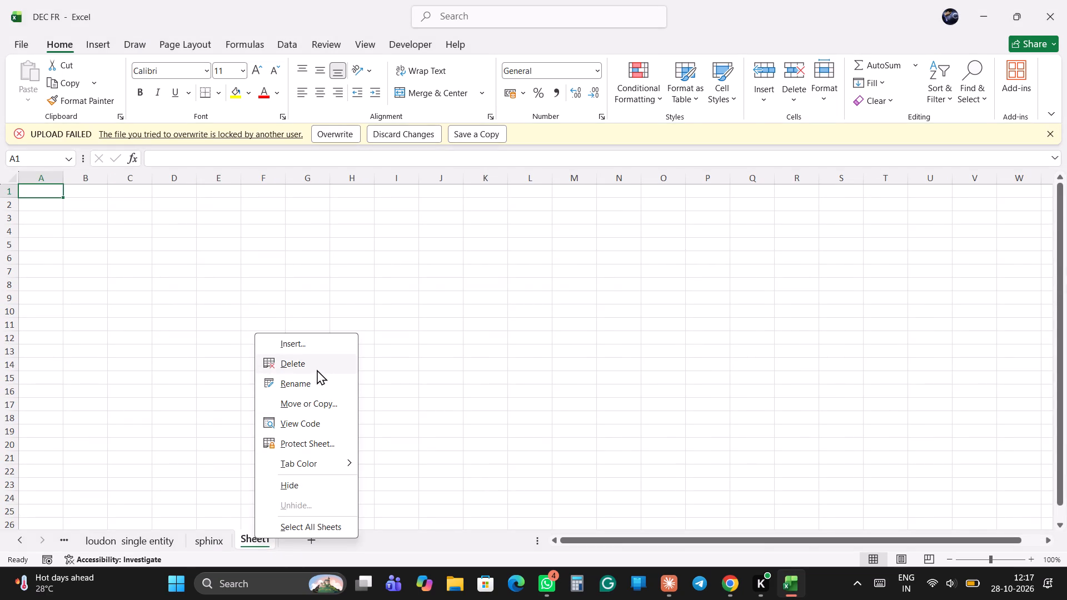
pyautogui.click(302, 384)
pyautogui.press('BackSpace')
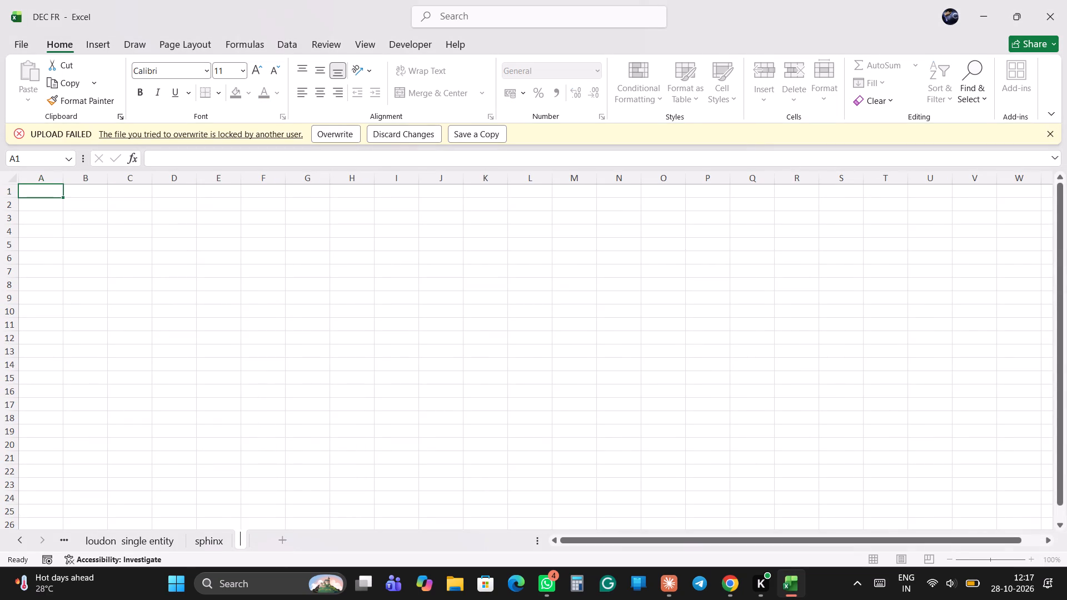
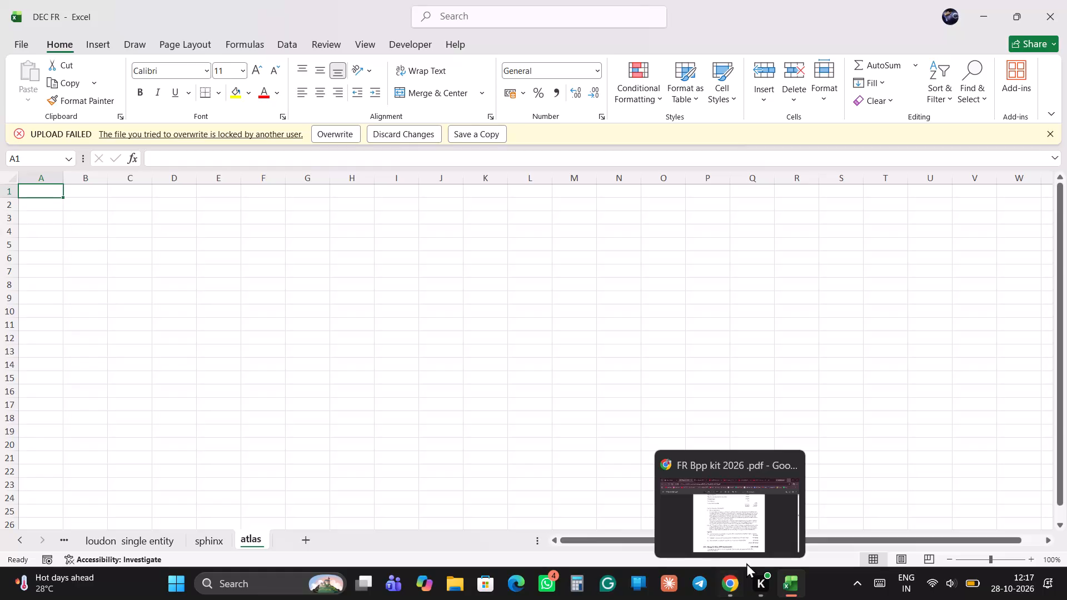
# Switch to the FR Bpp kit 2026 PDF in Chrome and arrange it side by side with the DEC FR workbook.
pyautogui.click(727, 584)
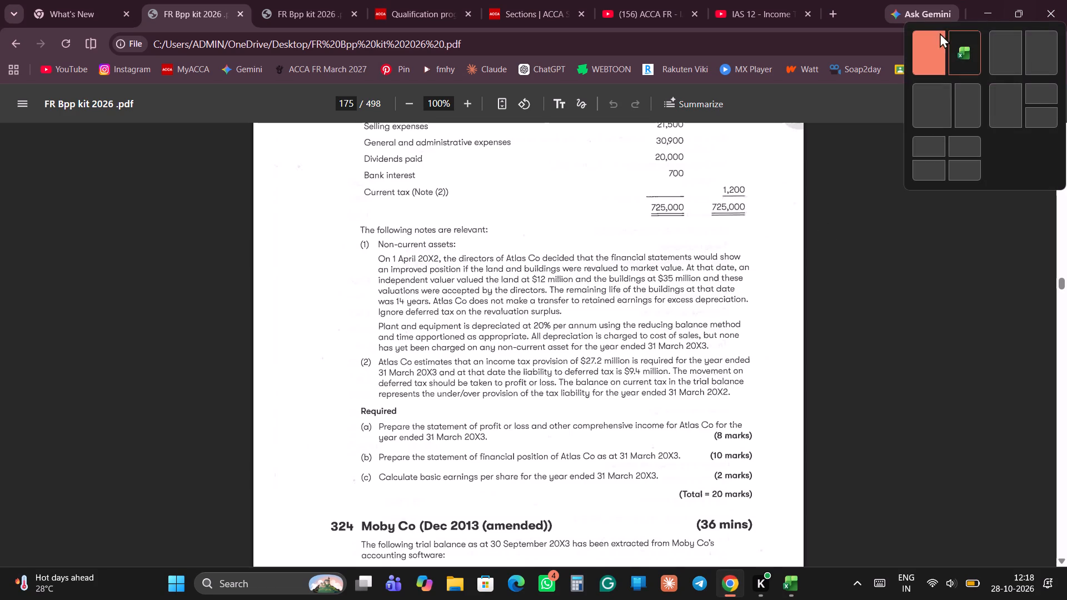
pyautogui.click(925, 37)
pyautogui.click(611, 223)
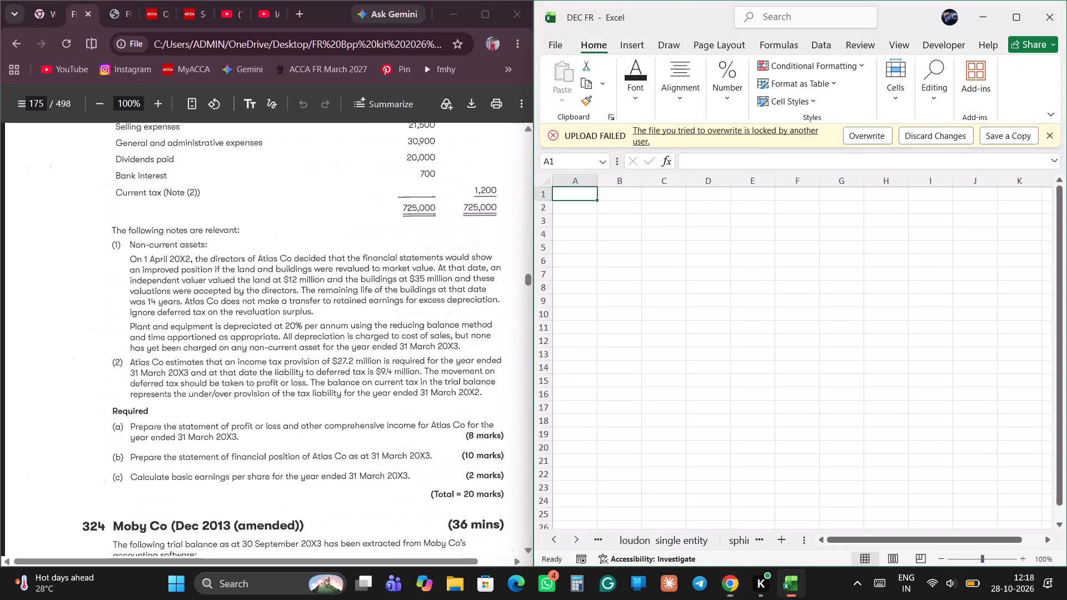
# Enter the label note 1 in cell B4 of the blank sheet.
pyautogui.click(611, 223)
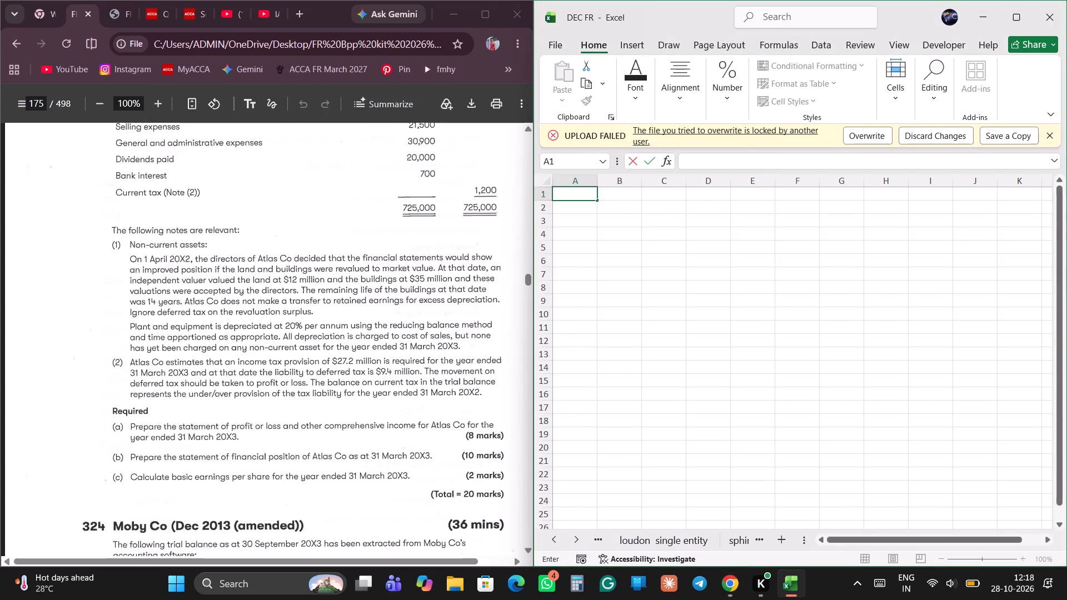
pyautogui.click(601, 227)
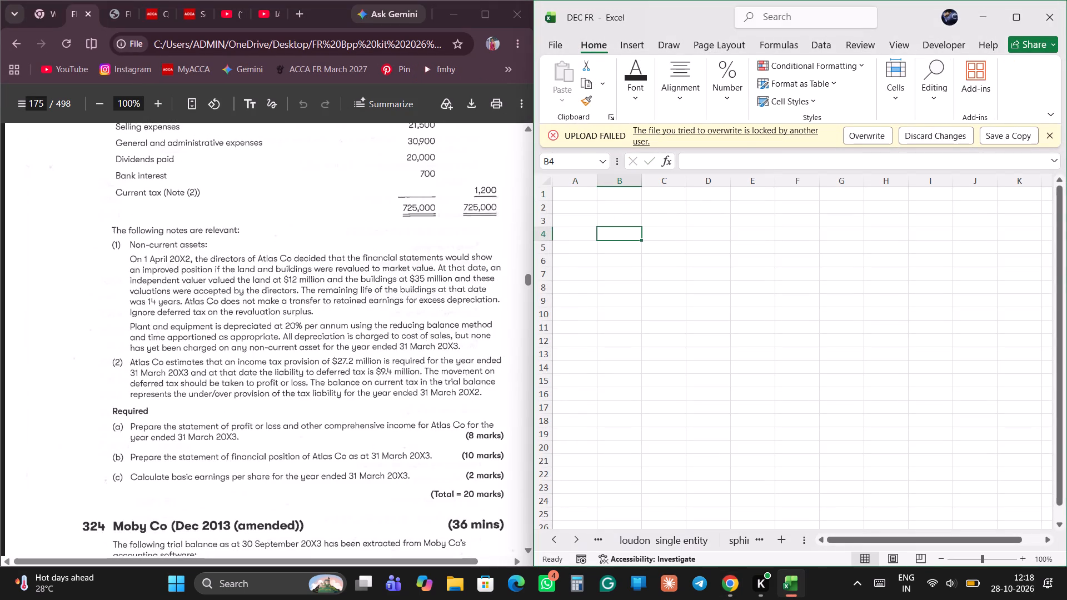
pyautogui.write('note 1')
pyautogui.press('space')
pyautogui.press('Return')
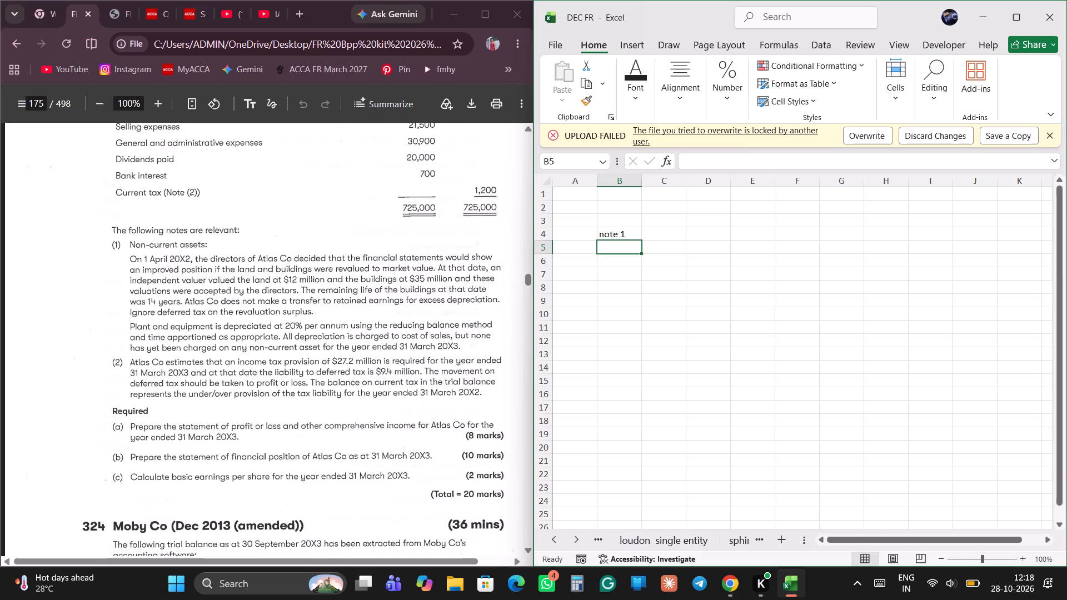
# Enter the revaluation date 1 april x2 in cell C4, beside the note 1 label.
pyautogui.press('Right')
pyautogui.press('Left')
pyautogui.press('Up')
pyautogui.press('Up')
pyautogui.press('Right')
pyautogui.press('Down')
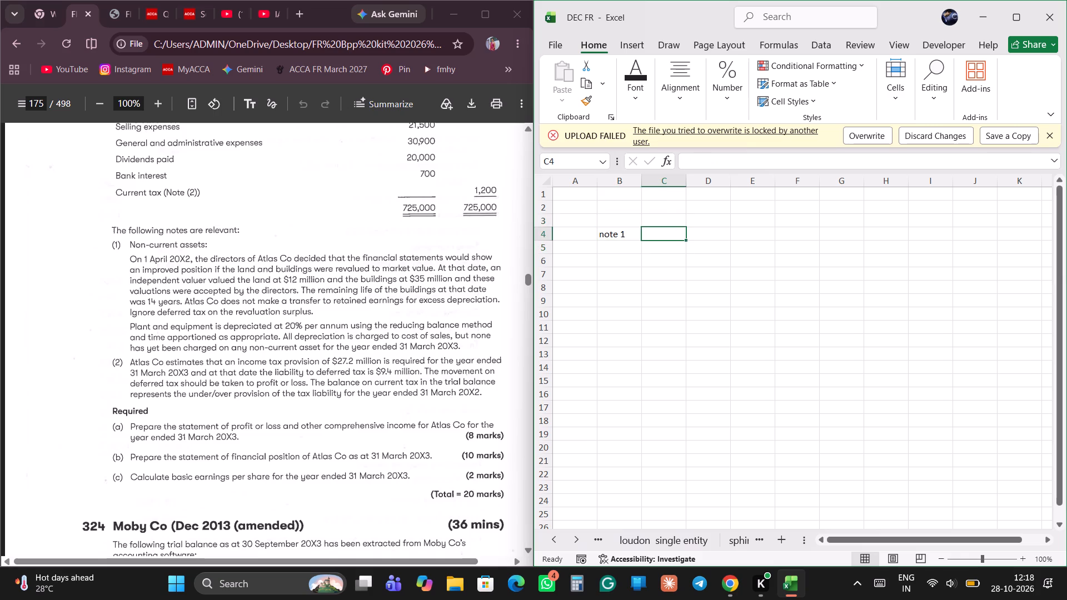
pyautogui.write('1')
pyautogui.press('space')
pyautogui.write('april')
pyautogui.press('space')
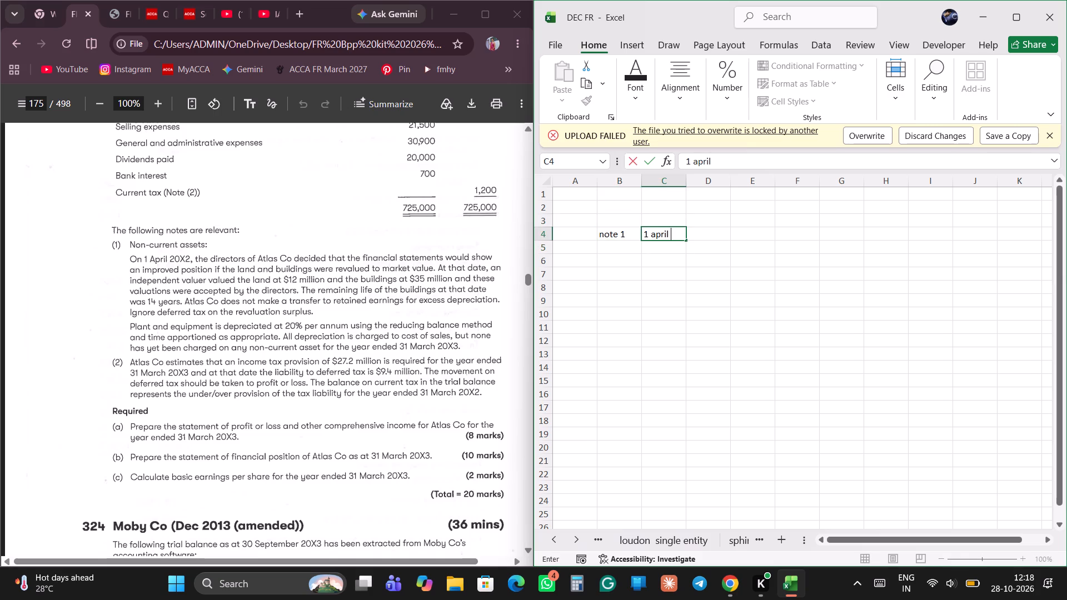
pyautogui.press('x')
pyautogui.write('2')
pyautogui.press('space')
pyautogui.press('Return')
# Enter the column headings revalu amt in C5 and CA in D5, below the date.
pyautogui.write('revalu')
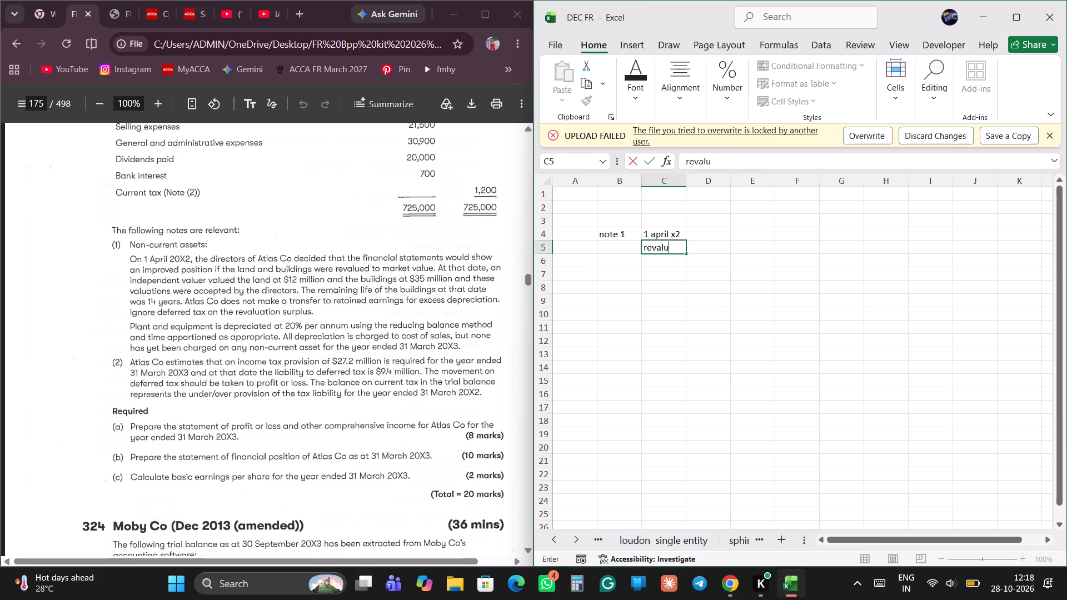
pyautogui.press('space')
pyautogui.write('amt')
pyautogui.press('space')
pyautogui.press('Right')
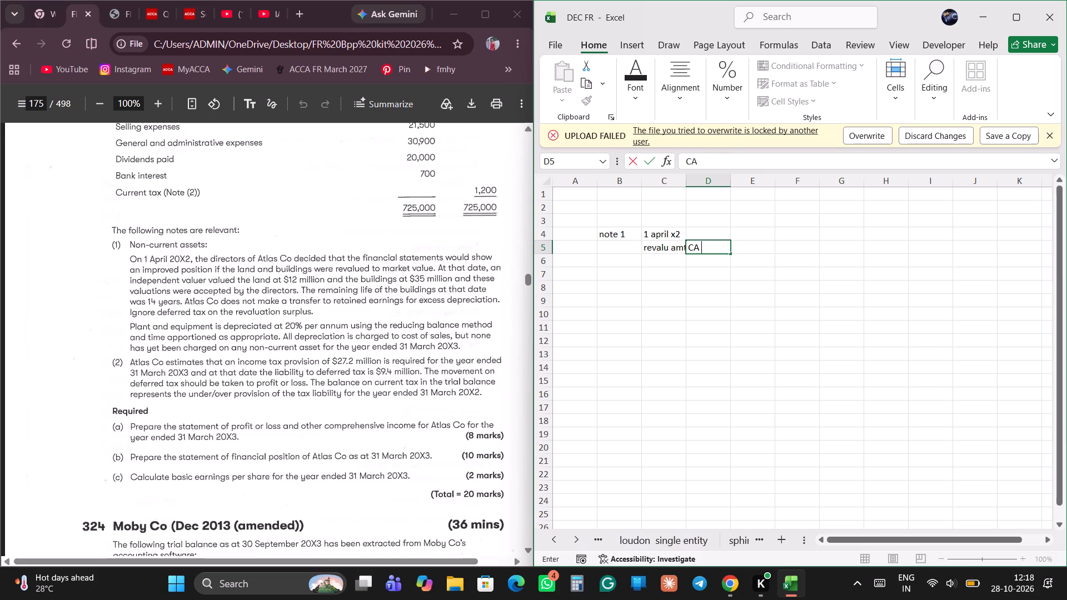
# Look through the question pages following Atlas Co in the PDF and return to the Atlas Co notes on non-current assets.
pyautogui.scroll(-8, 82, 440)
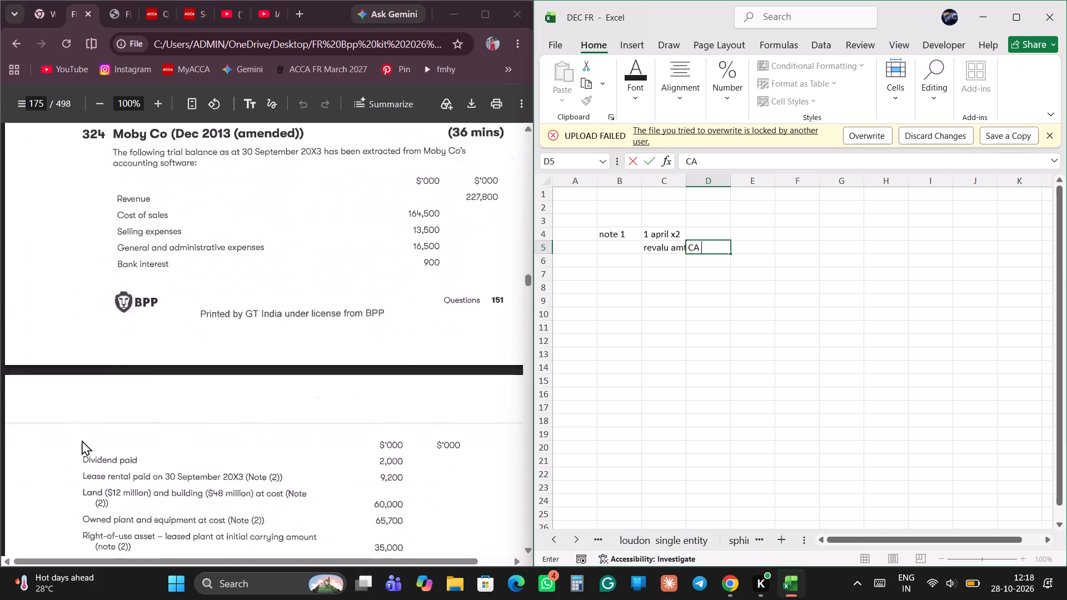
pyautogui.scroll(-7, 82, 440)
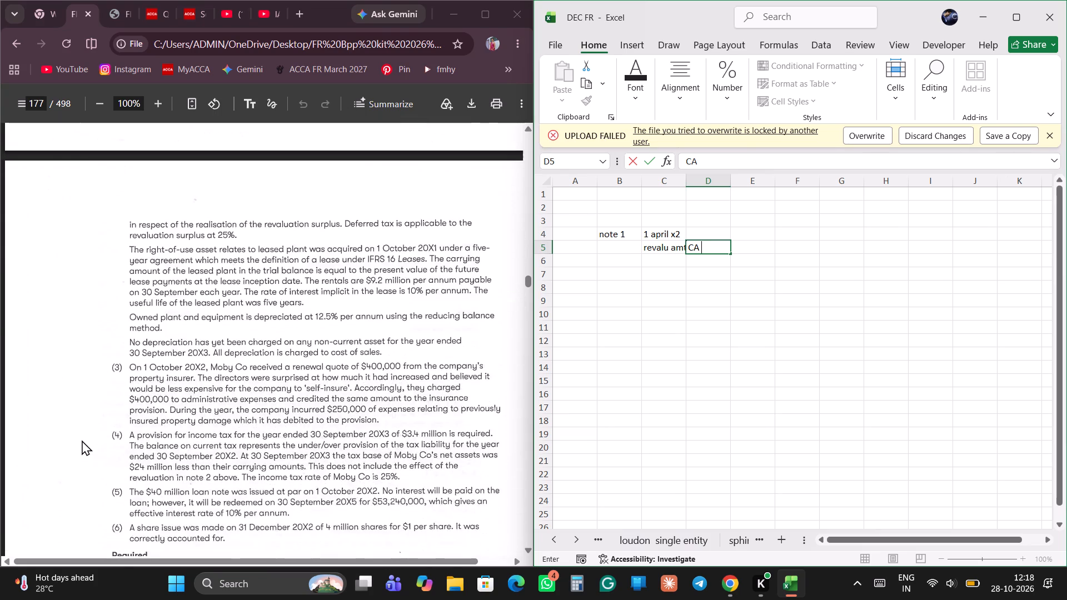
pyautogui.scroll(-1, 82, 440)
pyautogui.scroll(1, 82, 440)
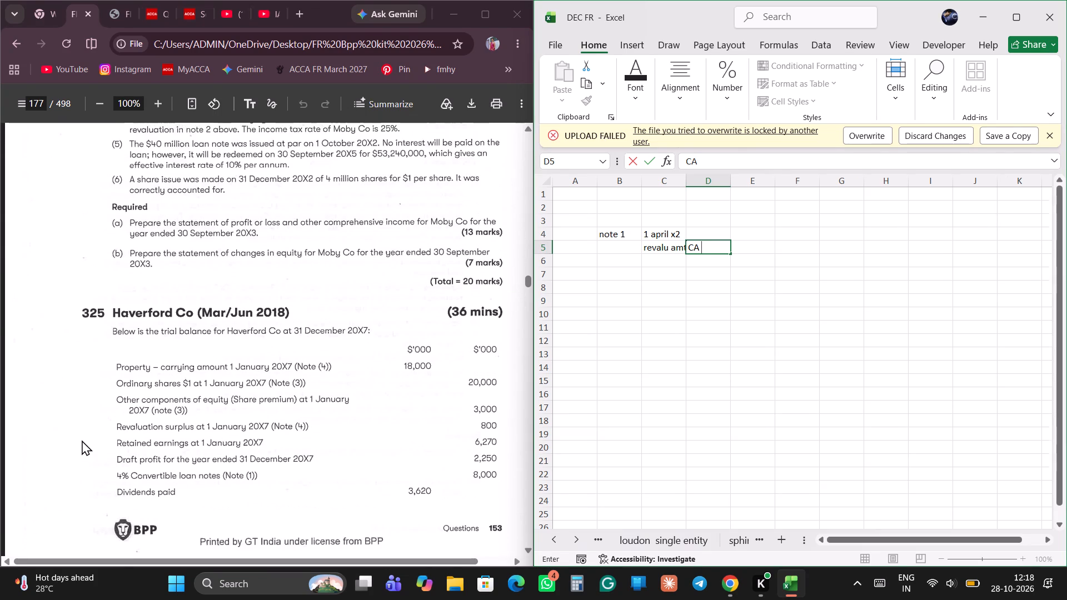
pyautogui.scroll(2, 256, 381)
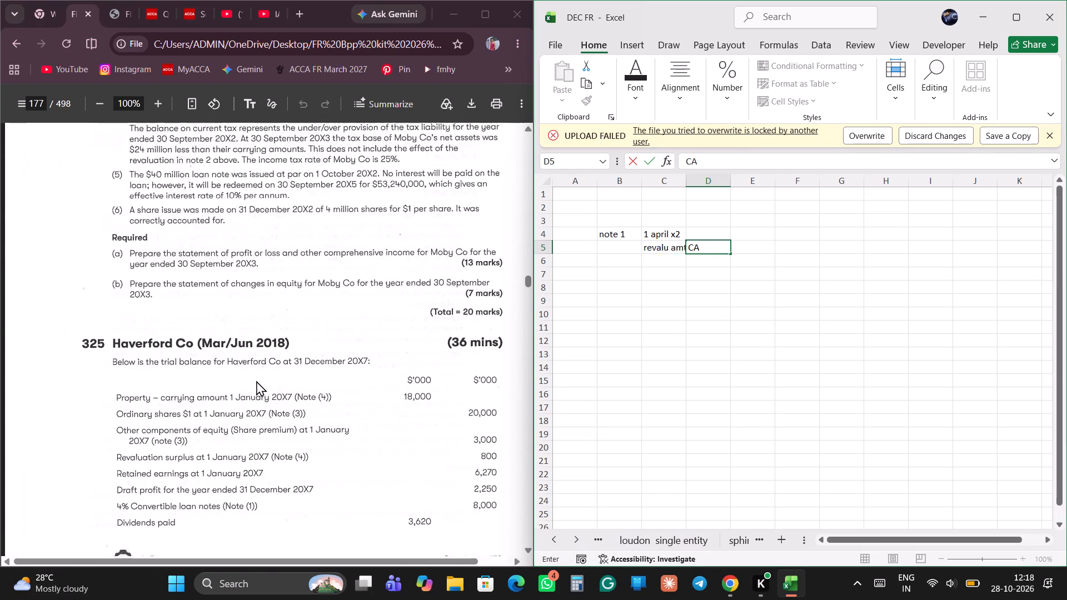
pyautogui.scroll(3, 256, 381)
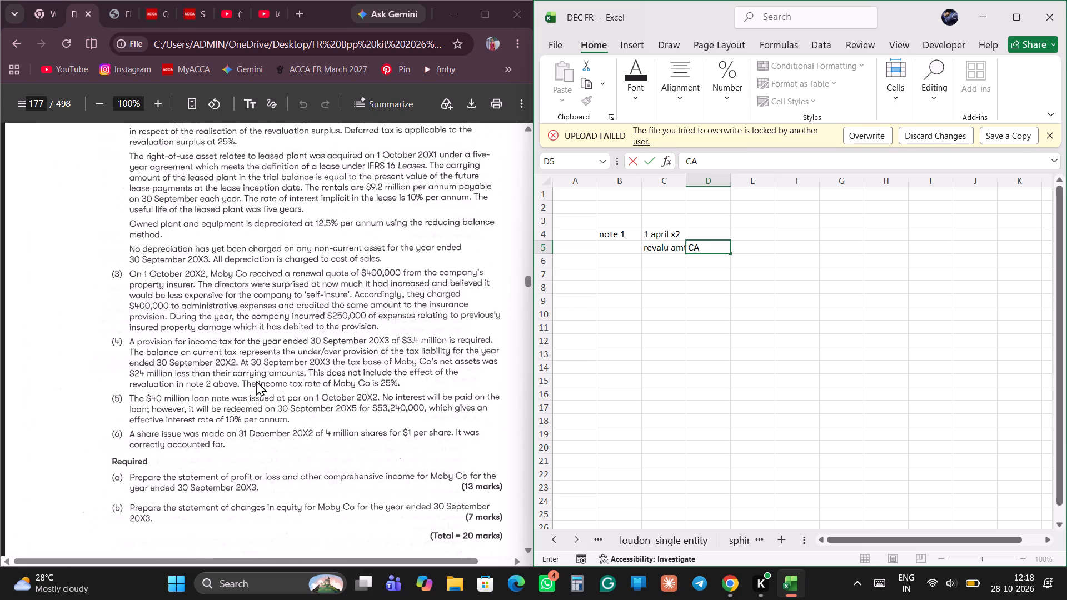
pyautogui.scroll(1, 256, 381)
pyautogui.scroll(-1, 256, 381)
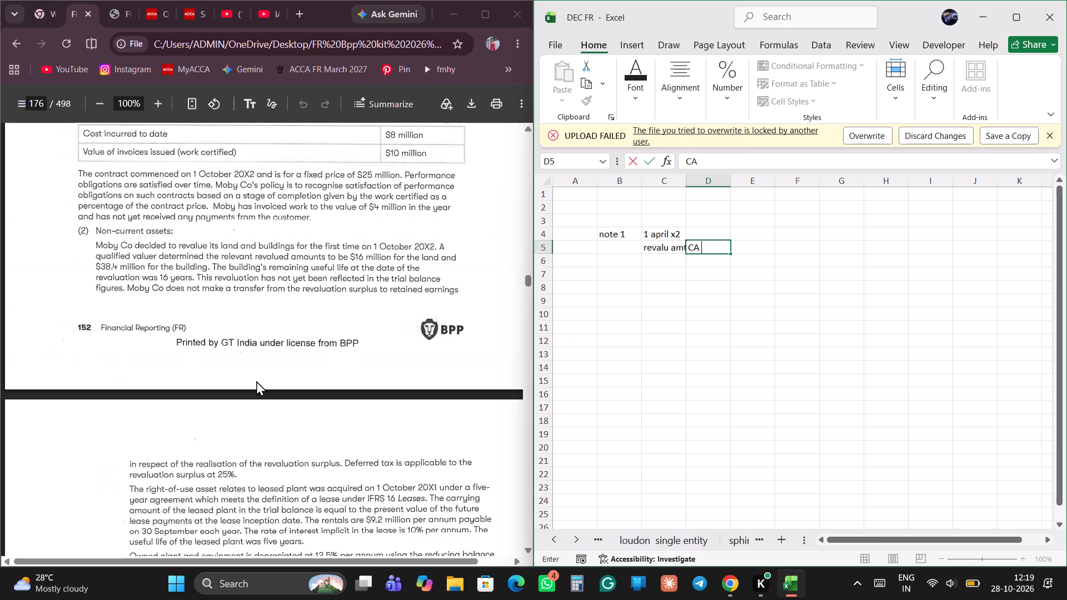
pyautogui.scroll(2, 256, 381)
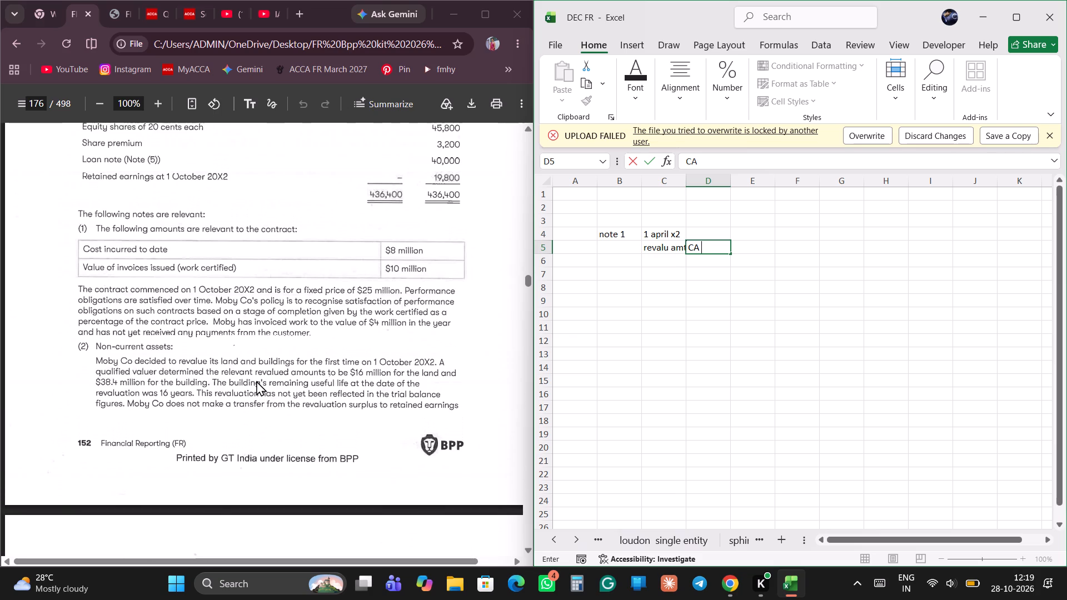
pyautogui.scroll(5, 256, 381)
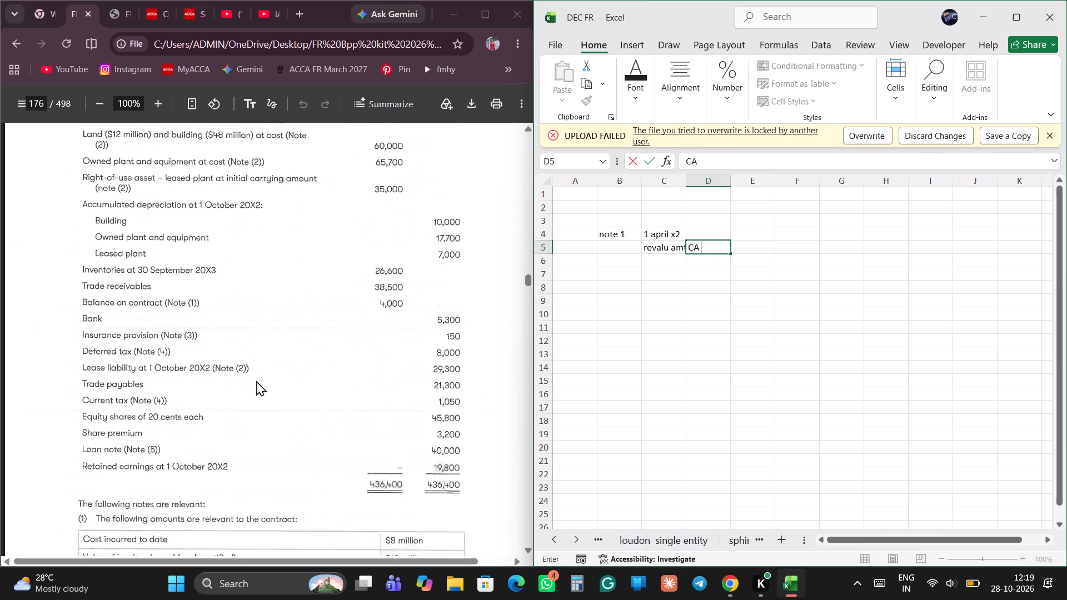
pyautogui.scroll(7, 256, 381)
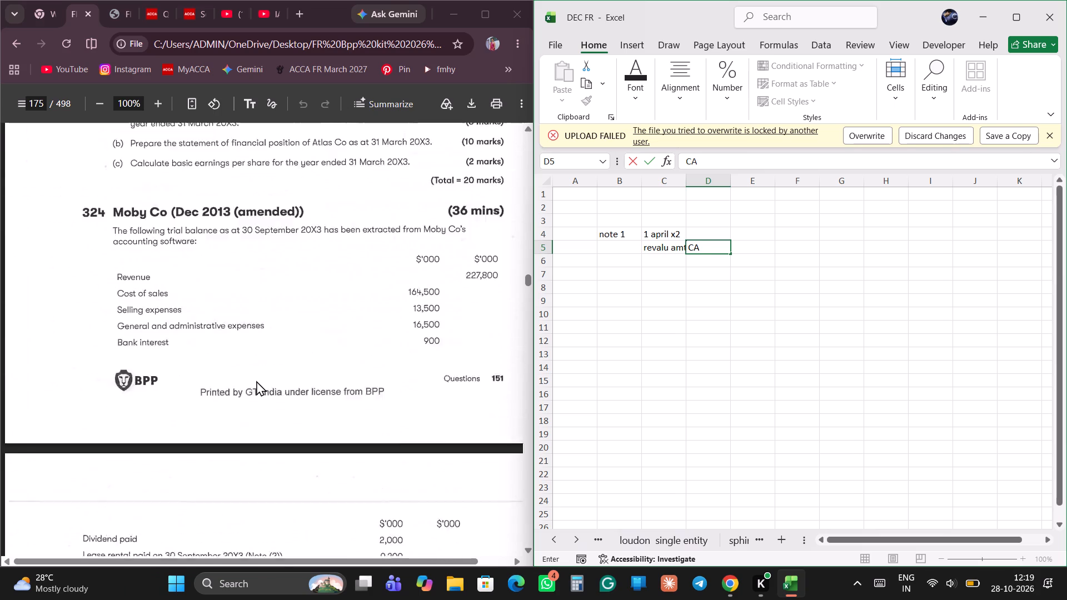
pyautogui.scroll(2, 256, 381)
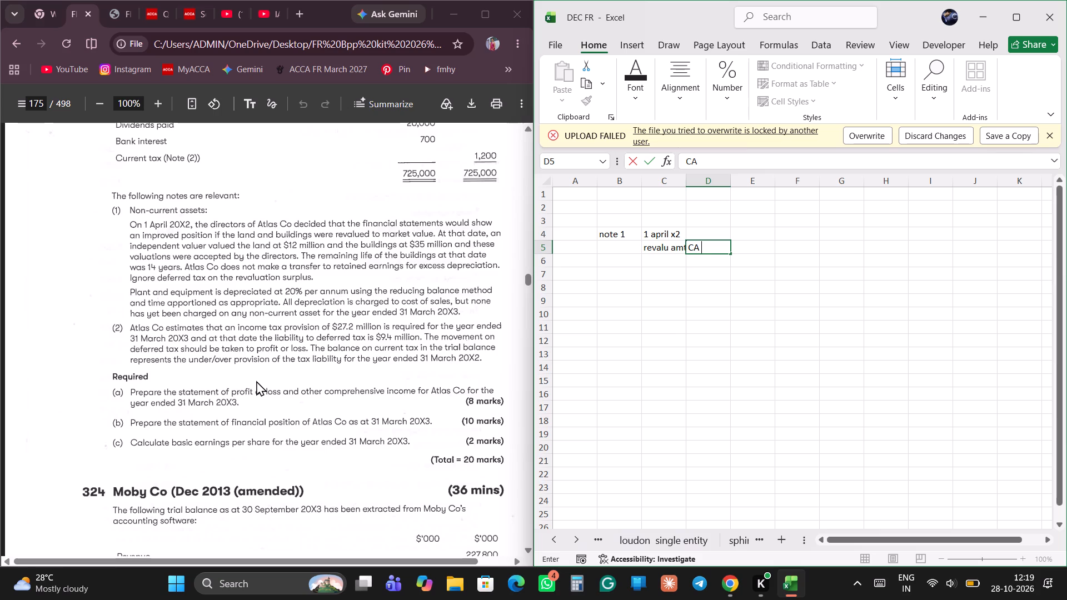
# Fill row 6 with the label land in B6, revalued amount 12000 in C6 and carrying amount 10000 in D6.
pyautogui.press('Return')
pyautogui.press('Return')
pyautogui.press('Up')
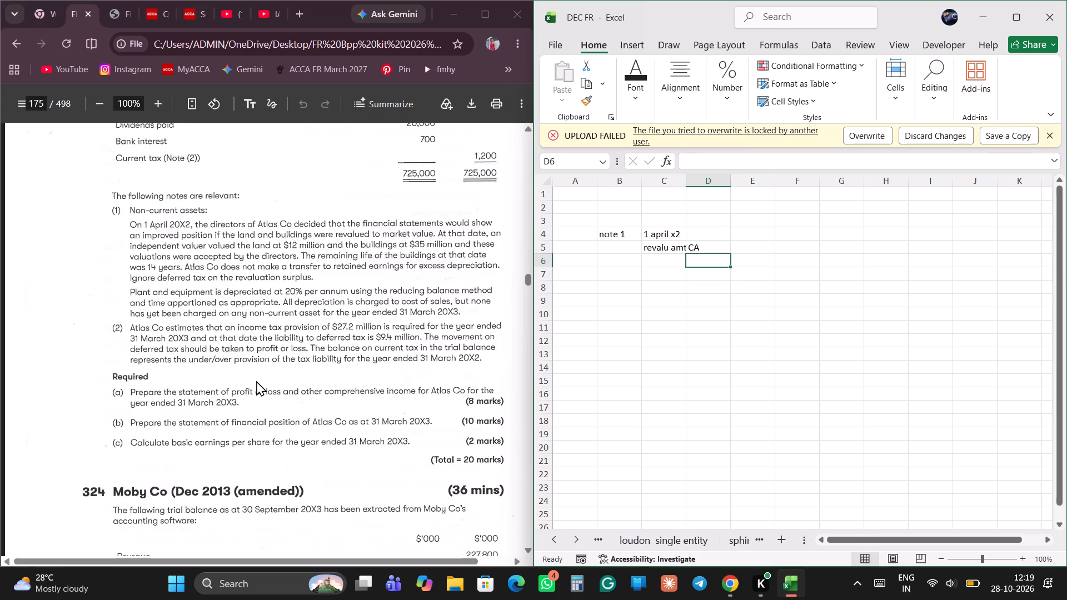
pyautogui.press('Left')
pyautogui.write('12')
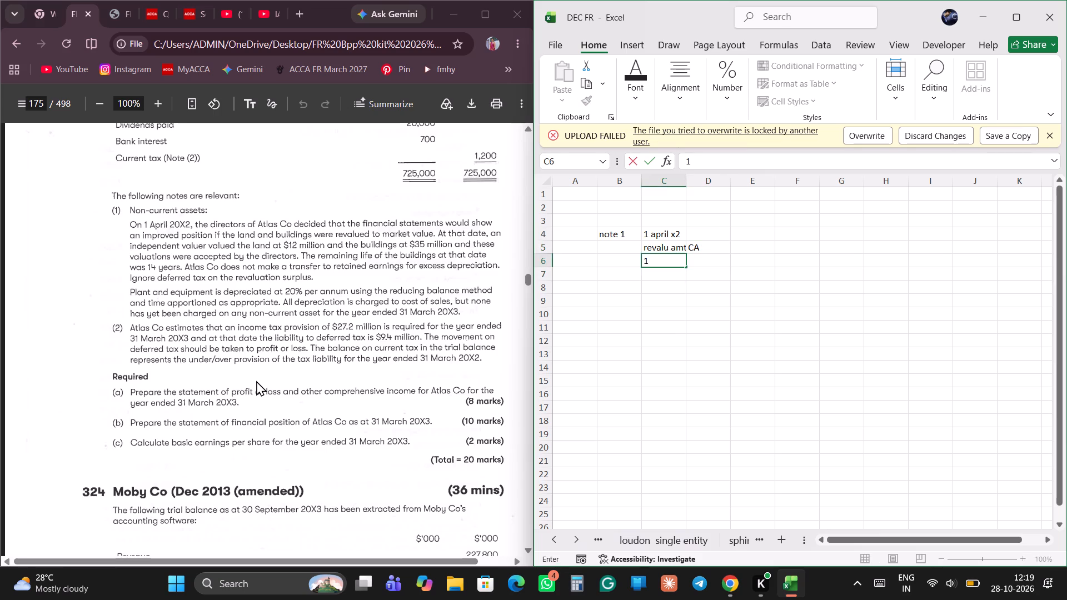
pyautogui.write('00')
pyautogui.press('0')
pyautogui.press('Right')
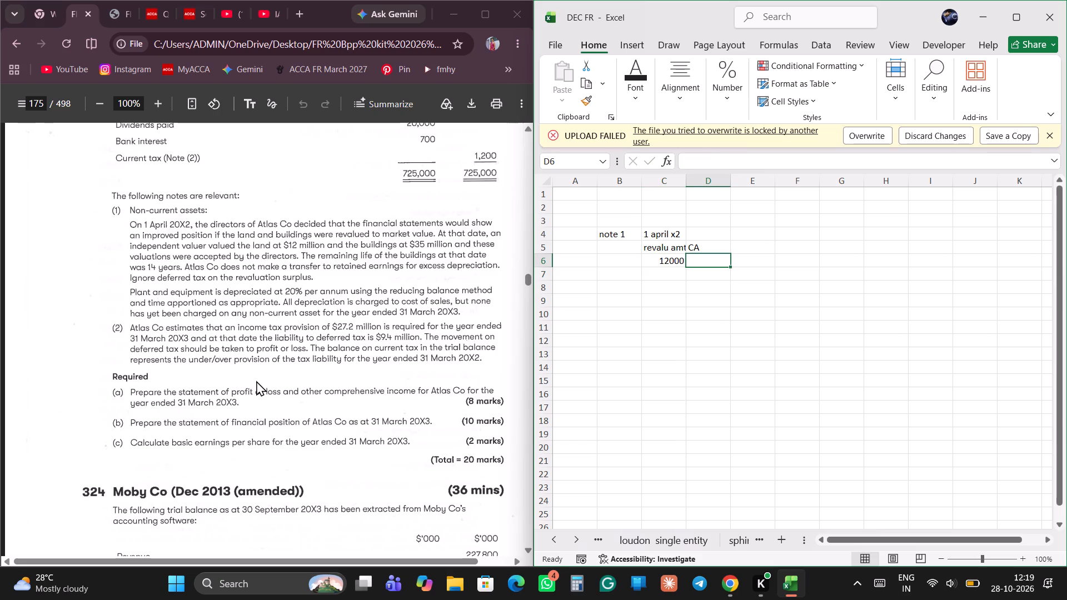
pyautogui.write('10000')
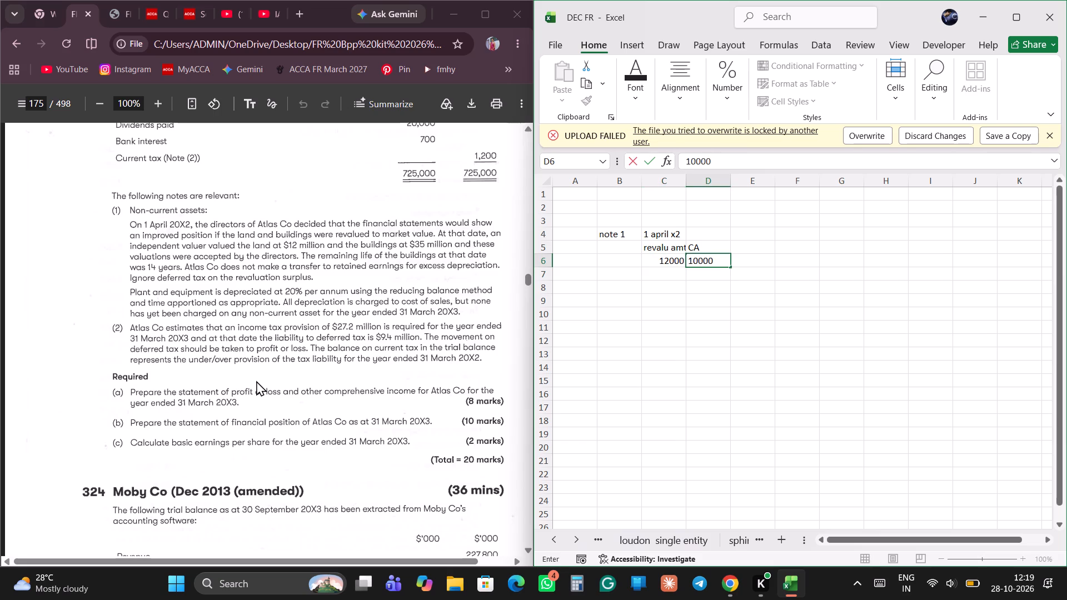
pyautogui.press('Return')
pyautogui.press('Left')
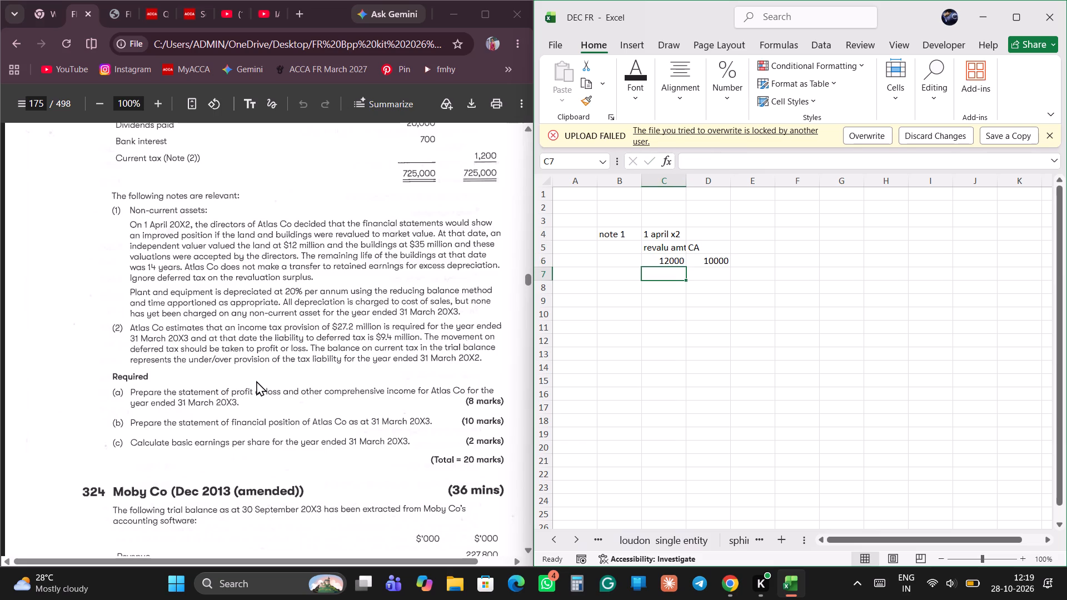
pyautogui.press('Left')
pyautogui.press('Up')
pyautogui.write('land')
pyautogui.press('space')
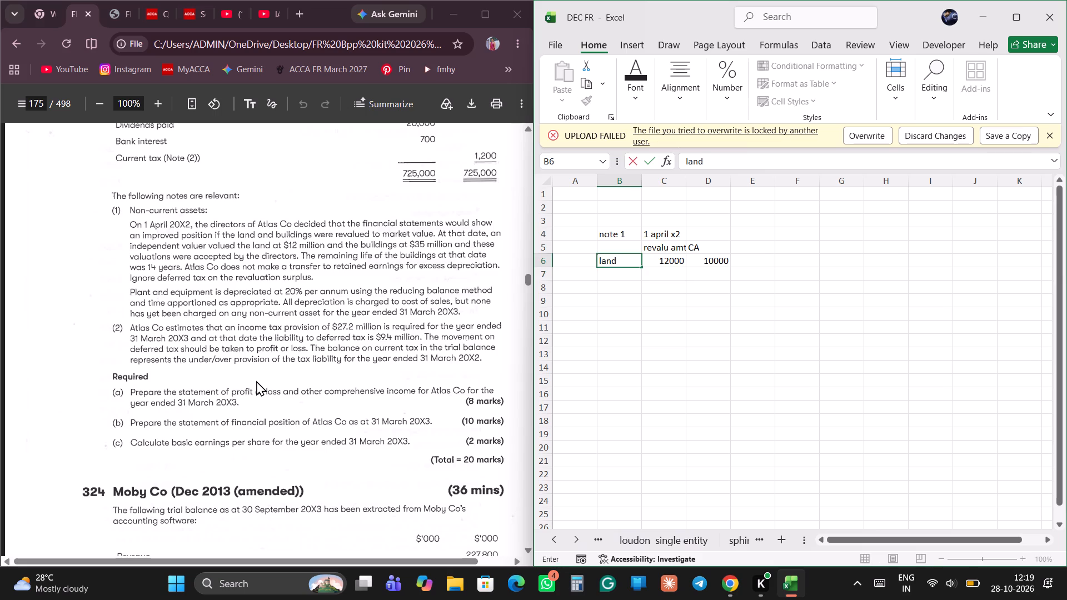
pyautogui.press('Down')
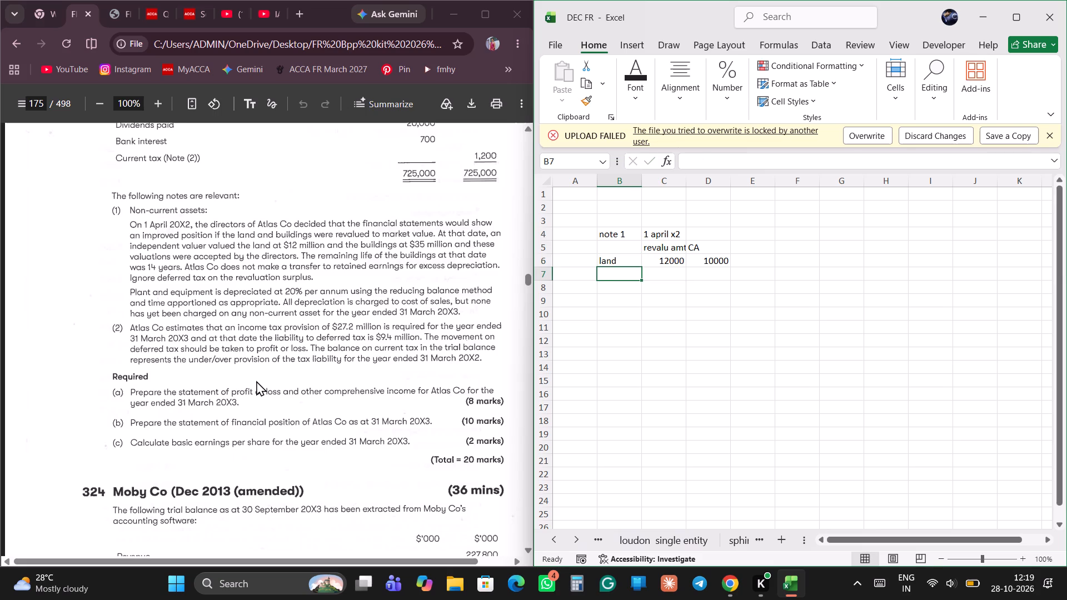
# Add the building row with the label bluiding in B7 and the revalued amount 350000 in C7.
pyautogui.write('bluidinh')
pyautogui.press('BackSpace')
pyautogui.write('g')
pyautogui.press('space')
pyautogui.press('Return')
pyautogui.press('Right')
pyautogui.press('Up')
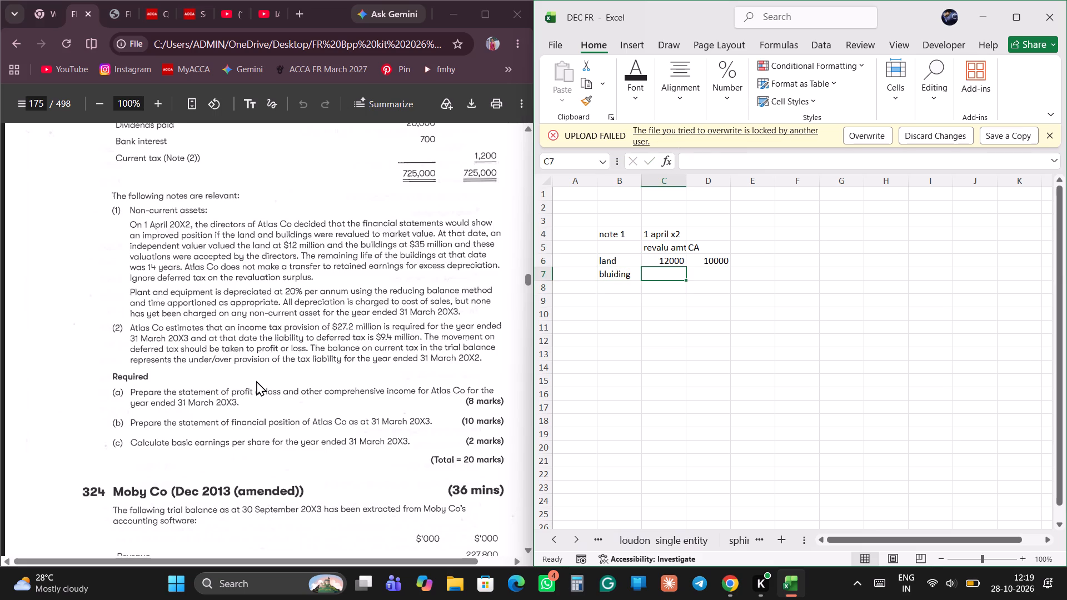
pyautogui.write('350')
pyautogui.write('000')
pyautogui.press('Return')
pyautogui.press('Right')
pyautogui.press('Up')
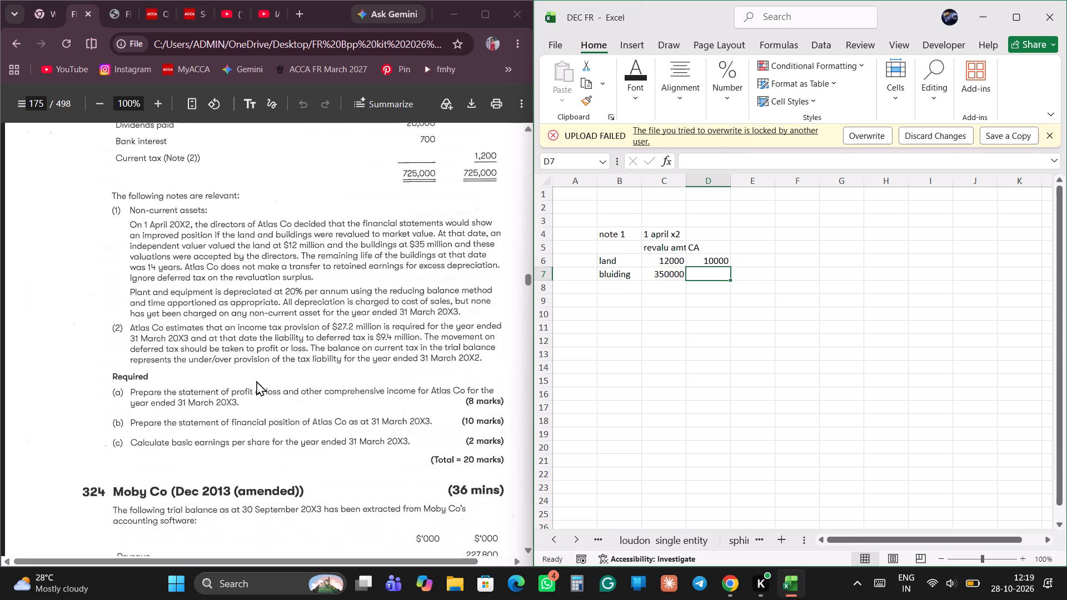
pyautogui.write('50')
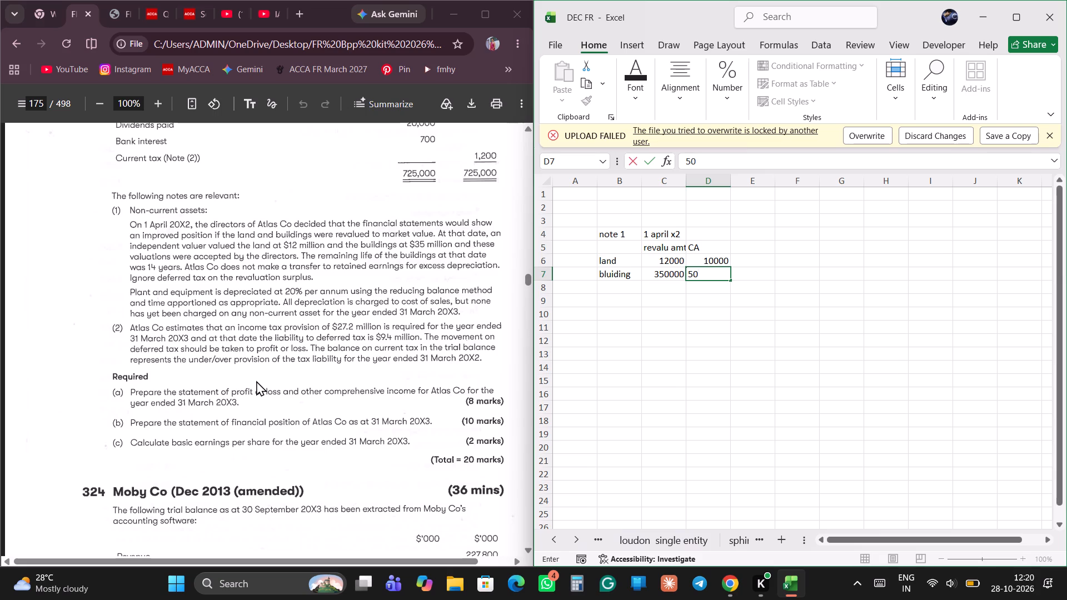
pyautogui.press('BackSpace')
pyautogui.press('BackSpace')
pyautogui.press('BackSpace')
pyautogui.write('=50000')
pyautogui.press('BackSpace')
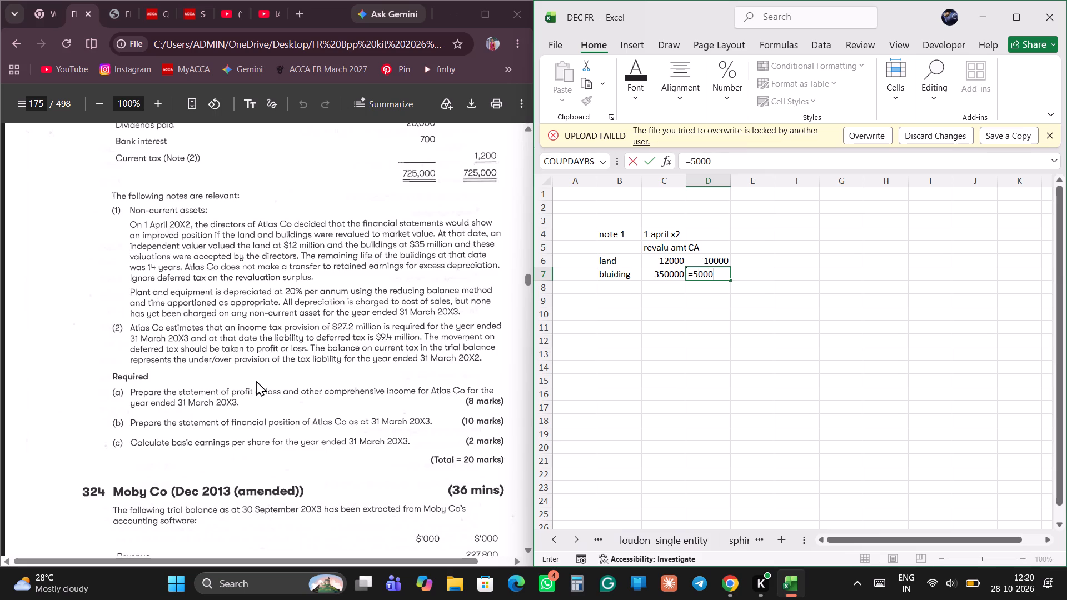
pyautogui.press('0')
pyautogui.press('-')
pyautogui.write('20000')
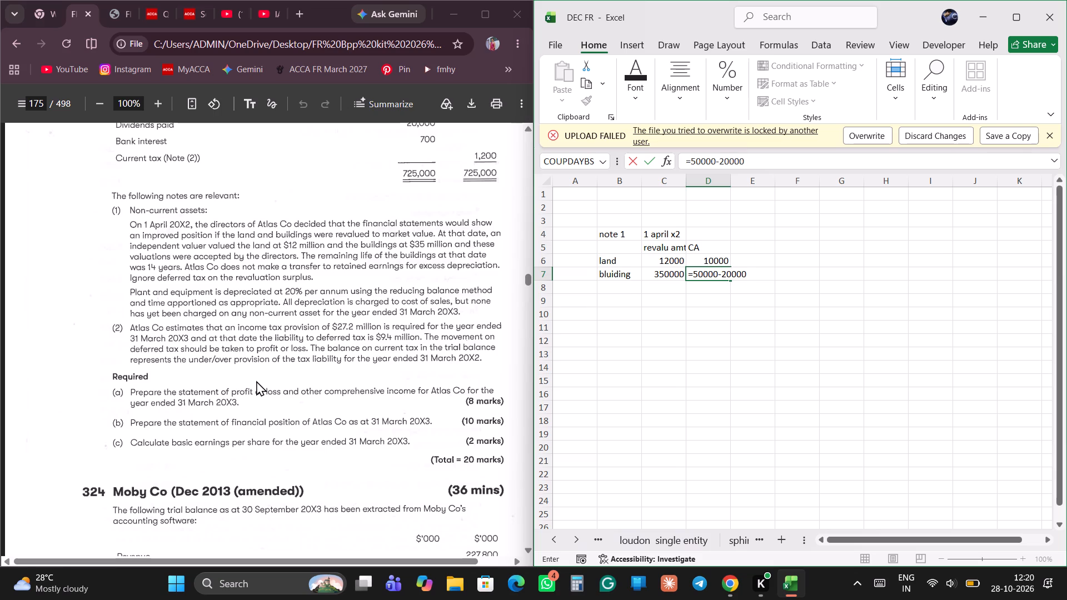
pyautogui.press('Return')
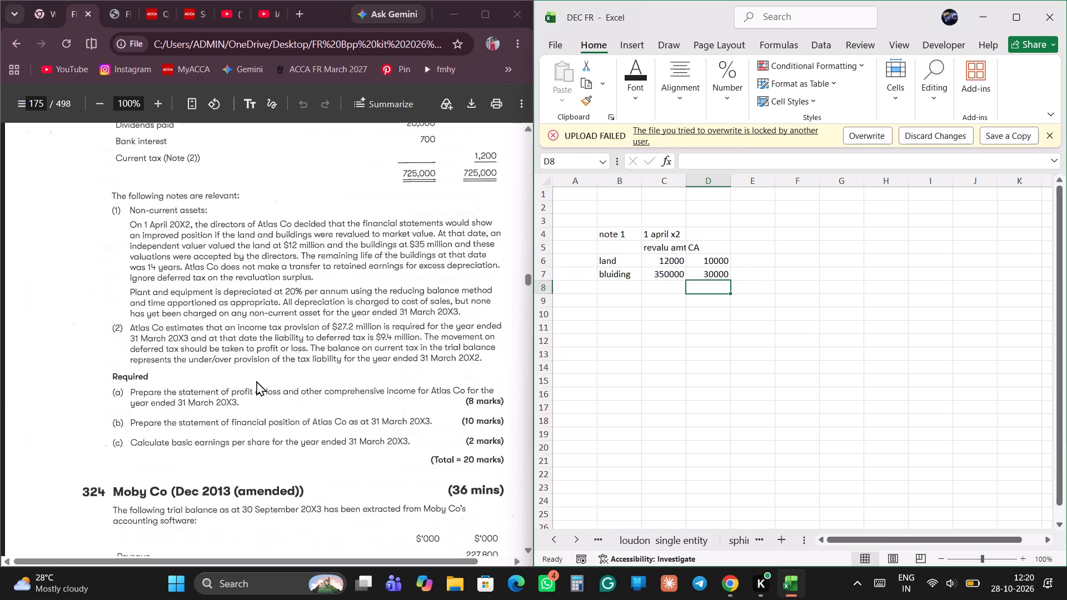
# Calculate the building's revaluation gain in E7 with the formula =C7-D7.
pyautogui.click(751, 277)
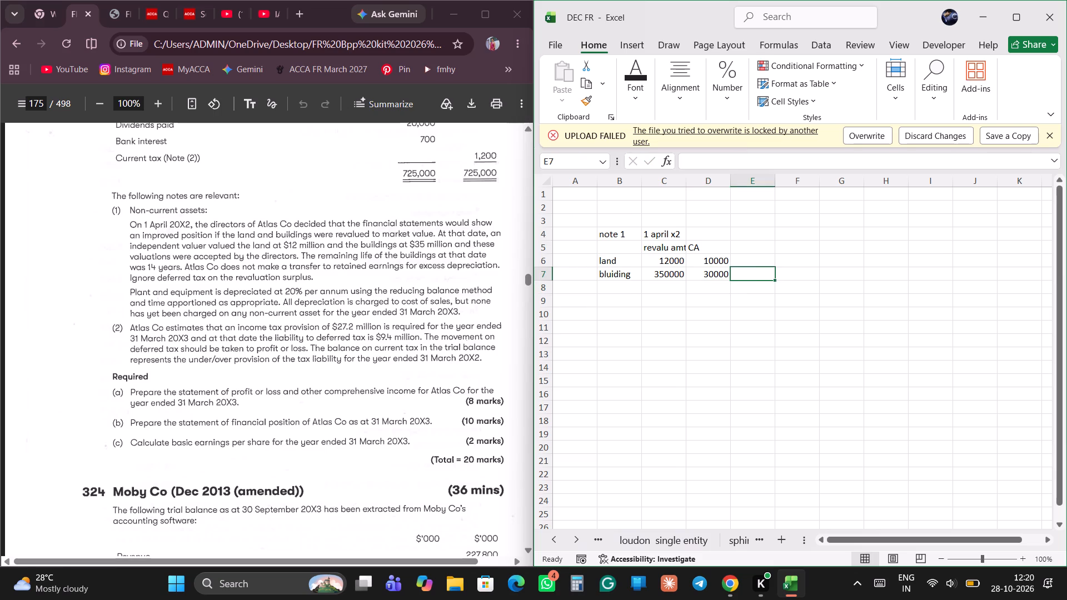
pyautogui.press('=')
pyautogui.press('Left')
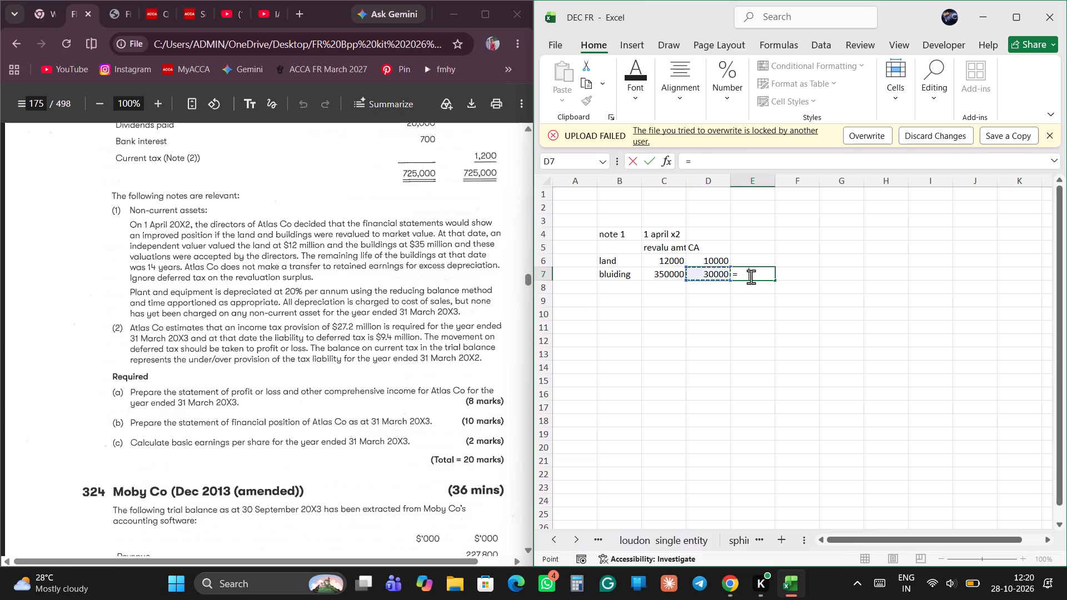
pyautogui.press('Left')
pyautogui.press('-')
pyautogui.press('Left')
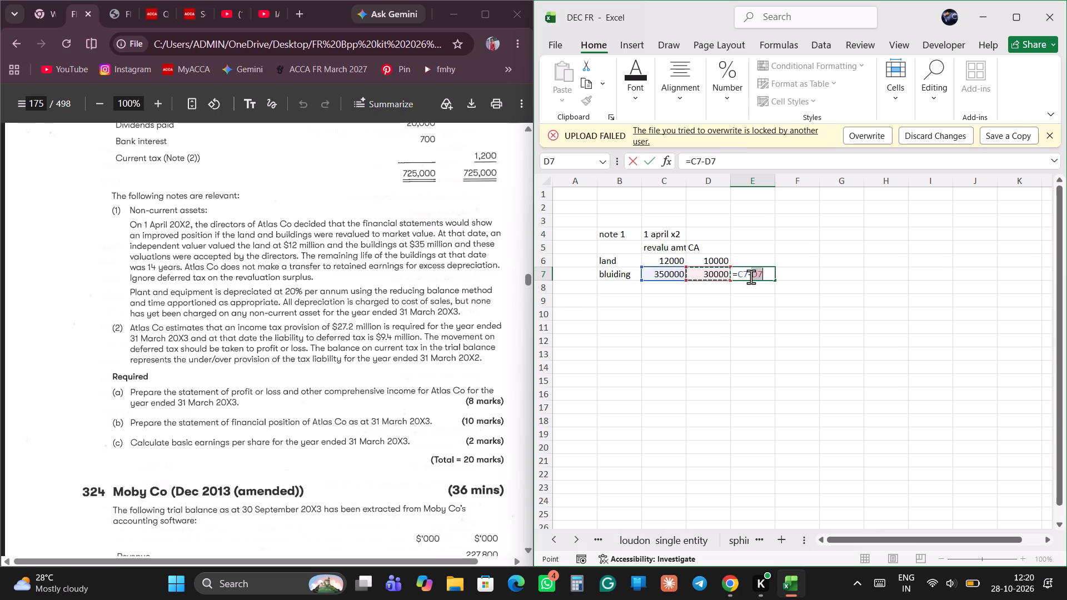
pyautogui.press('Return')
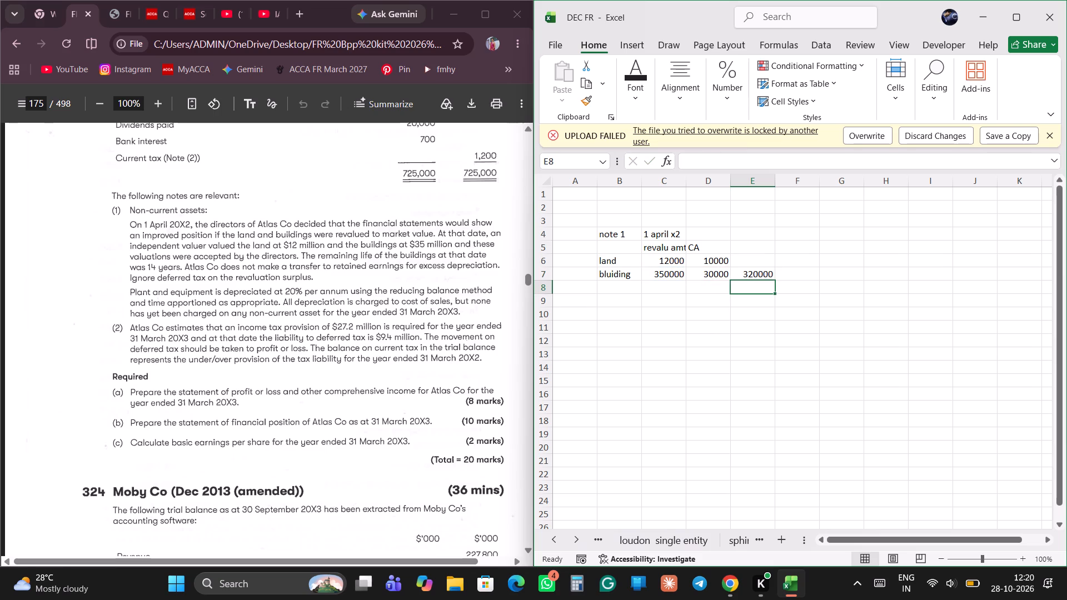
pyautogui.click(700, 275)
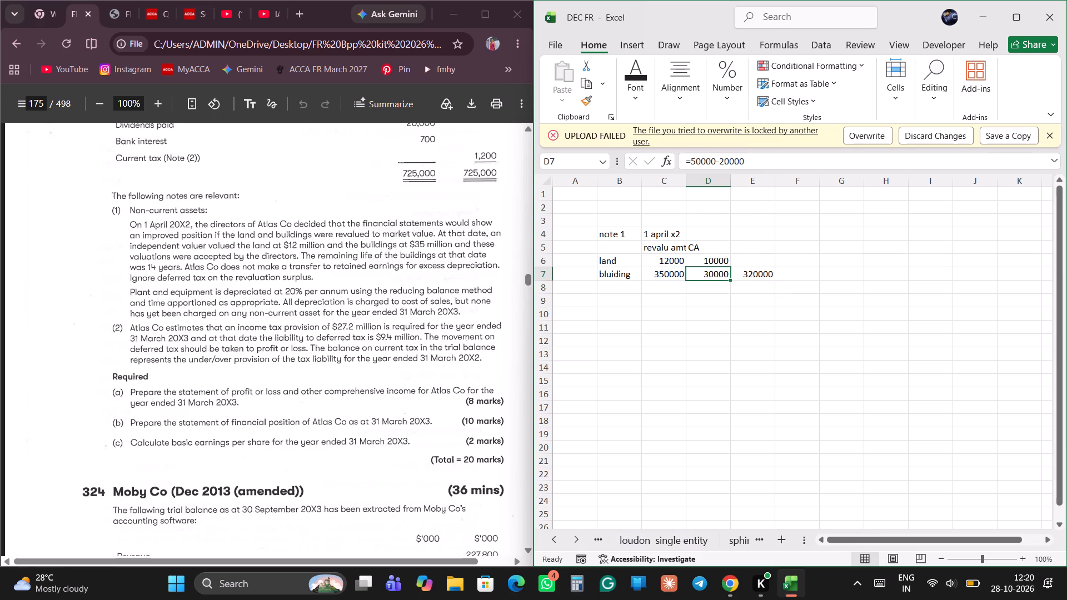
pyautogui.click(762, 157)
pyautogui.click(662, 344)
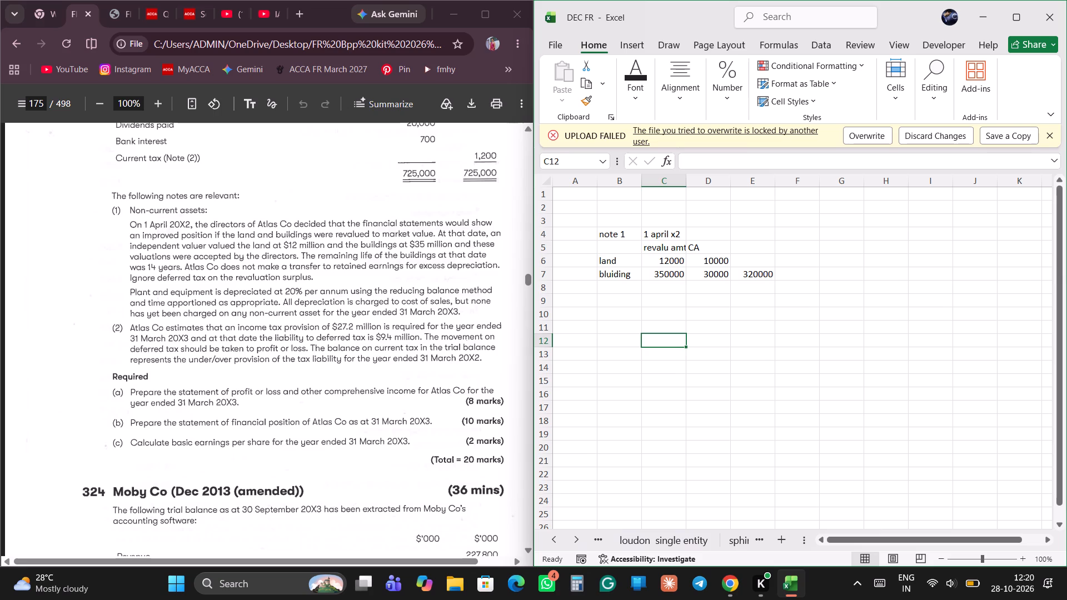
pyautogui.click(694, 274)
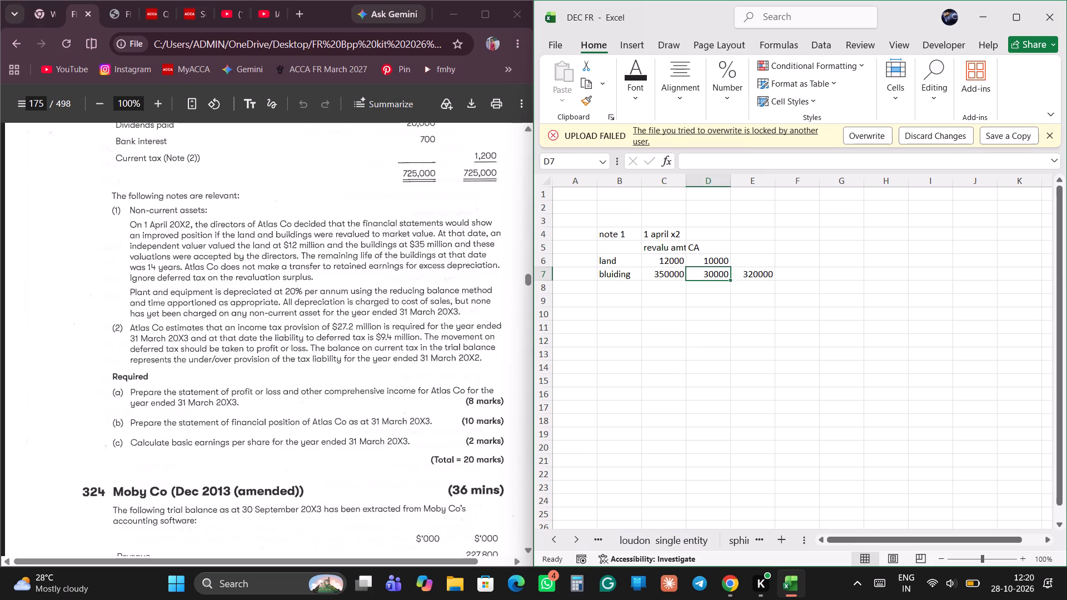
pyautogui.click(715, 159)
pyautogui.press('0')
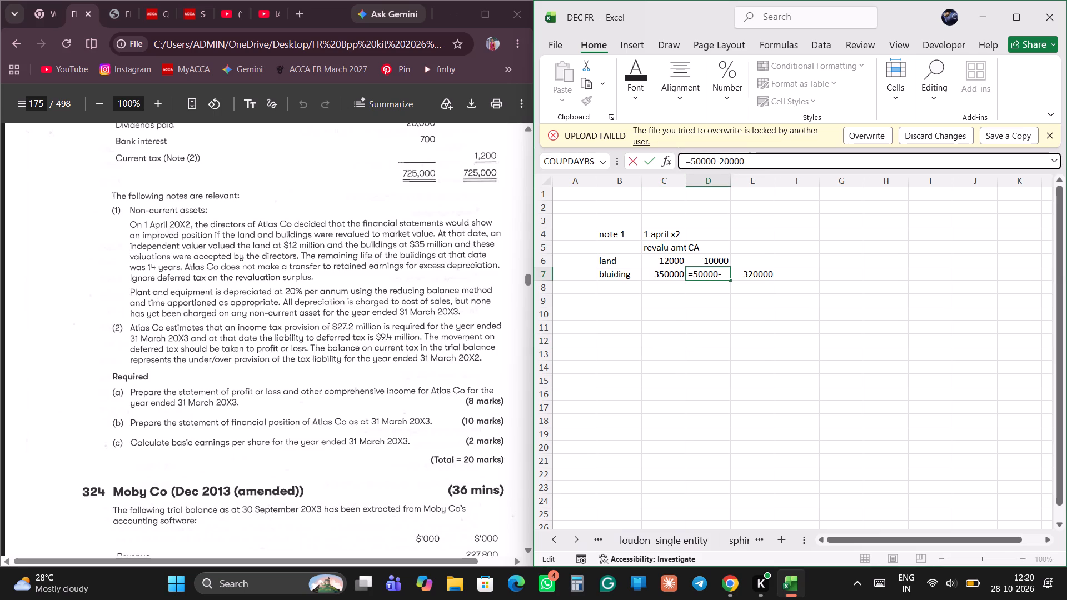
pyautogui.press('Right')
pyautogui.press('Right')
pyautogui.press('Right')
pyautogui.press('Right')
pyautogui.press('Right')
pyautogui.press('Right')
pyautogui.press('0')
pyautogui.press('Return')
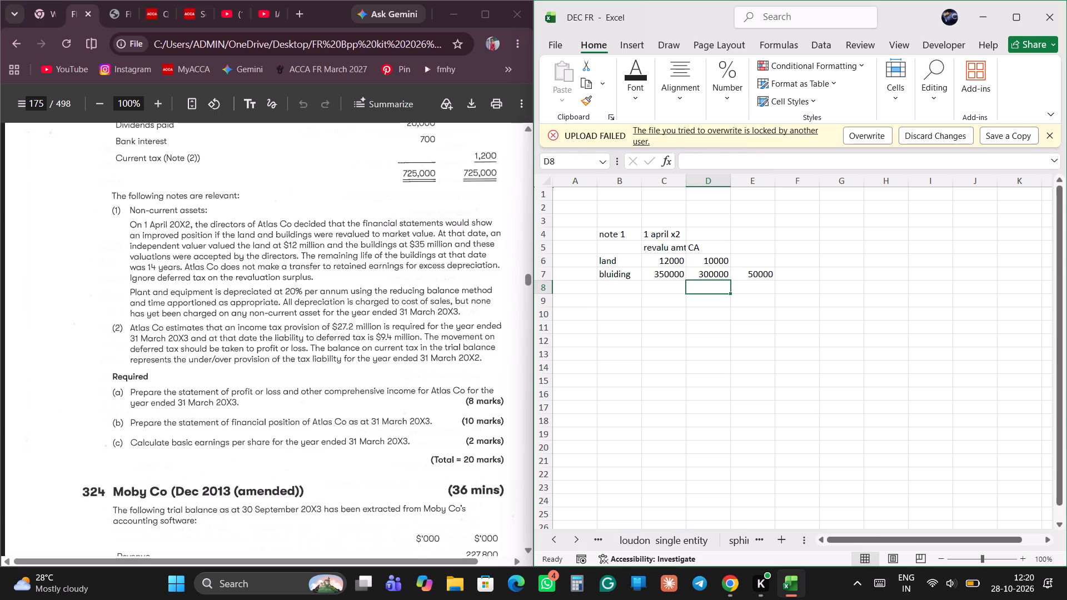
# Calculate the land's revaluation gain in E6 with the formula =C6-D6.
pyautogui.click(751, 259)
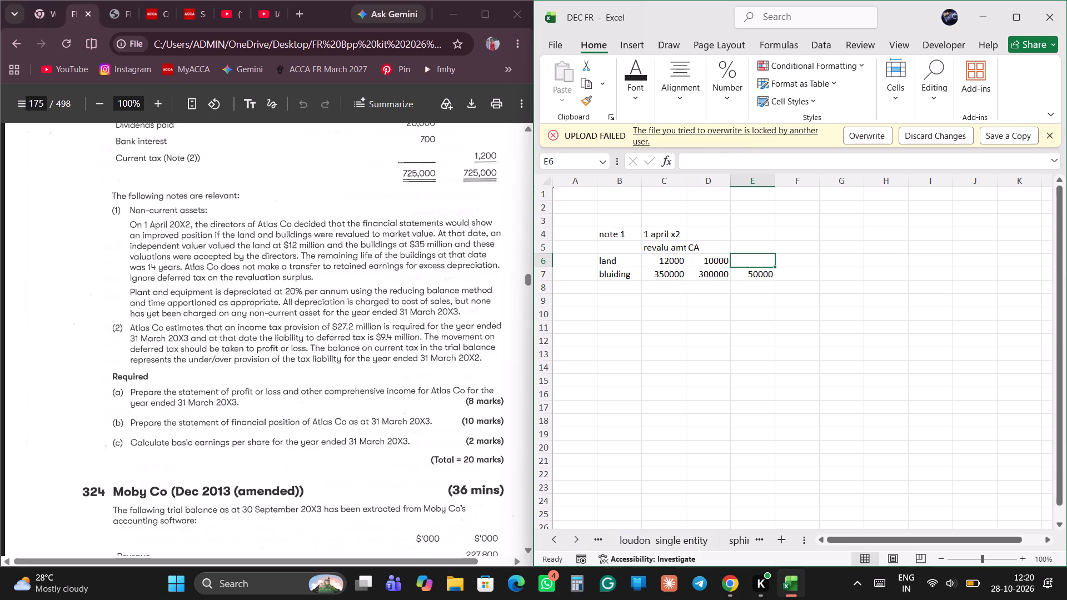
pyautogui.press('=')
pyautogui.press('Left')
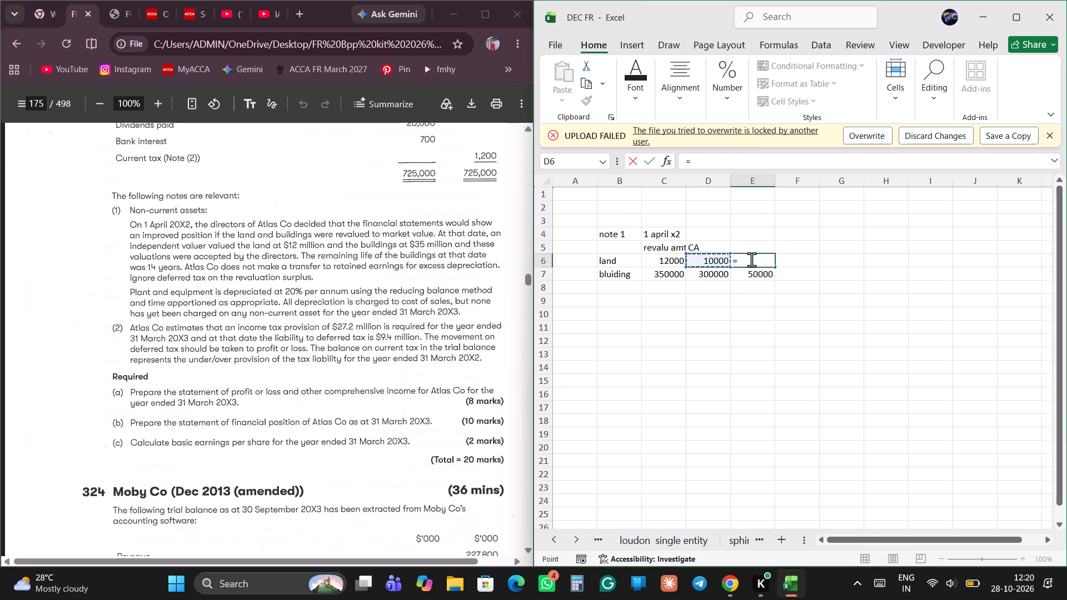
pyautogui.press('Left')
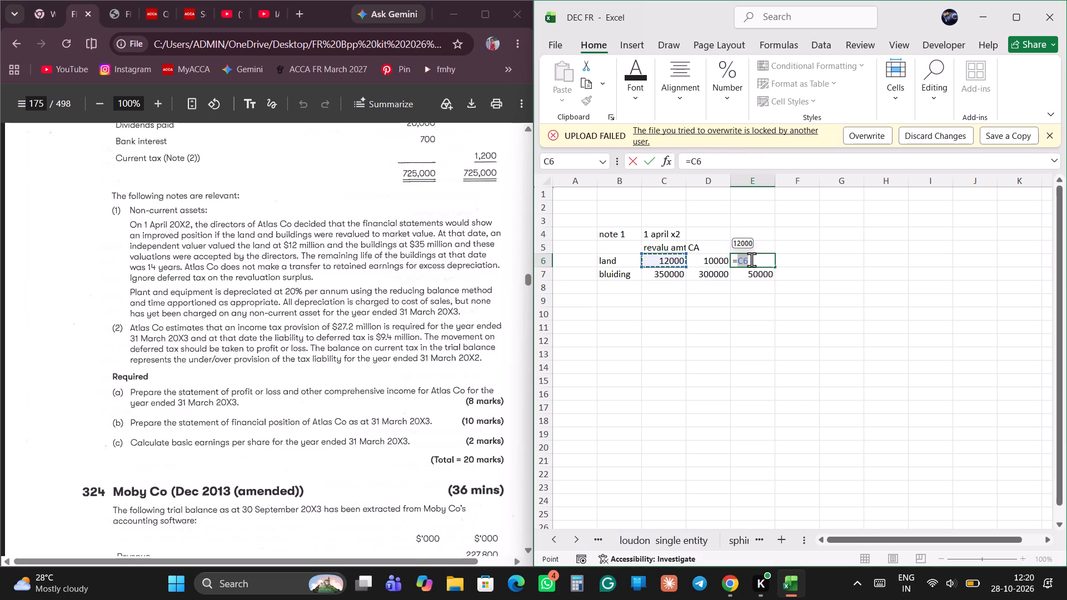
pyautogui.press('-')
pyautogui.press('Left')
pyautogui.press('Return')
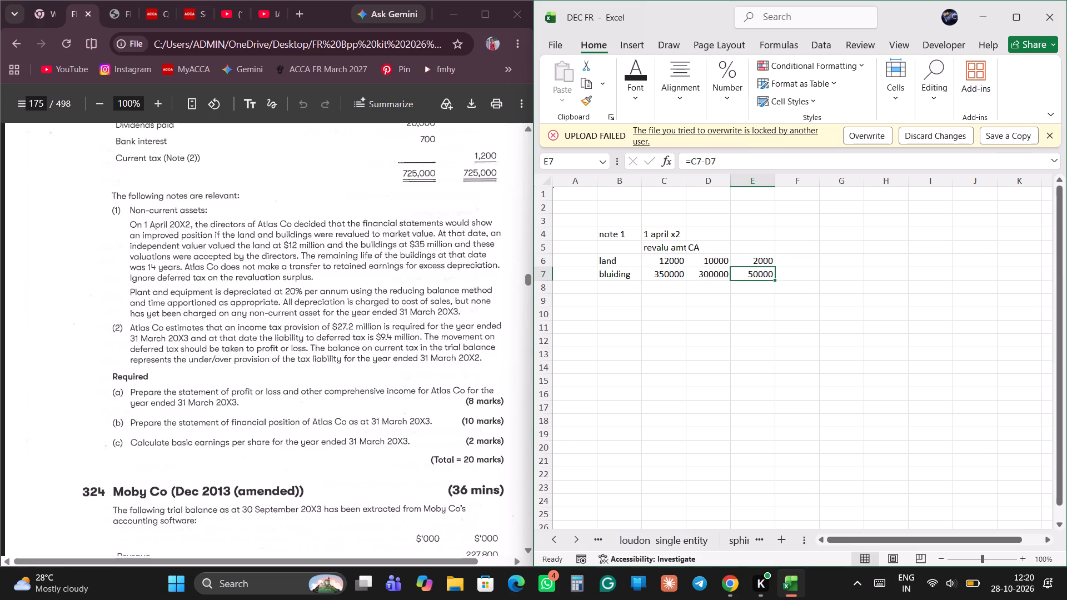
# Correct the land row's carrying amount in D6 to 100000 and its revalued amount in C6 to 120000.
pyautogui.click(719, 263)
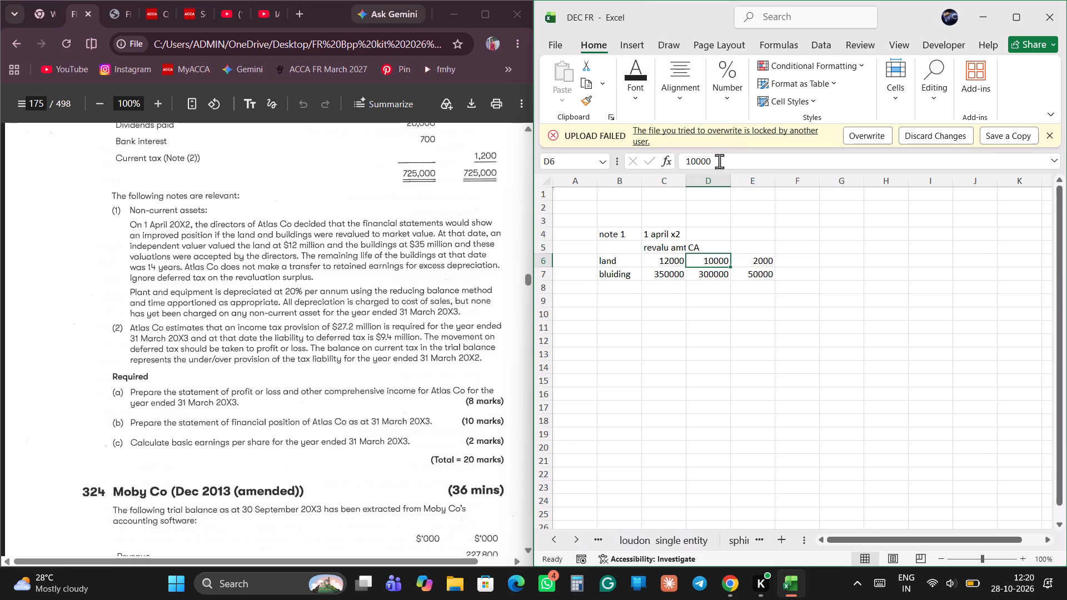
pyautogui.click(719, 161)
pyautogui.press('0')
pyautogui.press('Return')
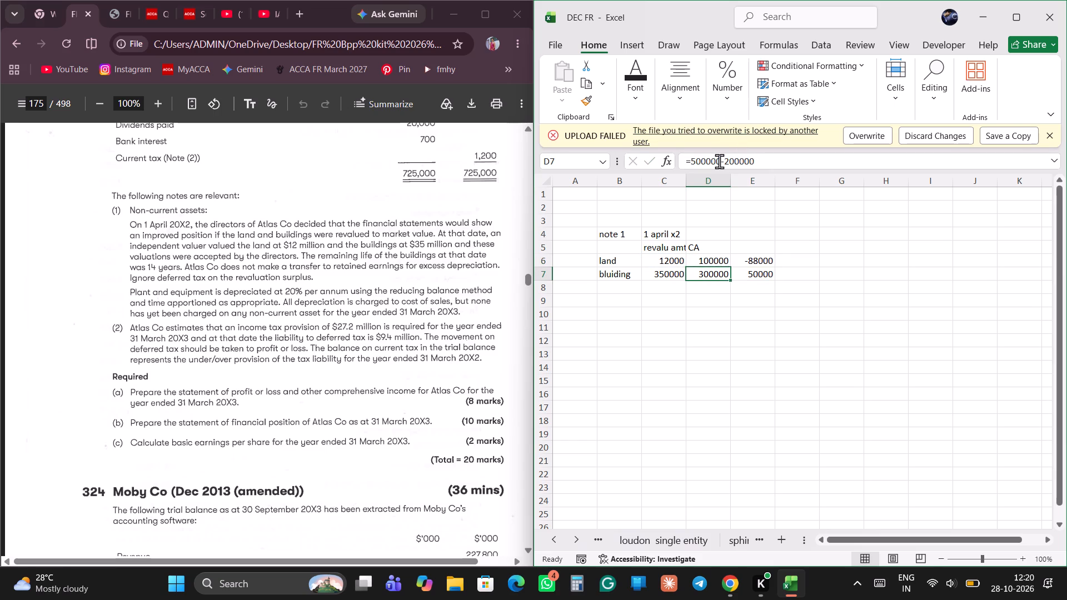
pyautogui.press('Left')
pyautogui.press('Up')
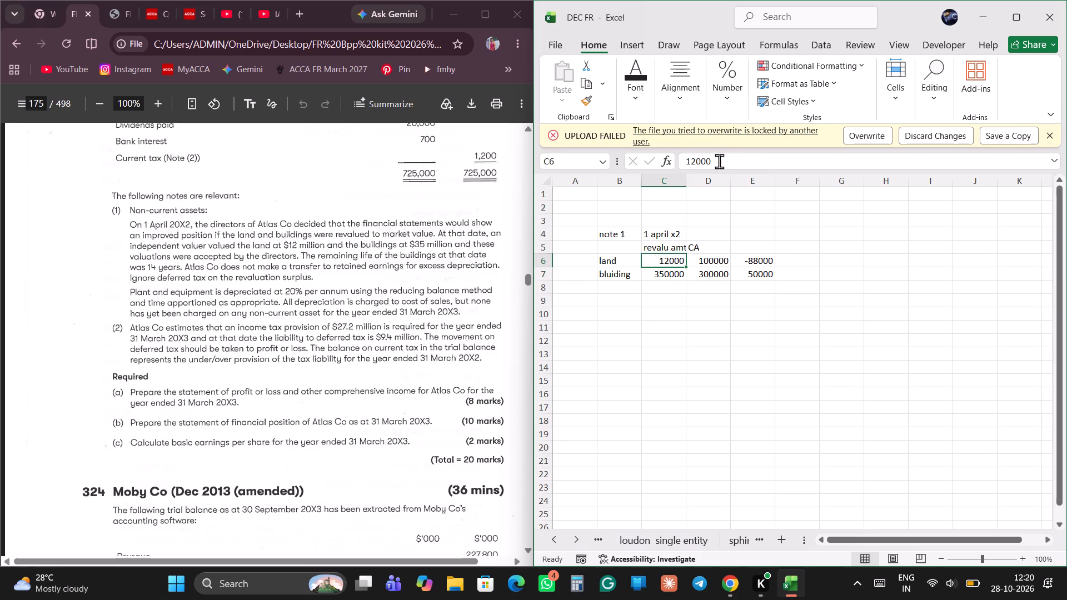
pyautogui.press('F2')
pyautogui.press('0')
pyautogui.press('Return')
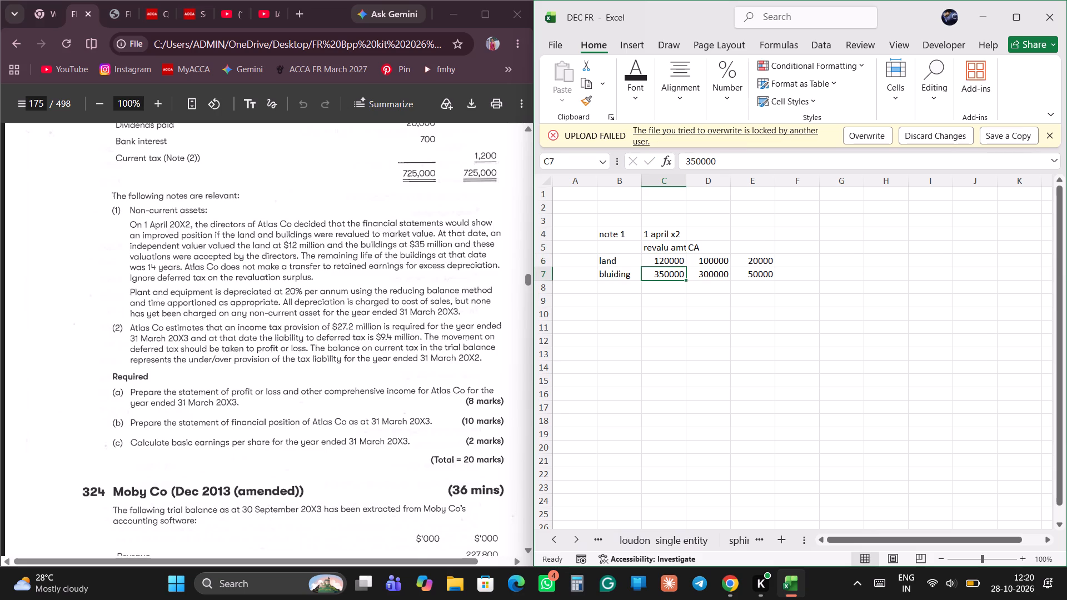
# Label the land and building revaluation gains as oci in F6 and F7.
pyautogui.click(800, 258)
pyautogui.write('oci')
pyautogui.press('space')
pyautogui.press('Return')
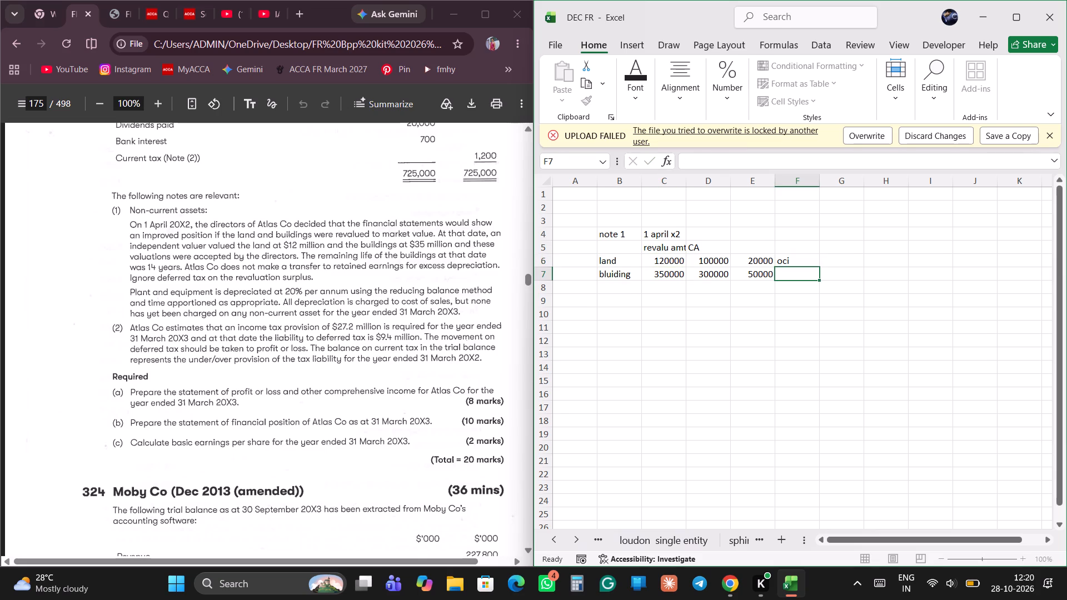
pyautogui.write('oci')
pyautogui.press('space')
pyautogui.press('Return')
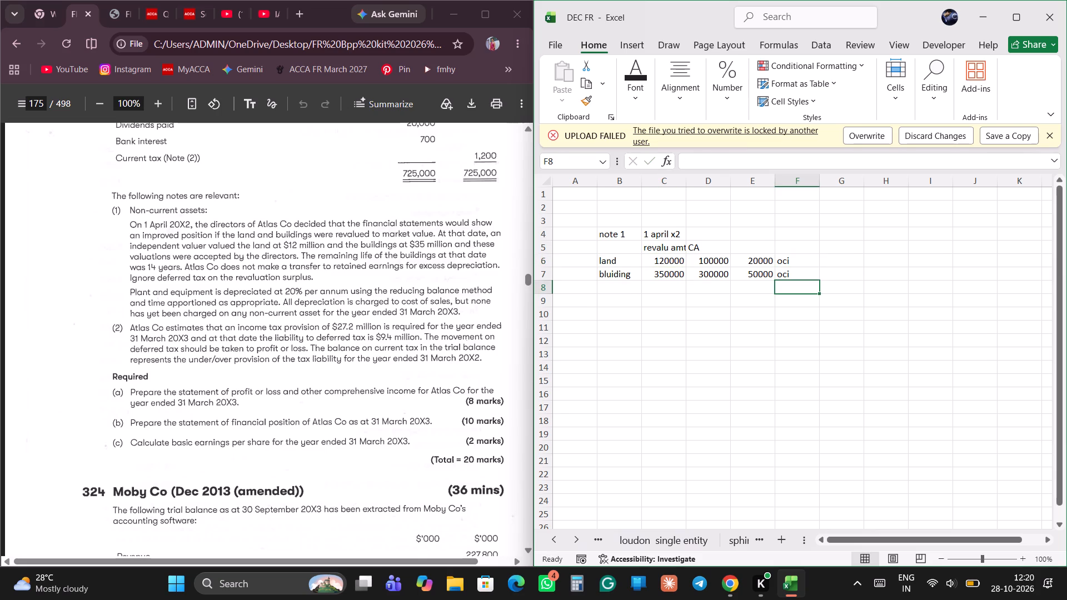
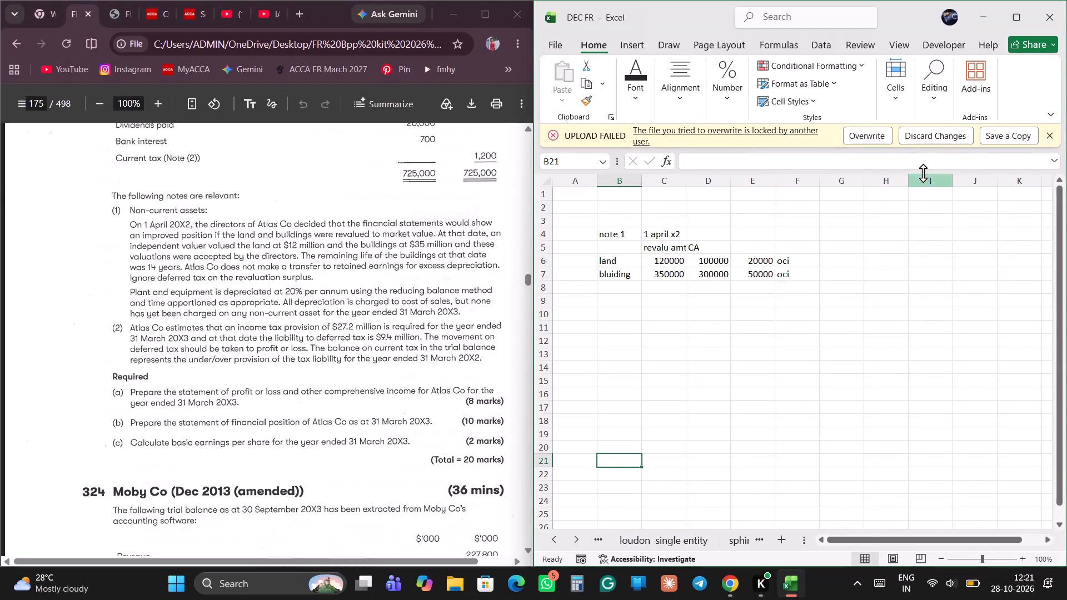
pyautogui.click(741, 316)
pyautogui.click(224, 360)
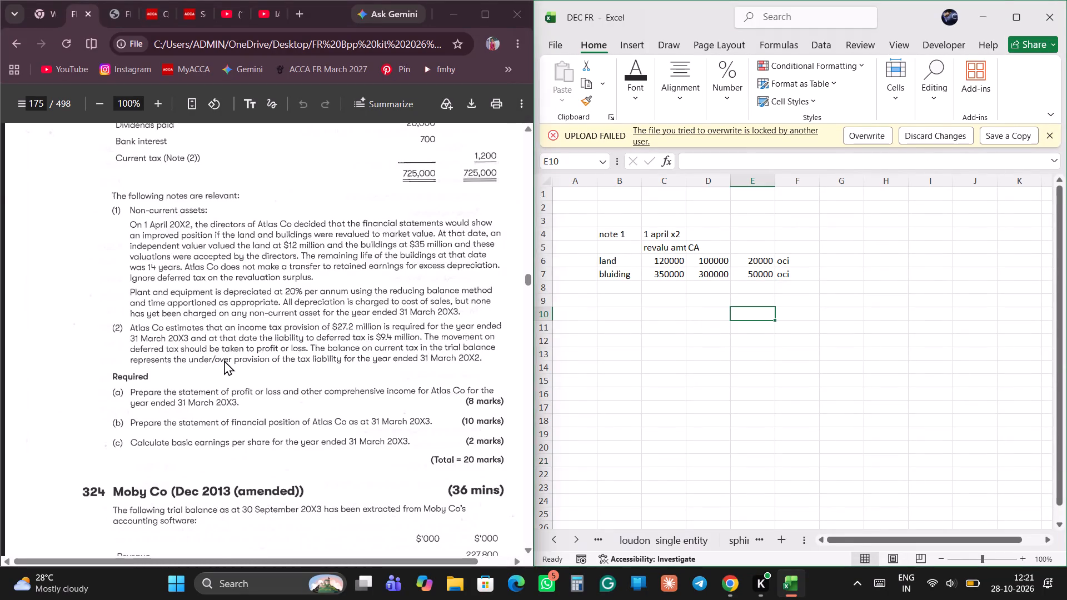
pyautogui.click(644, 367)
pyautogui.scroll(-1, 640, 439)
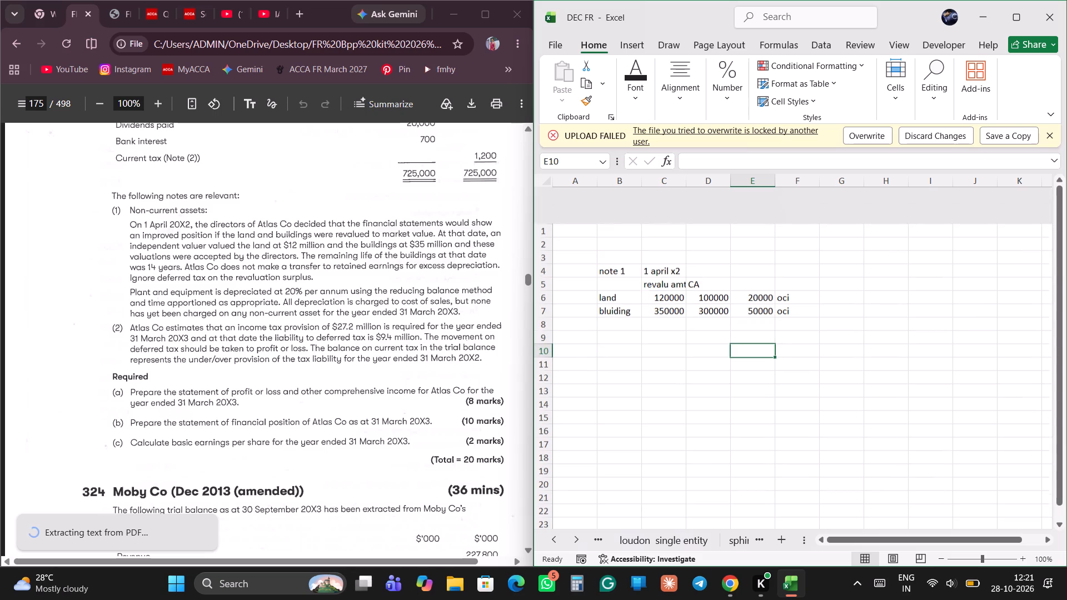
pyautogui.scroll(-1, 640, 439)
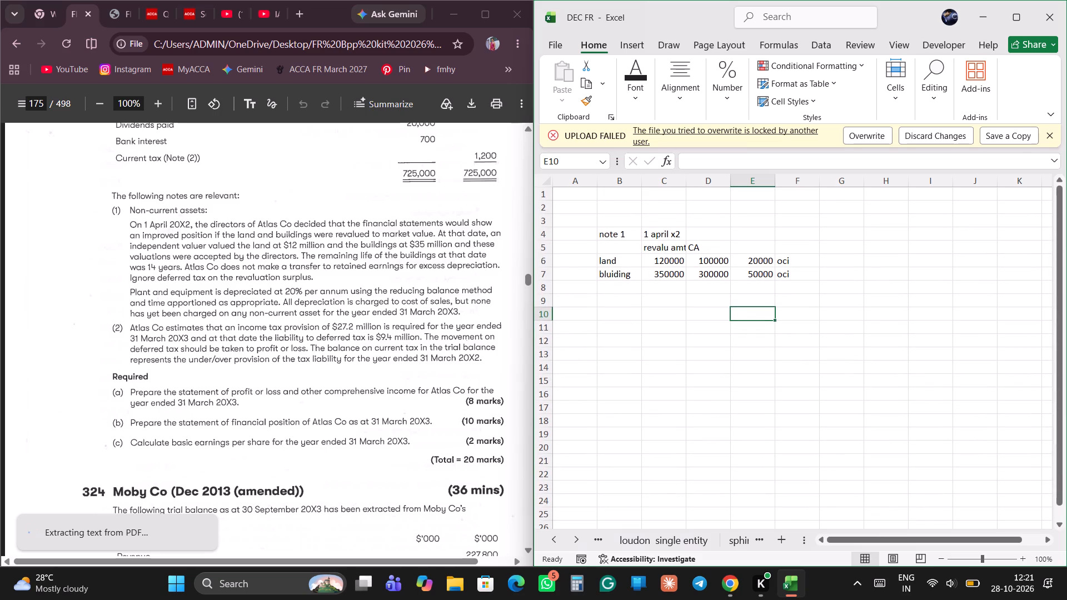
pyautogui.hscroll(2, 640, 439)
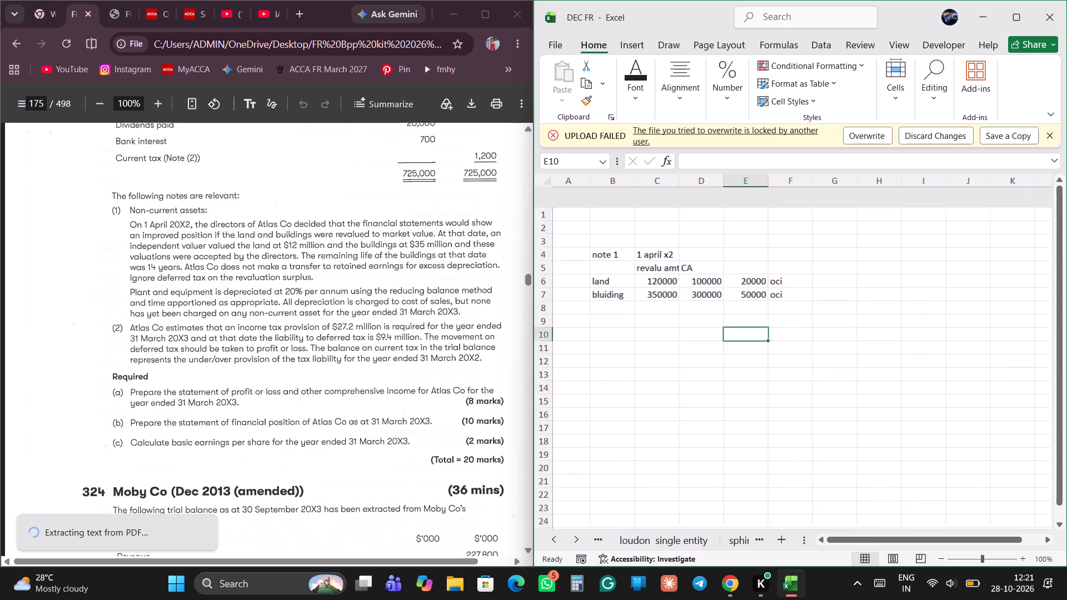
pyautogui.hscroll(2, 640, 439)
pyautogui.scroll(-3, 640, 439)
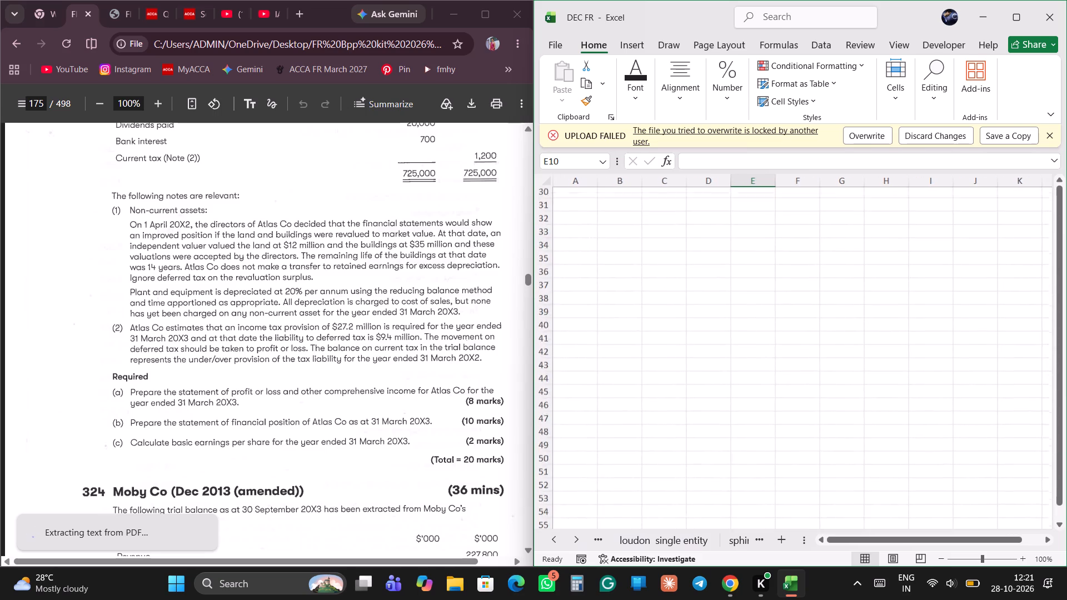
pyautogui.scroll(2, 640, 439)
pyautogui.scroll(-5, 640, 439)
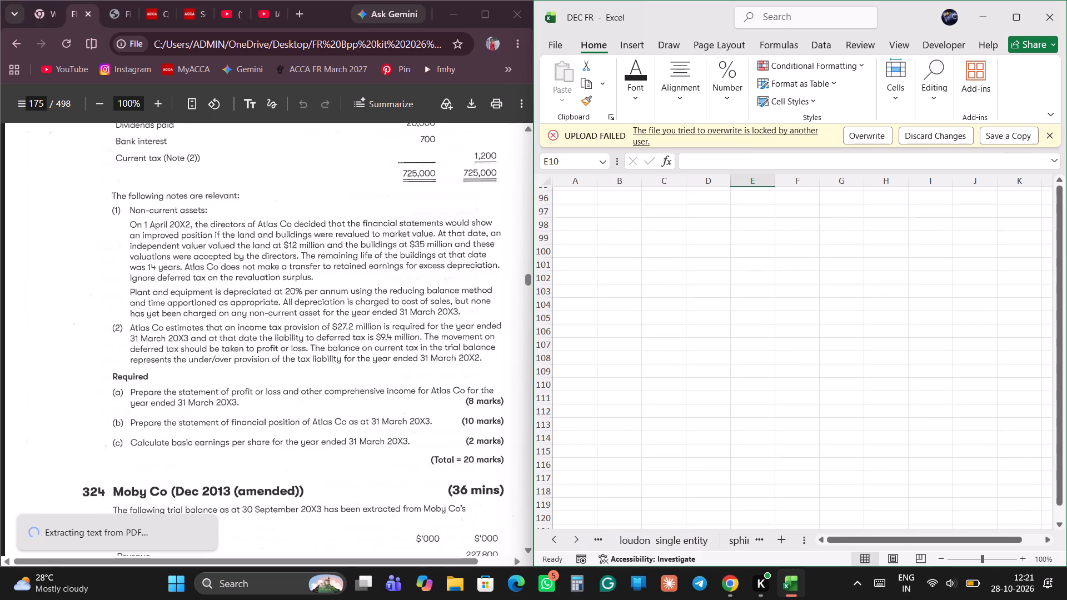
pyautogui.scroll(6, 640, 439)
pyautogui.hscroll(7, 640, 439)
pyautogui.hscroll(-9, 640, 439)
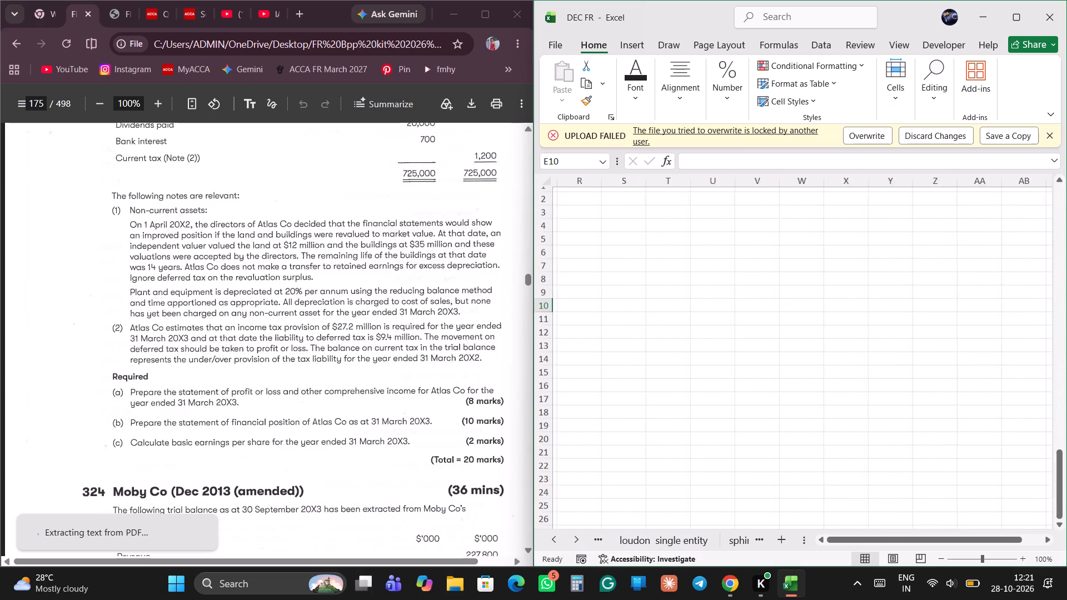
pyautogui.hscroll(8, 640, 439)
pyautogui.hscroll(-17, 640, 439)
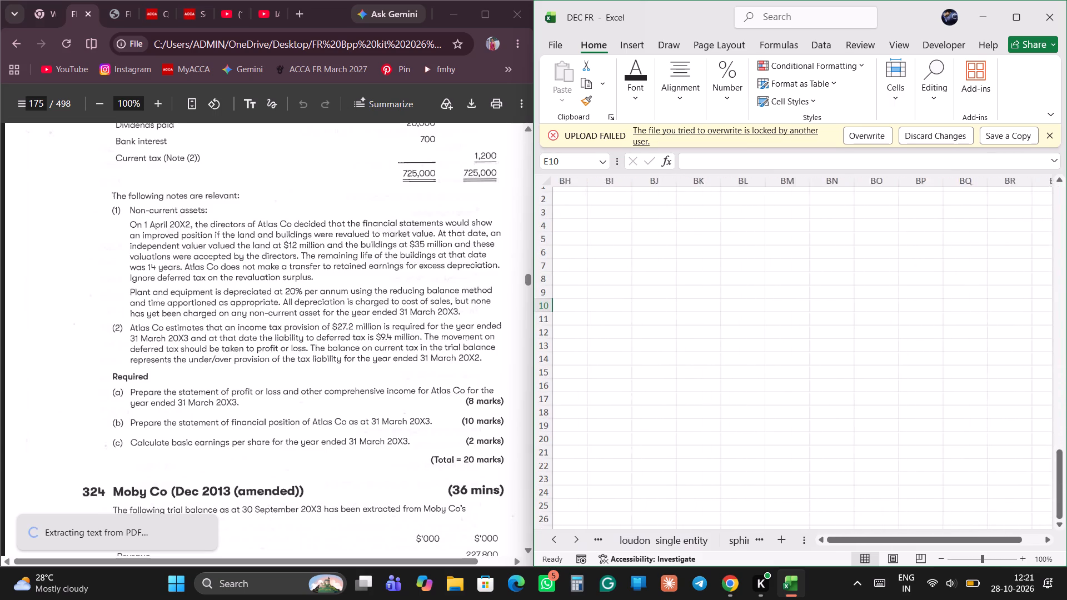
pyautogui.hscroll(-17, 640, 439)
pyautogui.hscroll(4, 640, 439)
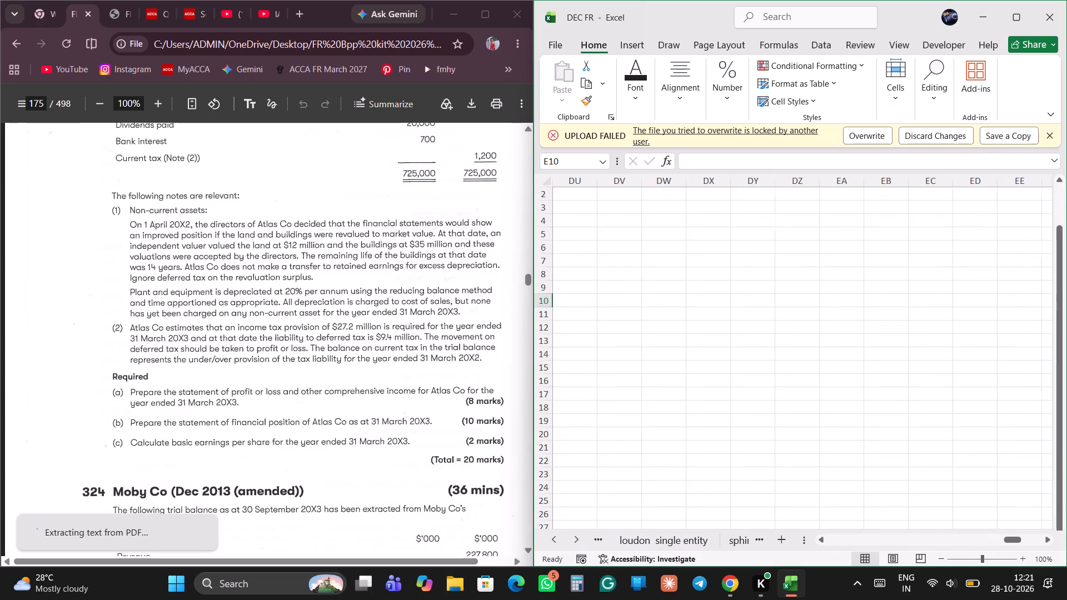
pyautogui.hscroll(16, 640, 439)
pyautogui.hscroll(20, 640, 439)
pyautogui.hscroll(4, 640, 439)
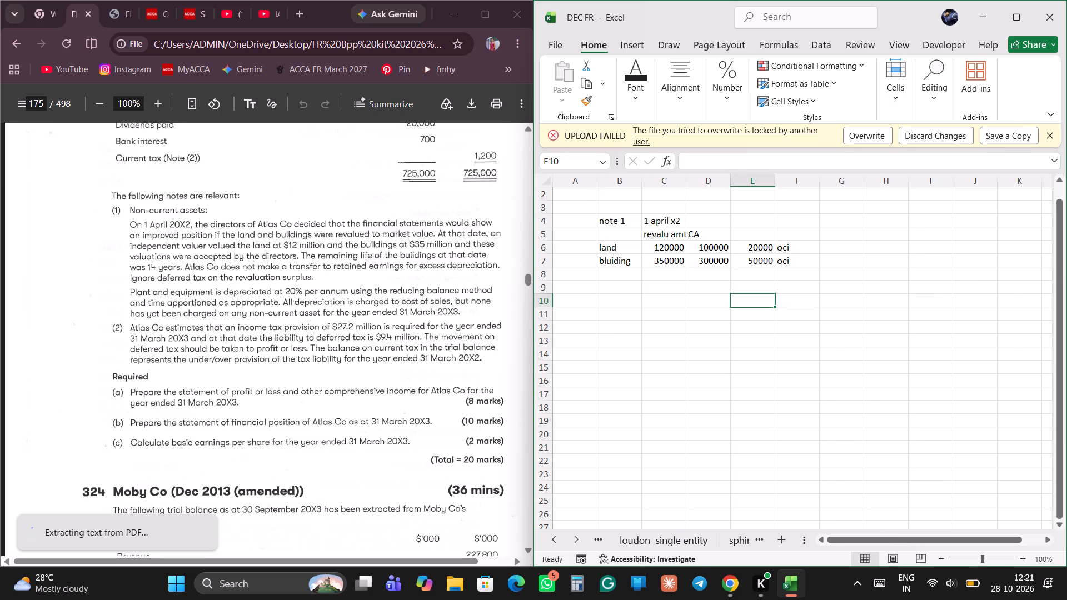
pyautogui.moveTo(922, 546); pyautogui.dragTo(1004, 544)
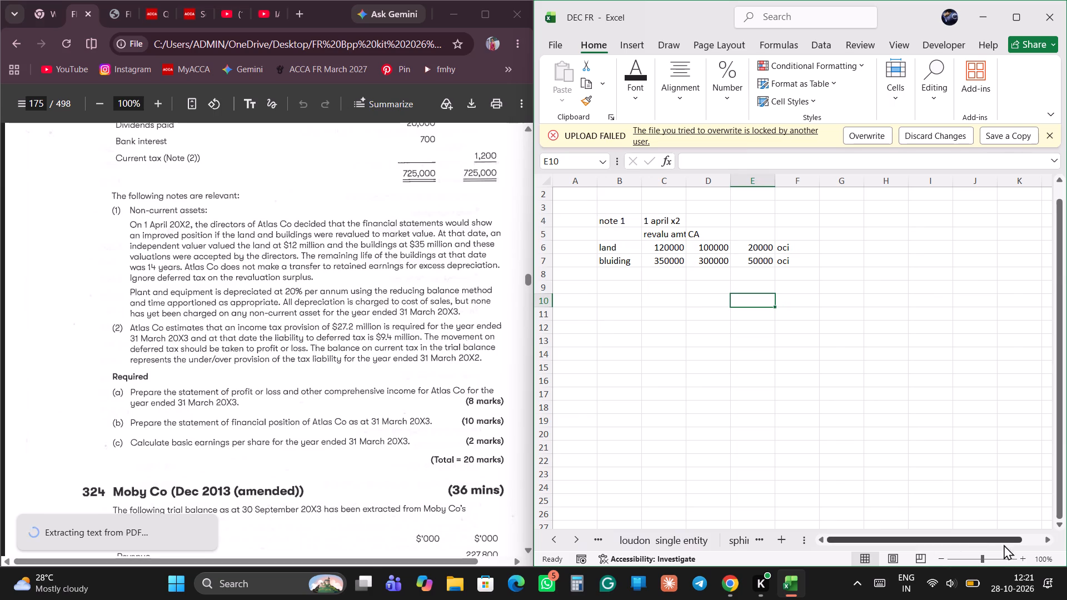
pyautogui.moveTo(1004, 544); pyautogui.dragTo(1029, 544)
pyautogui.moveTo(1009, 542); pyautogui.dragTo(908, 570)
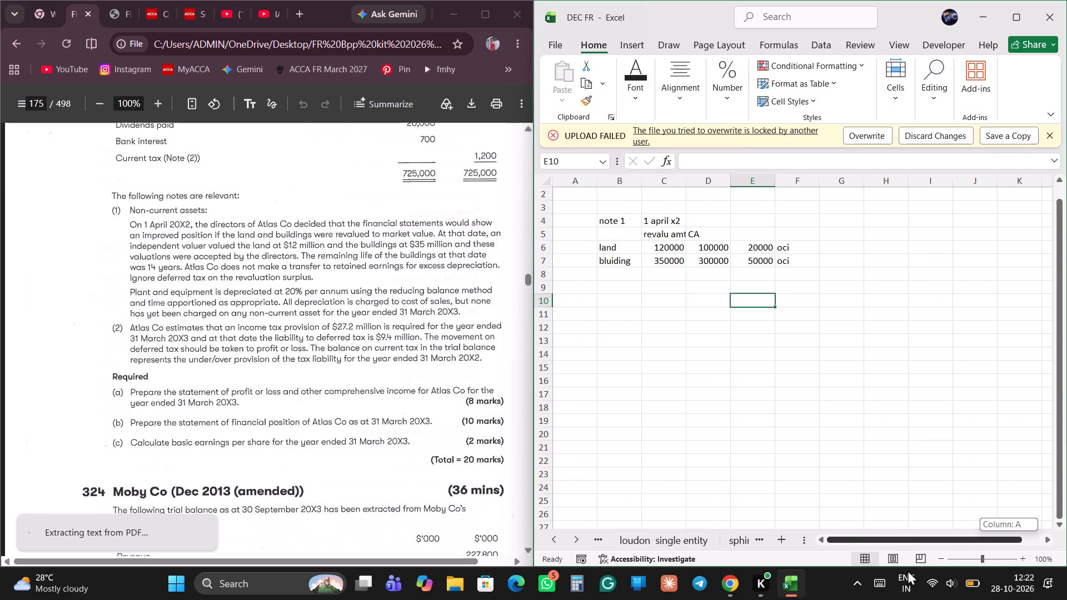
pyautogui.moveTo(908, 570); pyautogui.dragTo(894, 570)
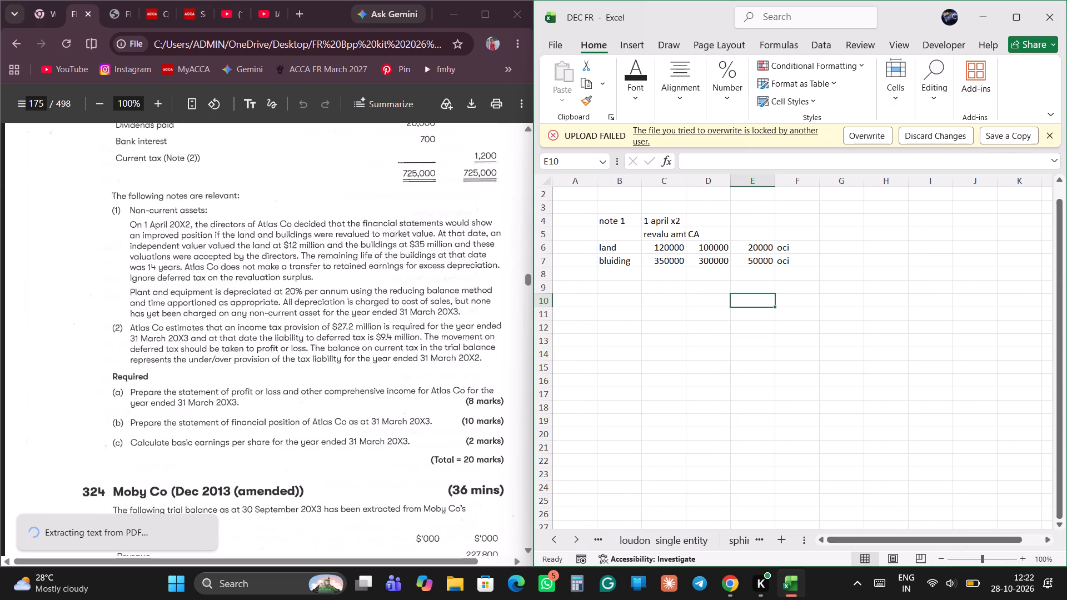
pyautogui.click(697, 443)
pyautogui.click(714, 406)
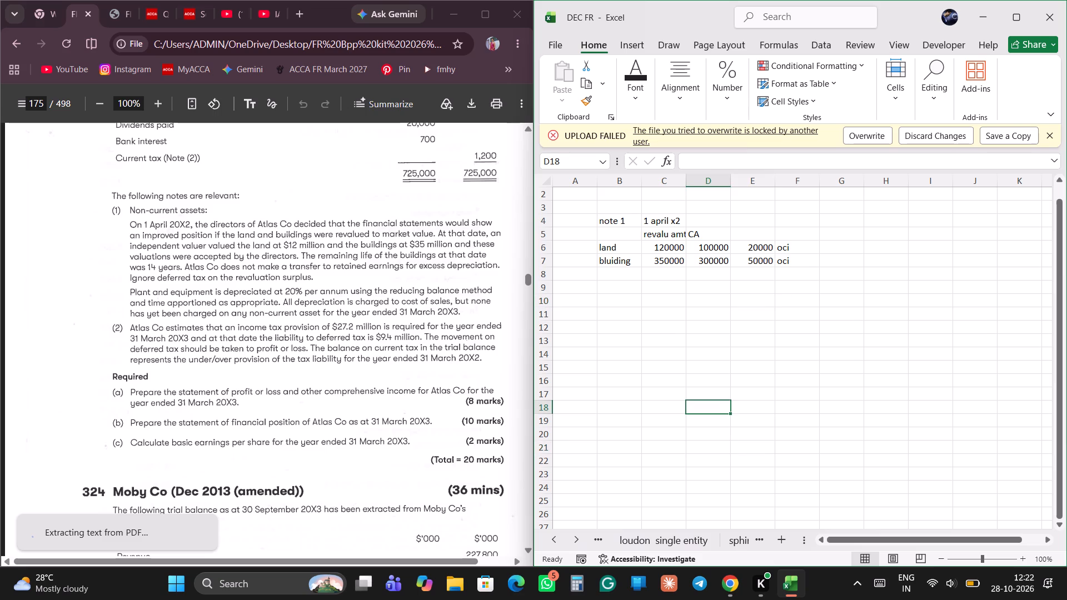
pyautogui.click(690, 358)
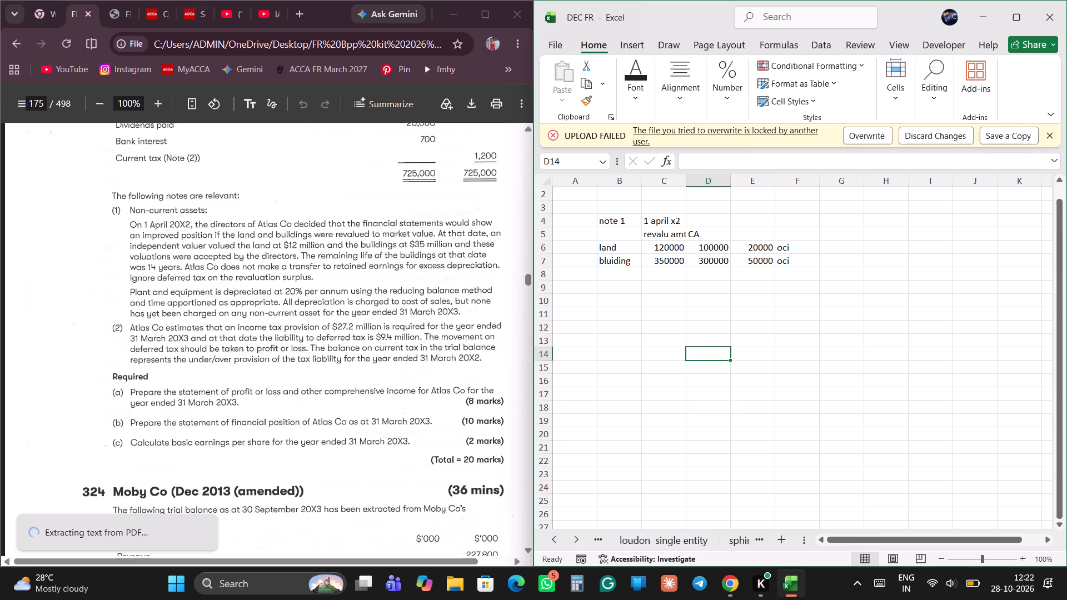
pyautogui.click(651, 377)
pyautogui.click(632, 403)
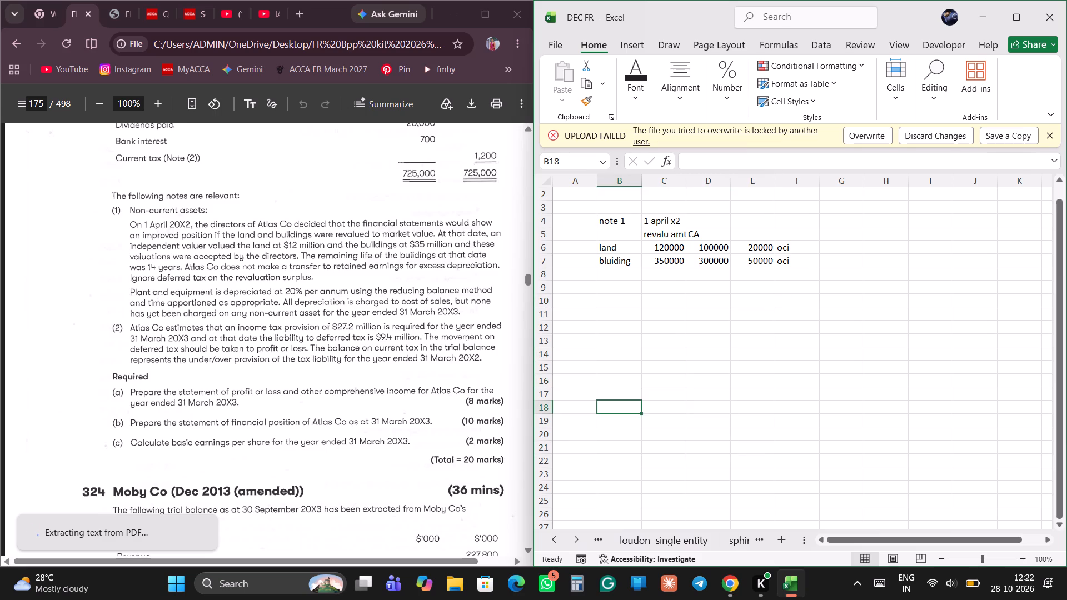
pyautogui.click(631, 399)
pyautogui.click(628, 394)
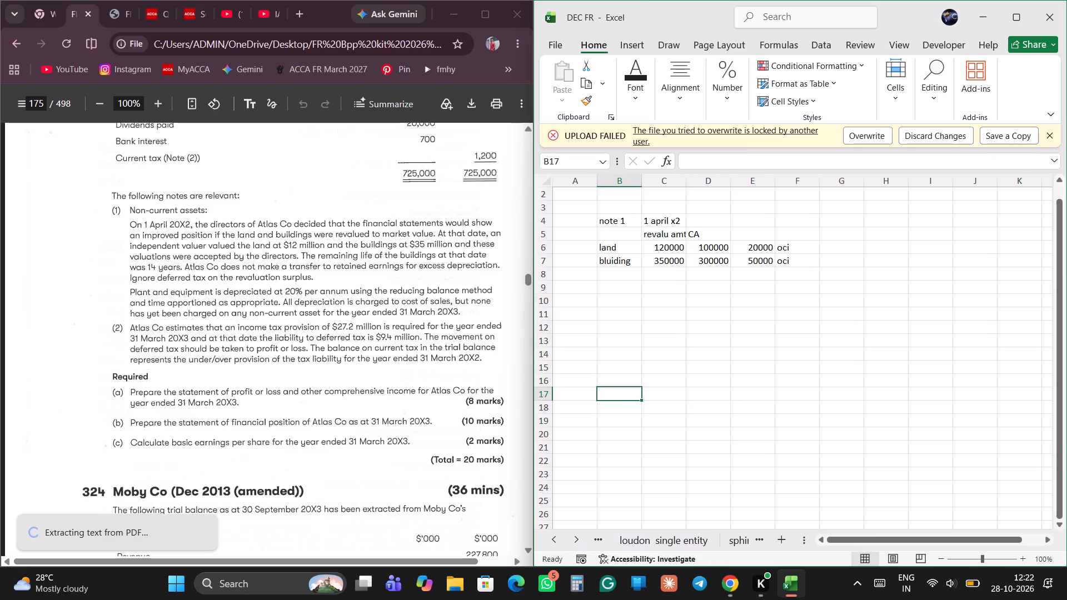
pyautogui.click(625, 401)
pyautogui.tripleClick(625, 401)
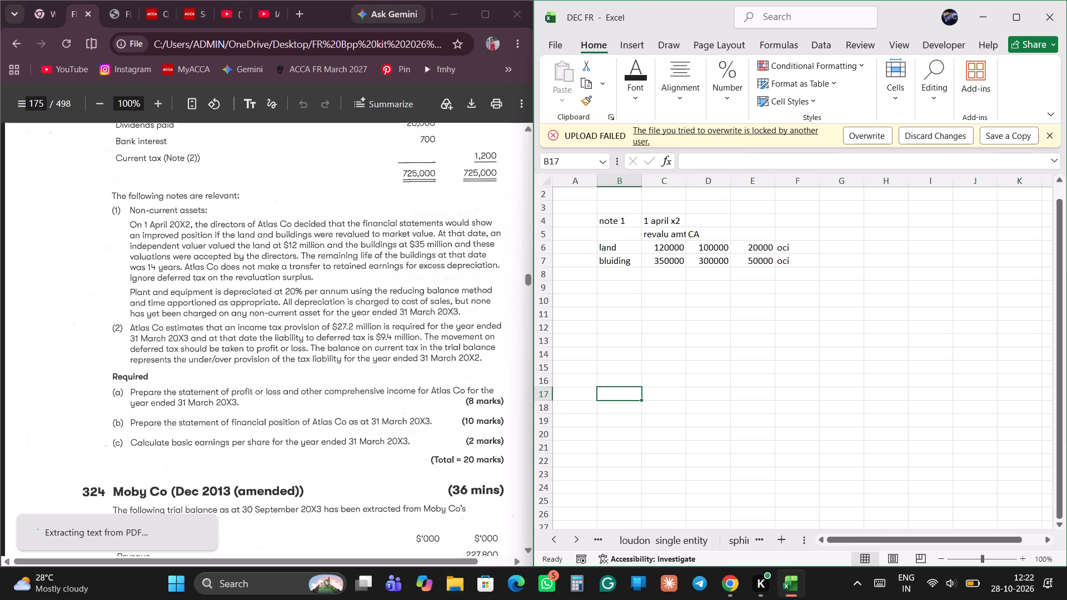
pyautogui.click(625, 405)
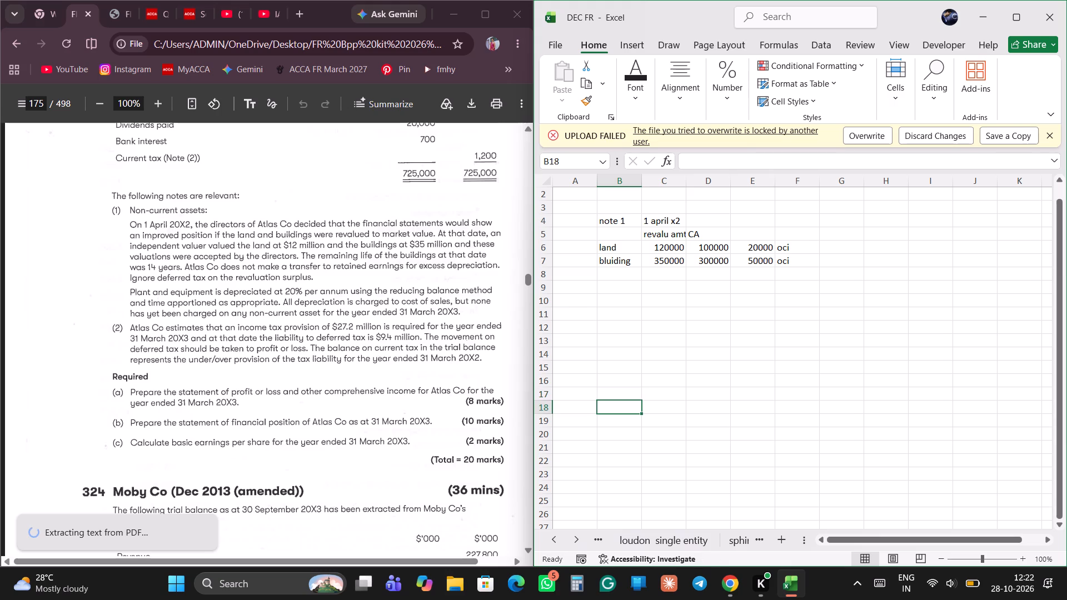
# Add a new worksheet after the atlas sheet for question 324, Moby Co, and name it moby.
pyautogui.scroll(-4, 341, 469)
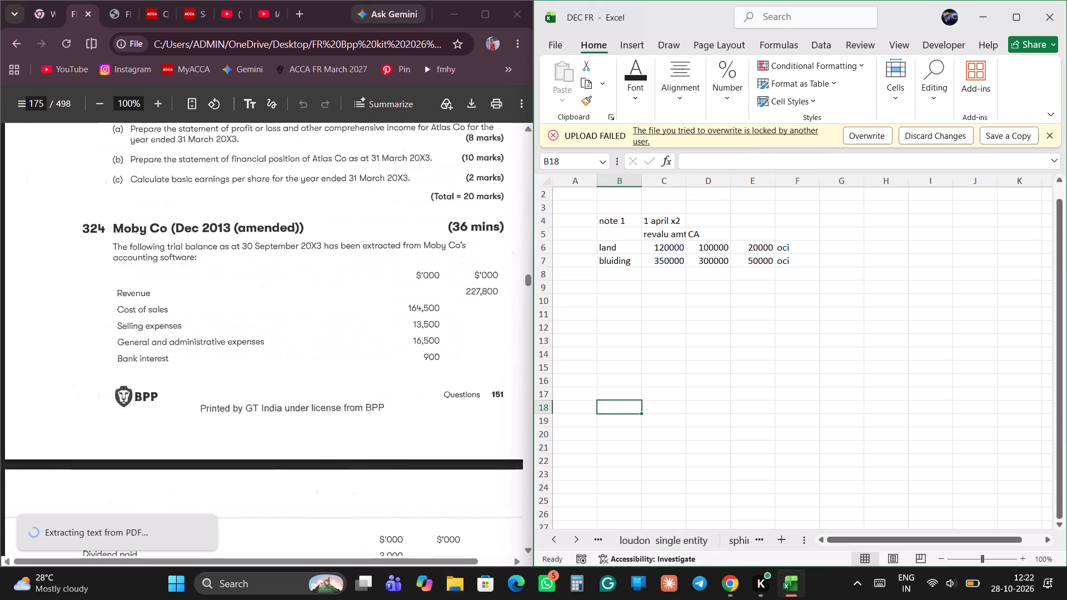
pyautogui.click(766, 539)
pyautogui.click(766, 539)
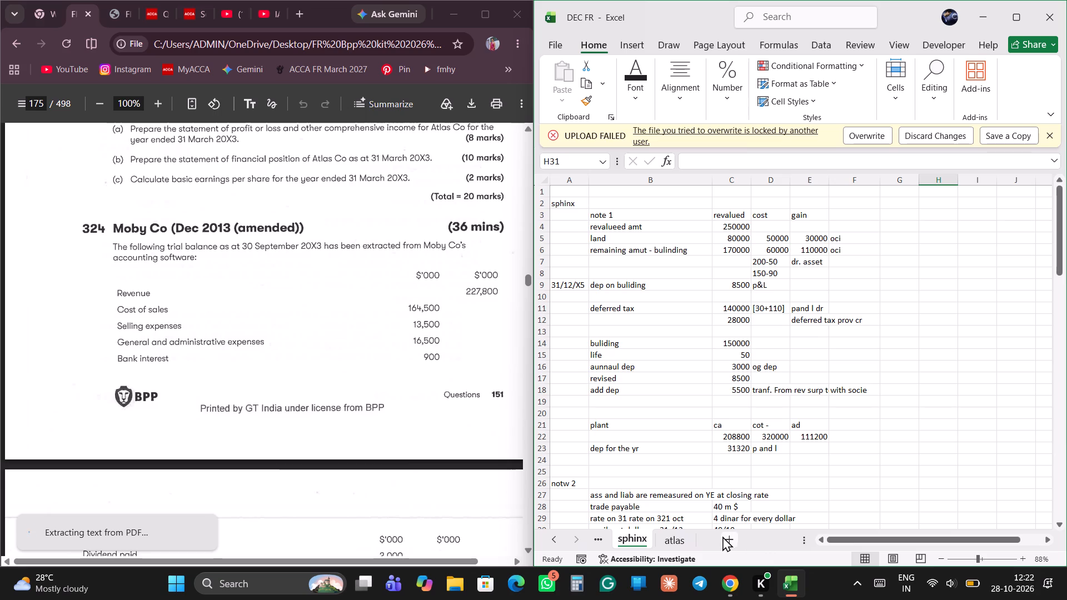
pyautogui.click(681, 537)
pyautogui.click(737, 549)
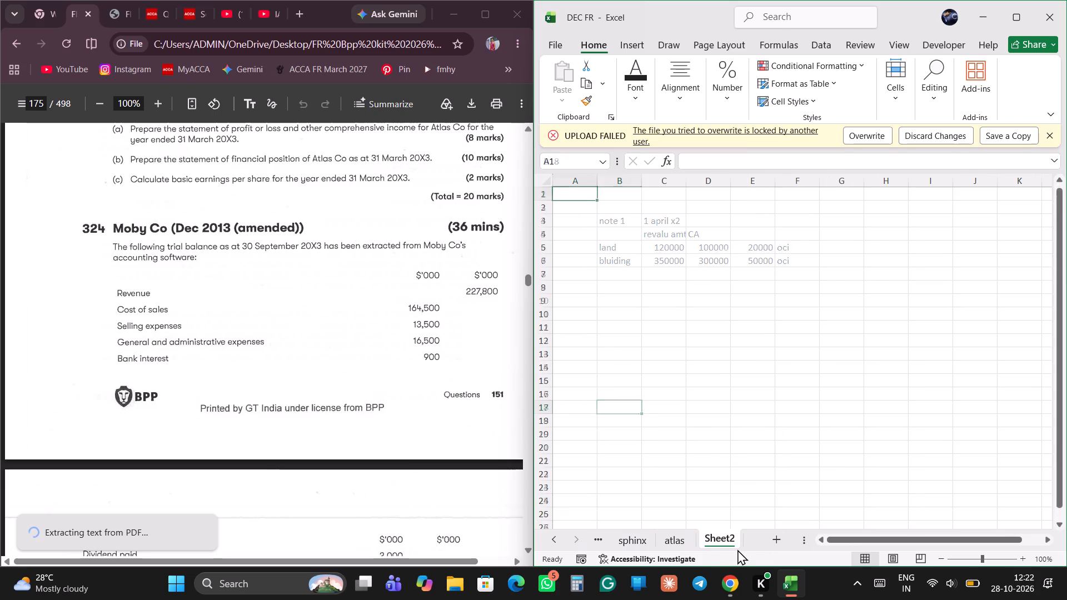
pyautogui.click(719, 546)
pyautogui.rightClick(719, 546)
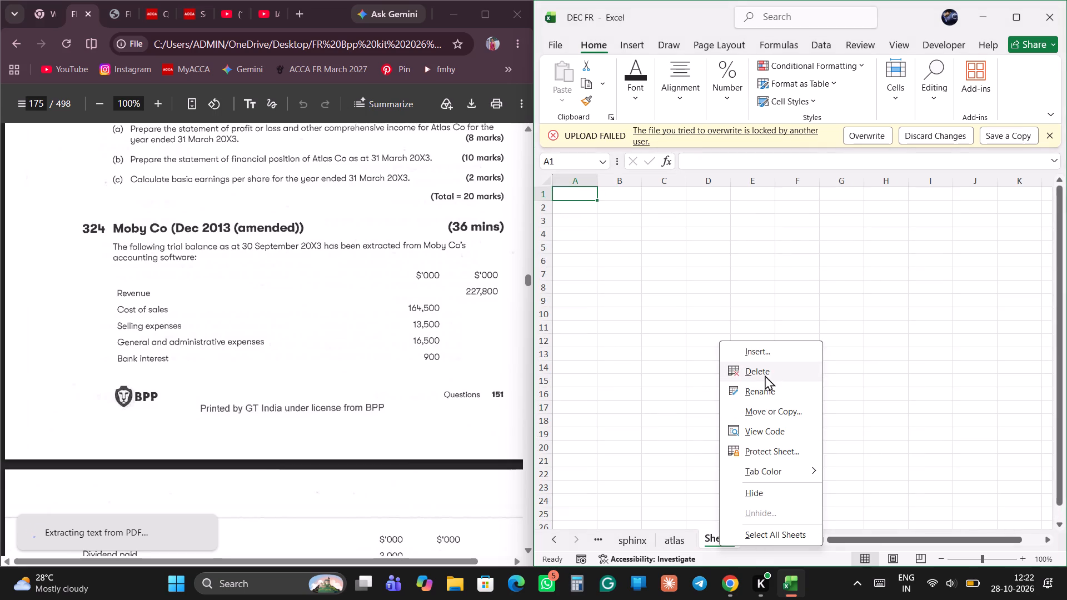
pyautogui.click(757, 387)
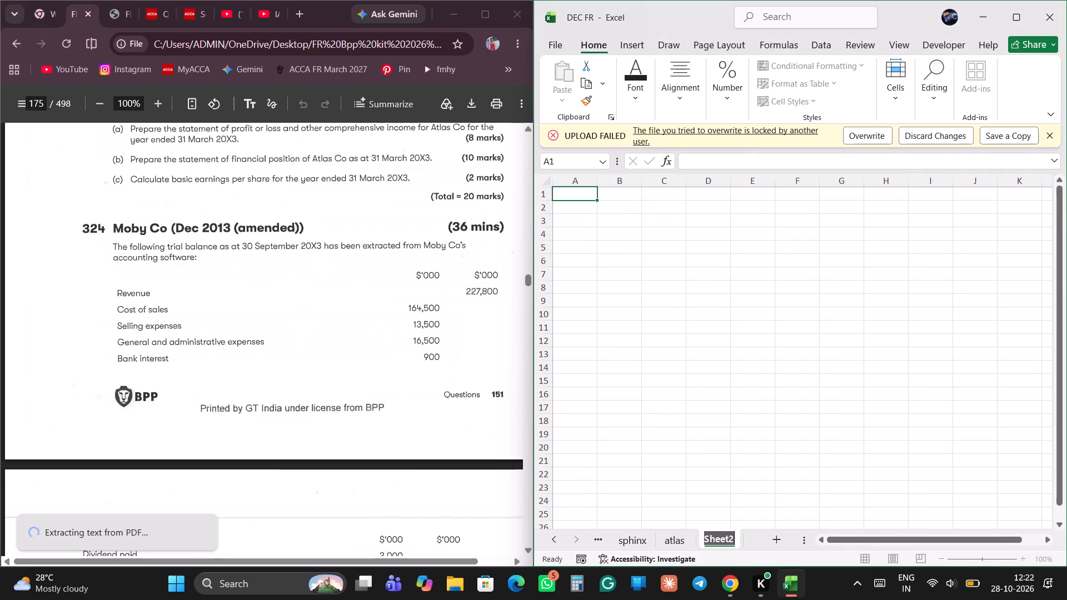
pyautogui.press('BackSpace')
pyautogui.write('mo')
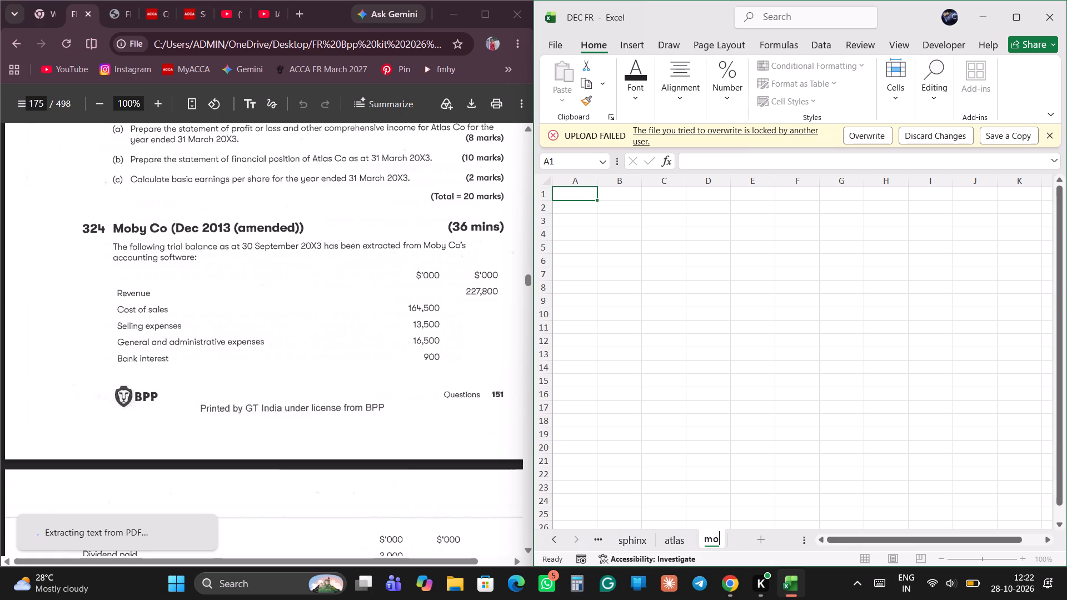
pyautogui.write('by')
pyautogui.press('space')
pyautogui.press('Return')
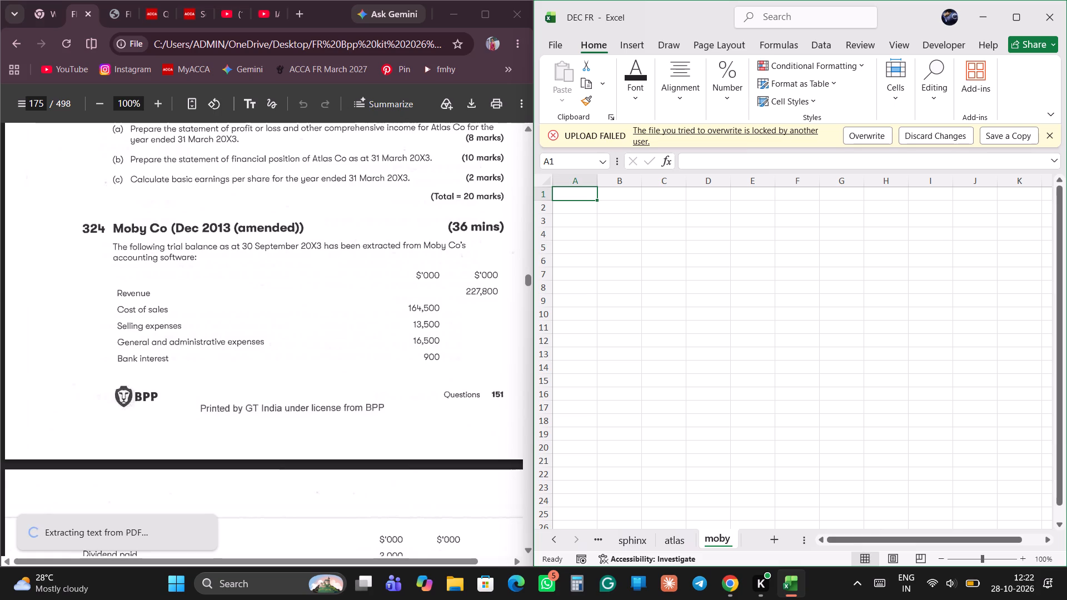
pyautogui.press('Up')
pyautogui.press('Down')
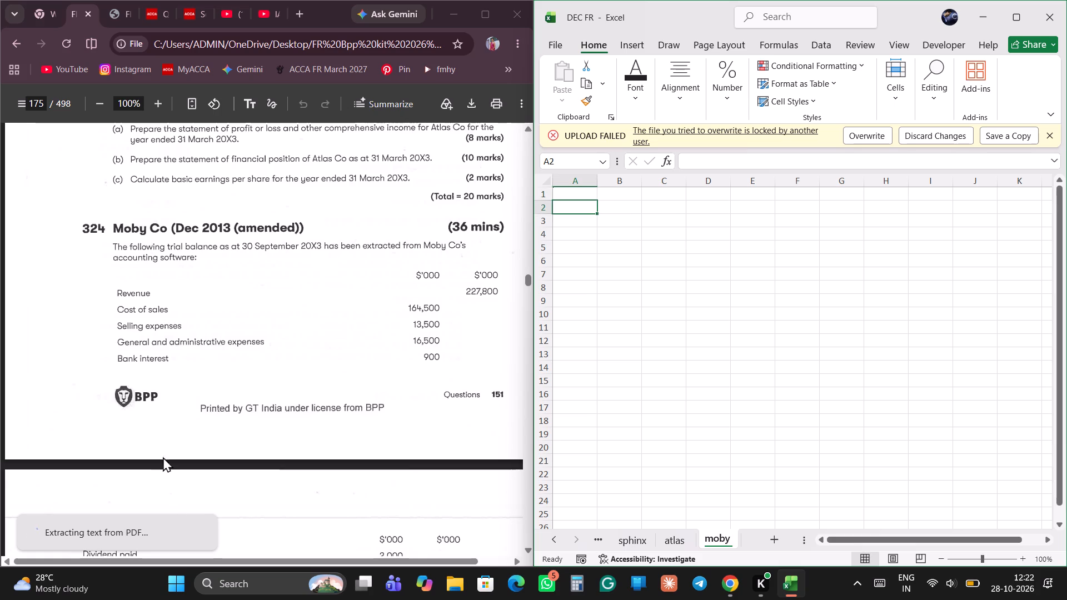
# Switch to the PDF question kit and examine Moby Co's trial balance and notes (1) and (2) on the contract and non-current assets.
pyautogui.click(682, 316)
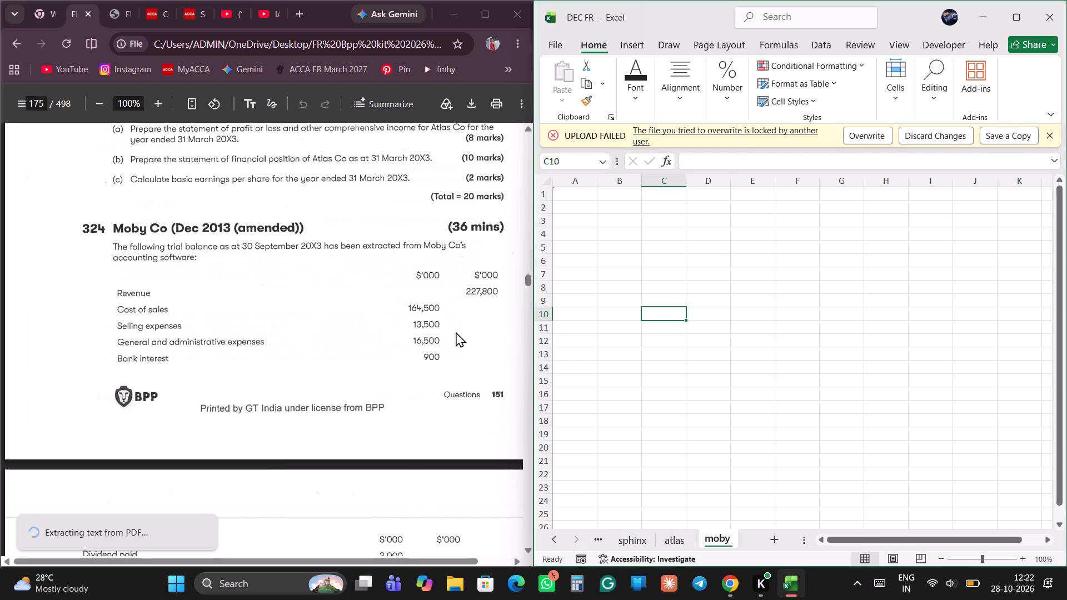
pyautogui.click(515, 292)
pyautogui.scroll(-1, 515, 292)
pyautogui.click(545, 214)
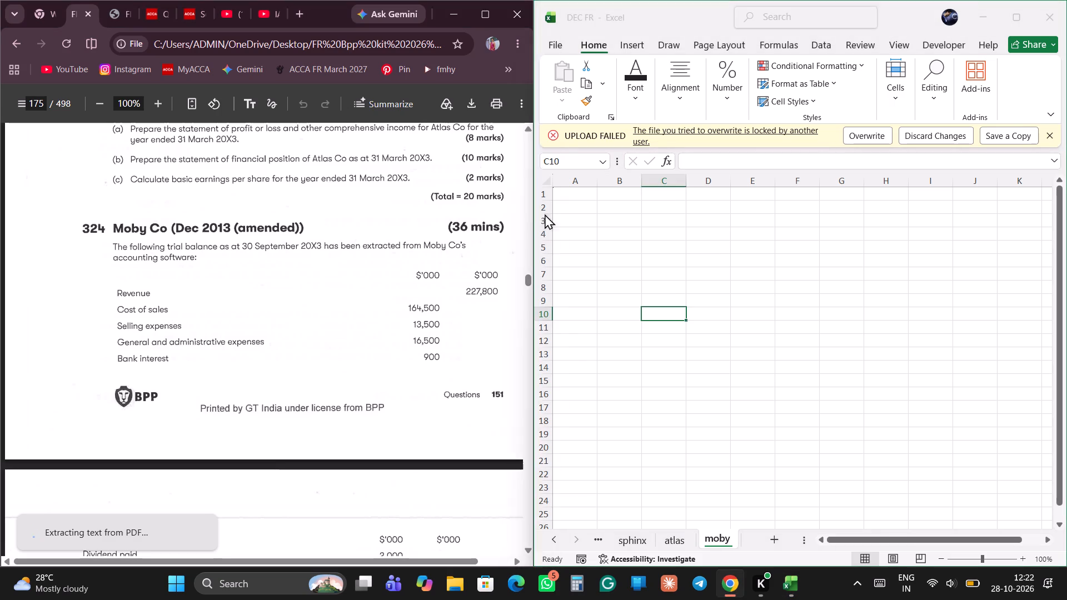
pyautogui.scroll(-1, 547, 168)
pyautogui.click(515, 182)
pyautogui.scroll(-2, 515, 182)
pyautogui.click(489, 196)
pyautogui.scroll(-1, 489, 196)
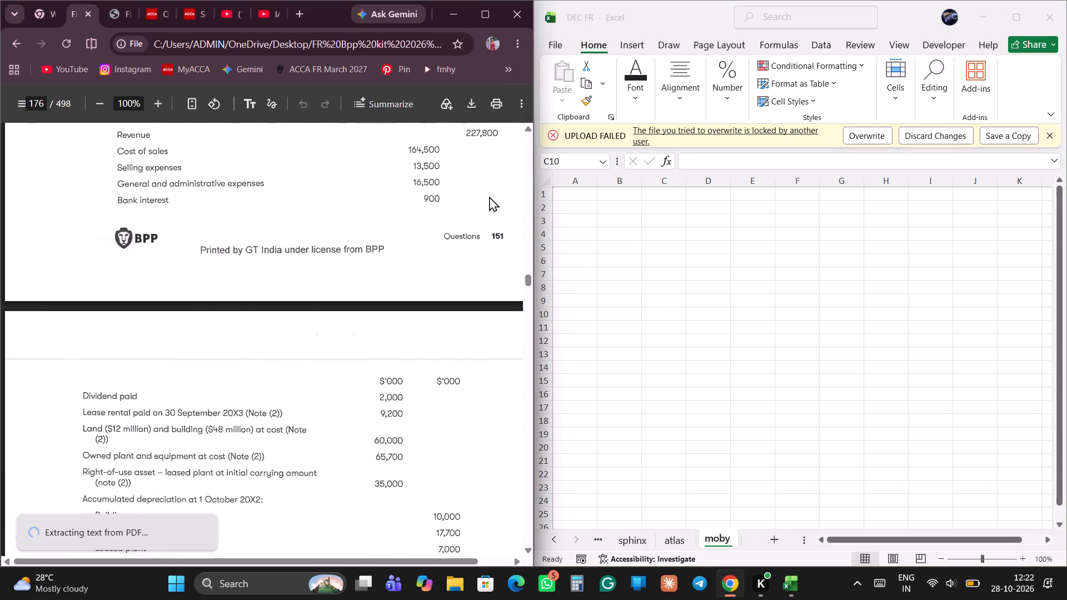
pyautogui.scroll(-2, 489, 196)
pyautogui.scroll(-3, 223, 443)
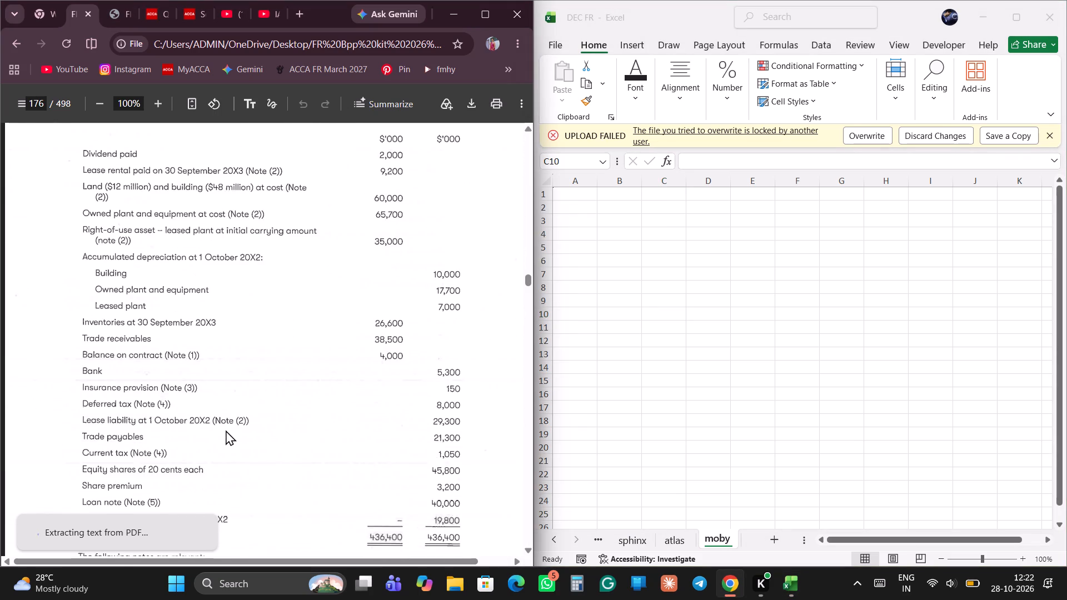
pyautogui.scroll(-2, 226, 430)
pyautogui.click(227, 424)
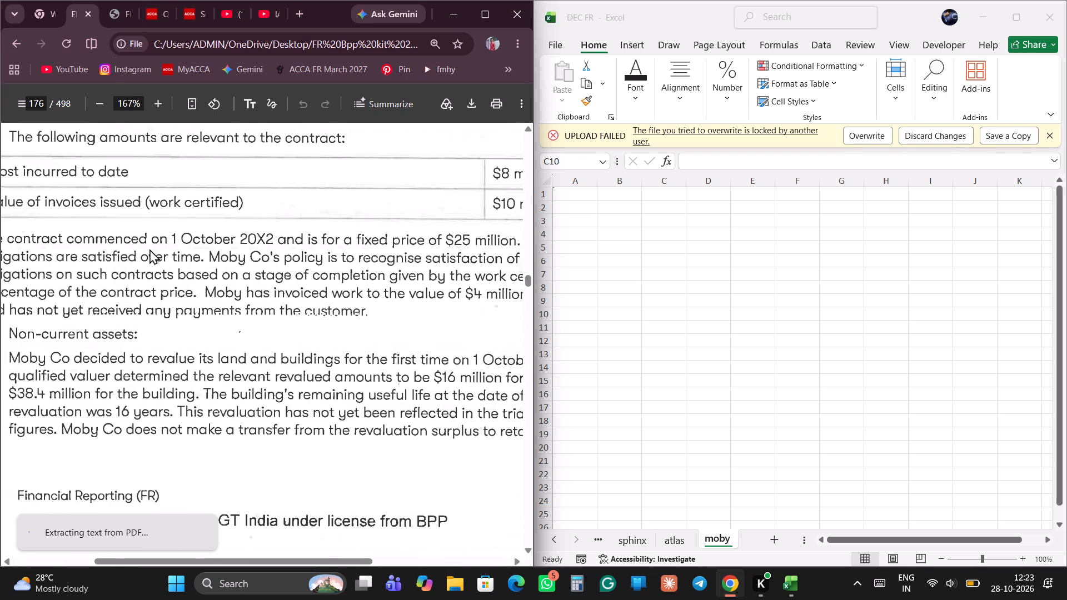
pyautogui.click(98, 103)
pyautogui.click(98, 103)
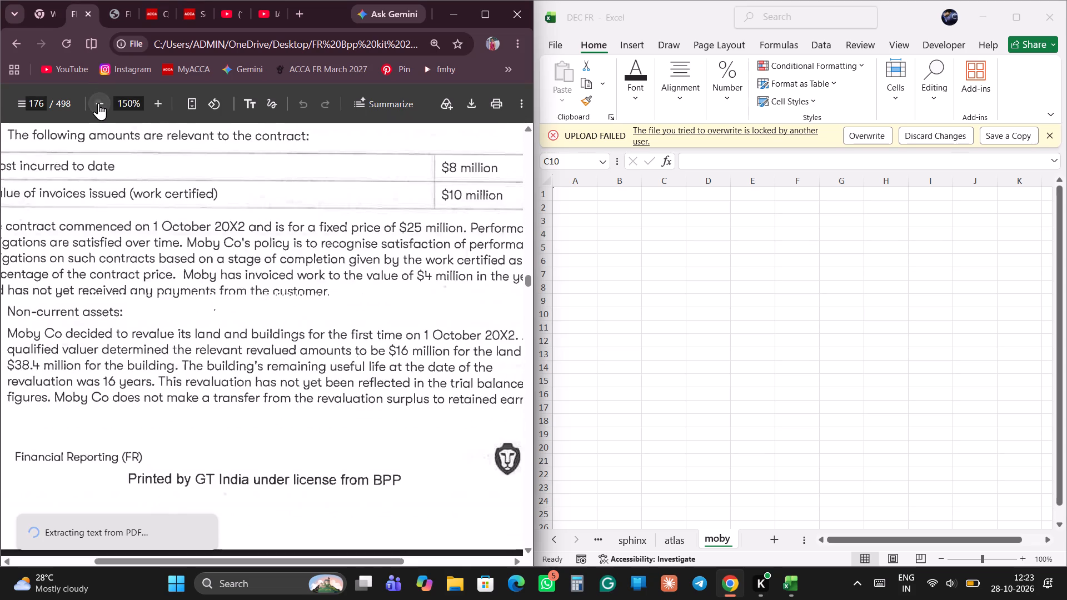
pyautogui.hscroll(1, 123, 199)
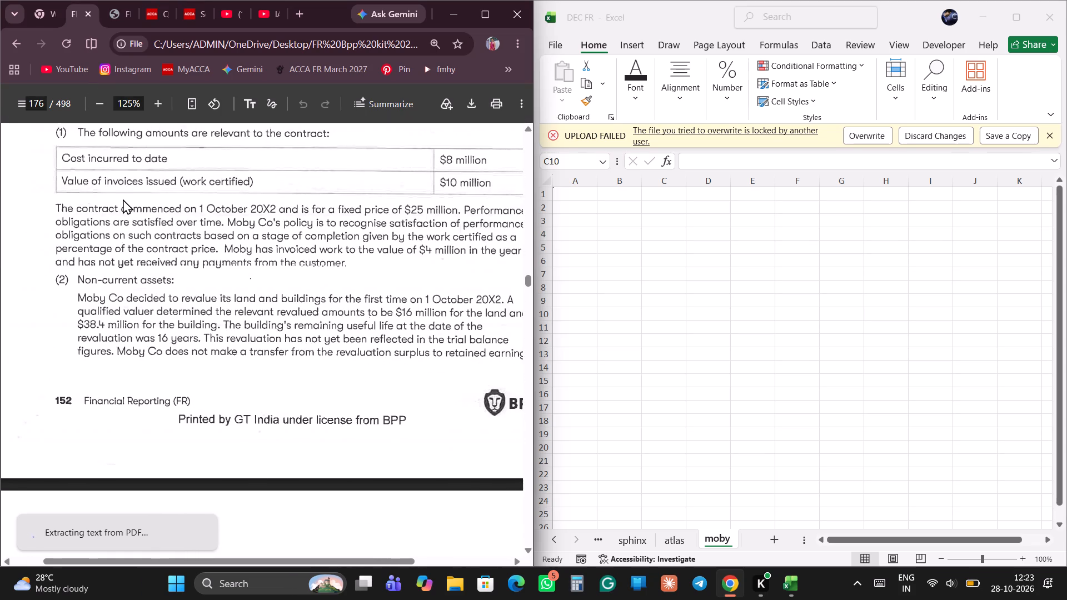
pyautogui.hscroll(1, 123, 199)
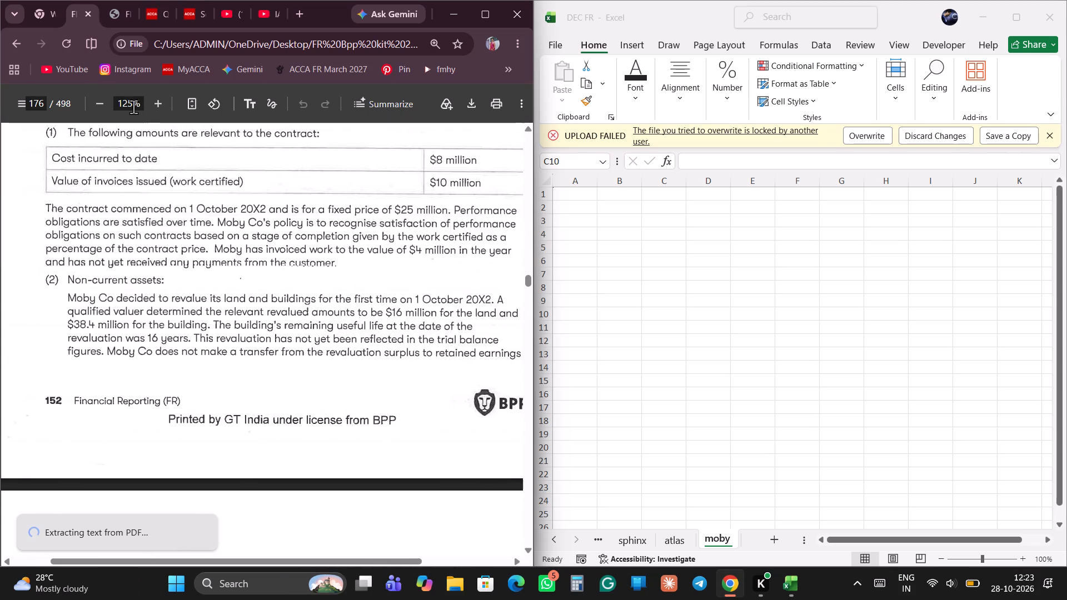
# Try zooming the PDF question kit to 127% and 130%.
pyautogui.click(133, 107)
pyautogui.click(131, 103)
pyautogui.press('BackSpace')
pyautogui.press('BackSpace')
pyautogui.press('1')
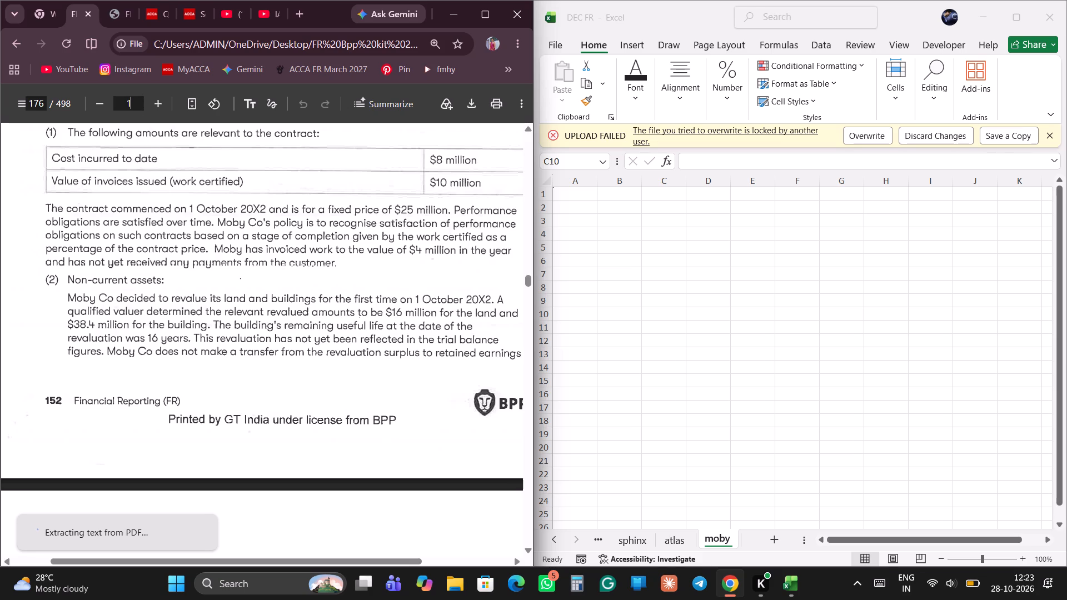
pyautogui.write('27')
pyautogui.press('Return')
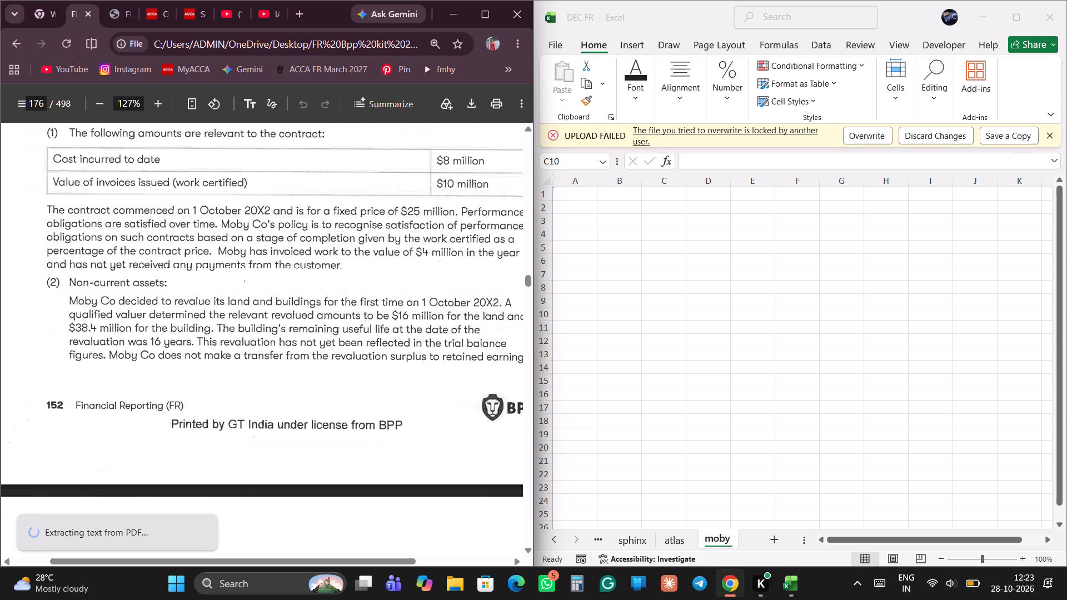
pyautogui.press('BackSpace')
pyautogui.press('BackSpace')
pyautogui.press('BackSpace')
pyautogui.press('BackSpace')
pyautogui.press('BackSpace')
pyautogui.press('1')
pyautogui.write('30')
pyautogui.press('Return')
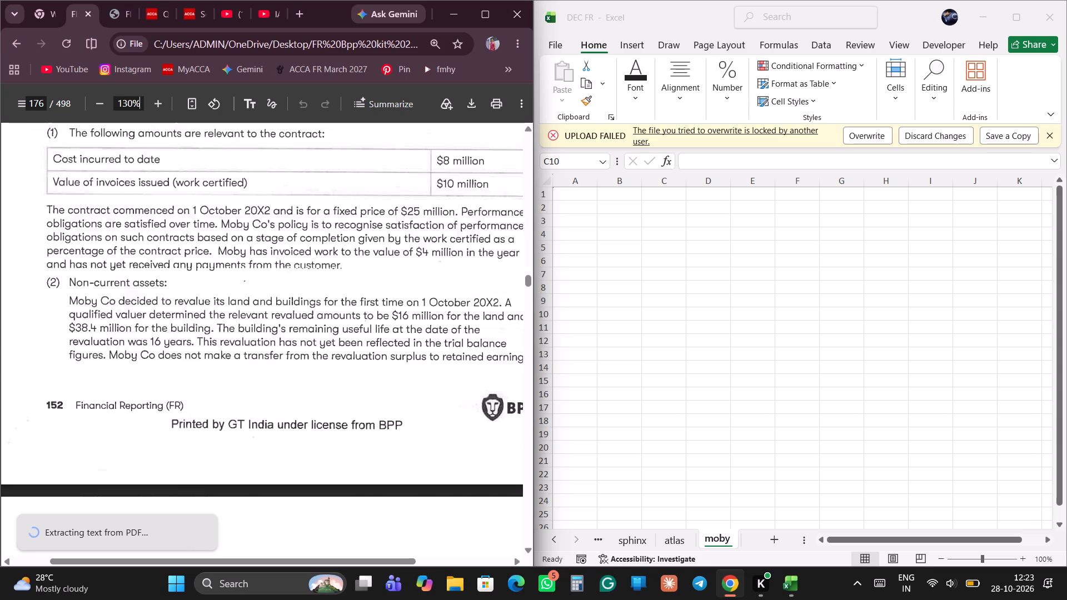
# Set the PDF question kit's zoom to 132%, with the full width of notes (1) and (2) in view.
pyautogui.hscroll(-1, 325, 273)
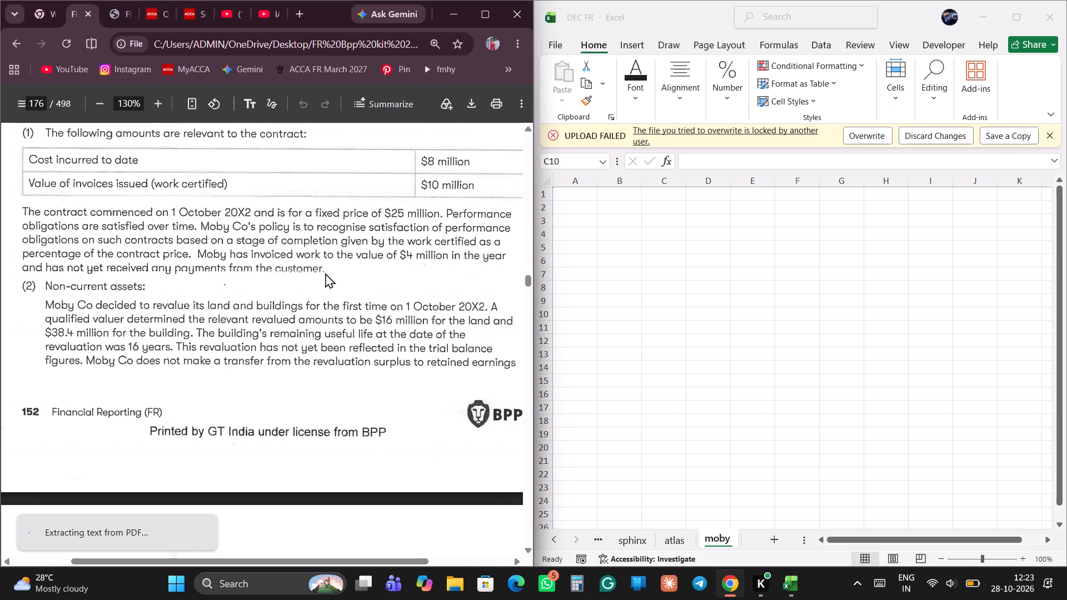
pyautogui.hscroll(-1, 325, 273)
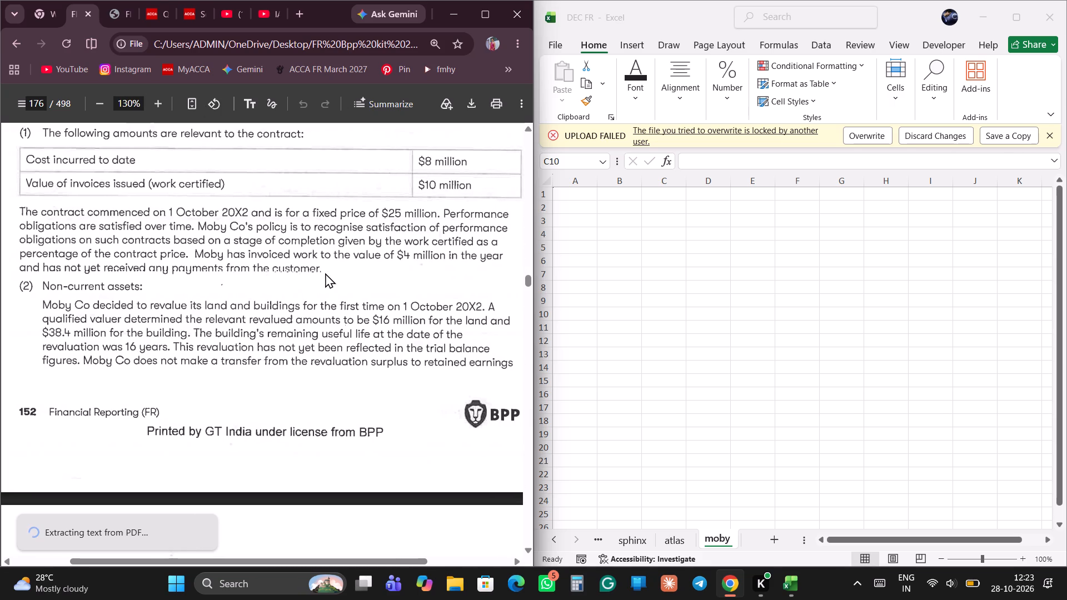
pyautogui.click(133, 98)
pyautogui.press('BackSpace')
pyautogui.write('132')
pyautogui.press('Return')
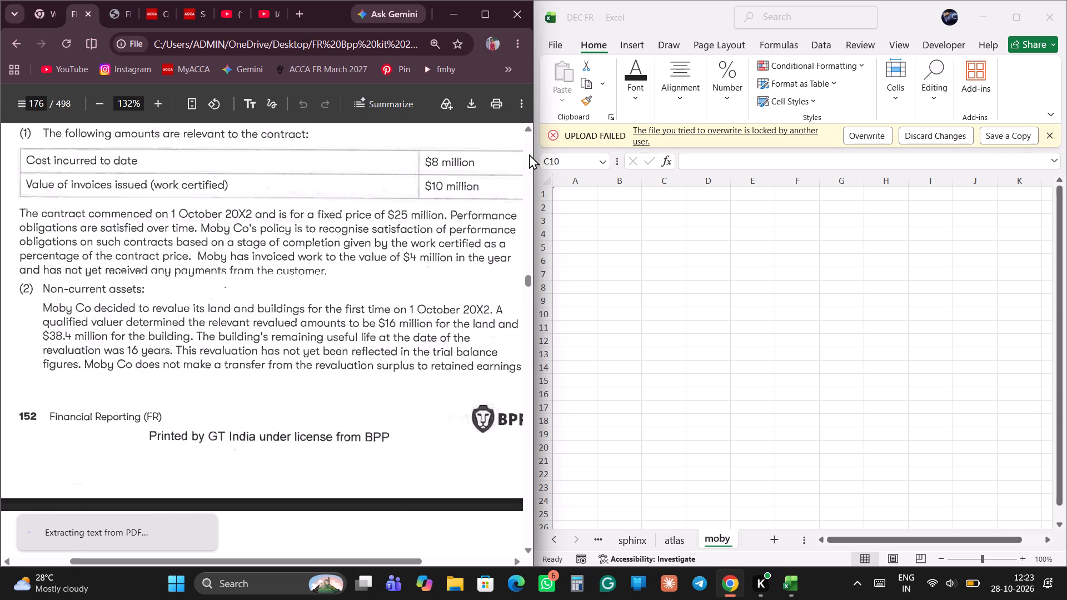
# Switch to the Excel moby sheet and enter note 1 in A3 and the date 1 oct 02 in B3.
pyautogui.click(649, 253)
pyautogui.click(585, 226)
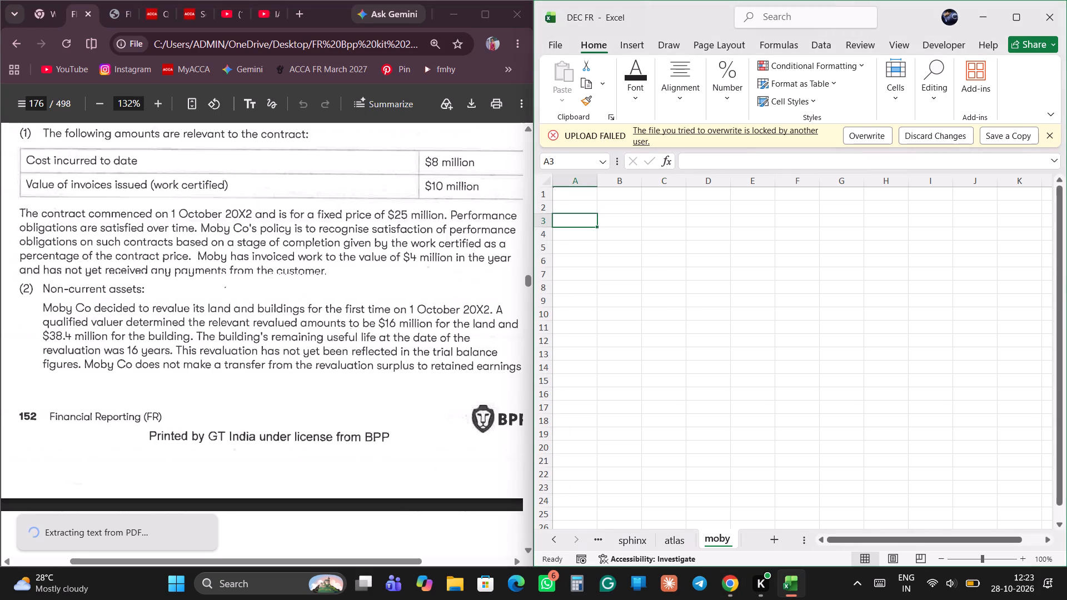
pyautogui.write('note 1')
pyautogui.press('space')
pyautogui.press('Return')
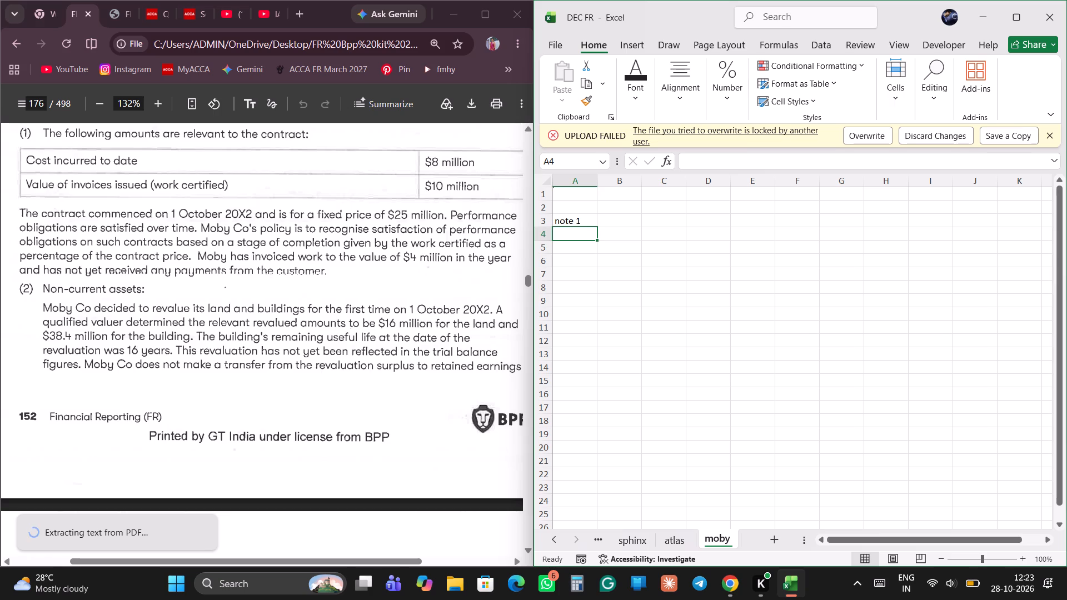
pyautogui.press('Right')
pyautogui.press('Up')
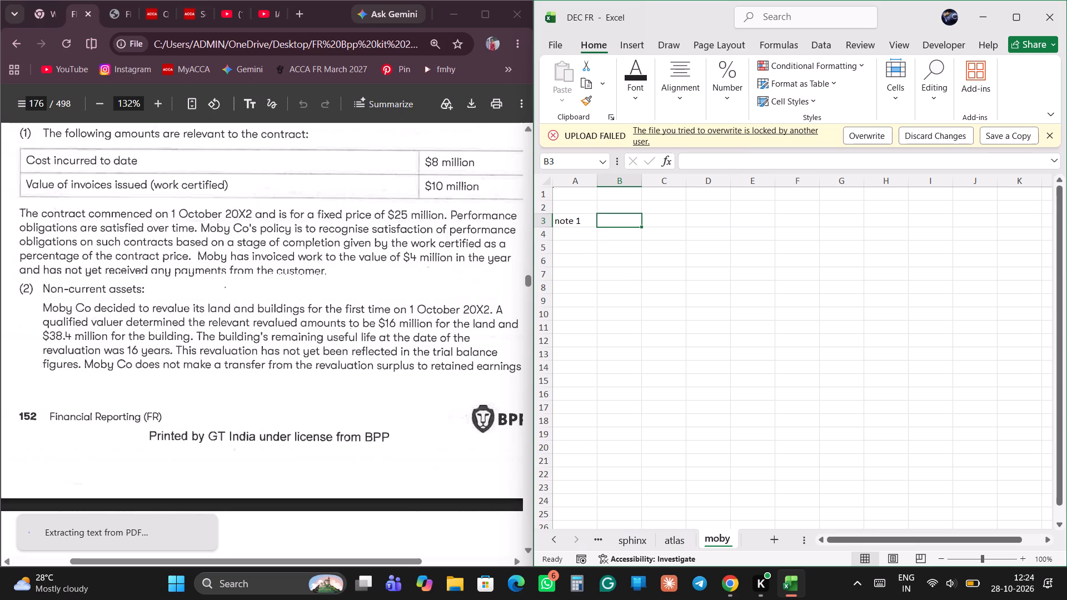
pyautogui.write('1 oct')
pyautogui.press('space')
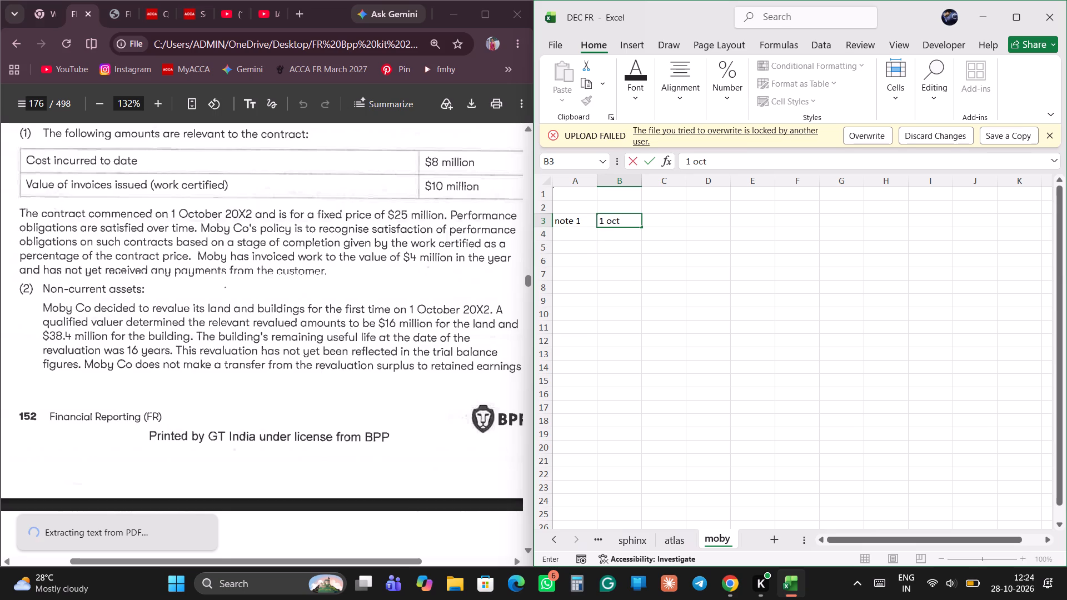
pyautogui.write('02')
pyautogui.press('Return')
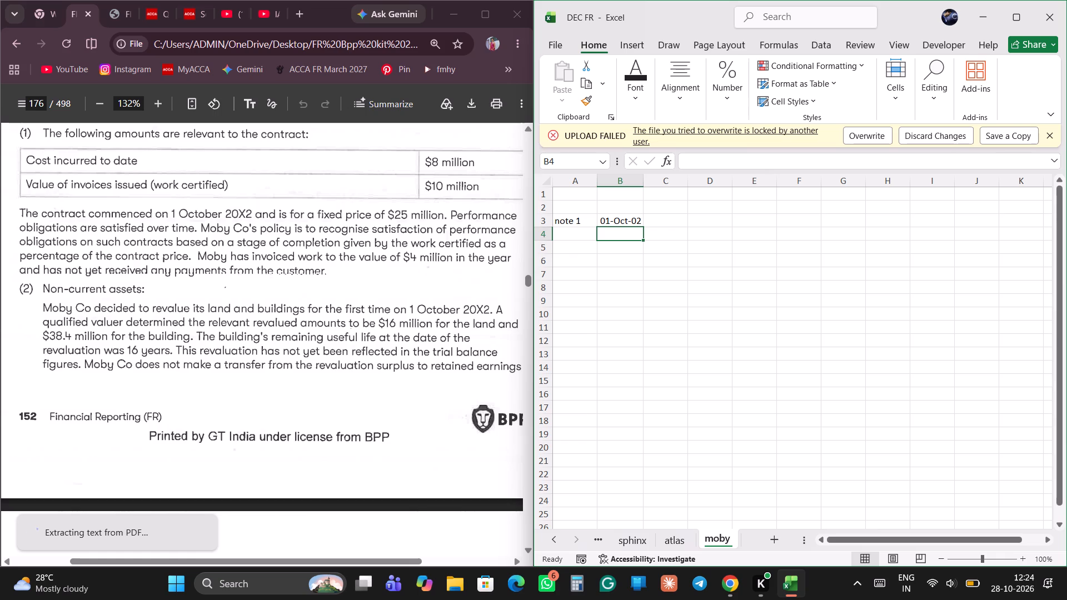
# Enter the label contract in A4 and the contract price 25000000 in B4.
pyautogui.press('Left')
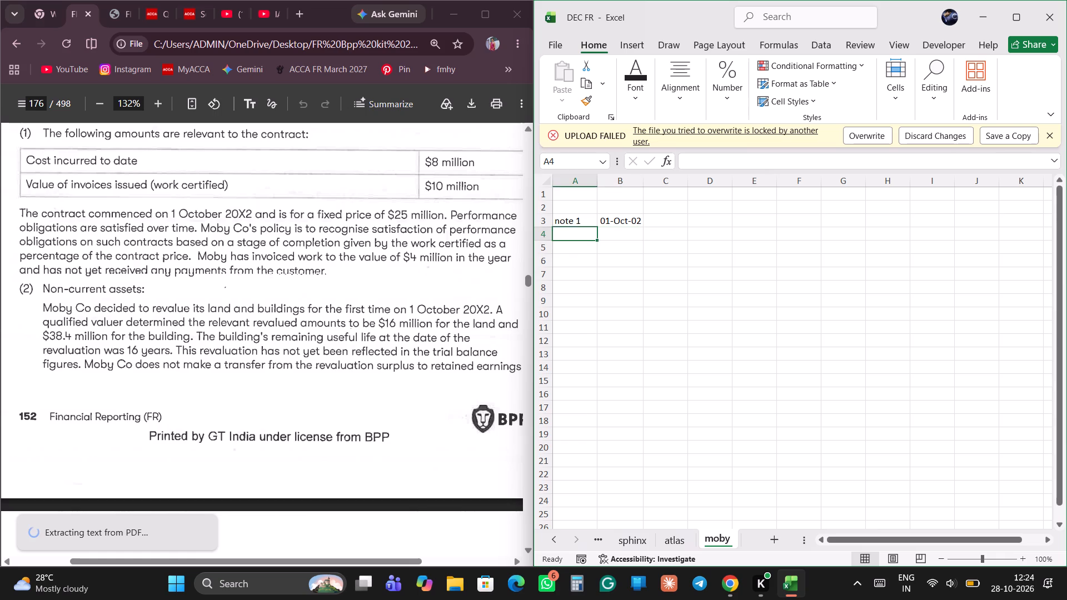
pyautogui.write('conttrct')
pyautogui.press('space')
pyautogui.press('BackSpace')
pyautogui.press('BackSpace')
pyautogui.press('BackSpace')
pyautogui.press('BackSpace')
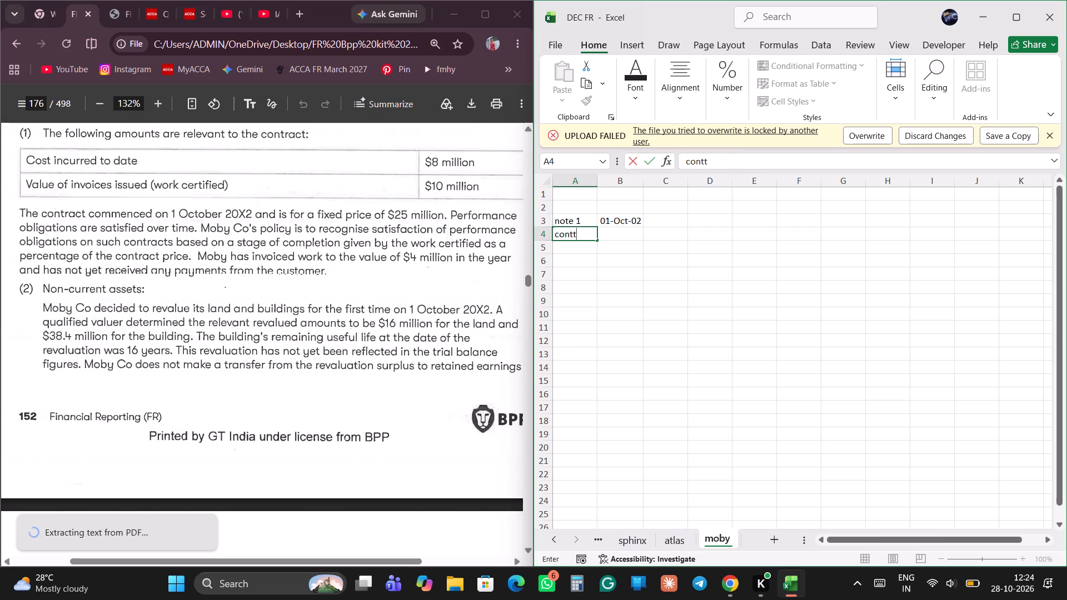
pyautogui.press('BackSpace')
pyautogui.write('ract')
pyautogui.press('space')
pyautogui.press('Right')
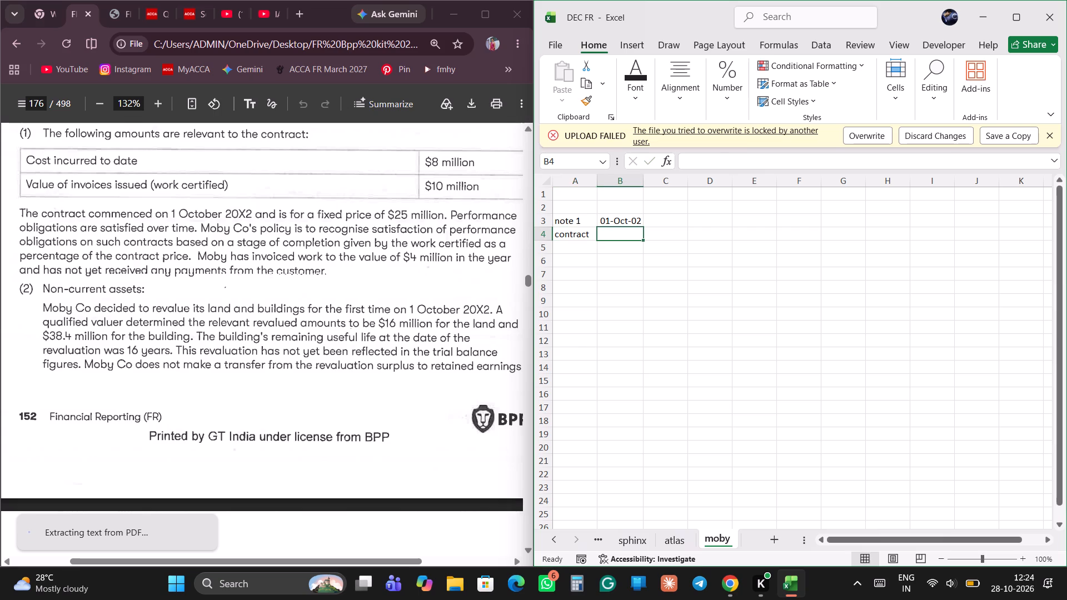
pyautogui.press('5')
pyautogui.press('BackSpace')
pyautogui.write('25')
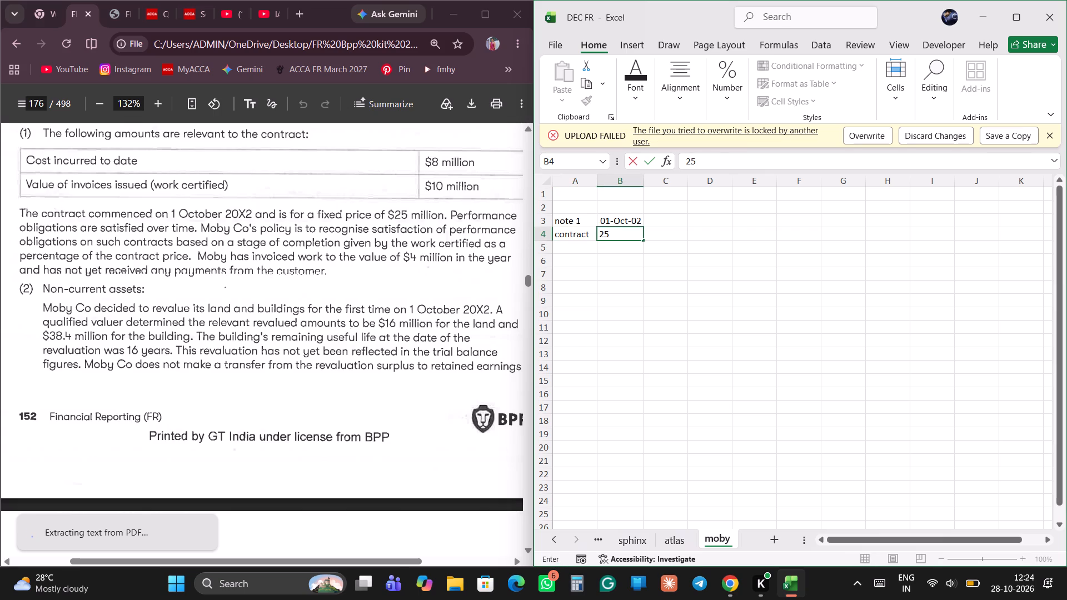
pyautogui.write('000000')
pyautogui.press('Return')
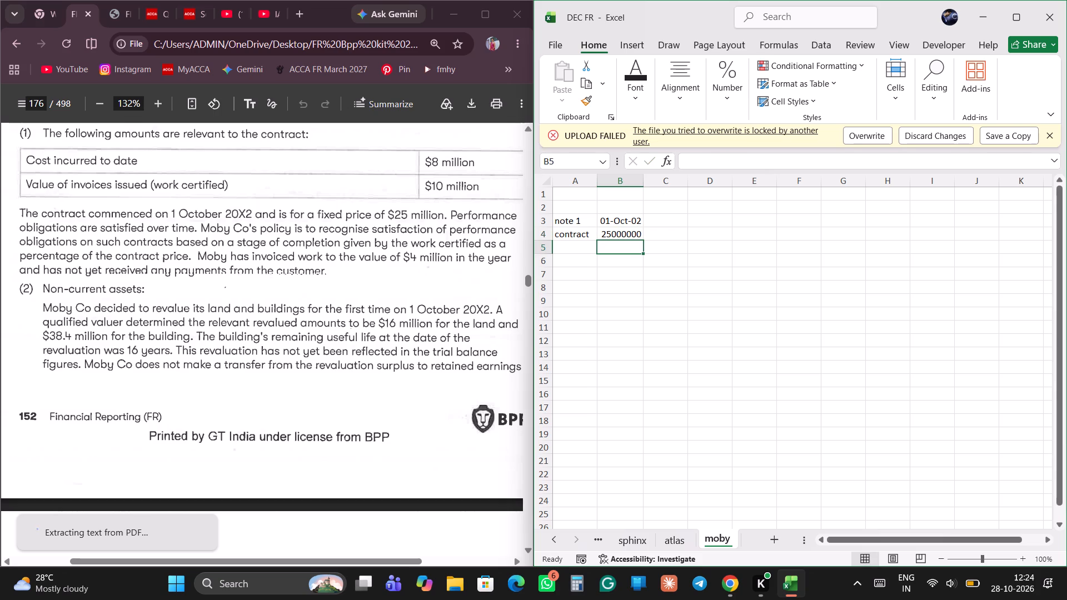
# Enter the label work certified in A5 and auto-fit column A to the text.
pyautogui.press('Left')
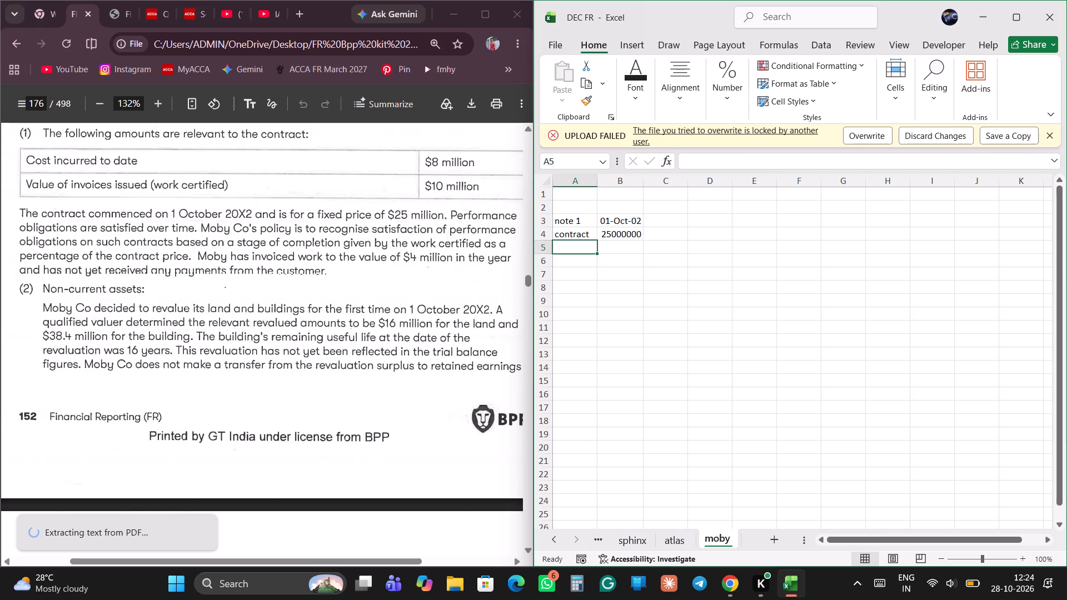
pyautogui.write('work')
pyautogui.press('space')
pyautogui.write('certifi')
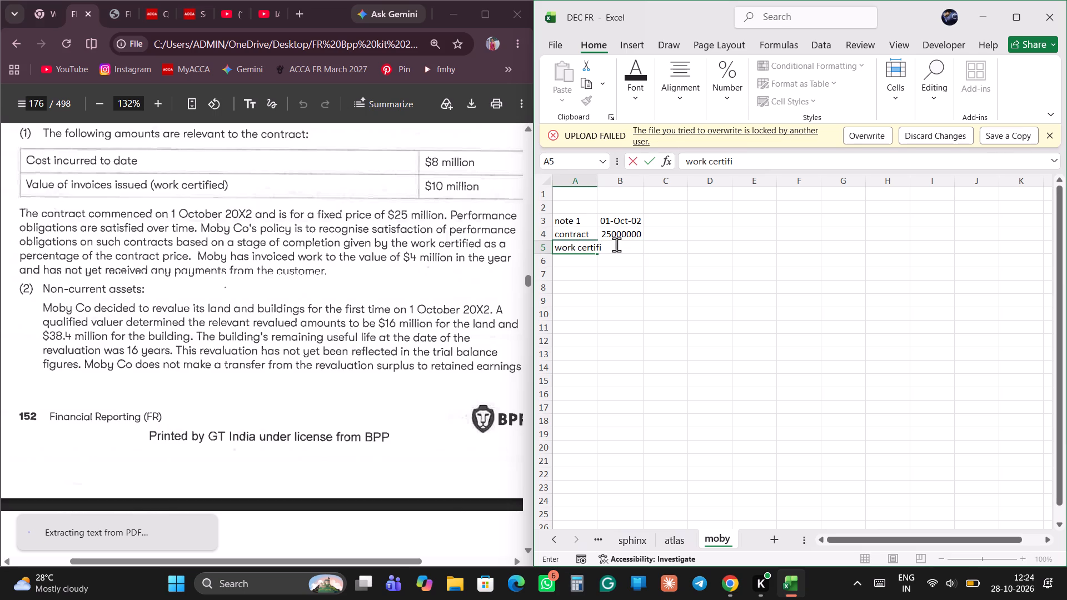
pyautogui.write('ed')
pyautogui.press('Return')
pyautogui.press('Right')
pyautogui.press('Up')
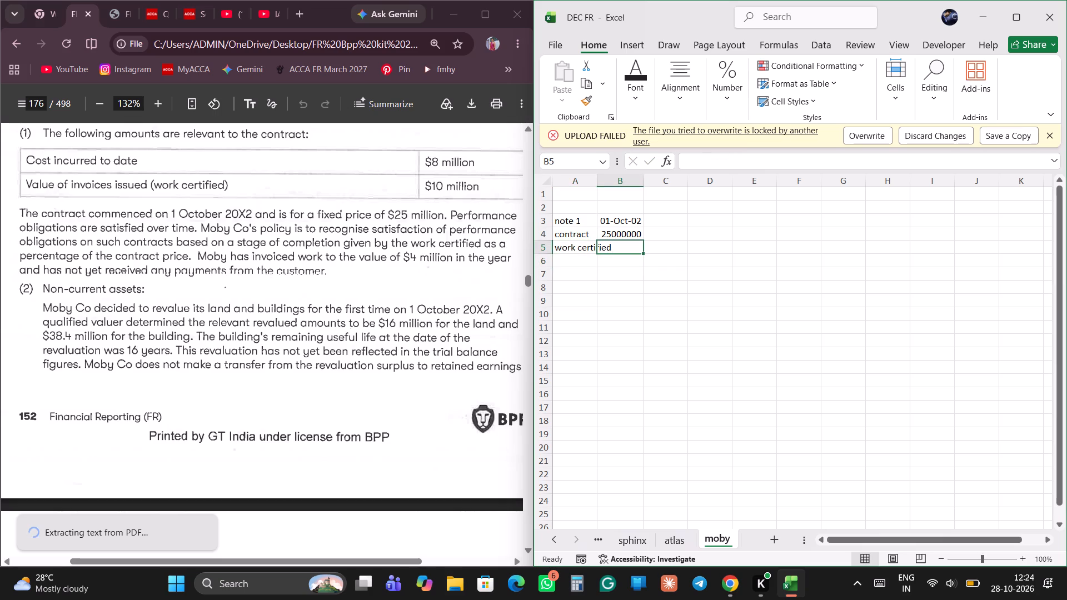
pyautogui.doubleClick(594, 178)
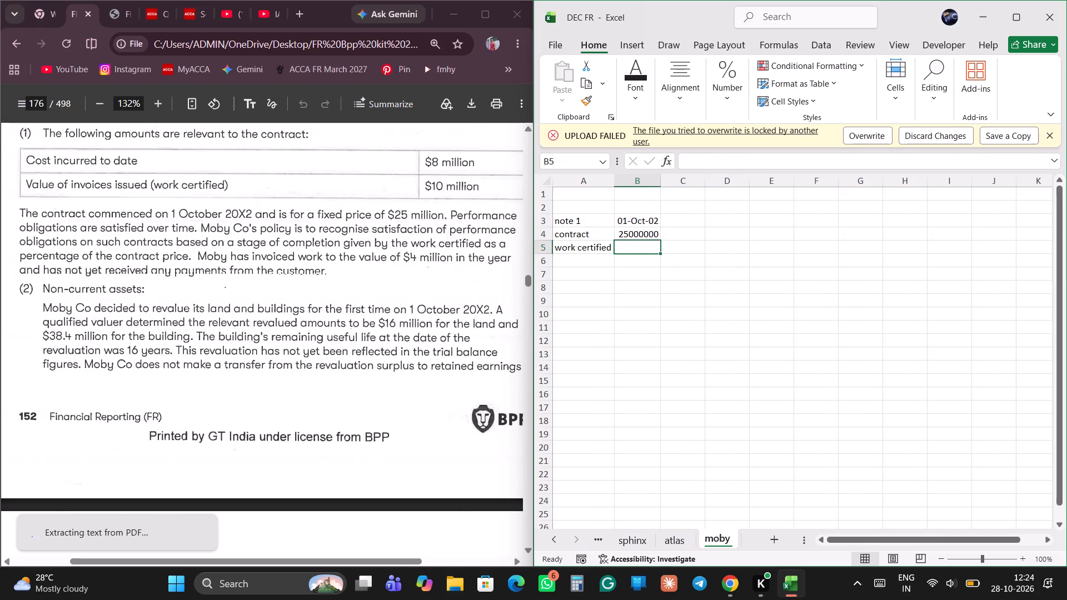
# Apply Wrap Text to the moby sheet's cells from A1 to X113.
pyautogui.moveTo(565, 198); pyautogui.dragTo(1066, 599)
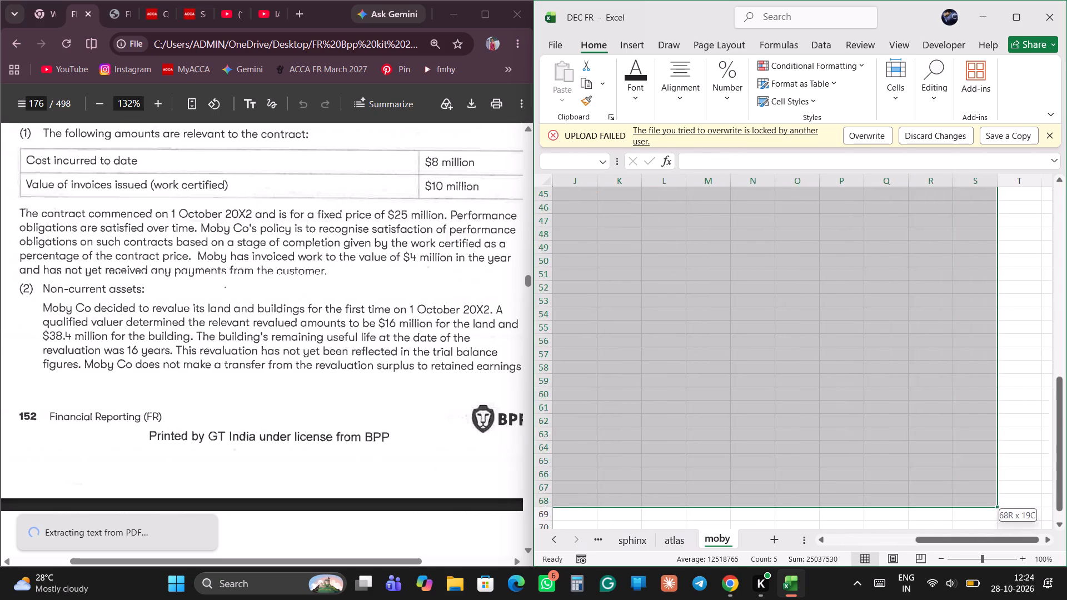
pyautogui.moveTo(1066, 599); pyautogui.dragTo(1054, 599)
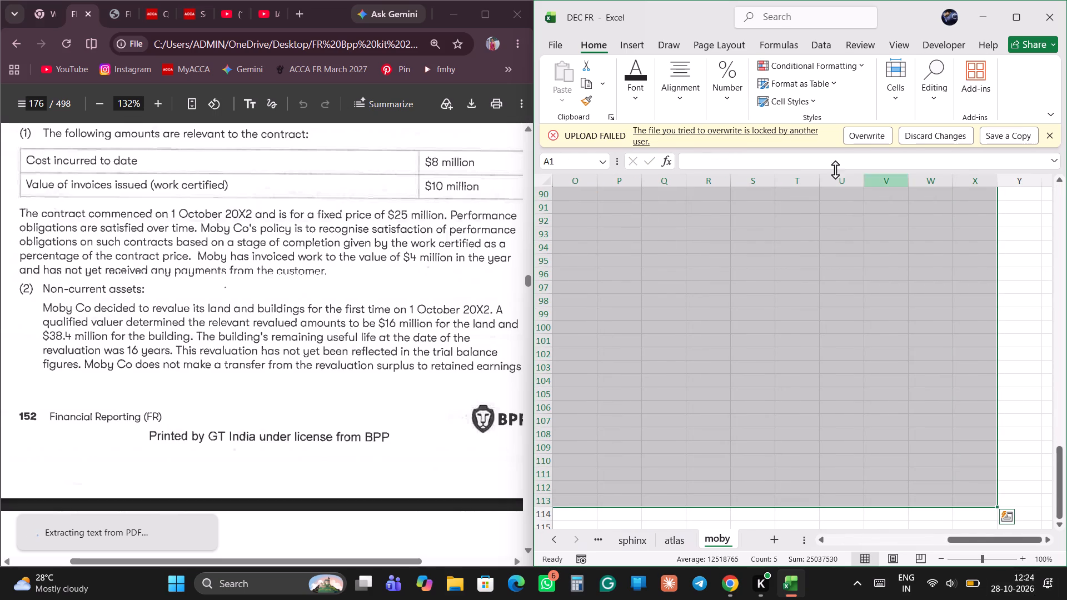
pyautogui.click(675, 89)
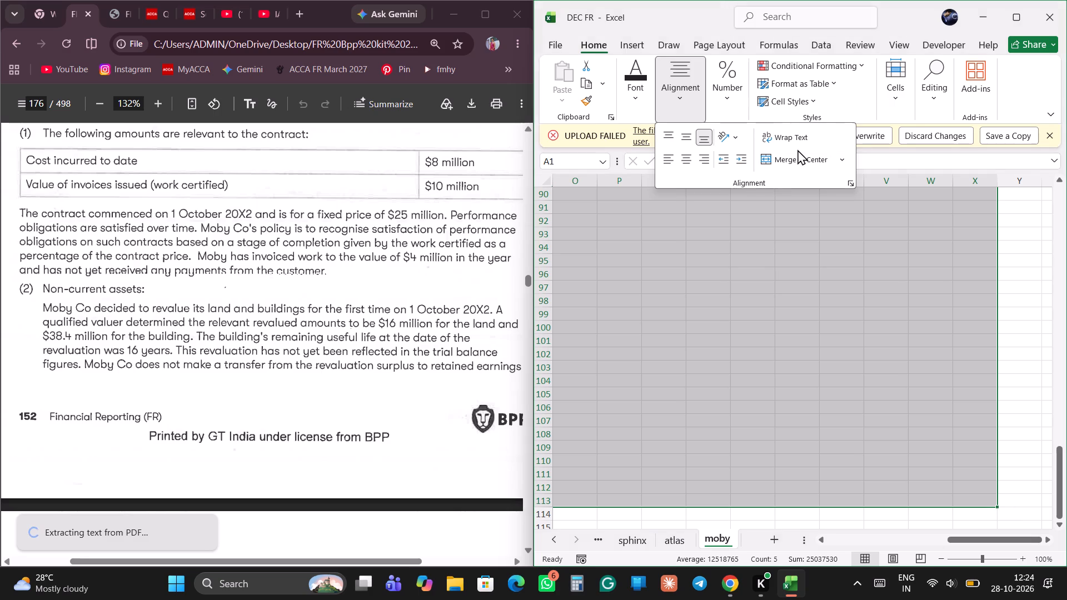
pyautogui.click(791, 137)
pyautogui.click(627, 293)
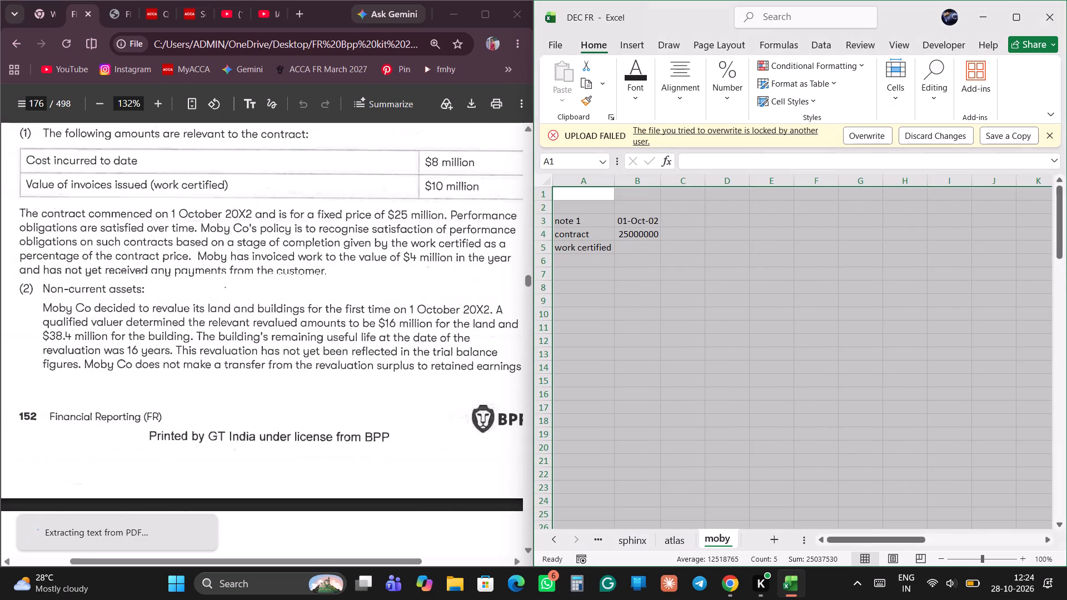
# Enter 10000000 in B5 as the work certified amount.
pyautogui.click(631, 255)
pyautogui.click(635, 247)
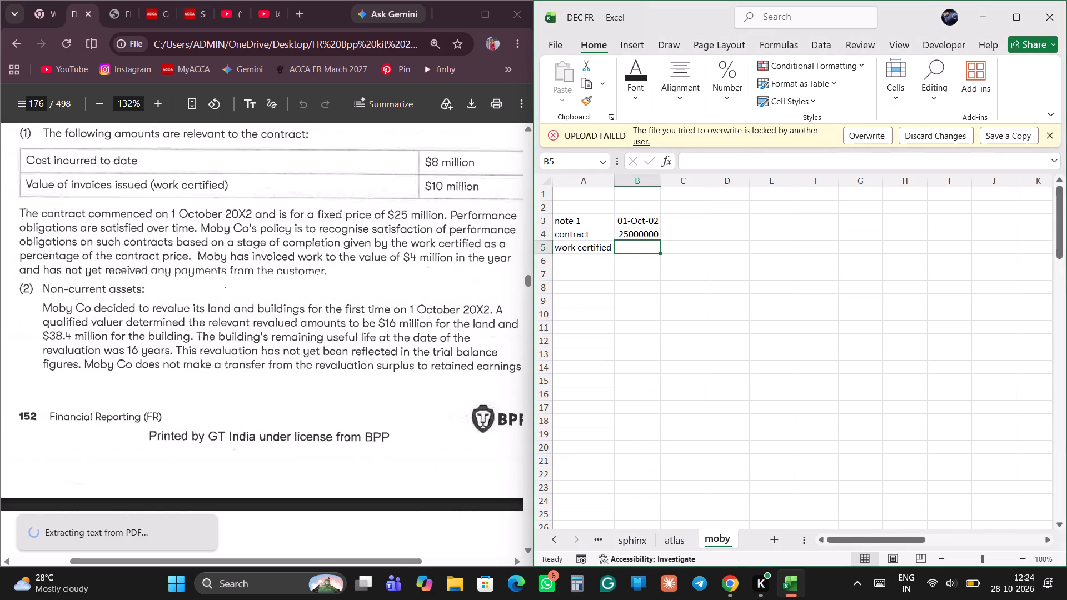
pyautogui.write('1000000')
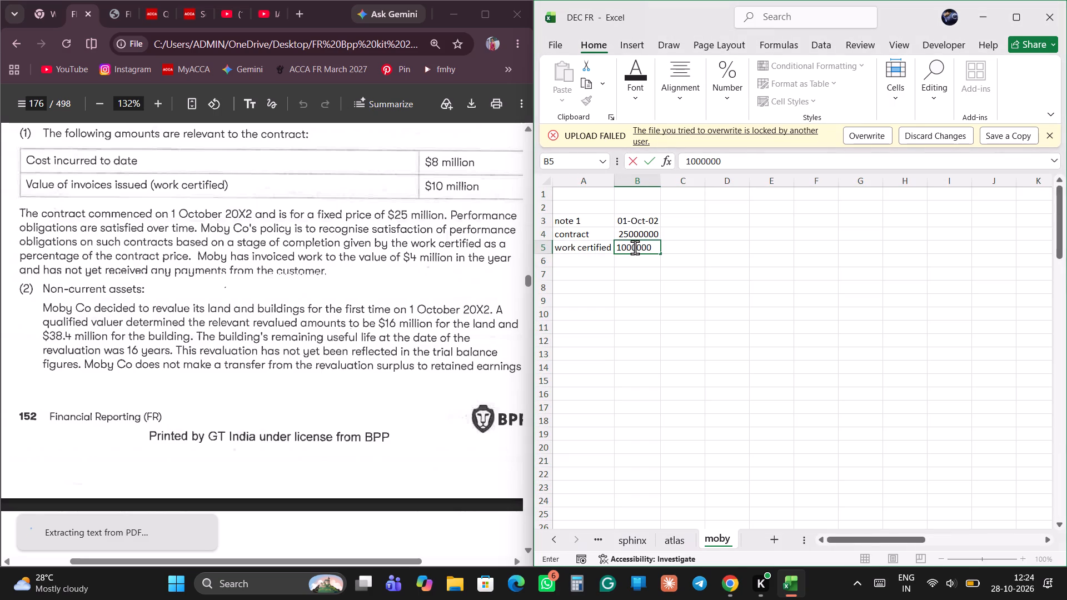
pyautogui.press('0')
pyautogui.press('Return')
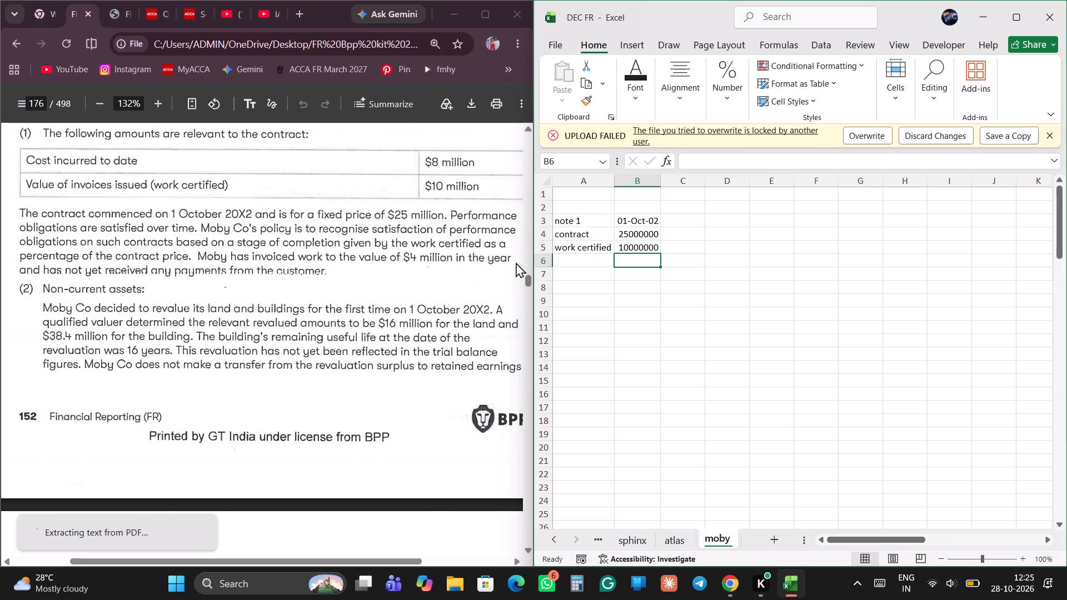
# Enter the heading revenue in D3, beside the note 1 contract figures.
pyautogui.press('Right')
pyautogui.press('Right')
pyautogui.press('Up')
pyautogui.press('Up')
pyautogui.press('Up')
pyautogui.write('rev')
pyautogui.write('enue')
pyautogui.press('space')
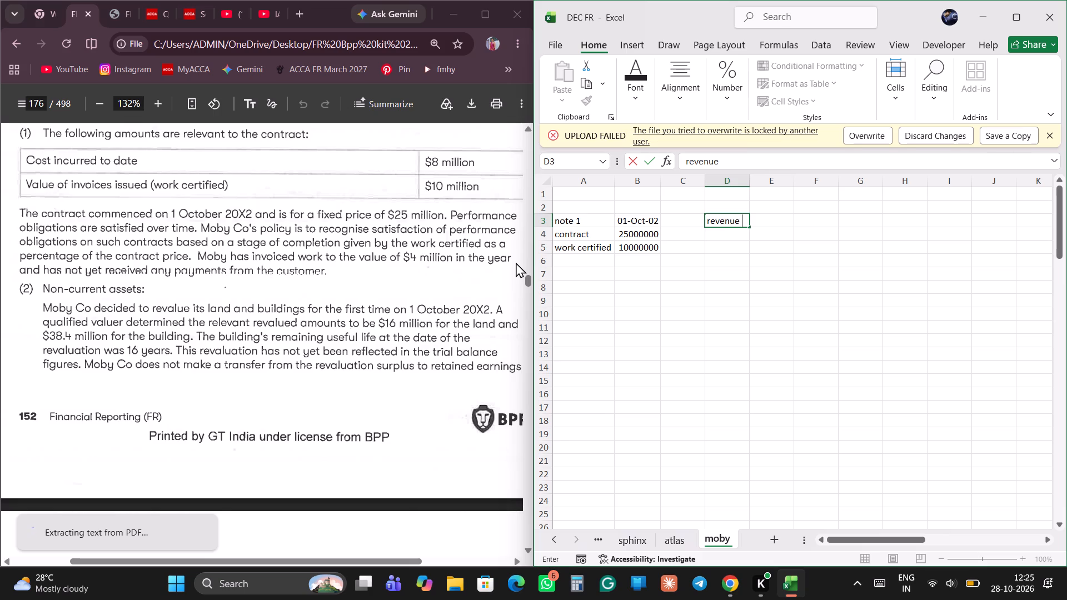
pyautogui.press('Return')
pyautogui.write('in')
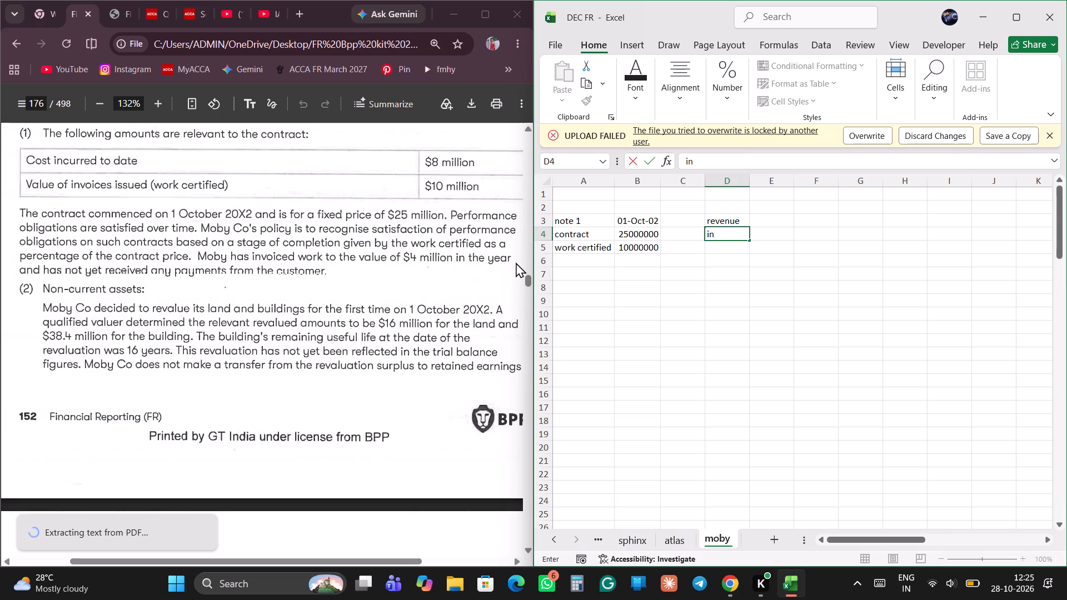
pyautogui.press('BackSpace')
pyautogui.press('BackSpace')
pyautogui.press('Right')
# Enter the headings inv. in F3 and cash revd in H3, in line with the revenue heading.
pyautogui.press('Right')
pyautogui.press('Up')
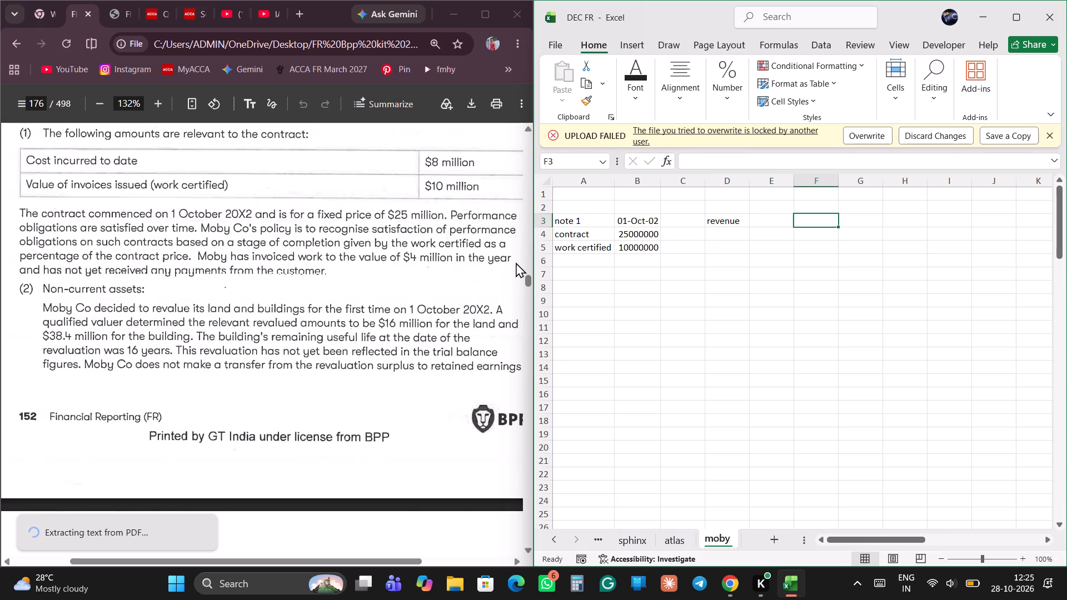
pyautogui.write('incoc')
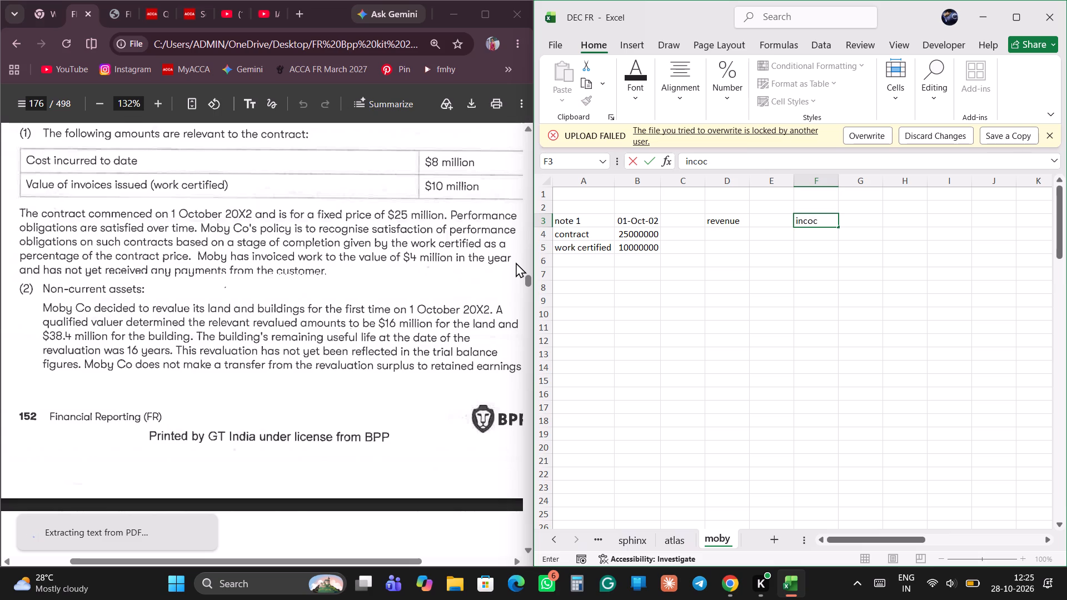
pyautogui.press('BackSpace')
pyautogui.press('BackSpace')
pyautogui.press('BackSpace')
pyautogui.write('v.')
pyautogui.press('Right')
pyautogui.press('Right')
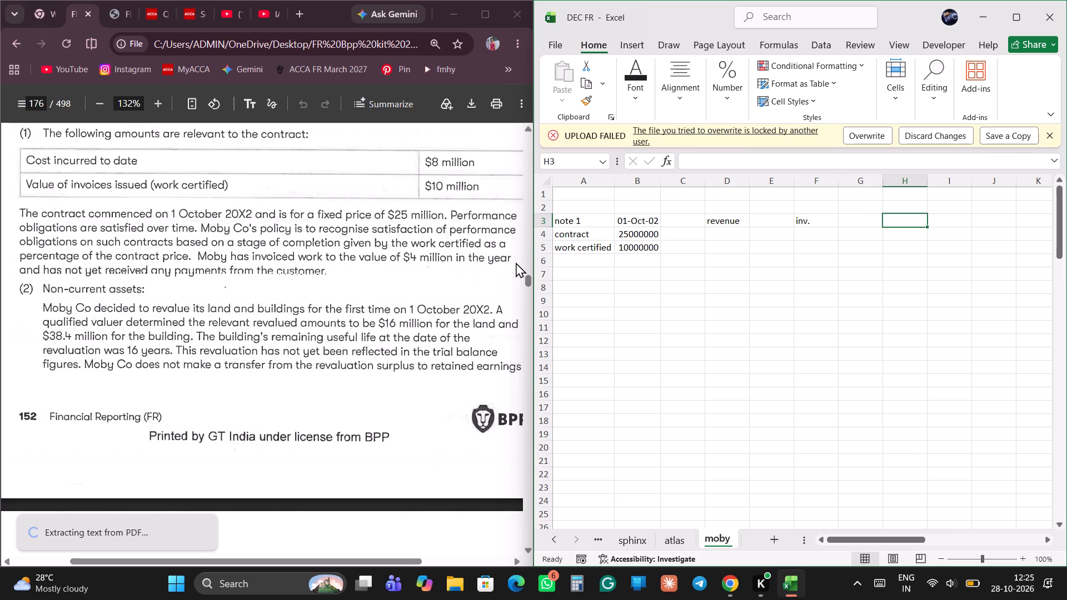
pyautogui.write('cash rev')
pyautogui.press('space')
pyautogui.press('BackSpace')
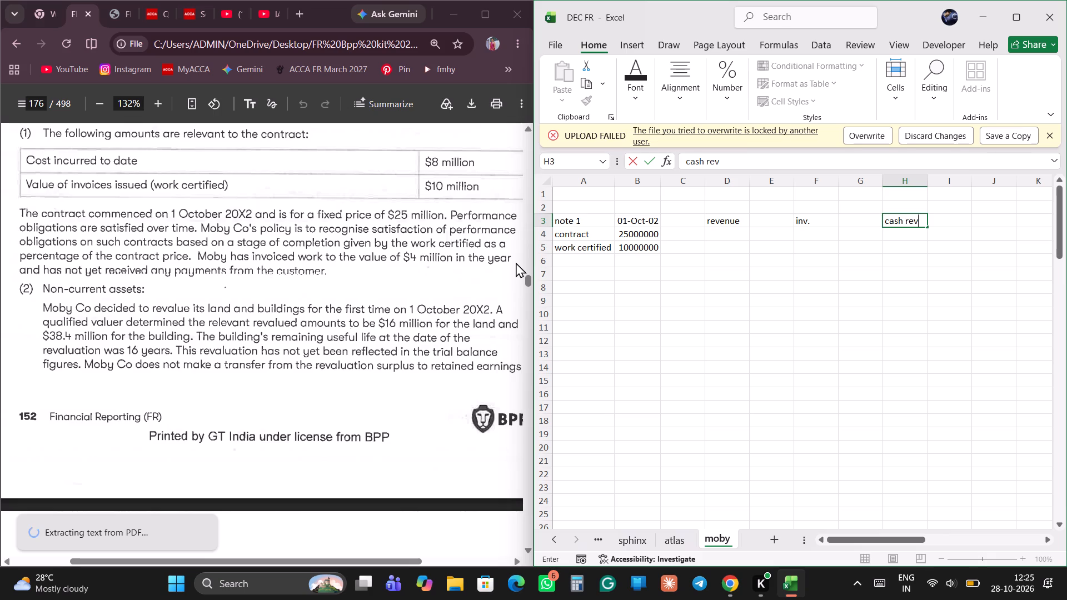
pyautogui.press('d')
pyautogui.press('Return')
# Enter example amounts in row 5: 10 under revenue, 8 under inv. and 5 under cash revd.
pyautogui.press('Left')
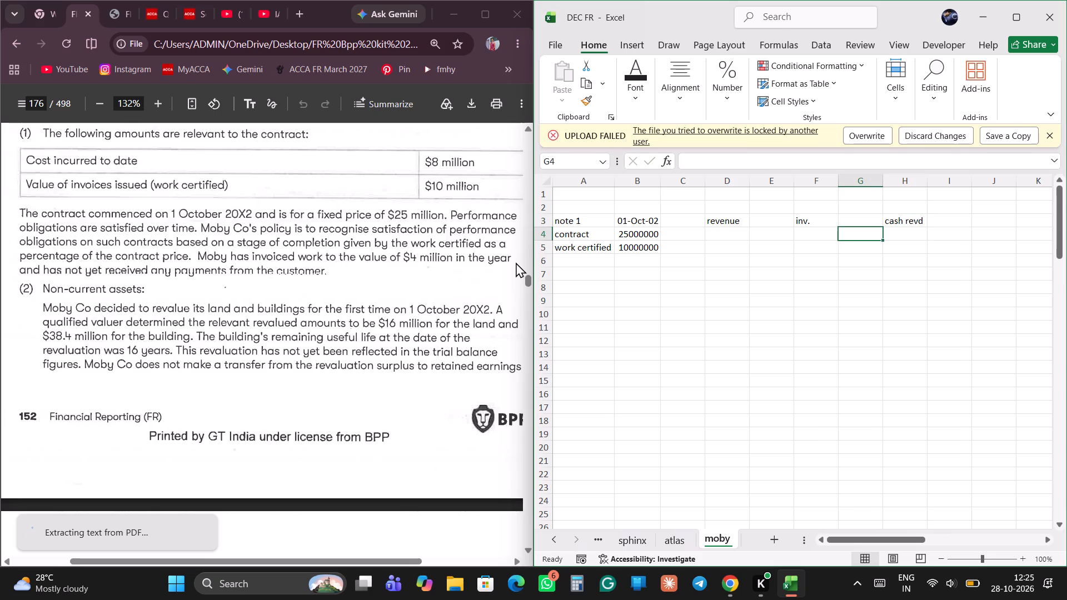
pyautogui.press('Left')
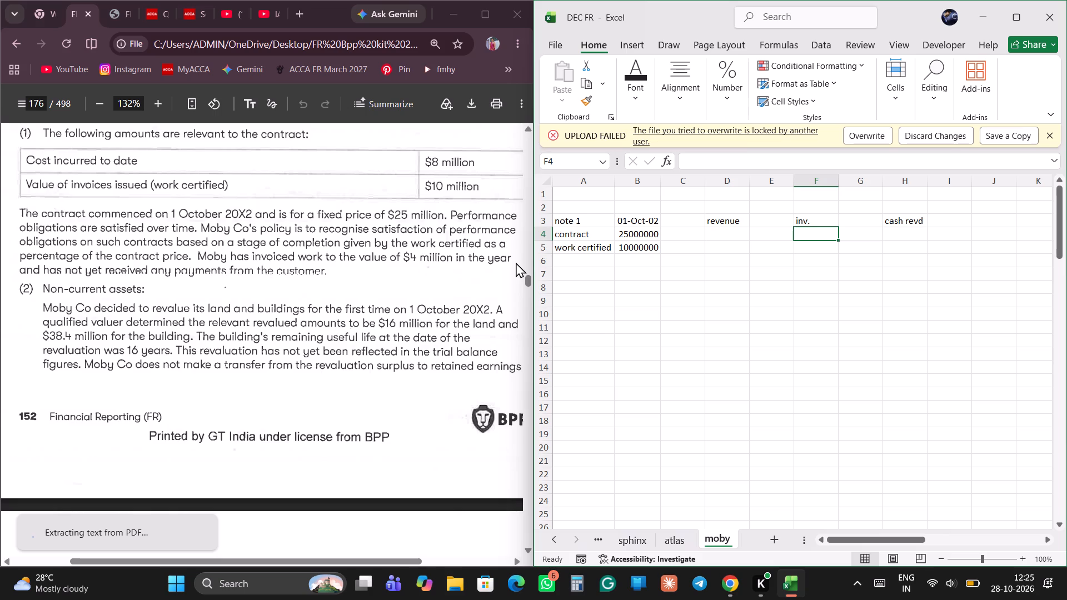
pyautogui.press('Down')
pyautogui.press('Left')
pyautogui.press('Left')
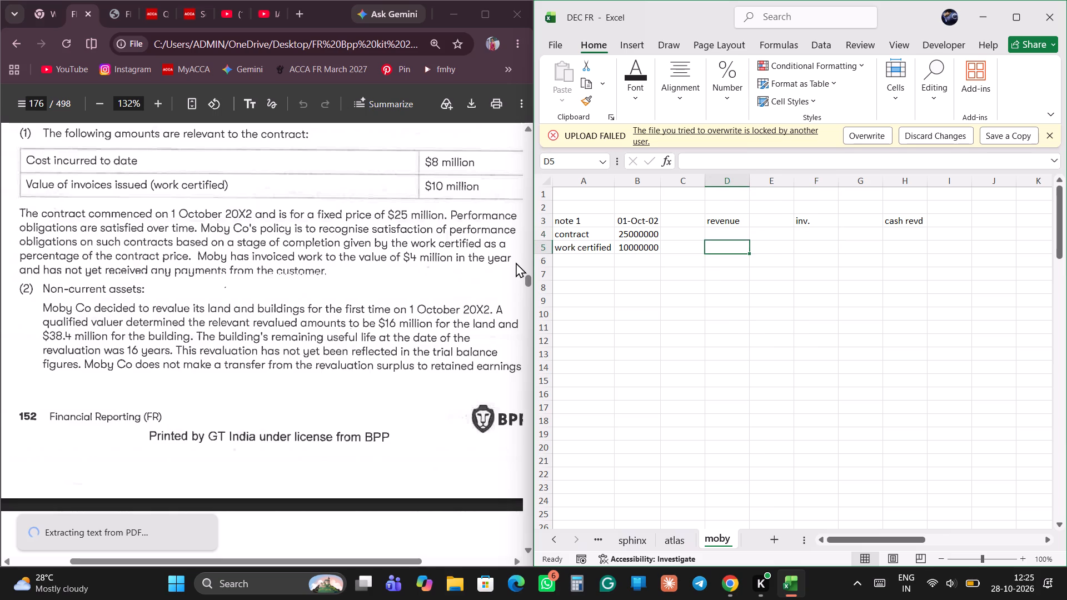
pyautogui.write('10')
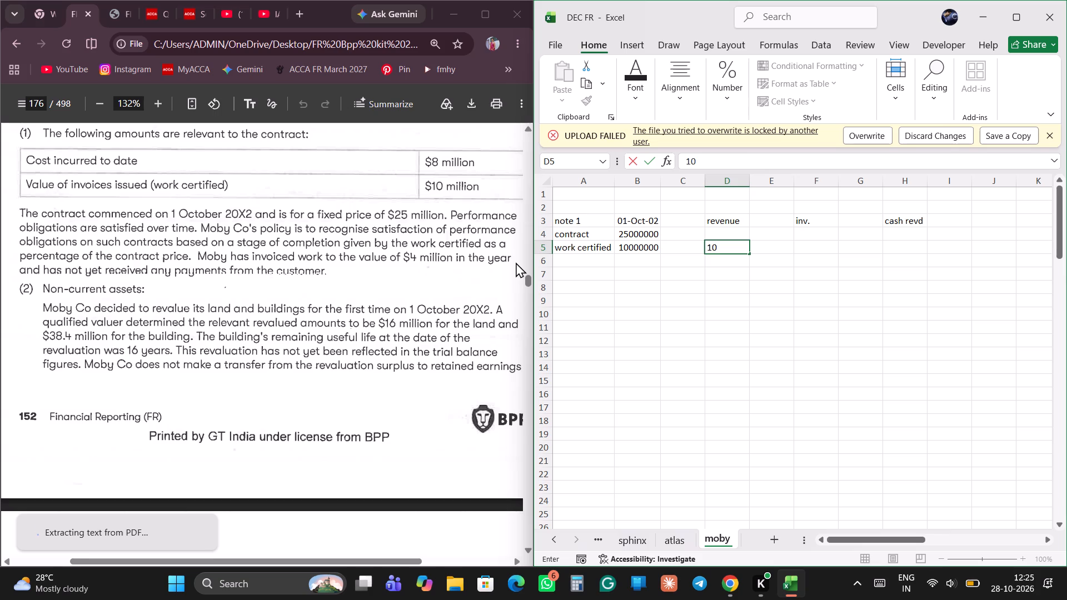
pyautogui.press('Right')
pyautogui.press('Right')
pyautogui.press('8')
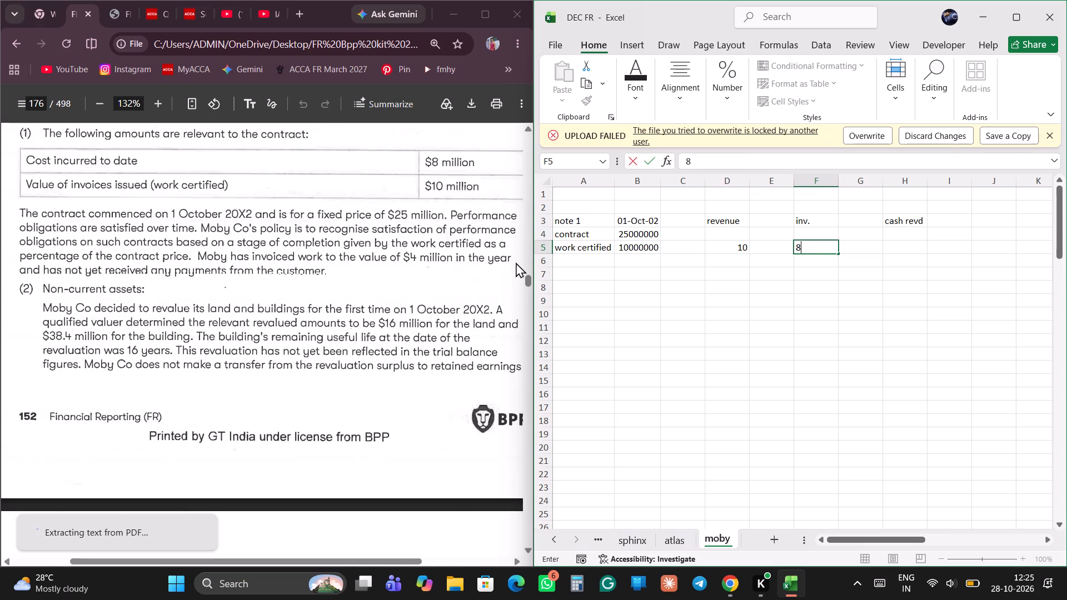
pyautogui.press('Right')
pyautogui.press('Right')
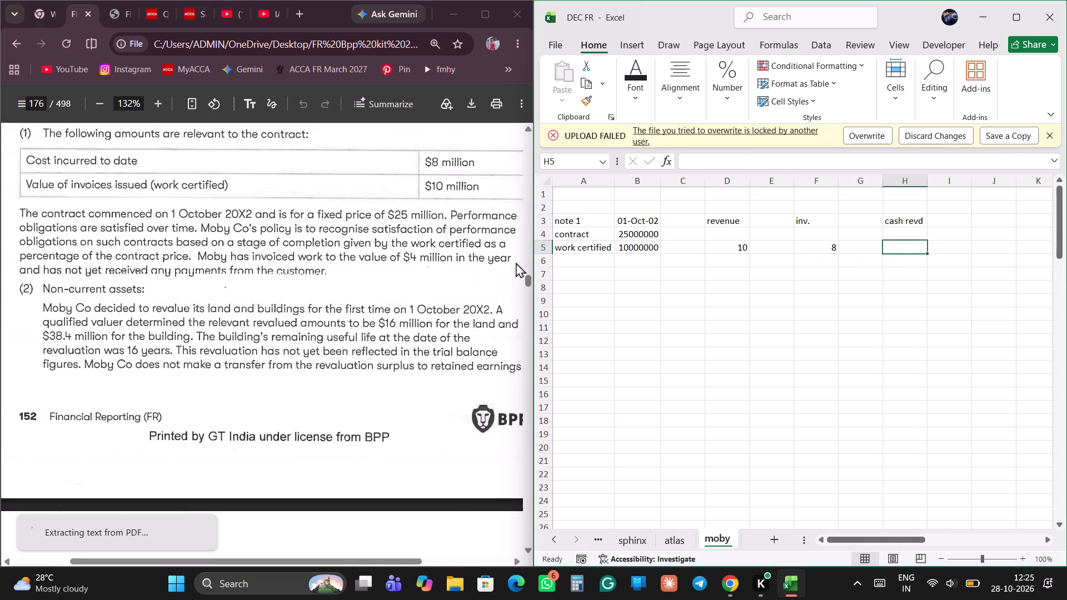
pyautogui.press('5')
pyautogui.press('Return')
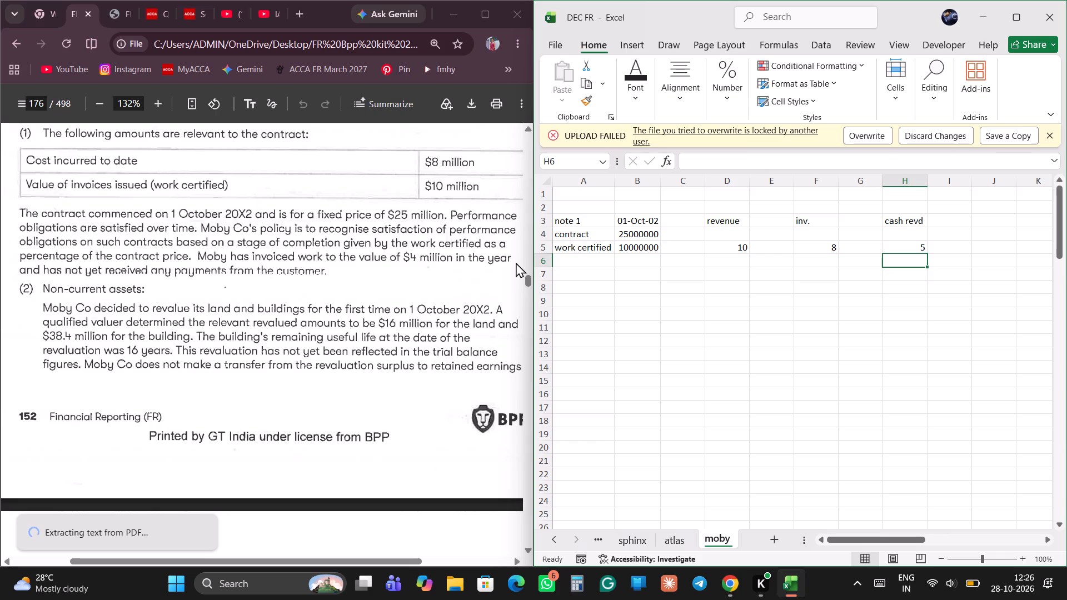
# Enter a formula in E5 that subtracts the invoiced amount from the revenue, =D5-F5.
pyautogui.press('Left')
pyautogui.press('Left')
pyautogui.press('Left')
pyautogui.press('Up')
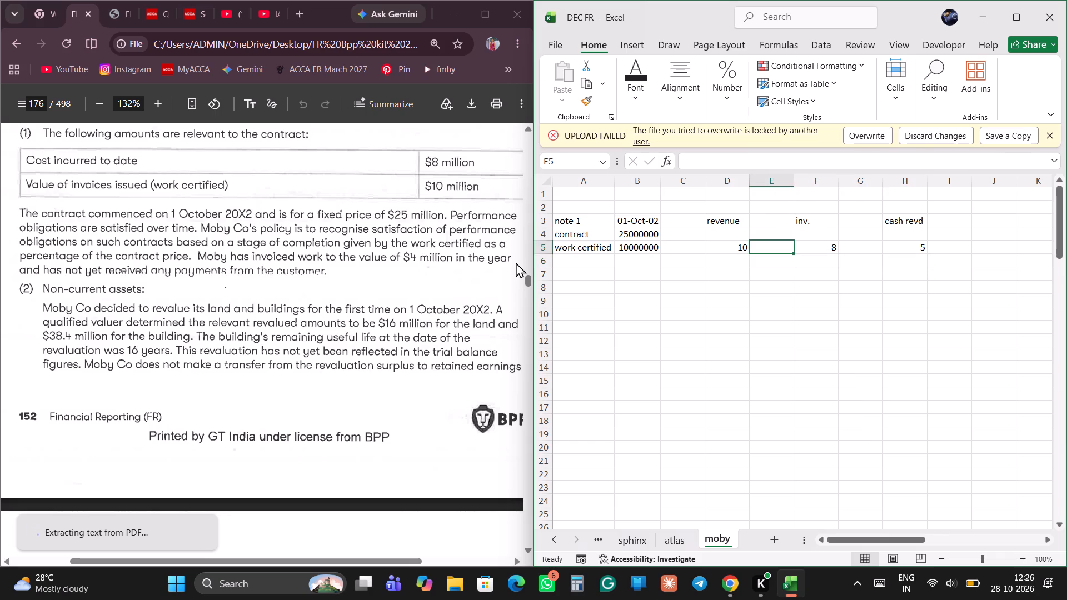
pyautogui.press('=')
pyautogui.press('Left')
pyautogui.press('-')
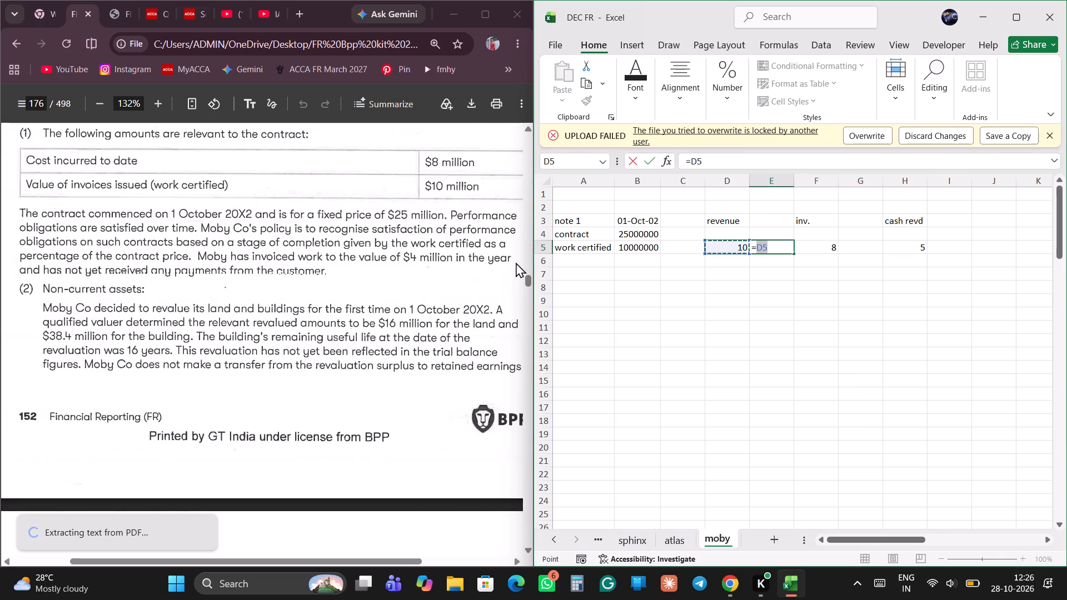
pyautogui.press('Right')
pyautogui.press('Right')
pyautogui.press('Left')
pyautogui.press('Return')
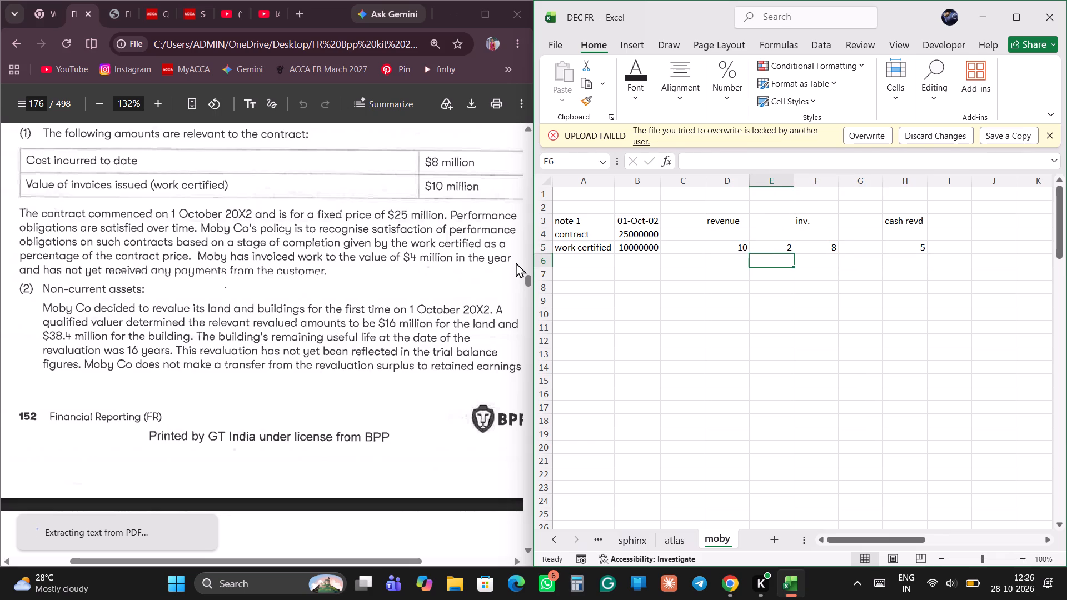
# Label the revenue-less-invoiced difference as contract asset in E6.
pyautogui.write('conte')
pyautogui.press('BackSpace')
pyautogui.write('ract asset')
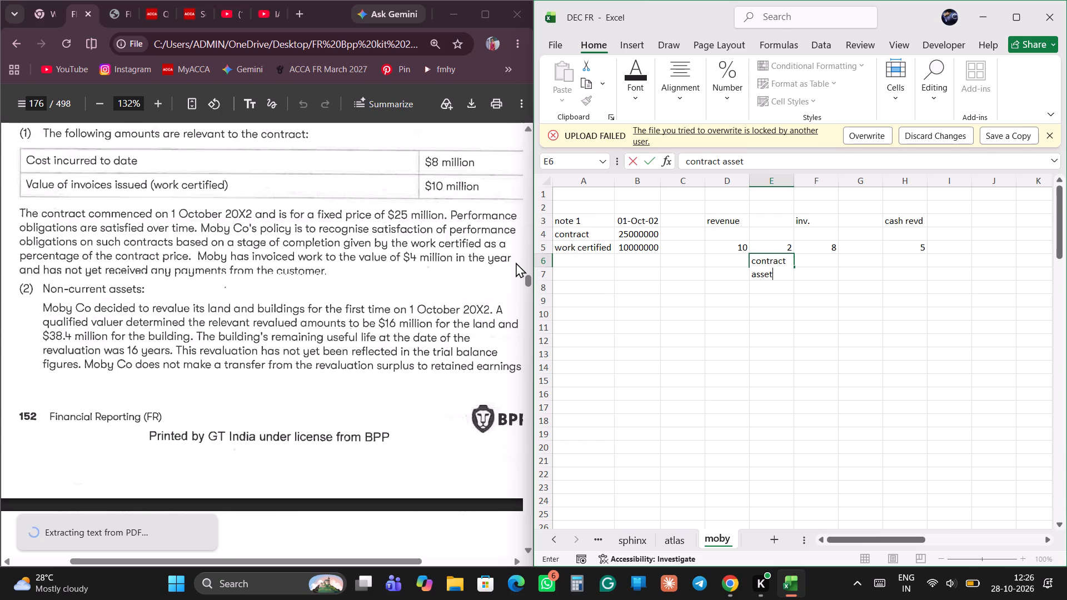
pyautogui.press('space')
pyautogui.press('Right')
# Enter a formula in G5 that subtracts the cash received from the invoiced amount, =F5-H5.
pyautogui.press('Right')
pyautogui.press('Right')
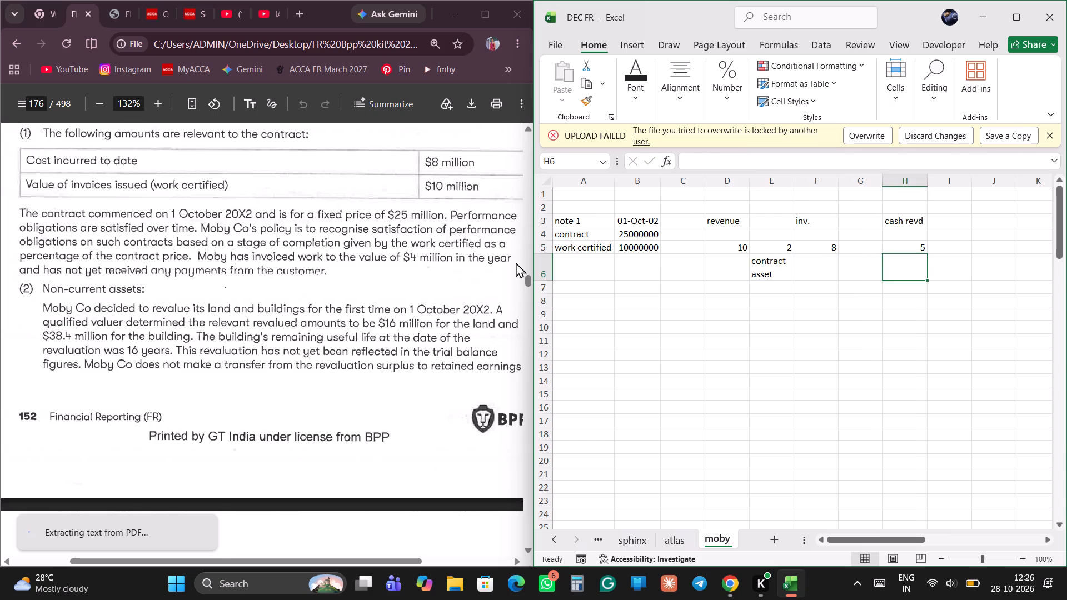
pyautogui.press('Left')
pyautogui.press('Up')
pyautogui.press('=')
pyautogui.press('Left')
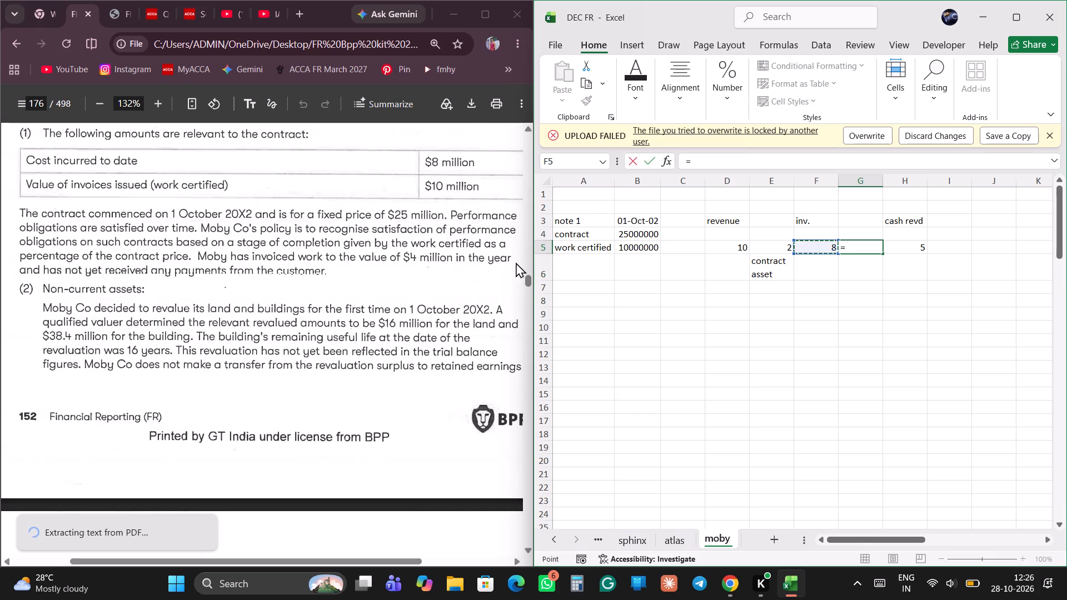
pyautogui.press('-')
pyautogui.press('Right')
pyautogui.press('Right')
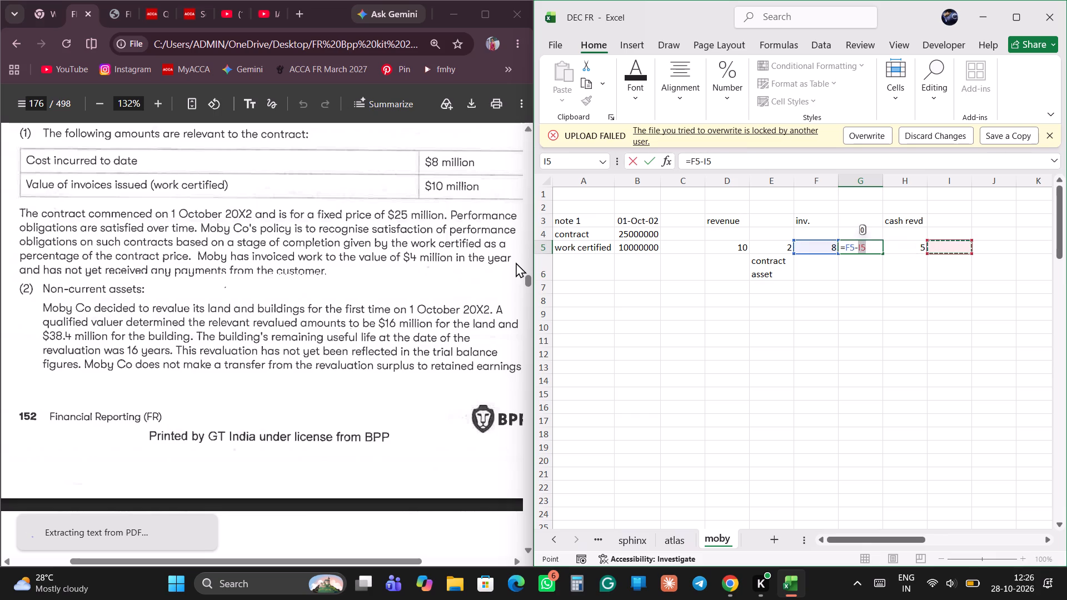
pyautogui.press('Left')
pyautogui.press('Return')
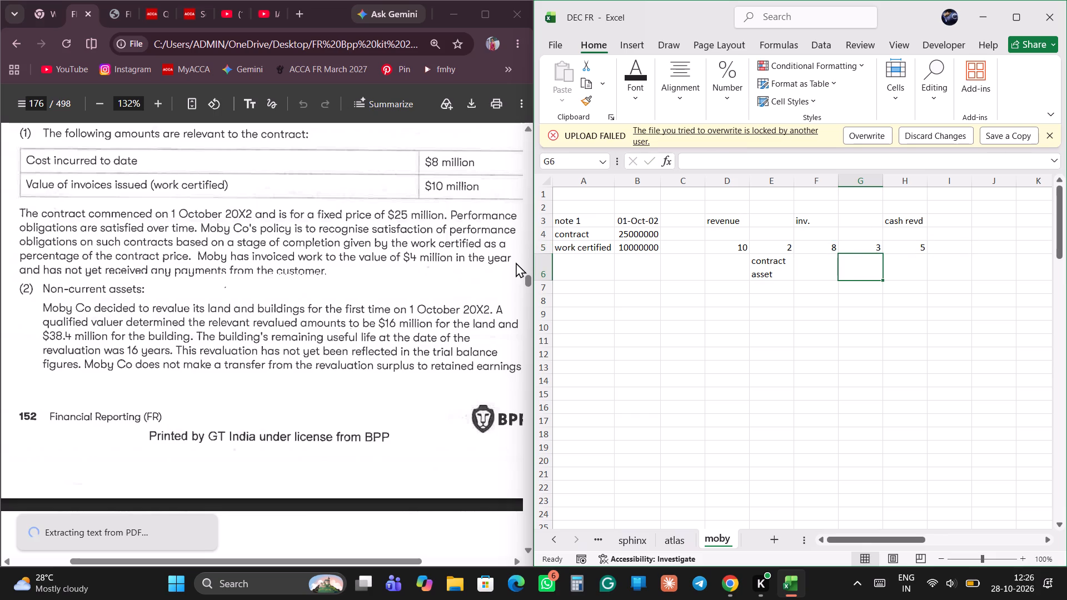
# Enter the label trade receivable in G6 and widen column G so the word receivable fits on one line.
pyautogui.write('trade')
pyautogui.press('space')
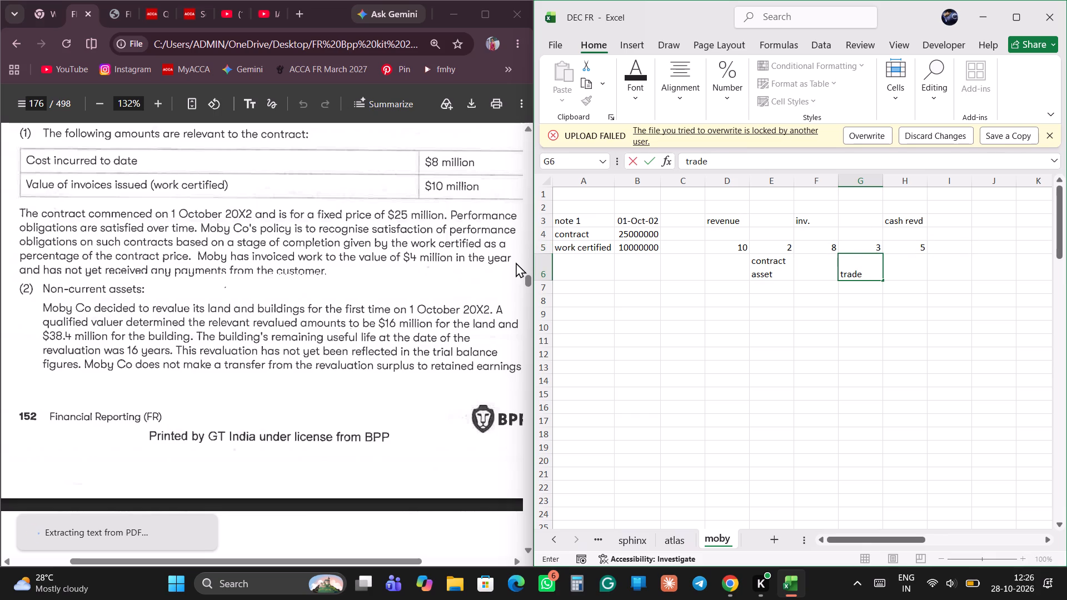
pyautogui.write('rece')
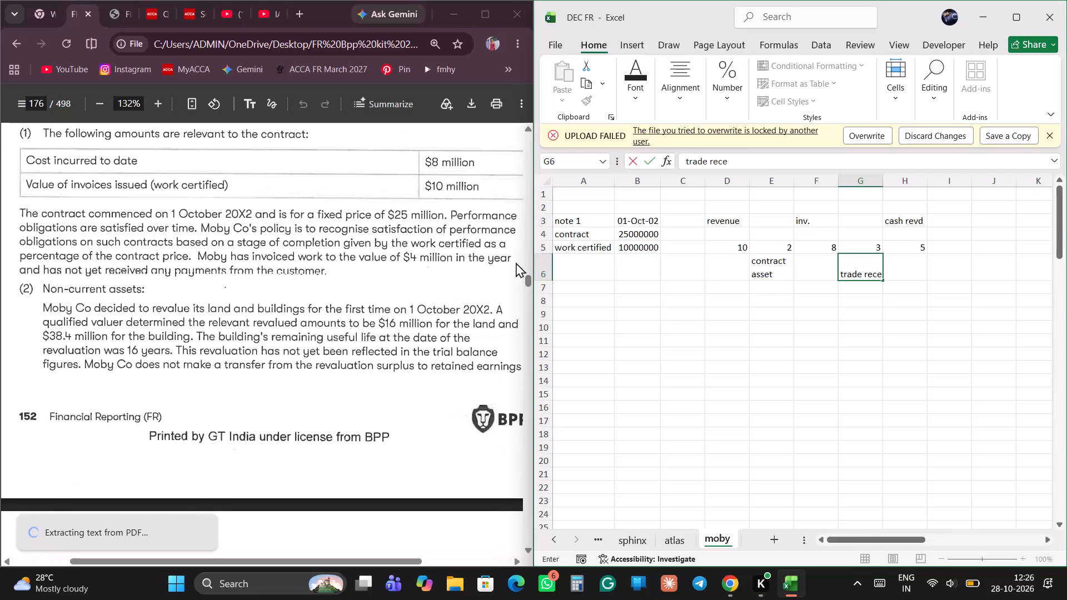
pyautogui.write('ivable')
pyautogui.press('space')
pyautogui.press('Return')
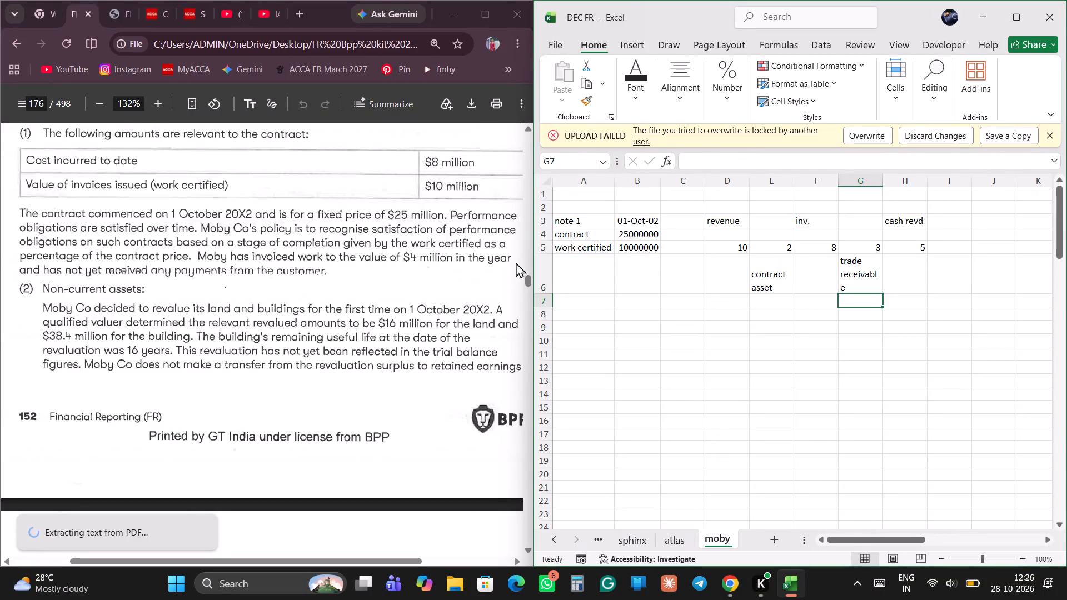
pyautogui.moveTo(883, 177); pyautogui.dragTo(890, 179)
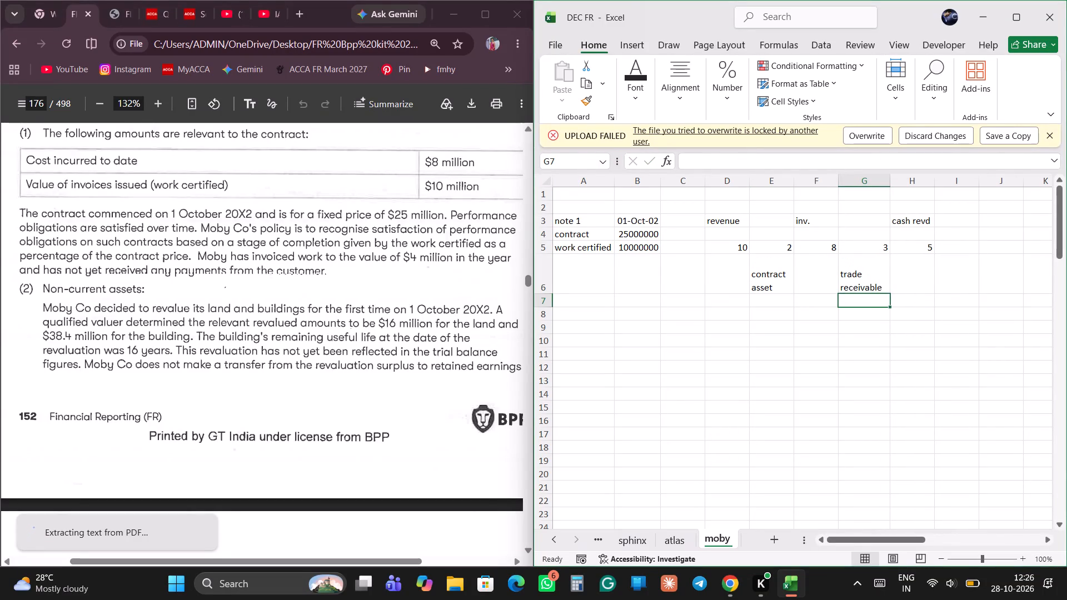
pyautogui.click(835, 387)
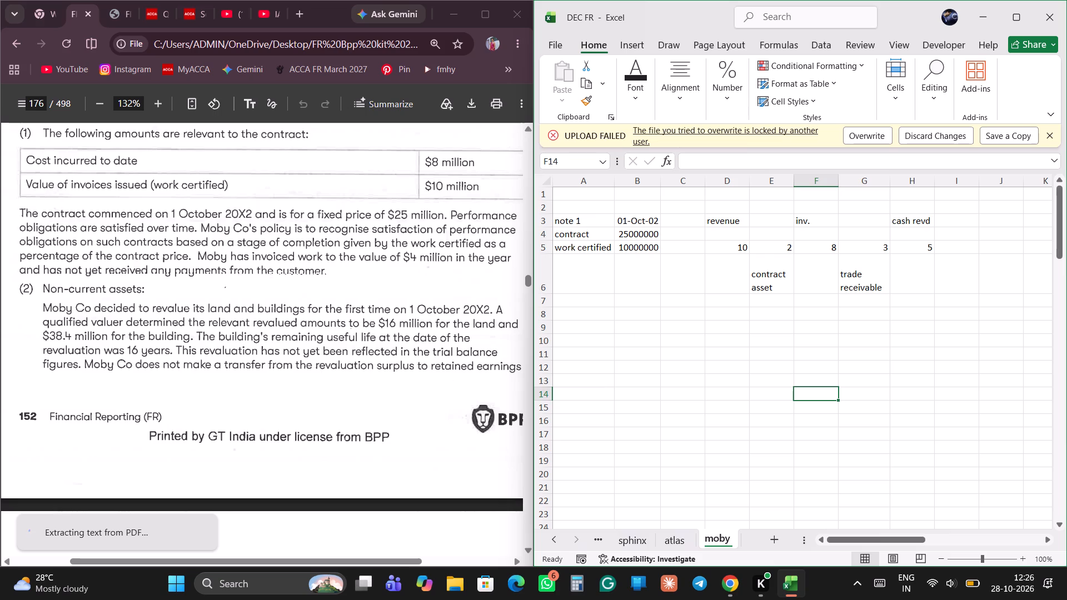
# Add an invoice row below work certified, with the label invoice in A6 and 4000000 in B6.
pyautogui.click(572, 286)
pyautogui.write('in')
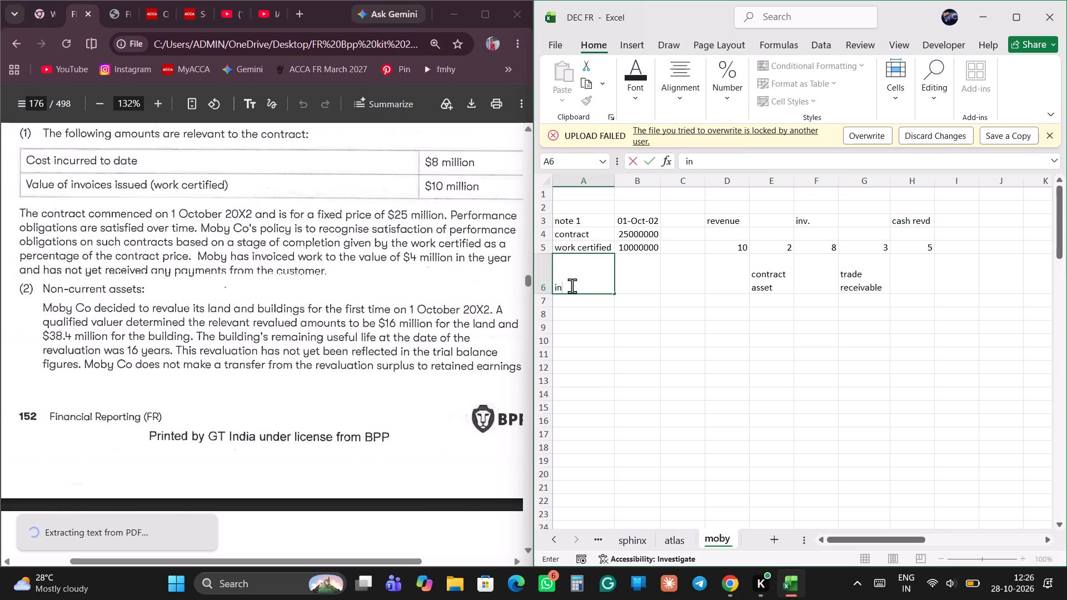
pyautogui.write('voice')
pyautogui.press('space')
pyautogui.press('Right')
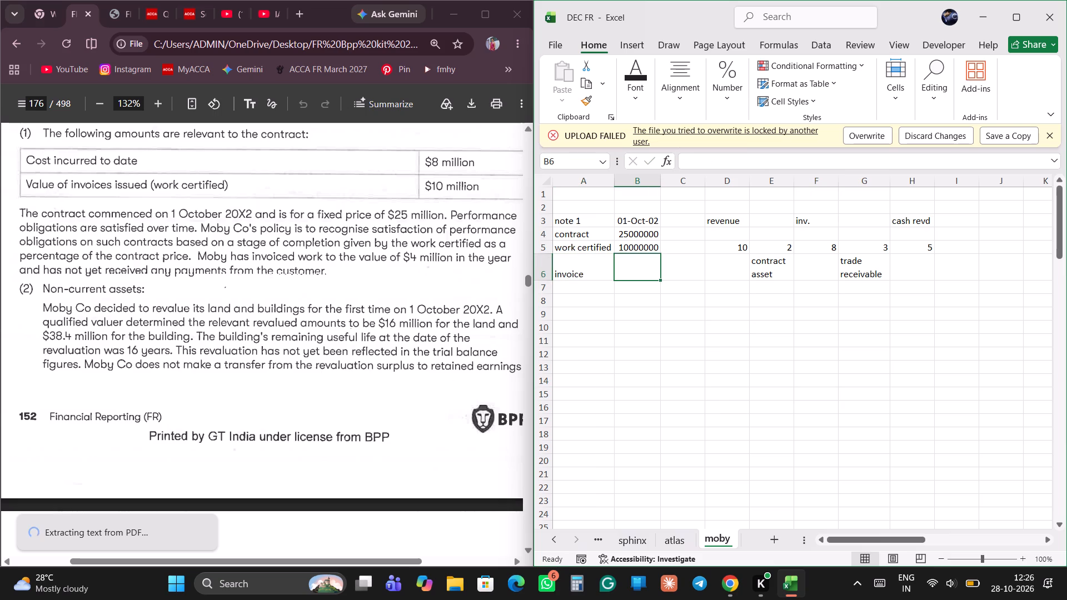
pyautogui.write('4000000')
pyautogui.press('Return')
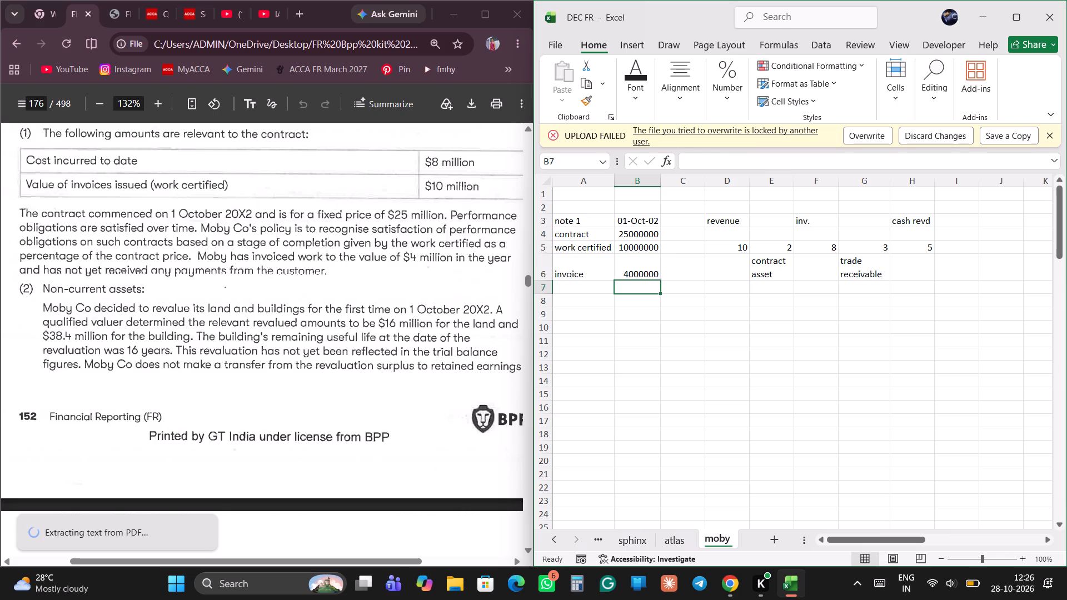
# Enter the label receiaved in A7, below the invoice row.
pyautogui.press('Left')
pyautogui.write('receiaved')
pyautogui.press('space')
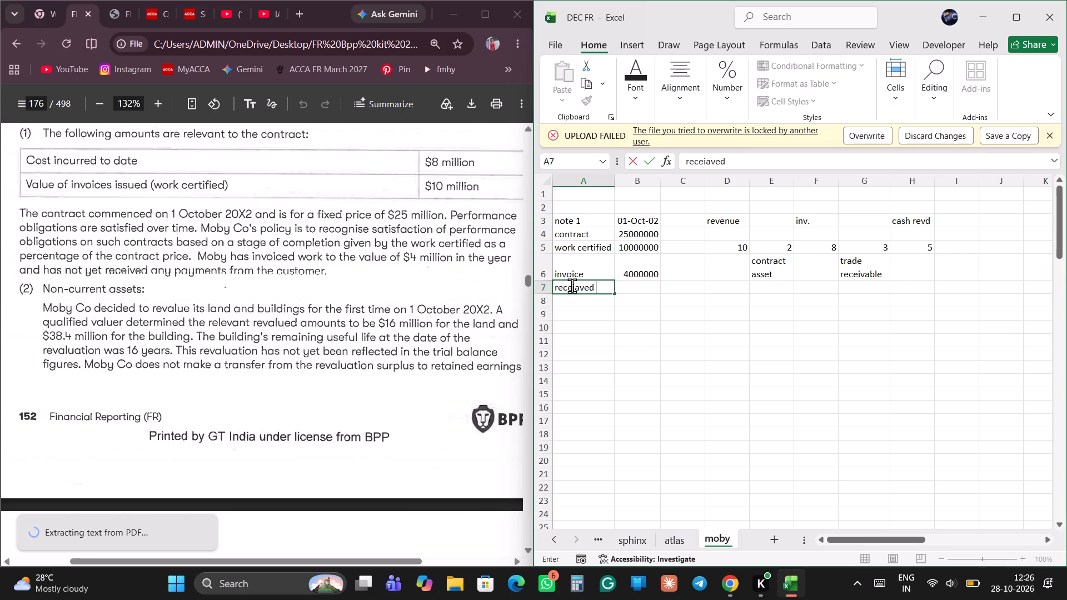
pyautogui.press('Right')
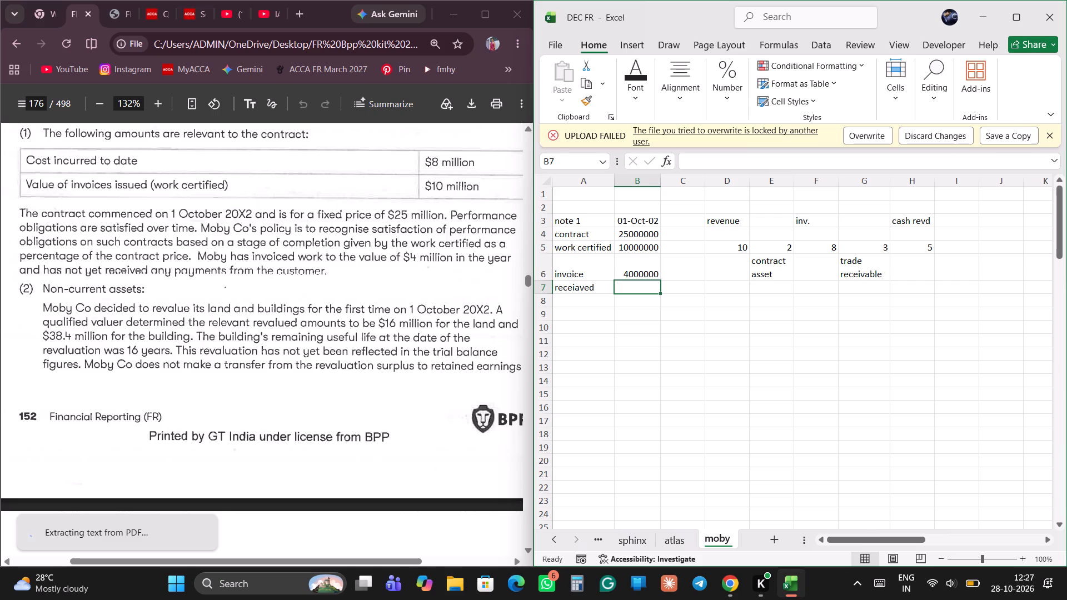
# Enter the label trade rec. in C6, with the amount 4000000 below it in C7.
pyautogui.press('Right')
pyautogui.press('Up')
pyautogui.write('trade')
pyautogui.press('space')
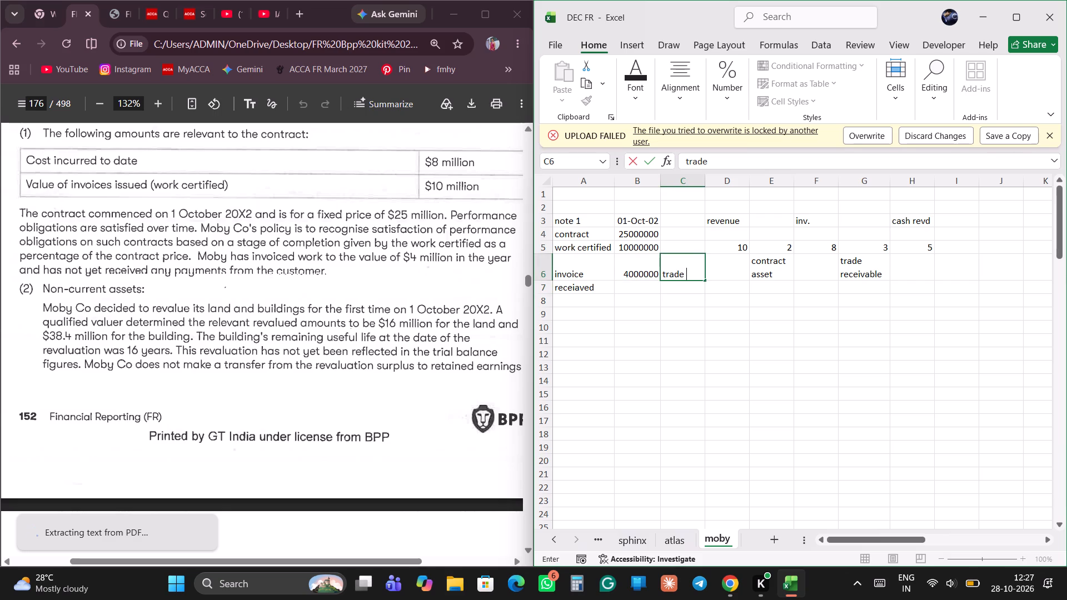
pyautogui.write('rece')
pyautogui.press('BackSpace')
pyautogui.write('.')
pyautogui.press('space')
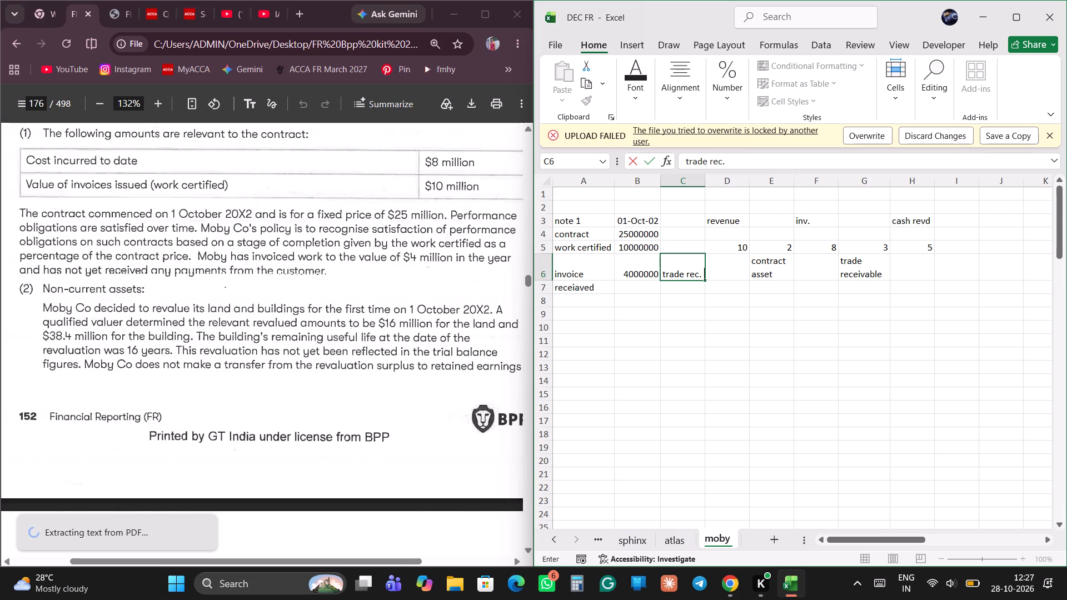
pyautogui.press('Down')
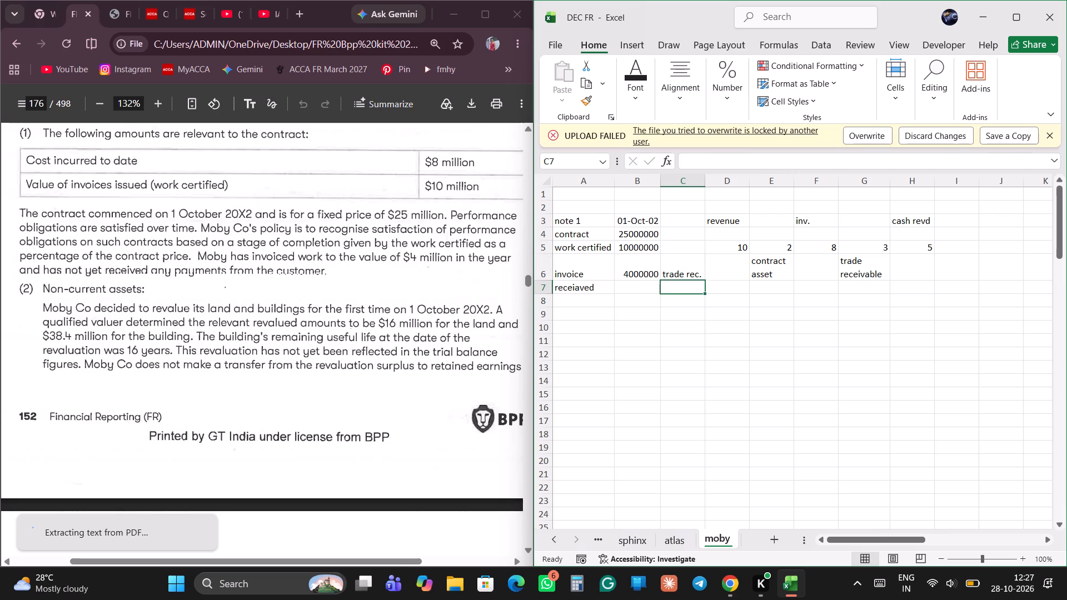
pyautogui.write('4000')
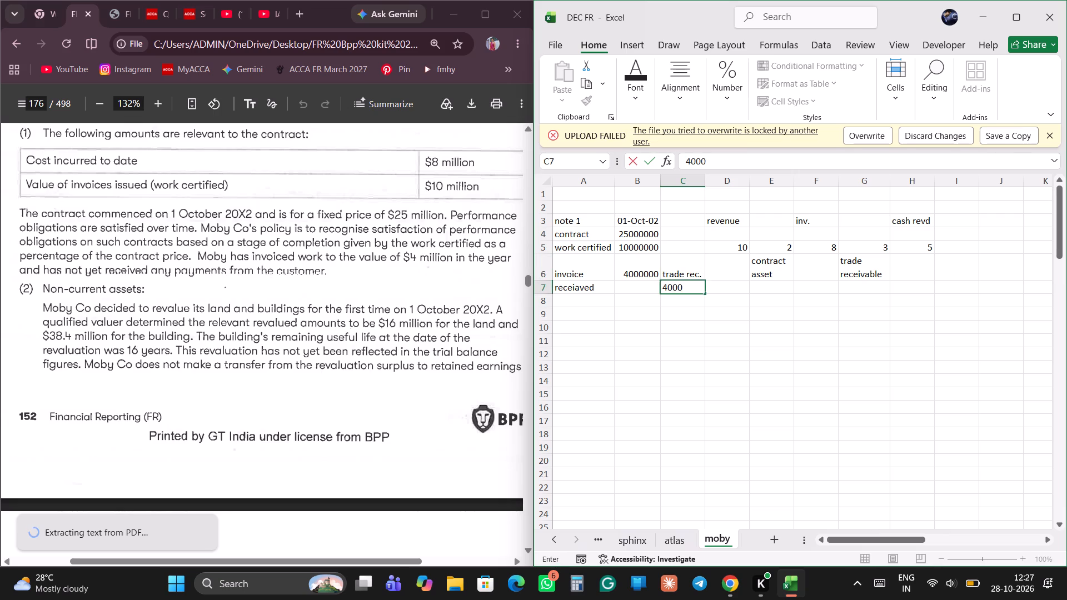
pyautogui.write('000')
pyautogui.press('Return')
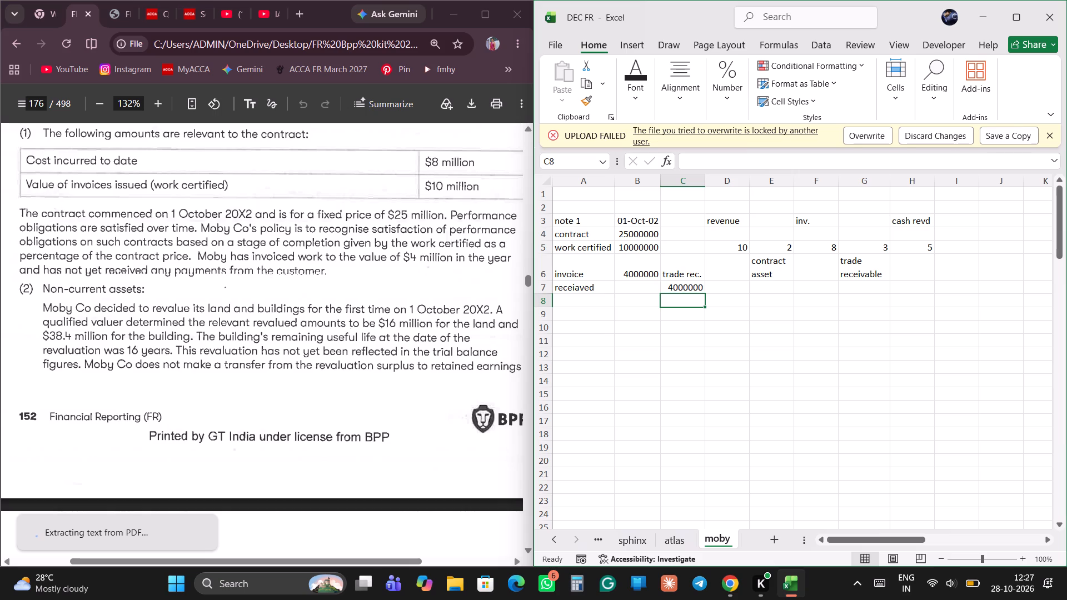
# Enter the label contract in C4, beside the contract price.
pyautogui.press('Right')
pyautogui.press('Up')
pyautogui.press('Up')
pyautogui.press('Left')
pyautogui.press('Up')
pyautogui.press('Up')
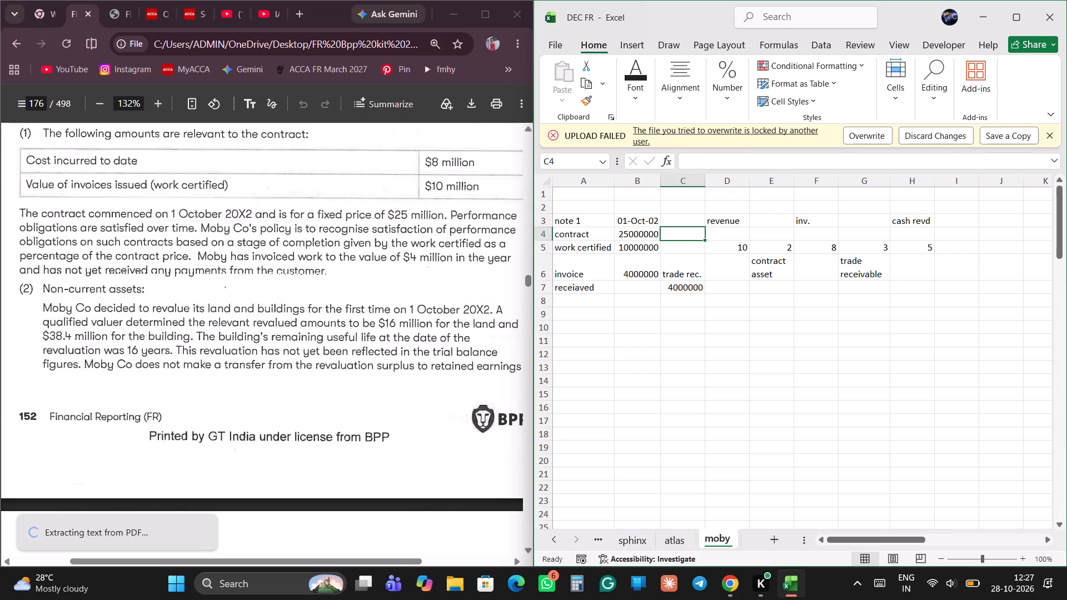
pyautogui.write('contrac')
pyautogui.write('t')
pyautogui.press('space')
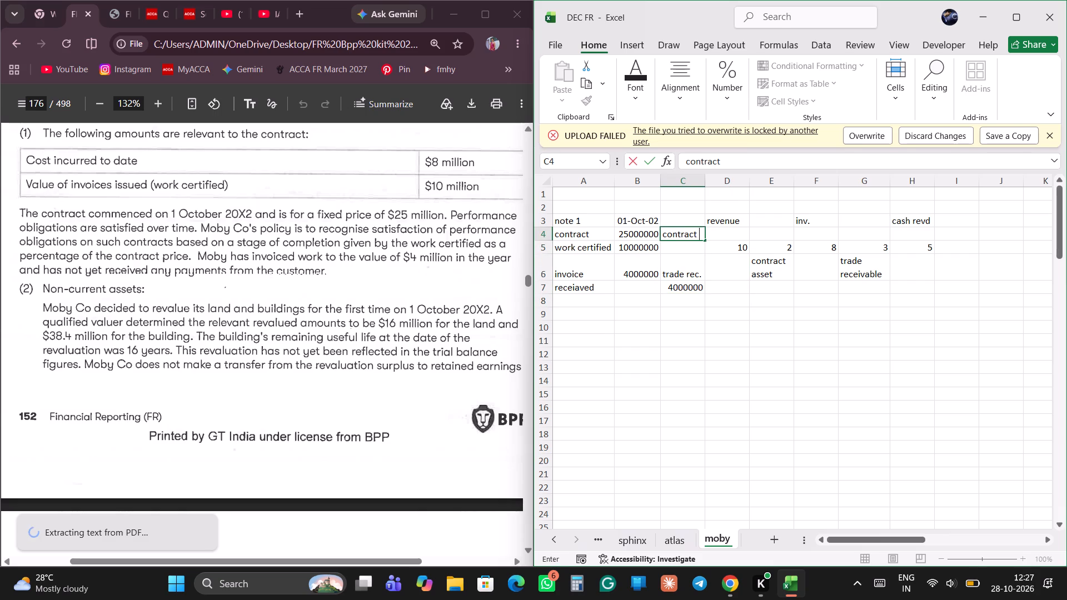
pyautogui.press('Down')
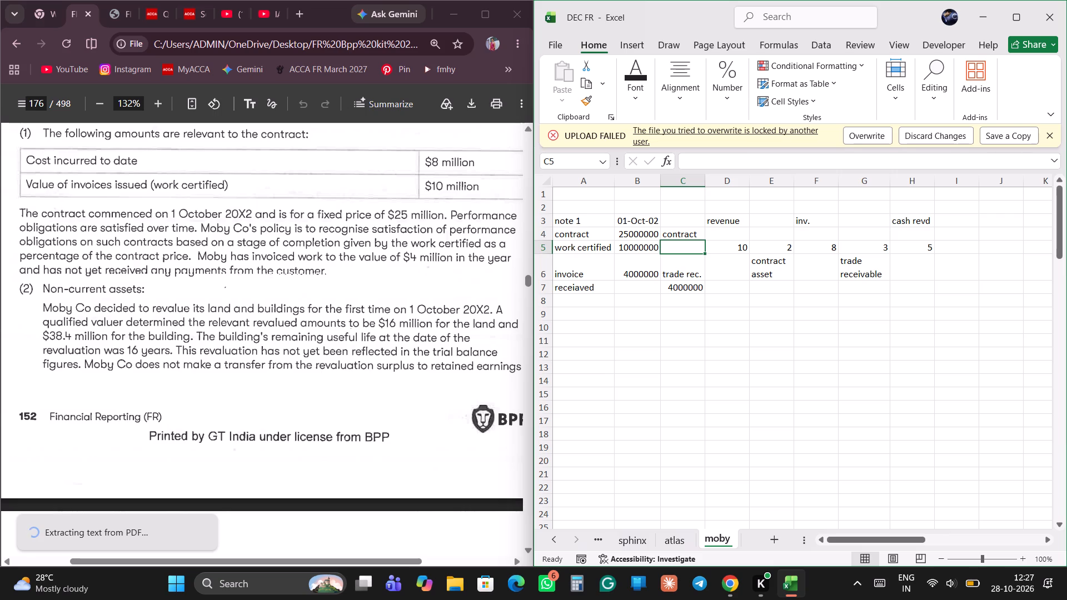
# Enter a formula in C5 that subtracts the invoice amount from the work certified, =B5-B6.
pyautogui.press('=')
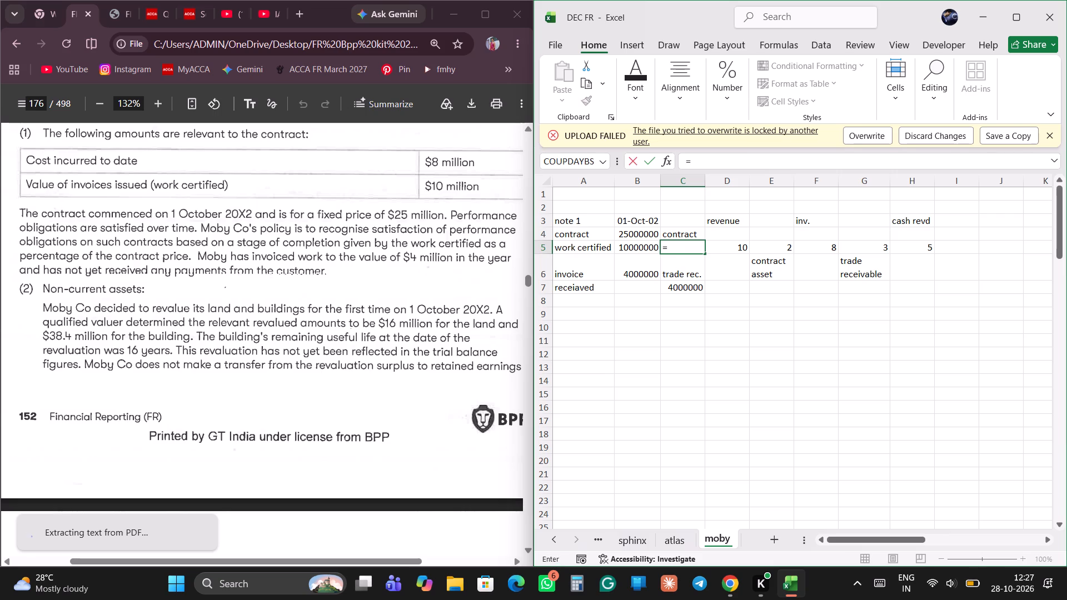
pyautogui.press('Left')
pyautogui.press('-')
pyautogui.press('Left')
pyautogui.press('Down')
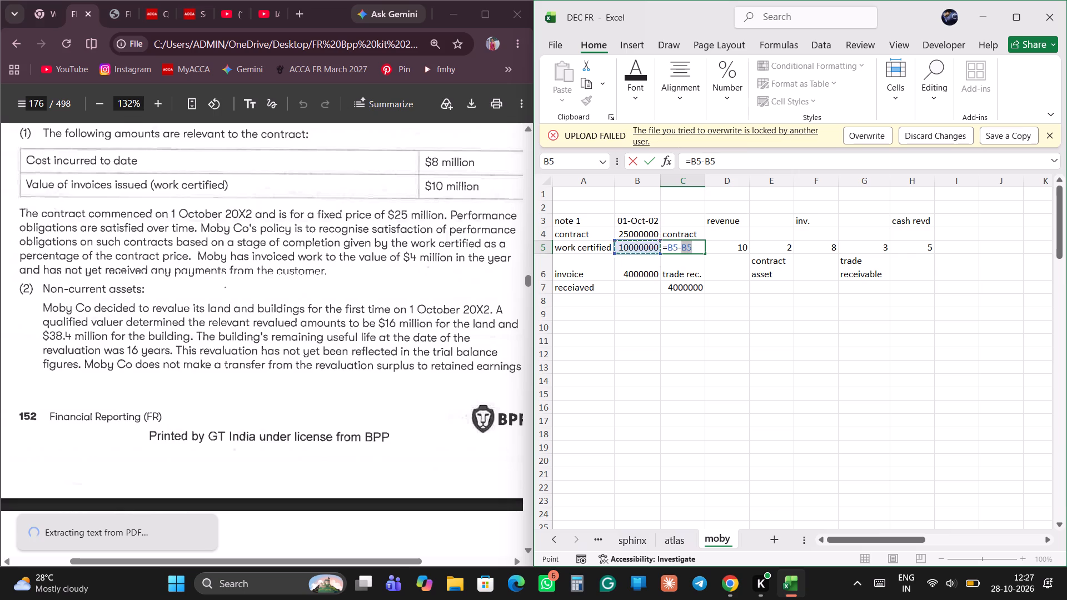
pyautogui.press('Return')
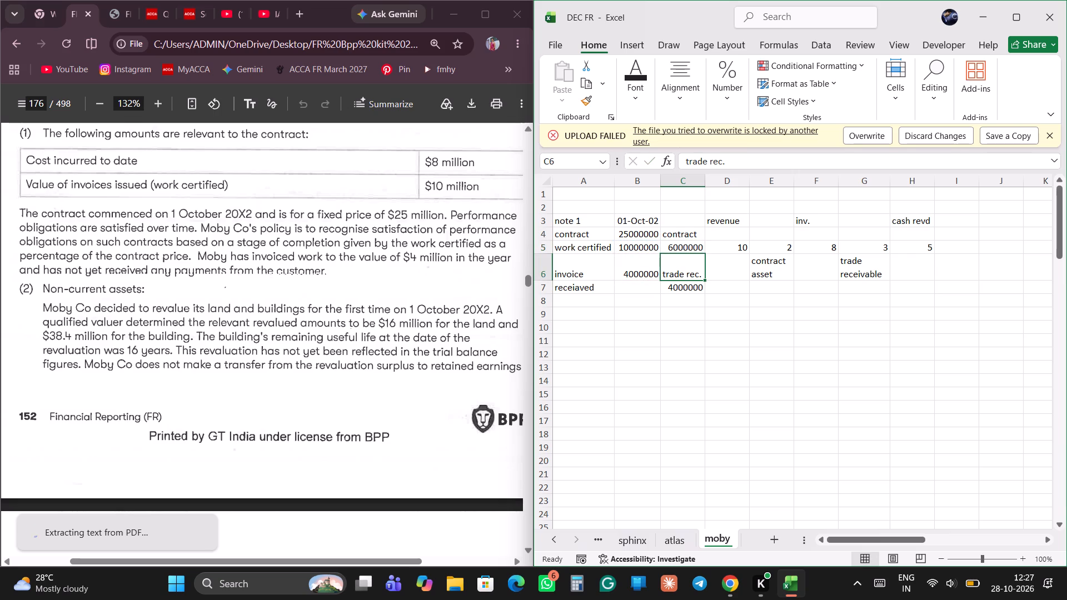
# Enter 0 in B7 as the amount received.
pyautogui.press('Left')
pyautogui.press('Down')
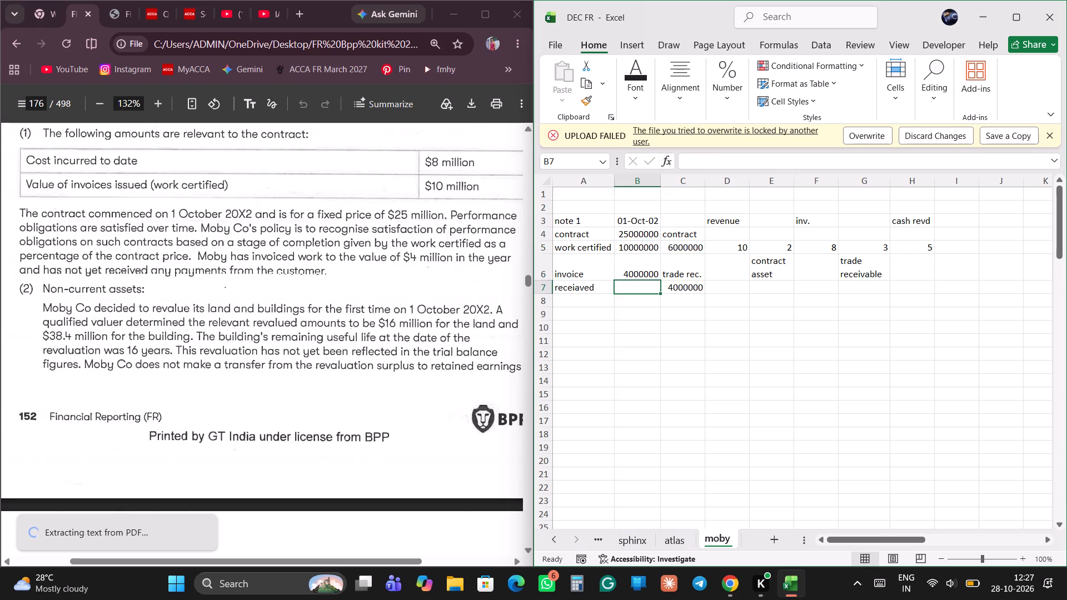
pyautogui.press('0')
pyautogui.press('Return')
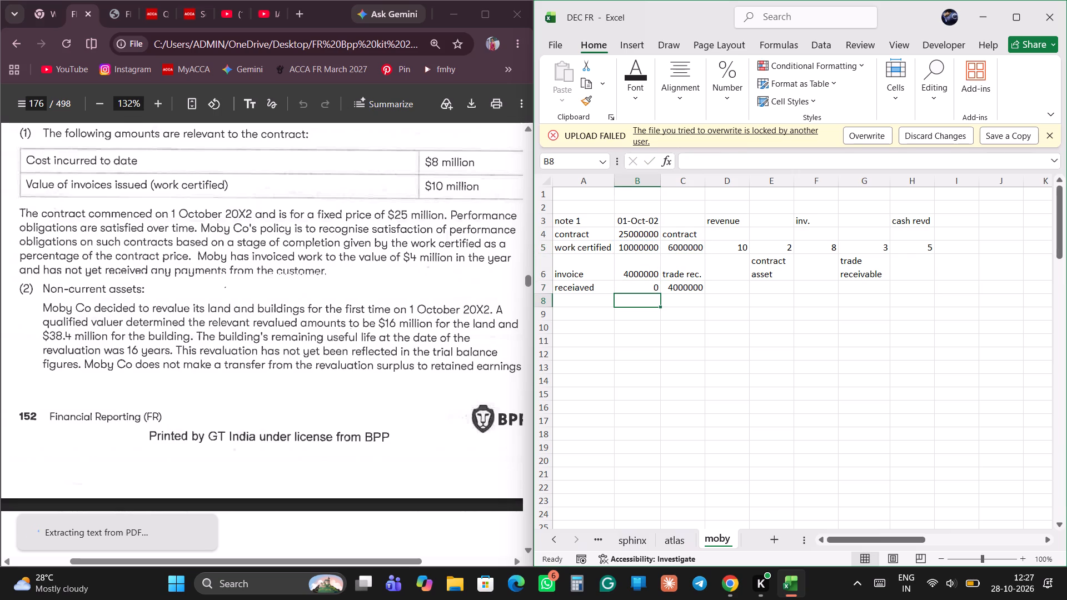
# Correct the spelling of the label in A7 to received.
pyautogui.click(597, 284)
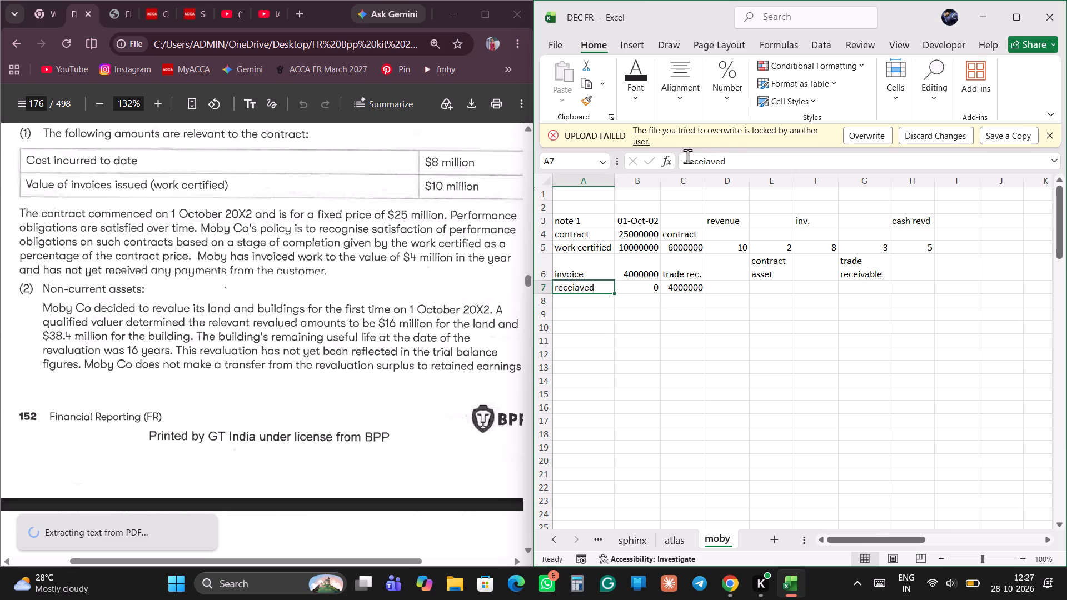
pyautogui.click(708, 161)
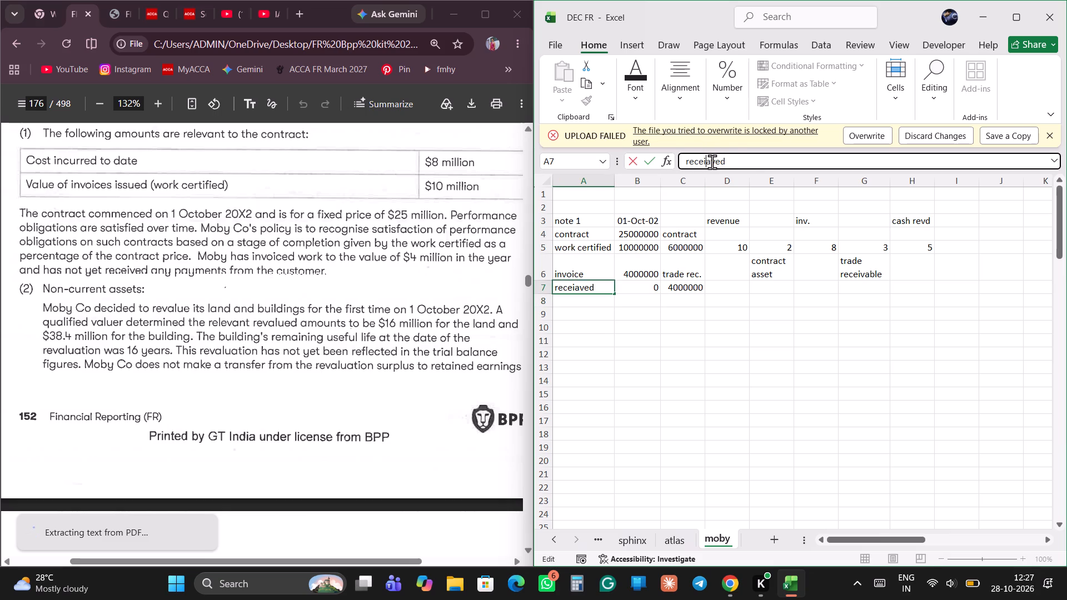
pyautogui.click(712, 162)
pyautogui.press('BackSpace')
pyautogui.press('Return')
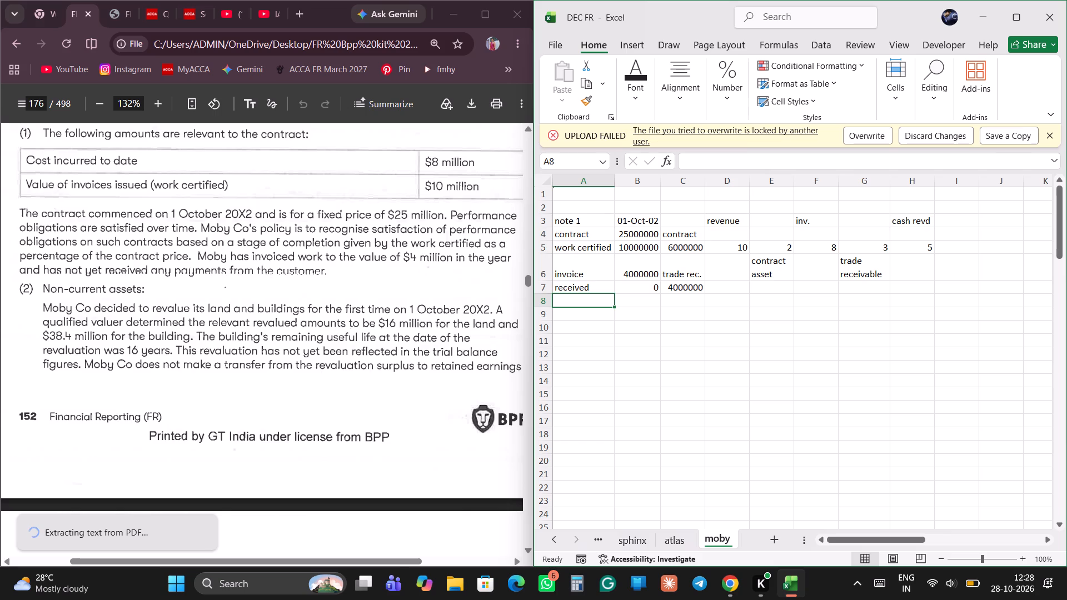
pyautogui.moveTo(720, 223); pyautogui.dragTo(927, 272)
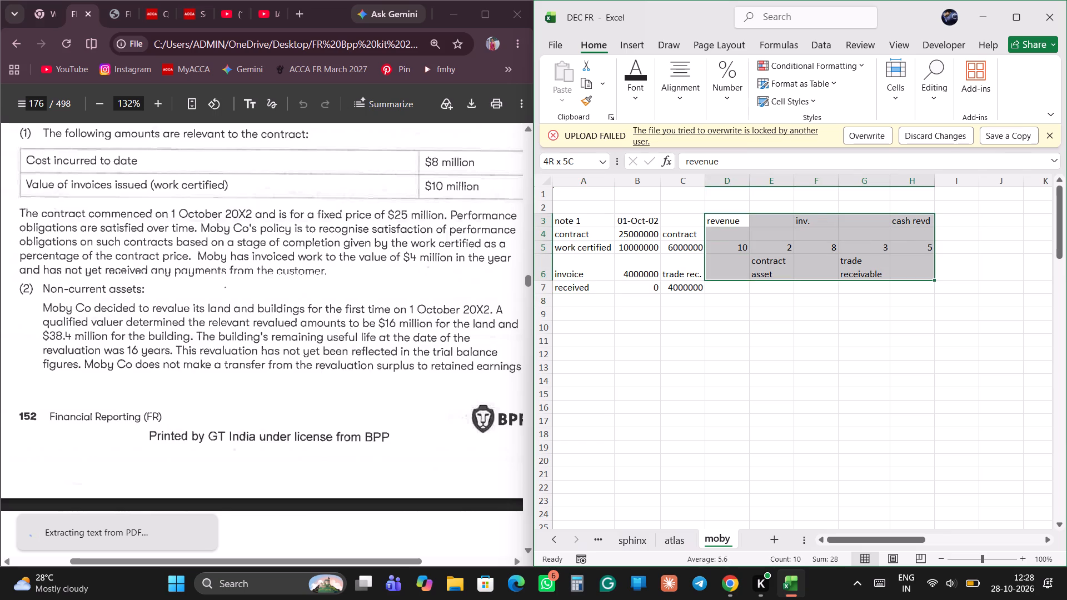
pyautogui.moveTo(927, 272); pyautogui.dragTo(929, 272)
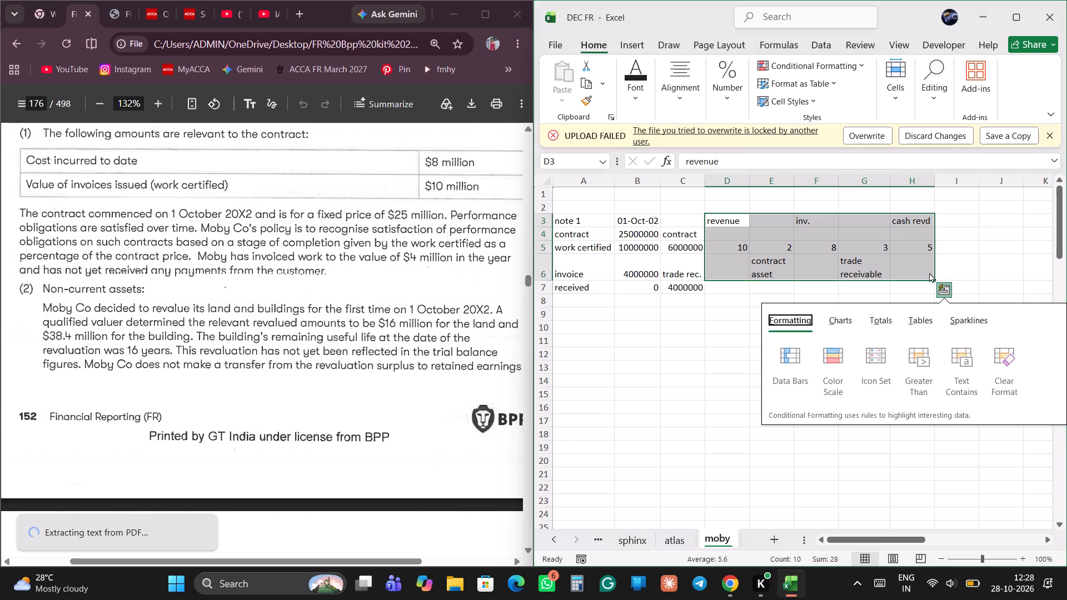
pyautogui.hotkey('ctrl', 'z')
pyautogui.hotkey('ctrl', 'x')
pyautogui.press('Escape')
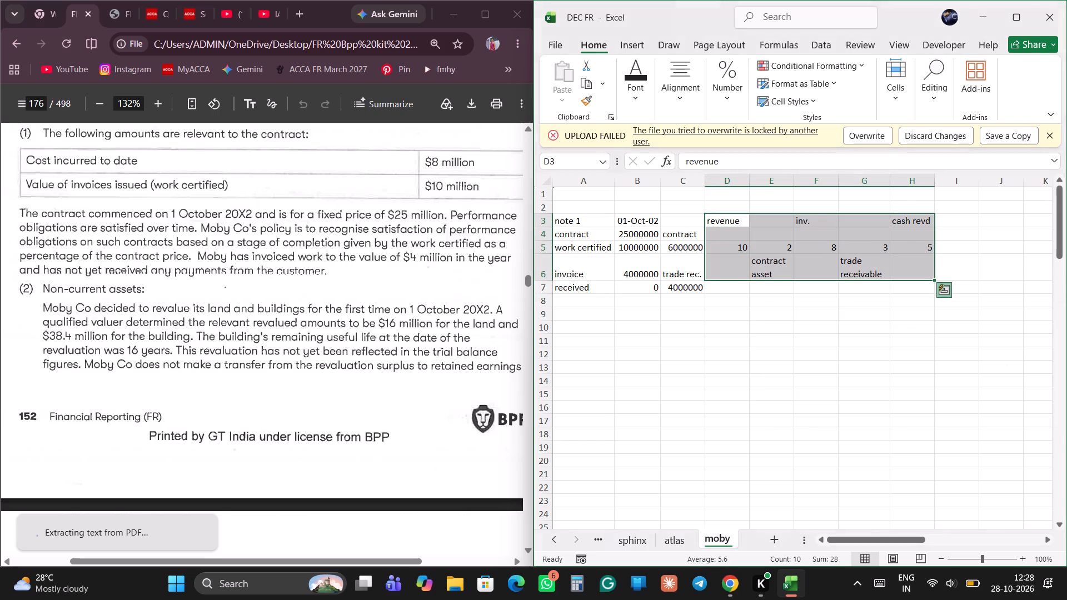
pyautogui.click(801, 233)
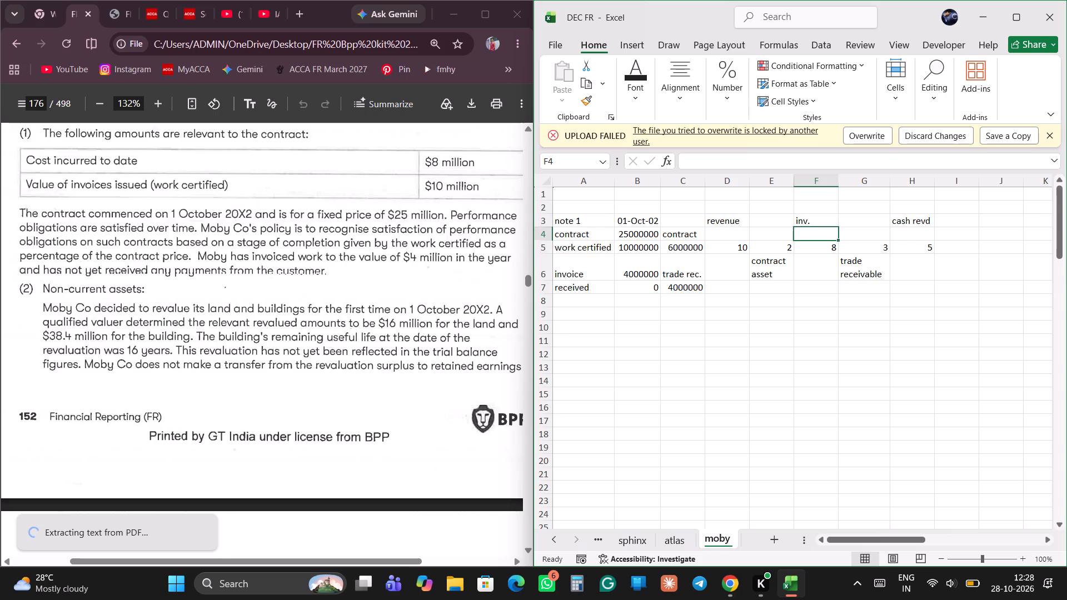
# Move the example block in D3:H6, from revenue to cash revd, one column across so it starts in E3.
pyautogui.moveTo(719, 220); pyautogui.dragTo(913, 272)
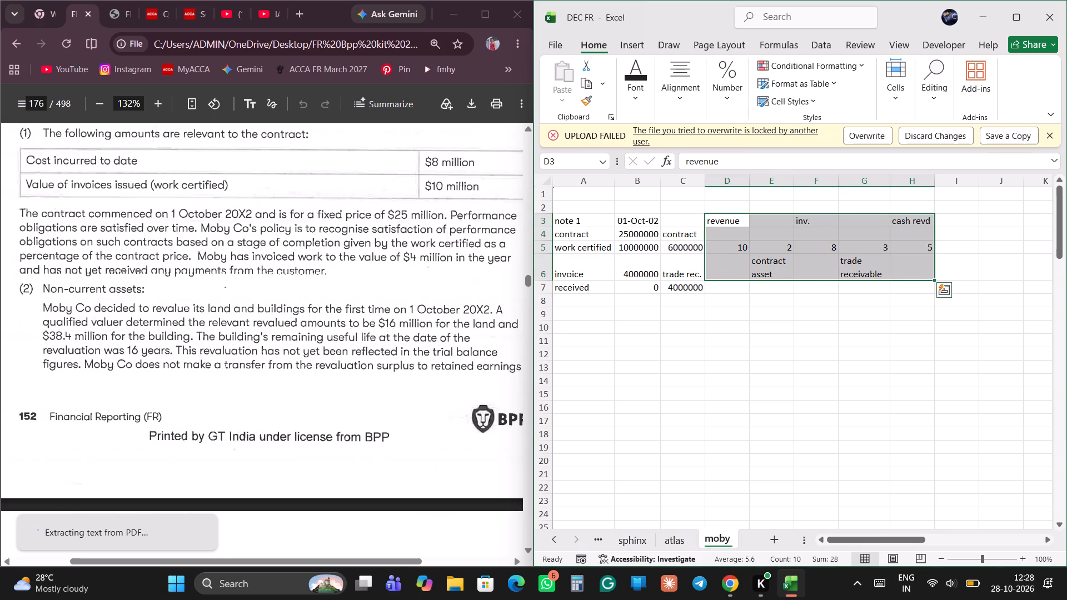
pyautogui.hotkey('ctrl', 'x')
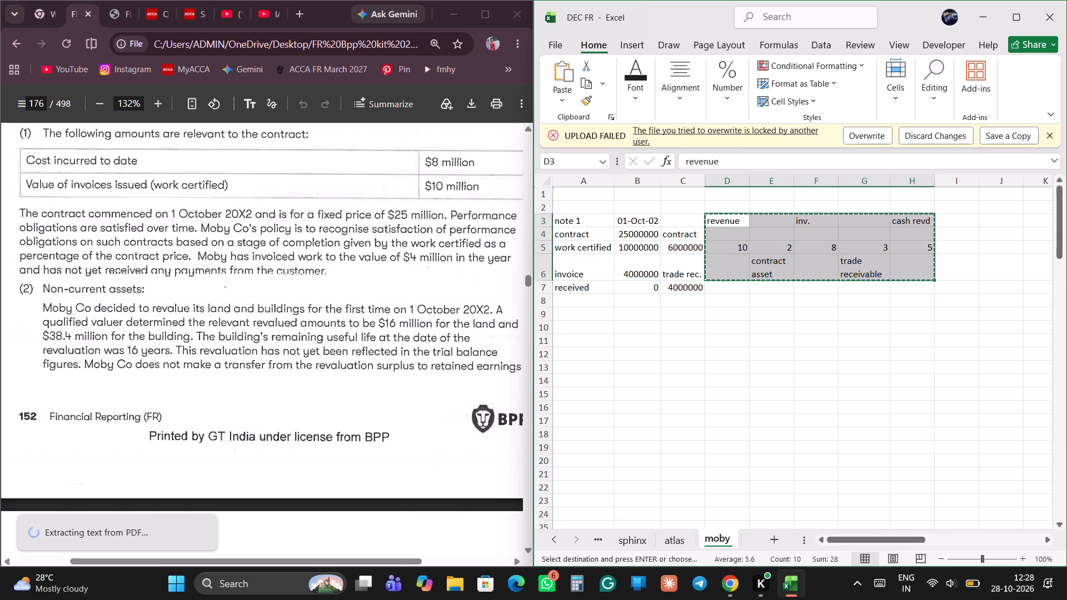
pyautogui.click(790, 218)
pyautogui.hotkey('ctrl', 'v')
pyautogui.click(798, 352)
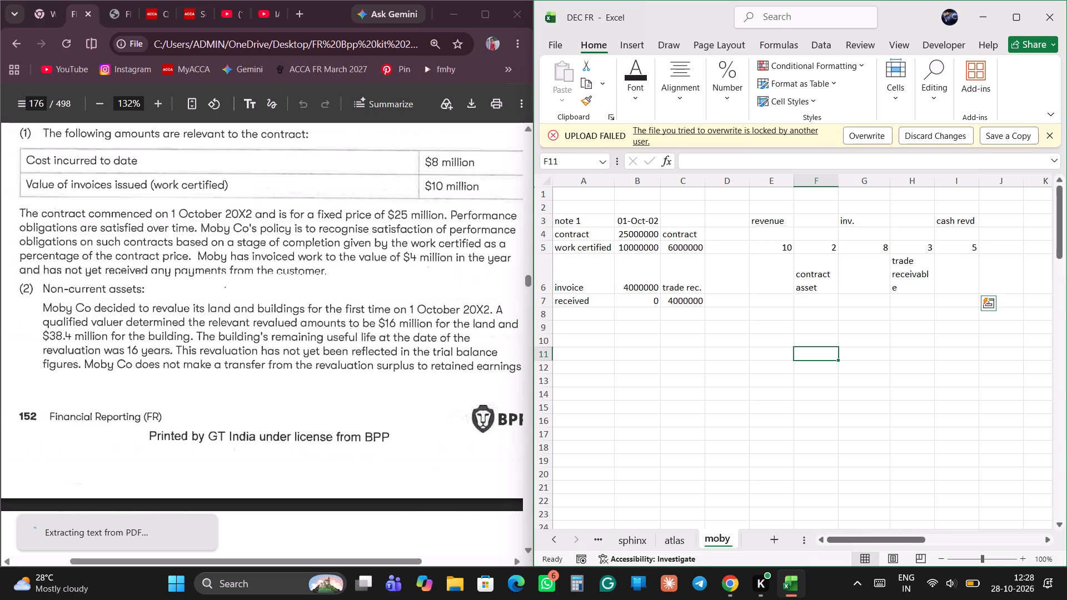
pyautogui.click(580, 266)
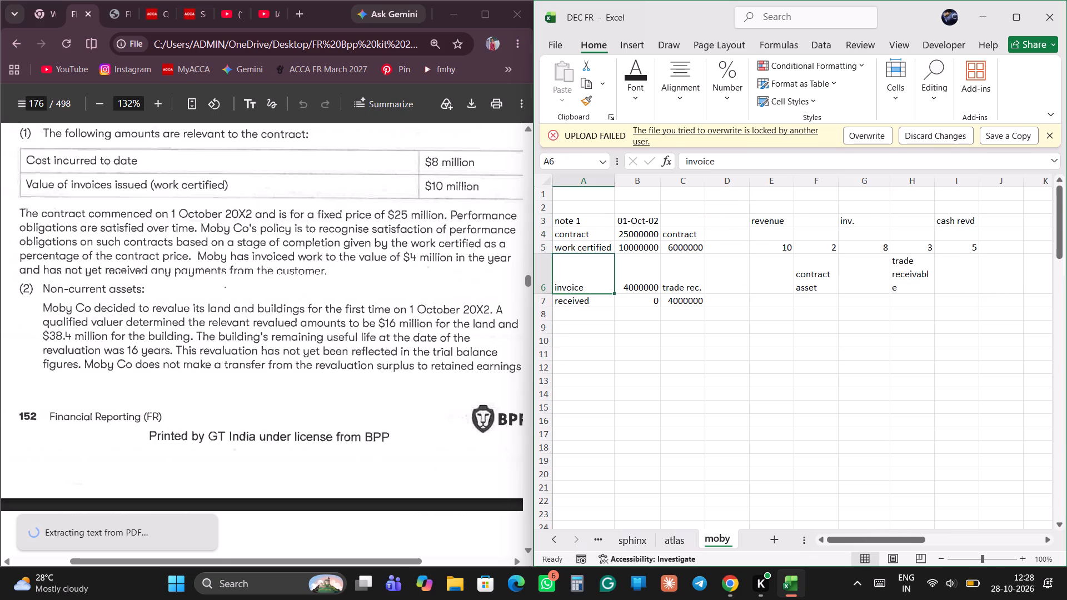
pyautogui.click(717, 384)
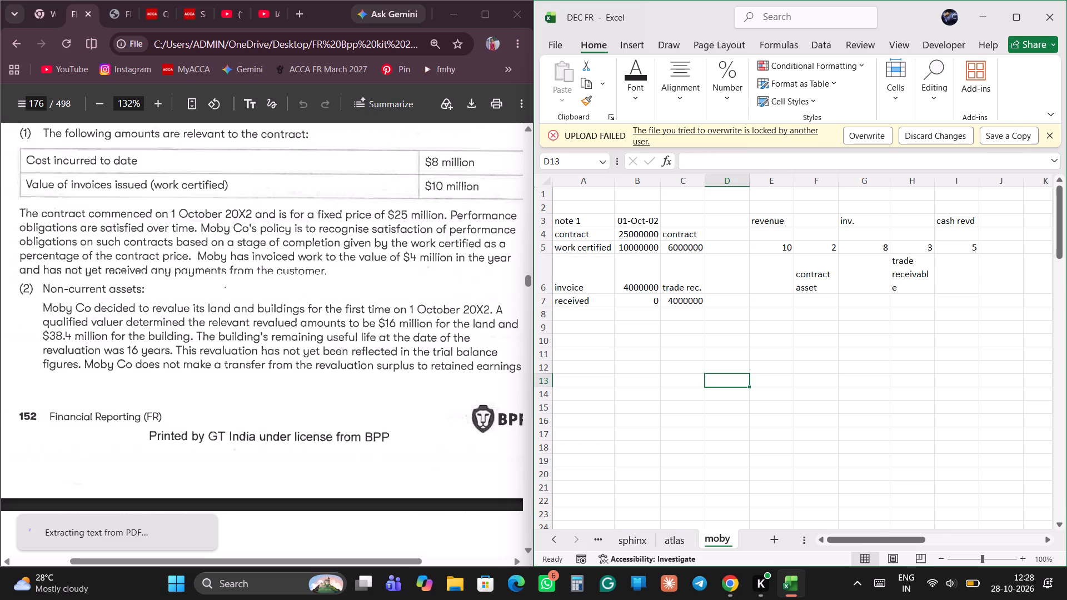
# Extend the label in C4 to read contract asset.
pyautogui.click(689, 238)
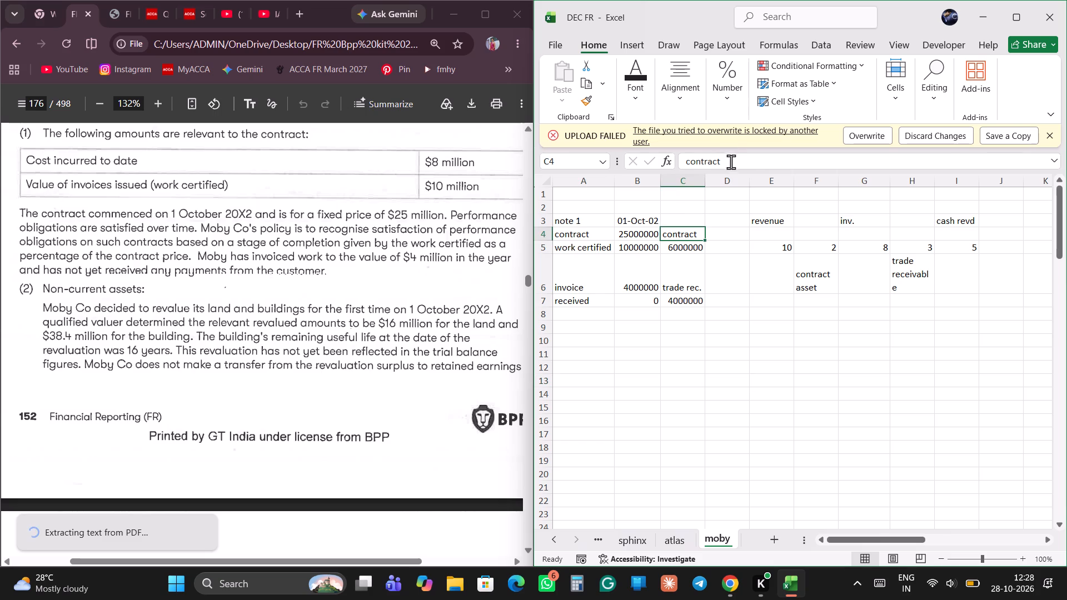
pyautogui.click(732, 163)
pyautogui.write('aaset')
pyautogui.press('space')
pyautogui.press('Return')
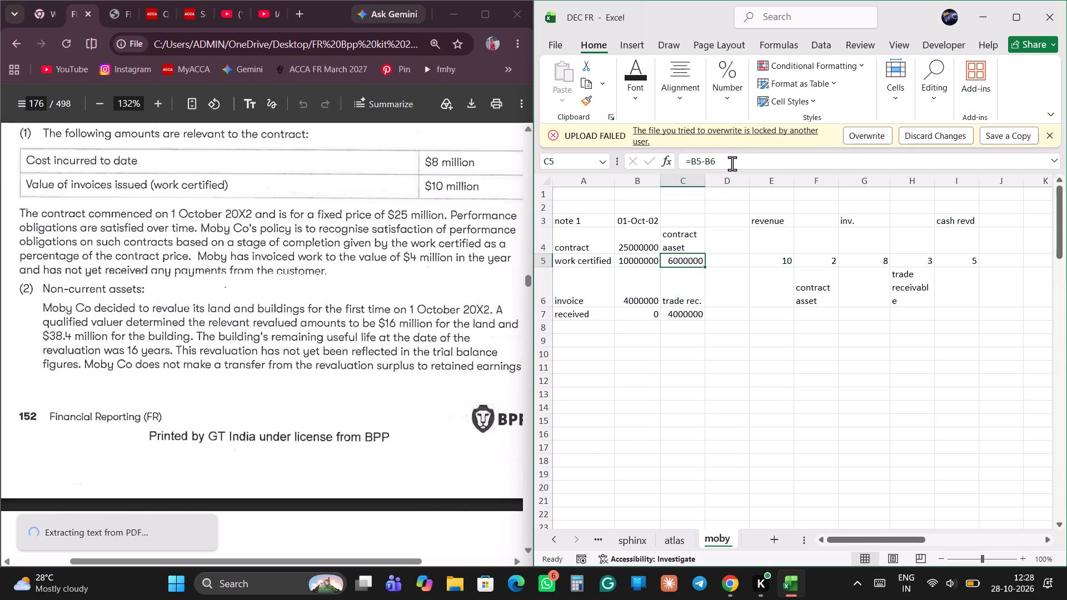
pyautogui.moveTo(681, 239); pyautogui.dragTo(729, 159)
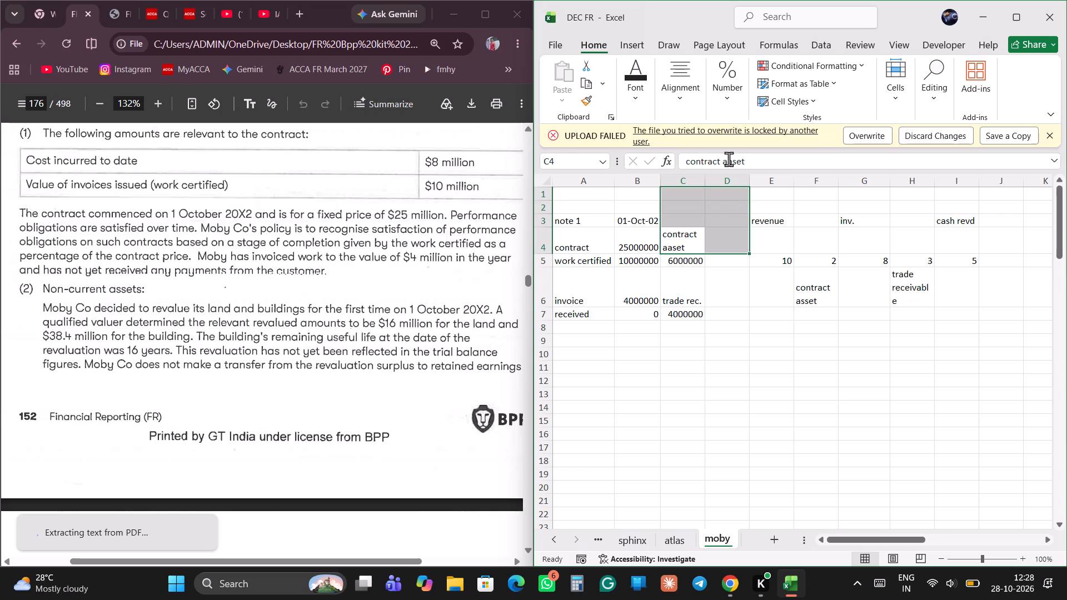
pyautogui.click(729, 159)
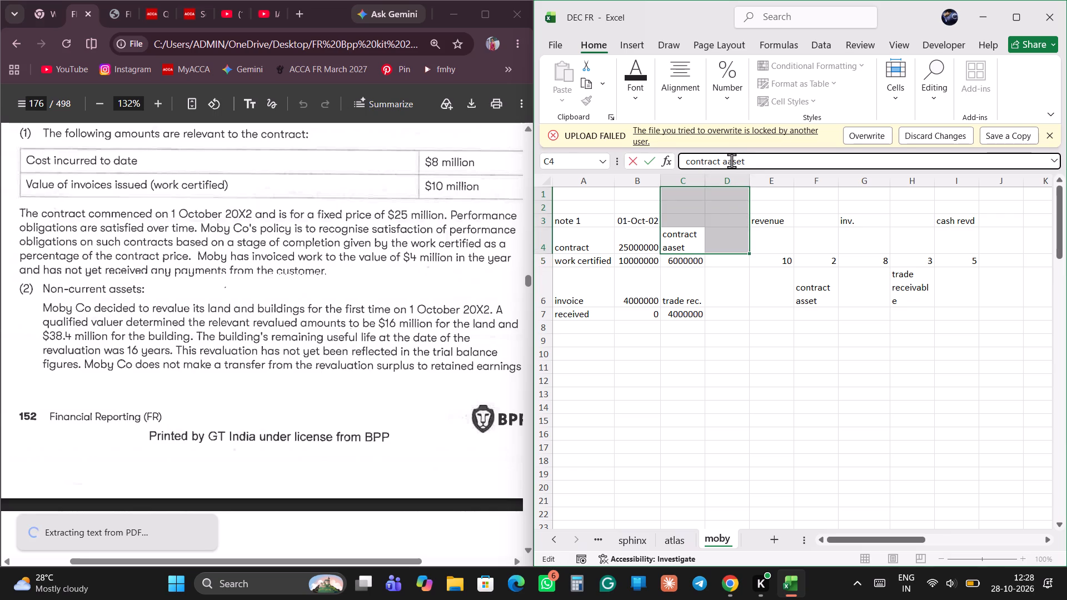
pyautogui.click(731, 161)
pyautogui.press('BackSpace')
pyautogui.press('s')
pyautogui.press('Return')
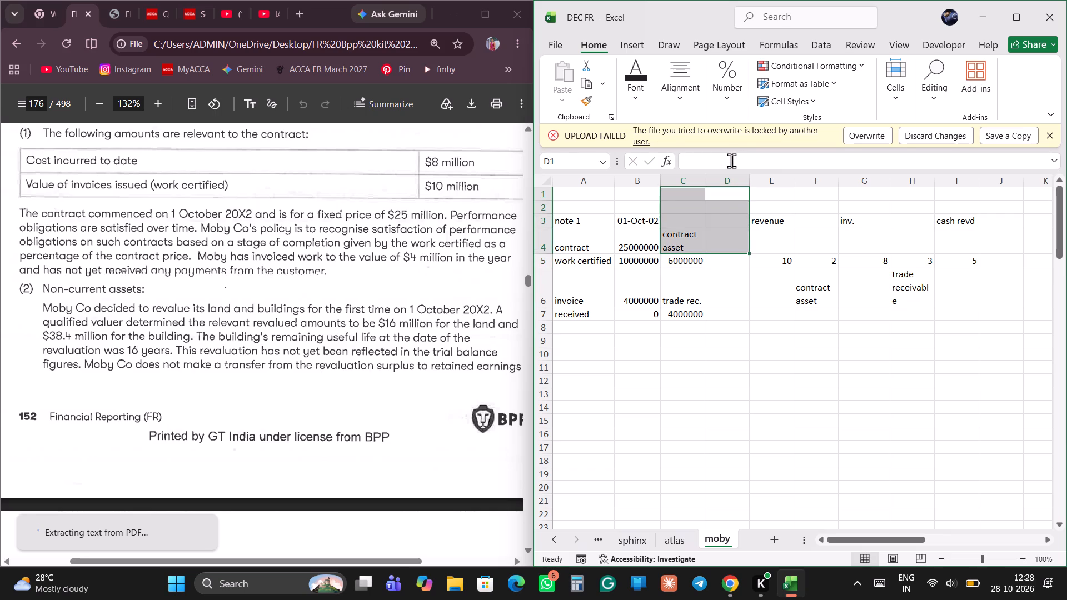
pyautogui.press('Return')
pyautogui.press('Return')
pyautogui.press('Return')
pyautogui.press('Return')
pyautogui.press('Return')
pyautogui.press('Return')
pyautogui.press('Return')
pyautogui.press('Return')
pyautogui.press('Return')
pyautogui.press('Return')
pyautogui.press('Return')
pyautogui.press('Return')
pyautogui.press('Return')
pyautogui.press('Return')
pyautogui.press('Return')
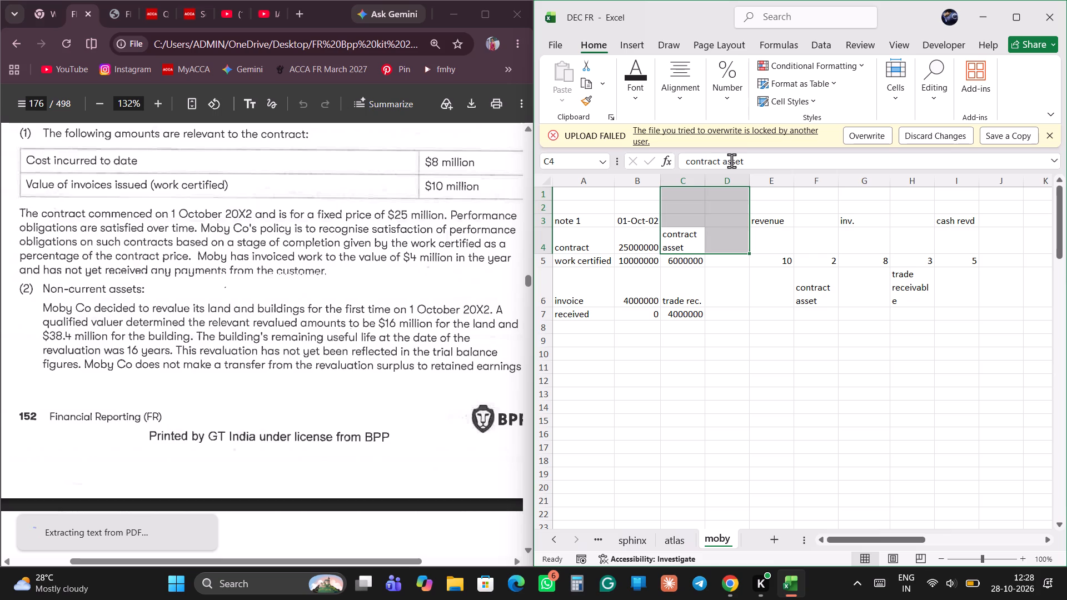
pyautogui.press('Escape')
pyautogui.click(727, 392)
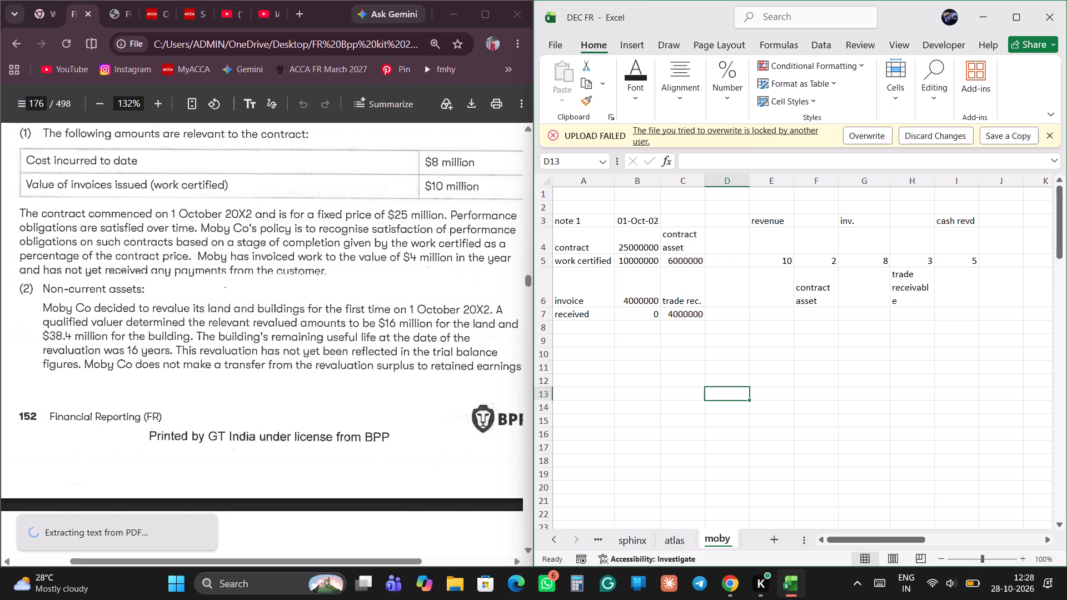
# Make the note 1 heading in A3 bold.
pyautogui.click(591, 219)
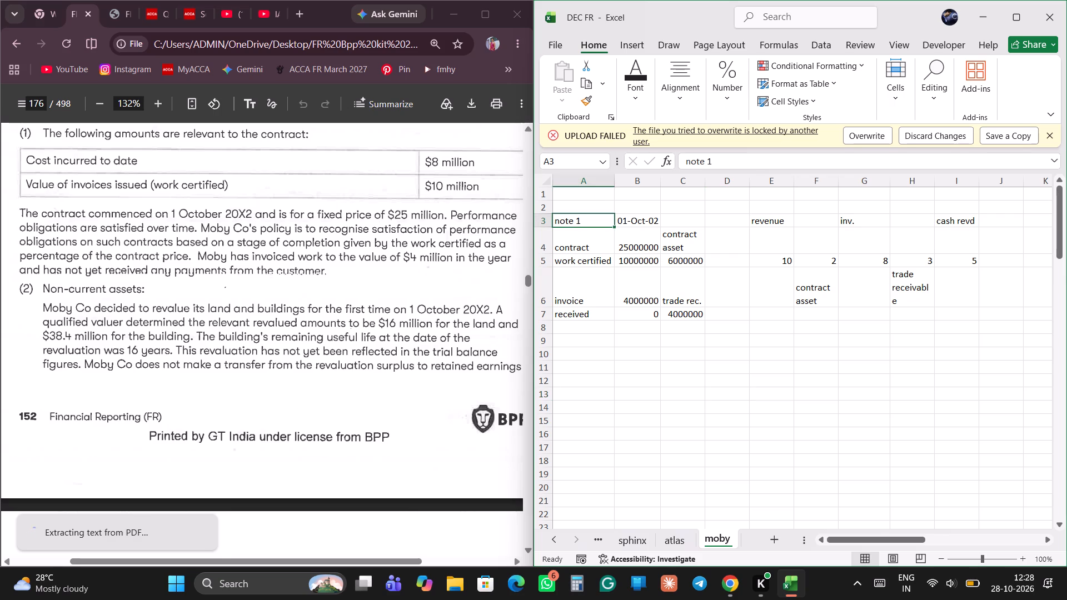
pyautogui.hotkey('ctrl', 'b')
# Enter the heading "note 2 non current asset" in A10, below the note 1 working.
pyautogui.press('Return')
pyautogui.press('Return')
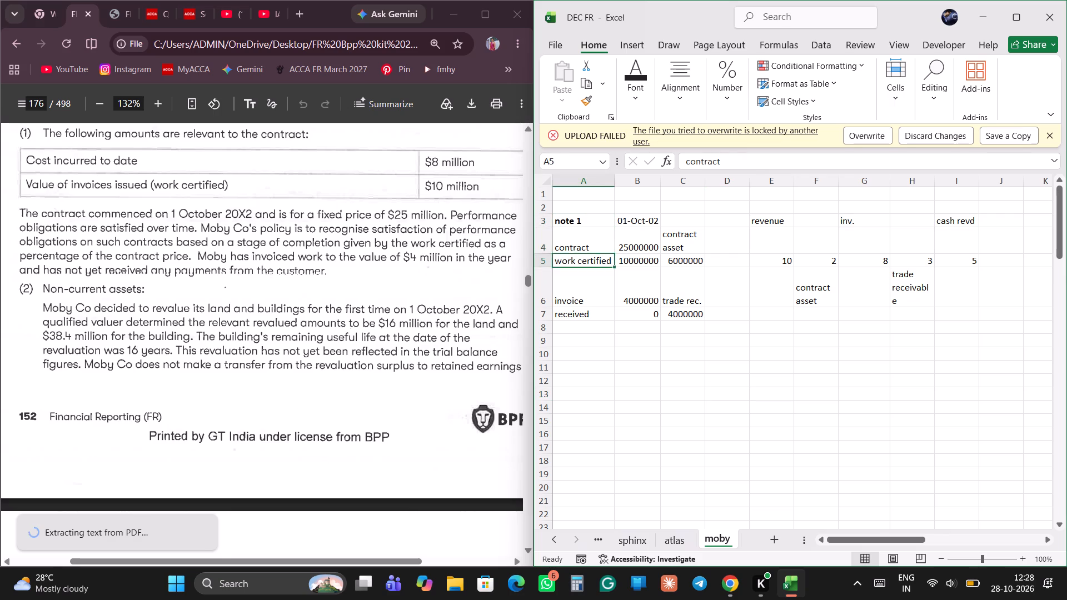
pyautogui.press('Return')
pyautogui.press('Return')
pyautogui.press('Return')
pyautogui.press('Return')
pyautogui.press('Return')
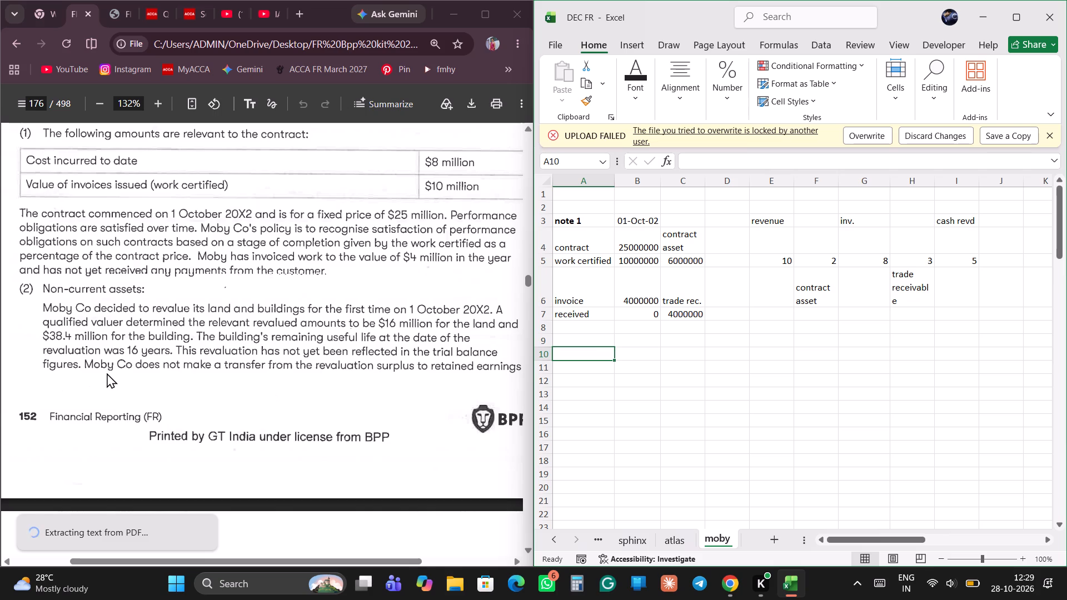
pyautogui.write('note 2 non current')
pyautogui.press('space')
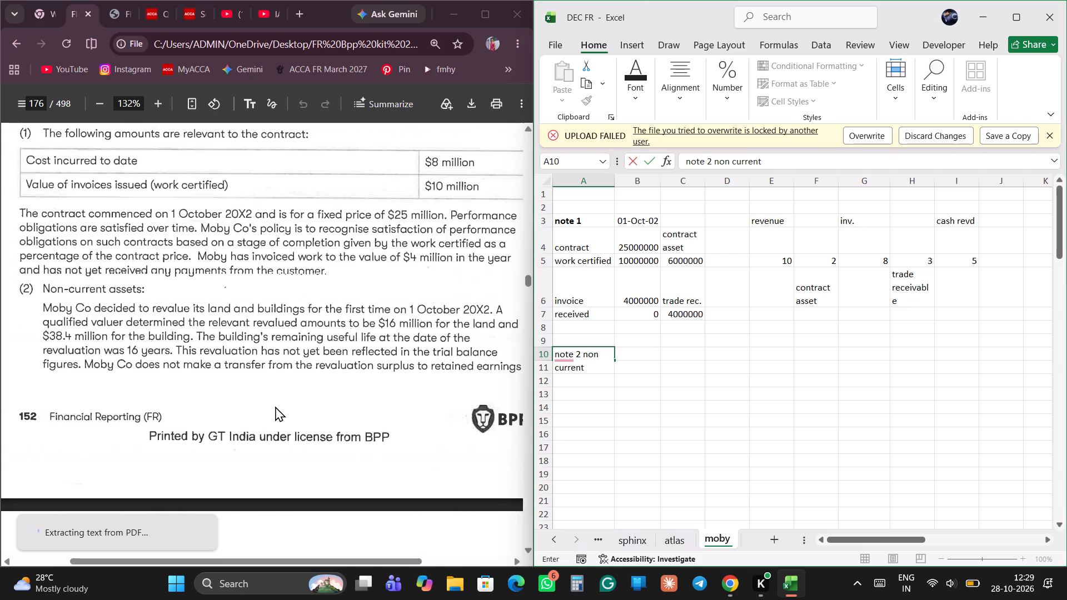
pyautogui.write('asset')
pyautogui.press('space')
pyautogui.press('Return')
# Enter the remark "record revenve and asset 6m" in A9, under the note 1 working.
pyautogui.press('Up')
pyautogui.press('Up')
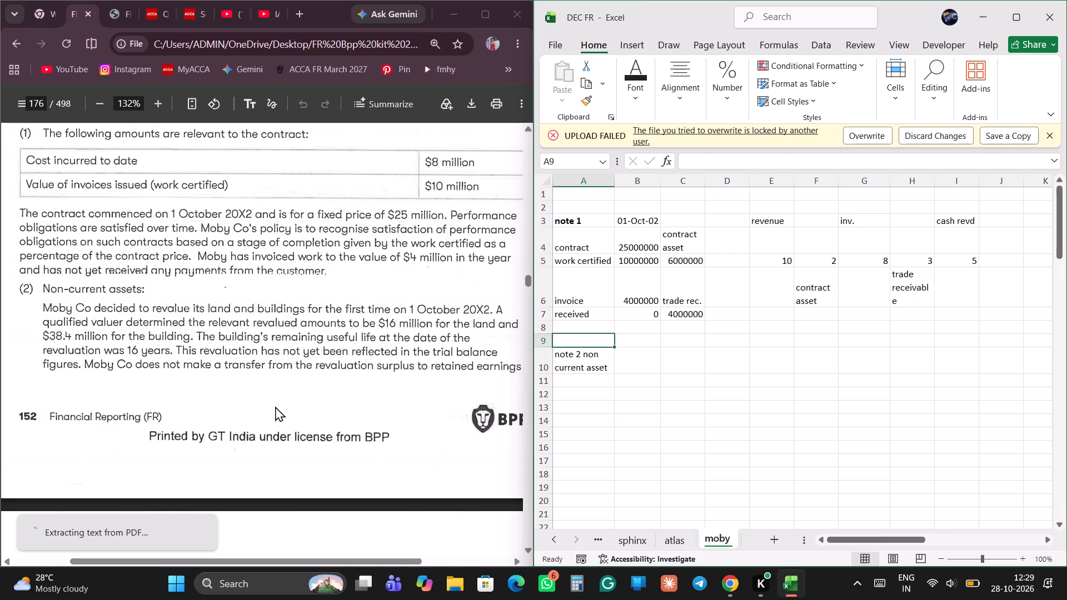
pyautogui.press('Up')
pyautogui.press('Down')
pyautogui.write('recored')
pyautogui.press('space')
pyautogui.press('BackSpace')
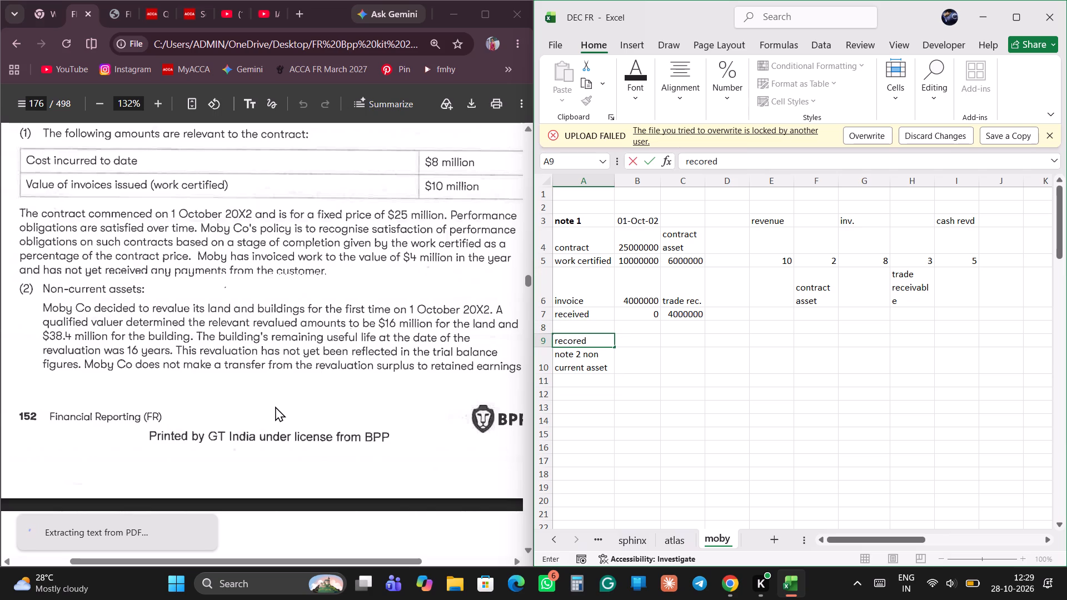
pyautogui.press('BackSpace')
pyautogui.press('BackSpace')
pyautogui.press('BackSpace')
pyautogui.press('r')
pyautogui.write('d')
pyautogui.press('space')
pyautogui.write('reven')
pyautogui.write('ve and asse')
pyautogui.write('t')
pyautogui.press('space')
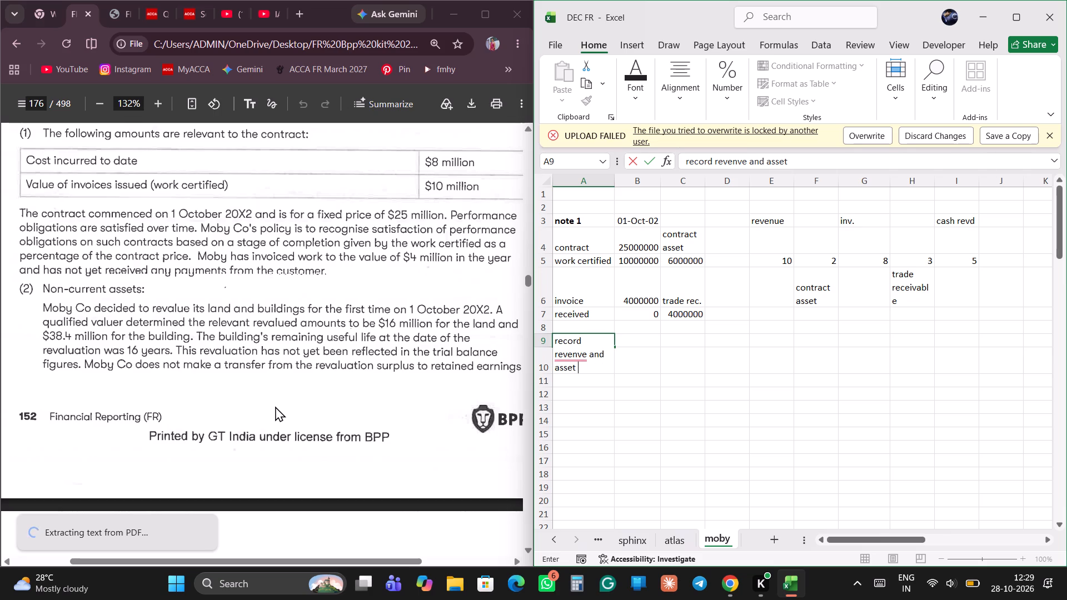
pyautogui.write('6m')
pyautogui.press('space')
pyautogui.press('Return')
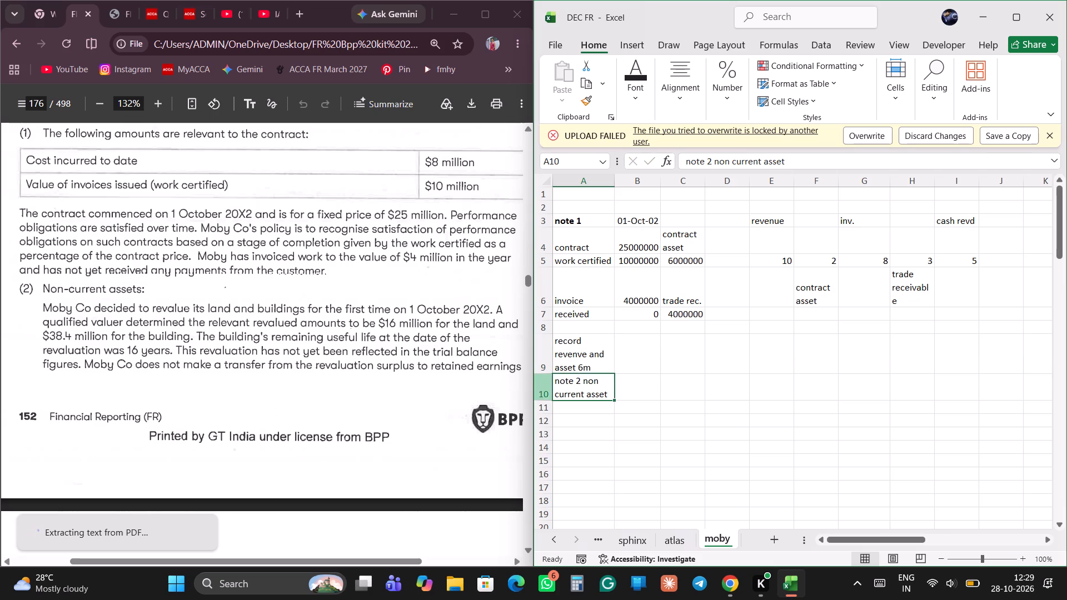
# Move the note 2 non current asset heading from A10 to A13 and make it bold.
pyautogui.click(597, 356)
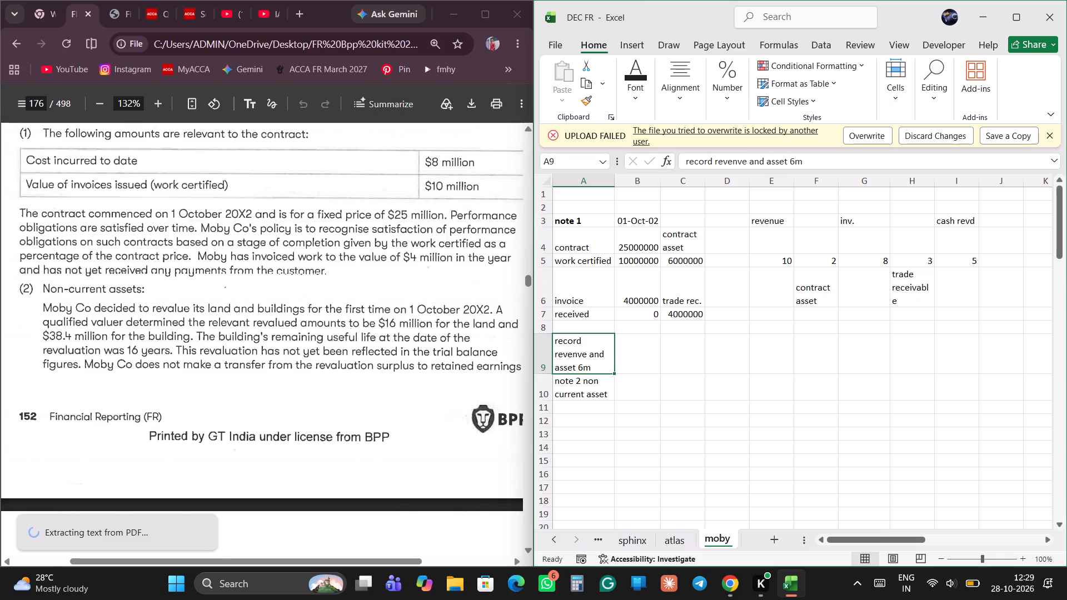
pyautogui.click(595, 384)
pyautogui.hotkey('ctrl', 'x')
pyautogui.press('Down')
pyautogui.press('Down')
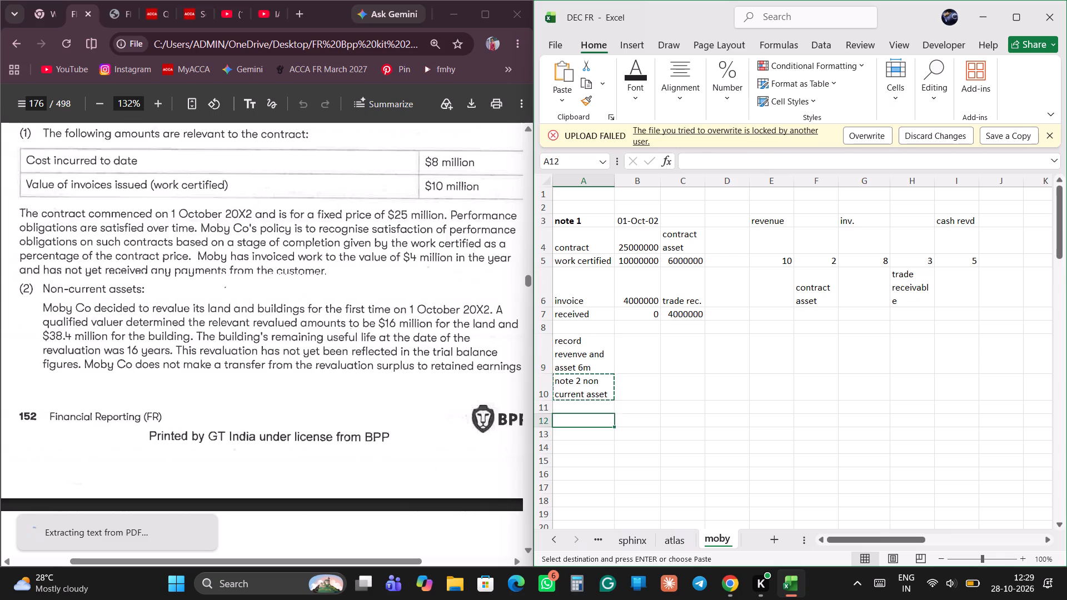
pyautogui.press('Down')
pyautogui.hotkey('ctrl', 'v')
pyautogui.hotkey('ctrl', 'b')
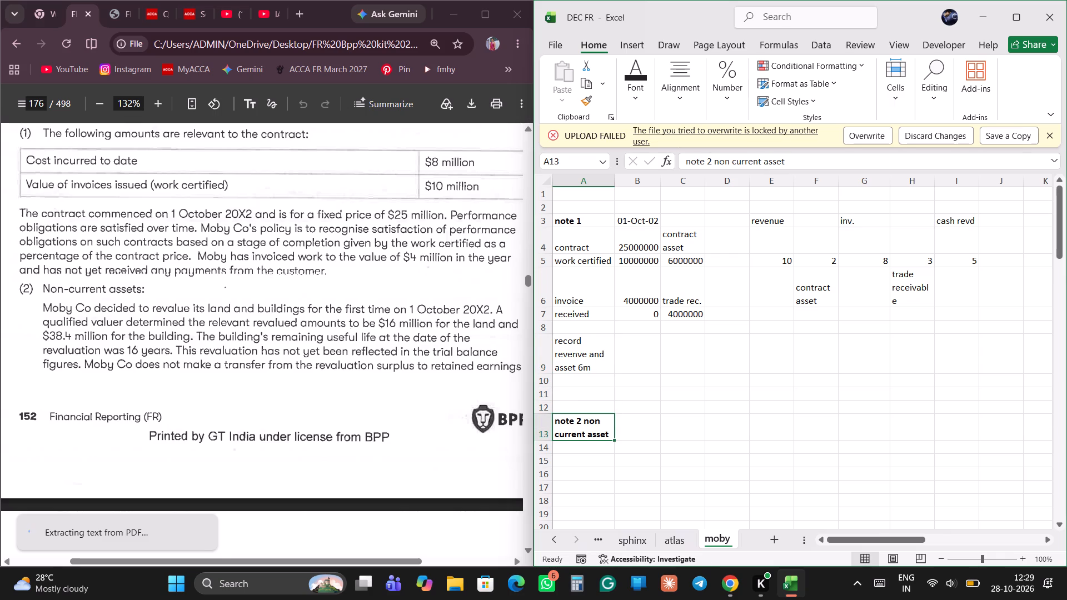
# Read the rest of Moby Co's note 2 in the PDF, covering revaluation, deferred tax, the leased plant and depreciation.
pyautogui.scroll(-1, 675, 409)
pyautogui.scroll(-1, 461, 398)
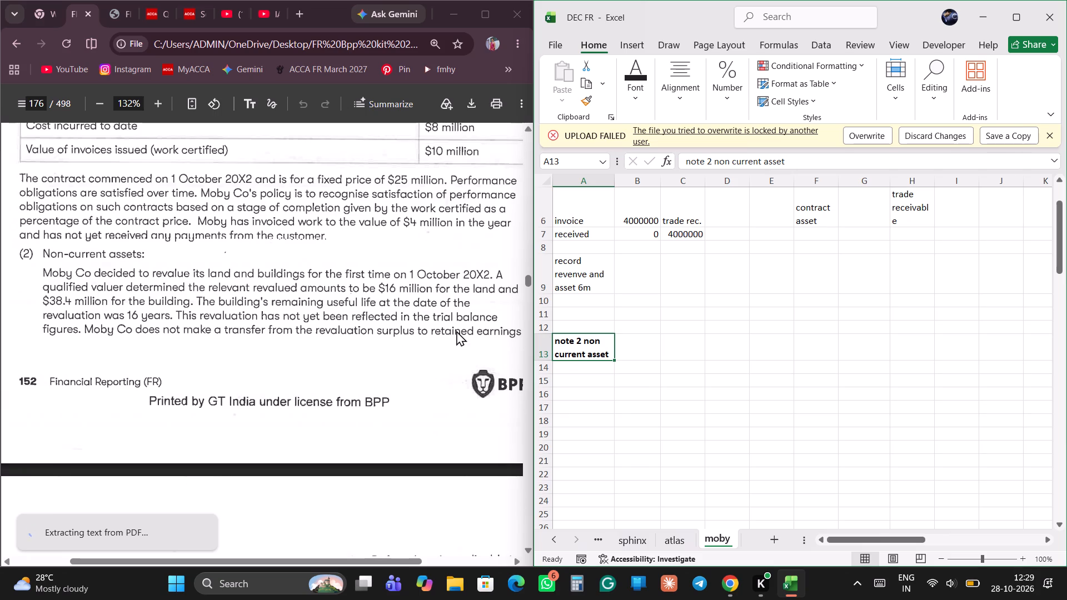
pyautogui.scroll(-3, 293, 370)
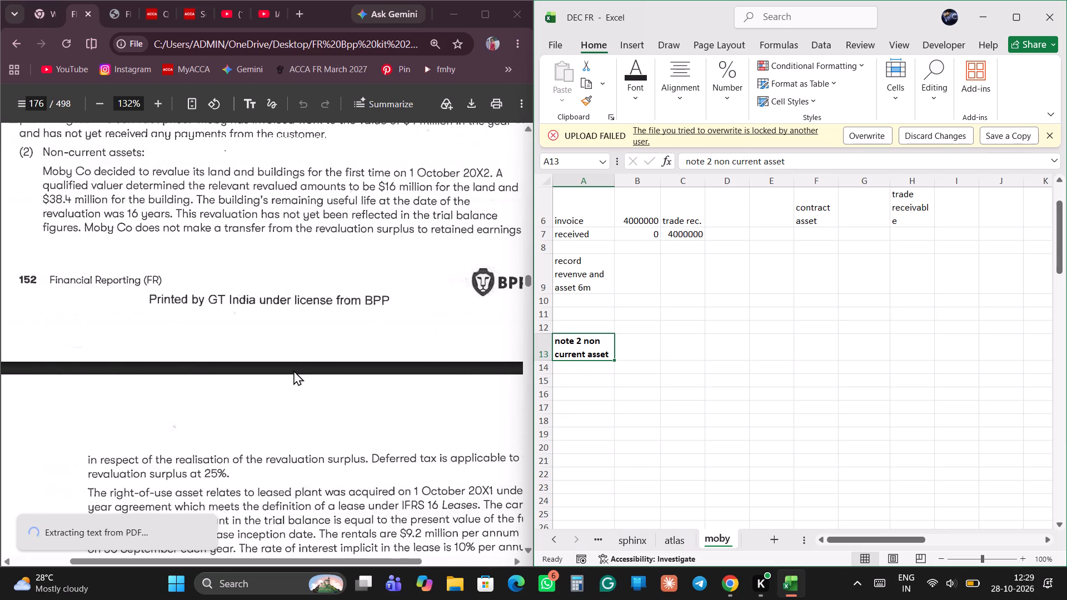
pyautogui.hscroll(7, 293, 370)
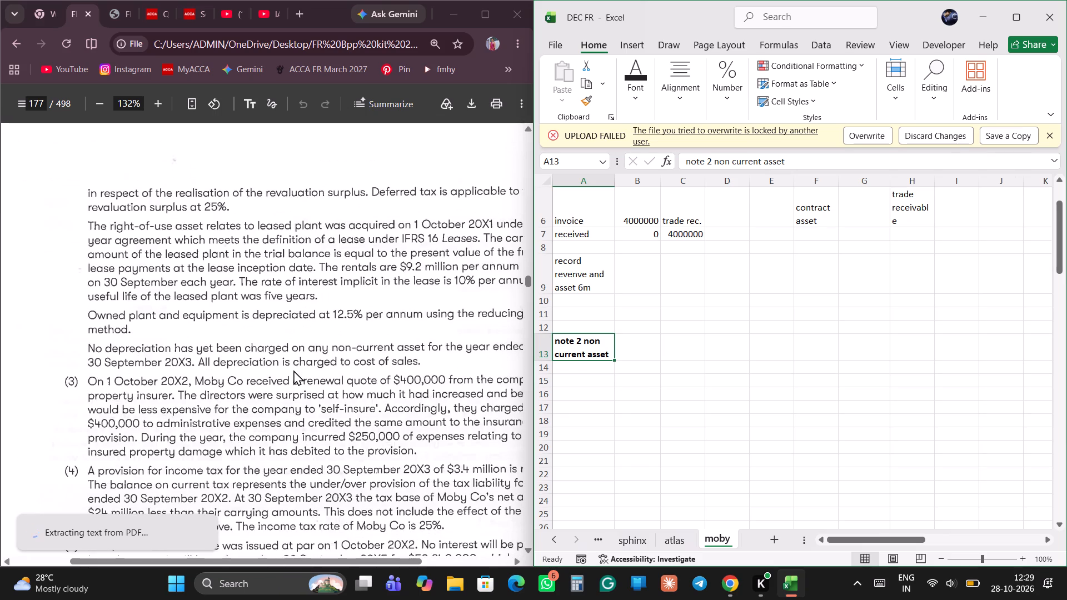
pyautogui.hscroll(-1, 293, 370)
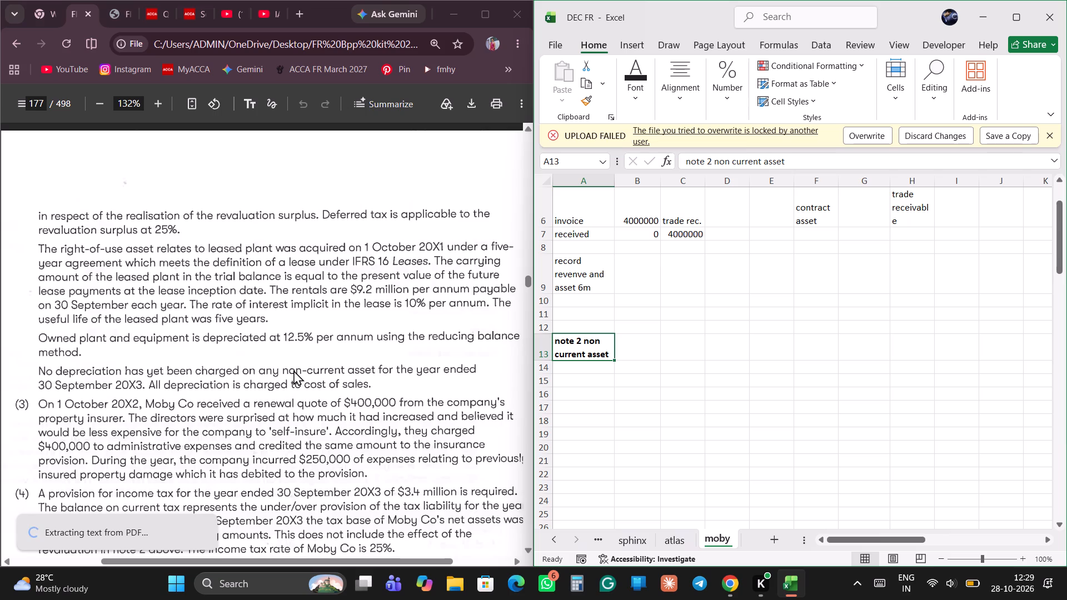
pyautogui.hscroll(-1, 293, 370)
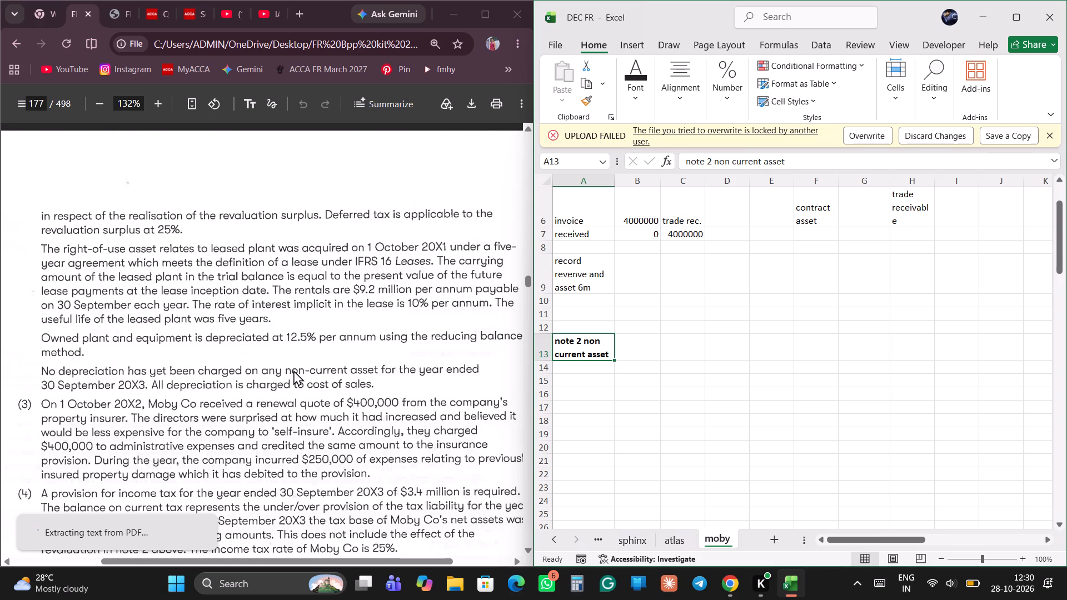
pyautogui.scroll(5, 921, 217)
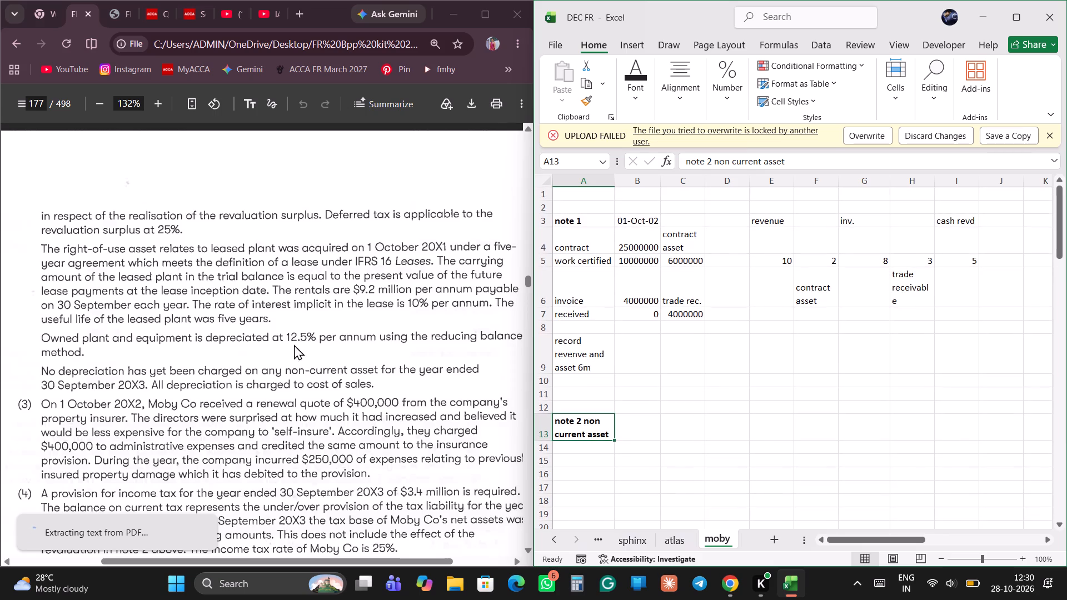
pyautogui.hscroll(-1, 226, 362)
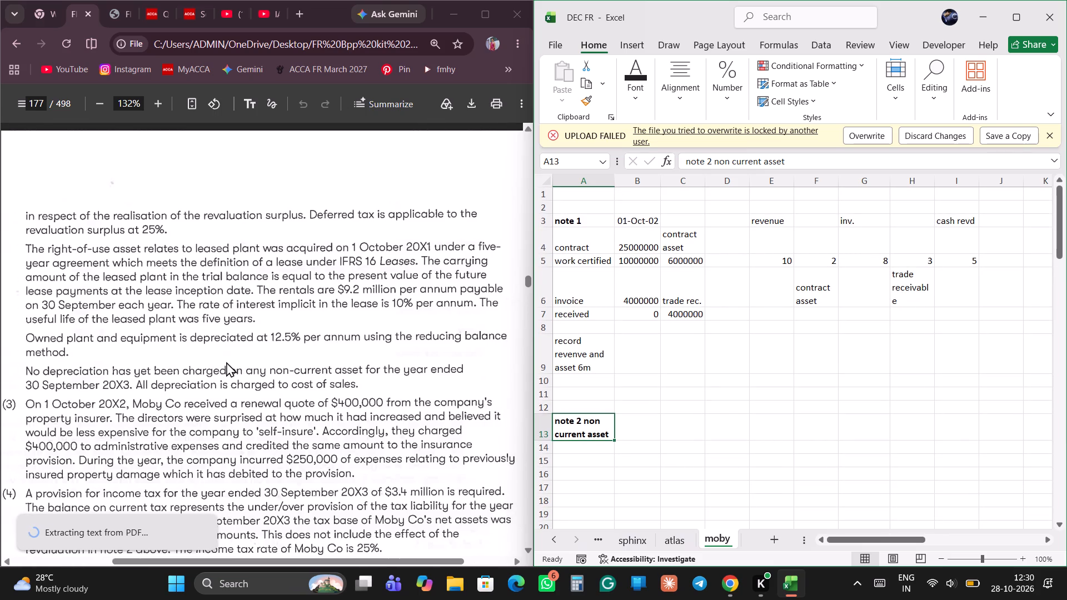
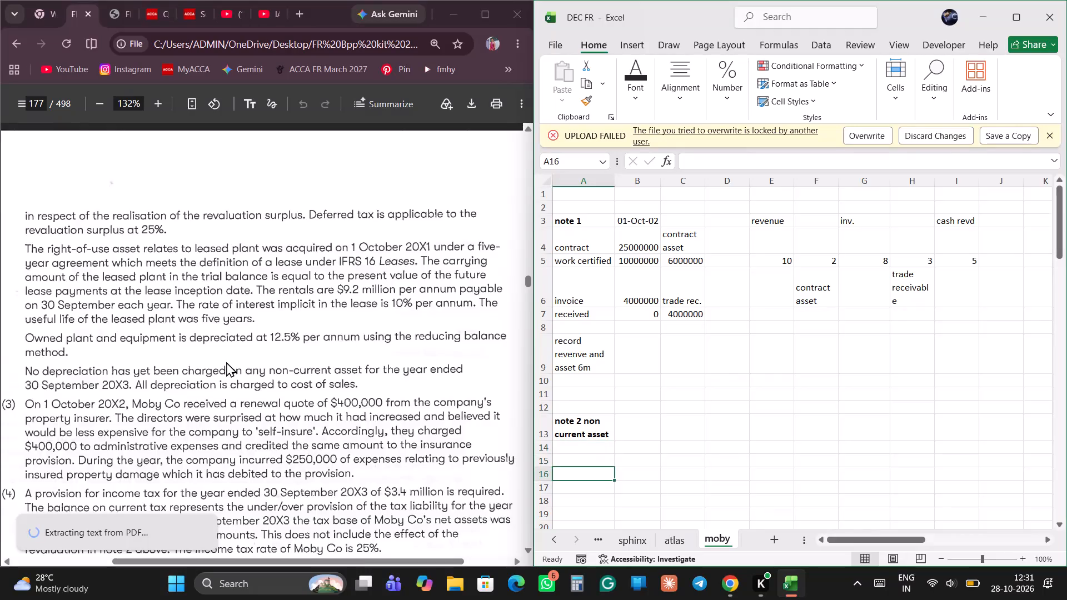
# Start the right-of-use asset working in row 17 with ROU in A17, PV LL in B17 and 1 oct 01 in C17.
pyautogui.press('Down')
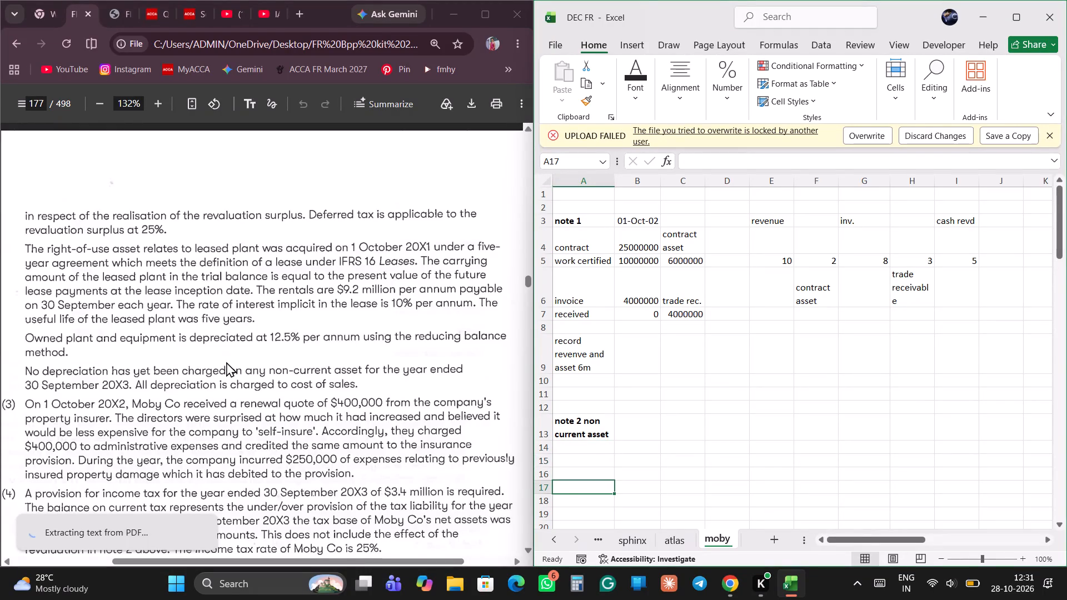
pyautogui.press('Return')
pyautogui.press('Right')
pyautogui.press('Up')
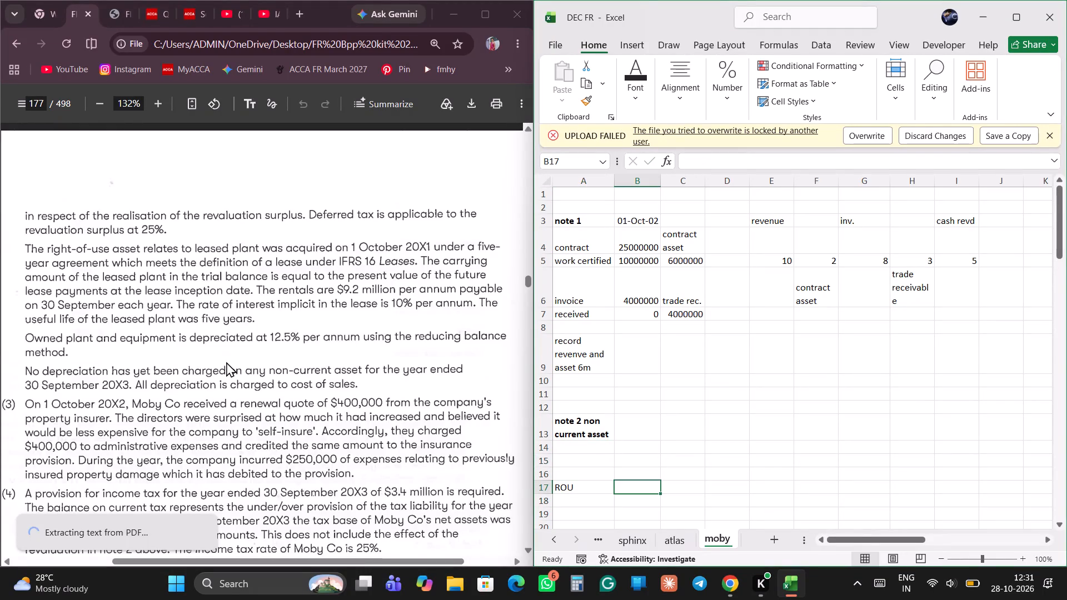
pyautogui.write('PC')
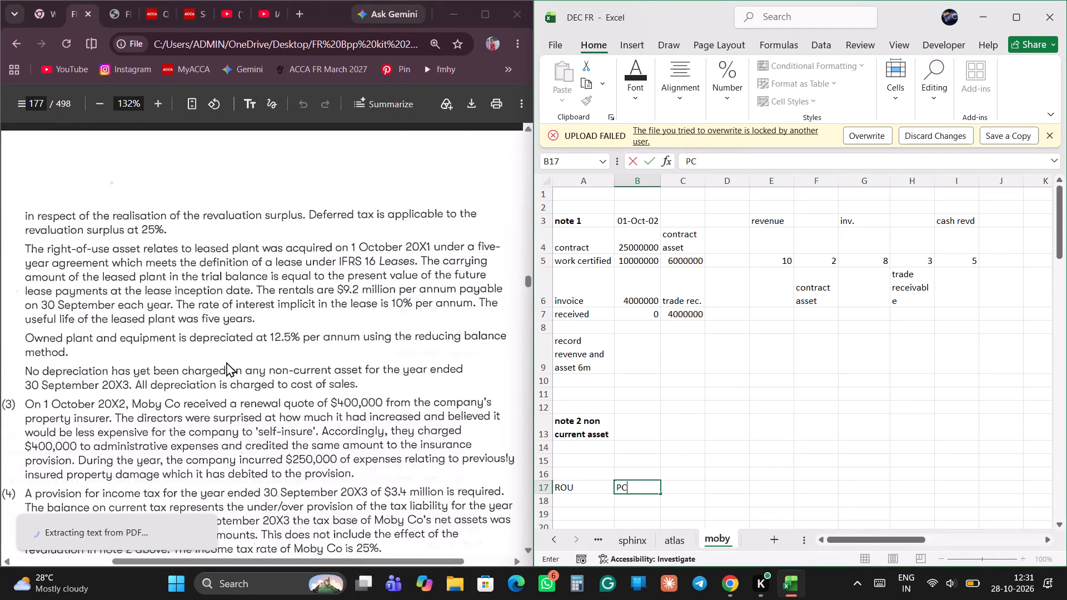
pyautogui.press('BackSpace')
pyautogui.write('V LL')
pyautogui.press('space')
pyautogui.press('Return')
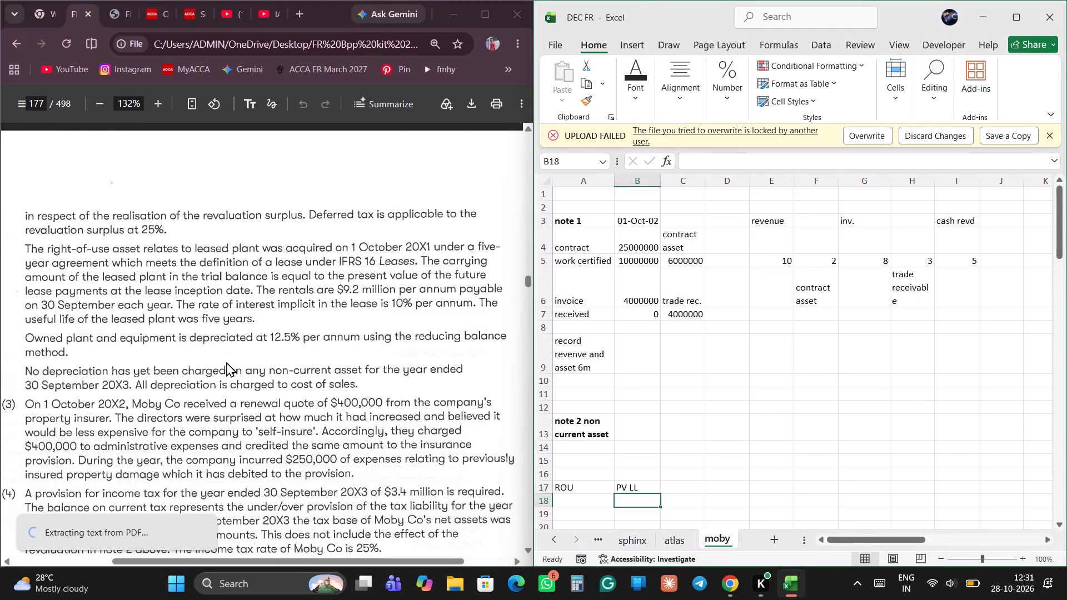
pyautogui.press('Right')
pyautogui.press('Up')
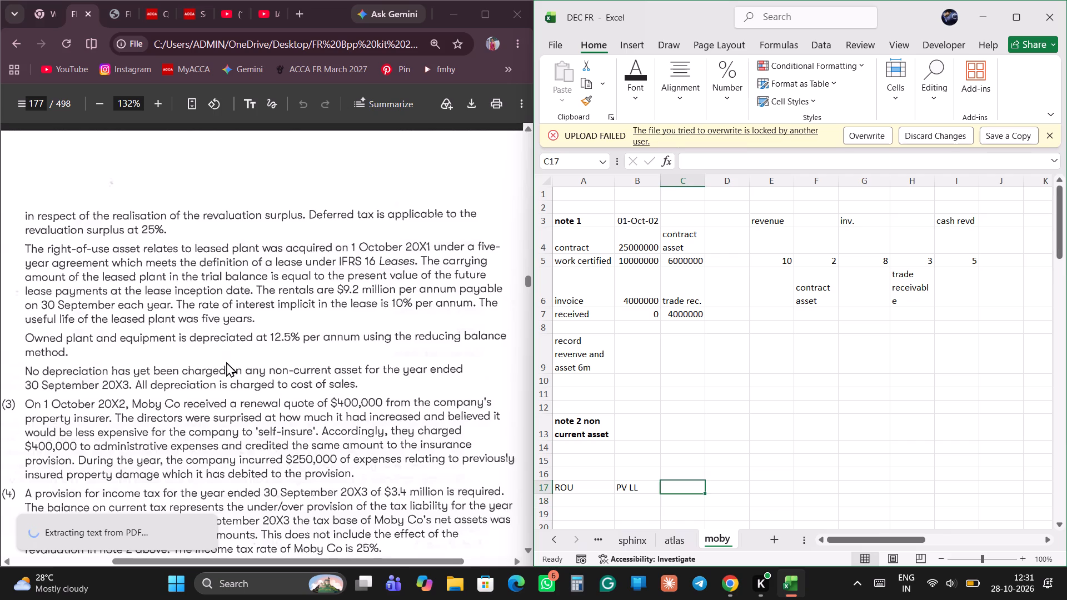
pyautogui.press('1')
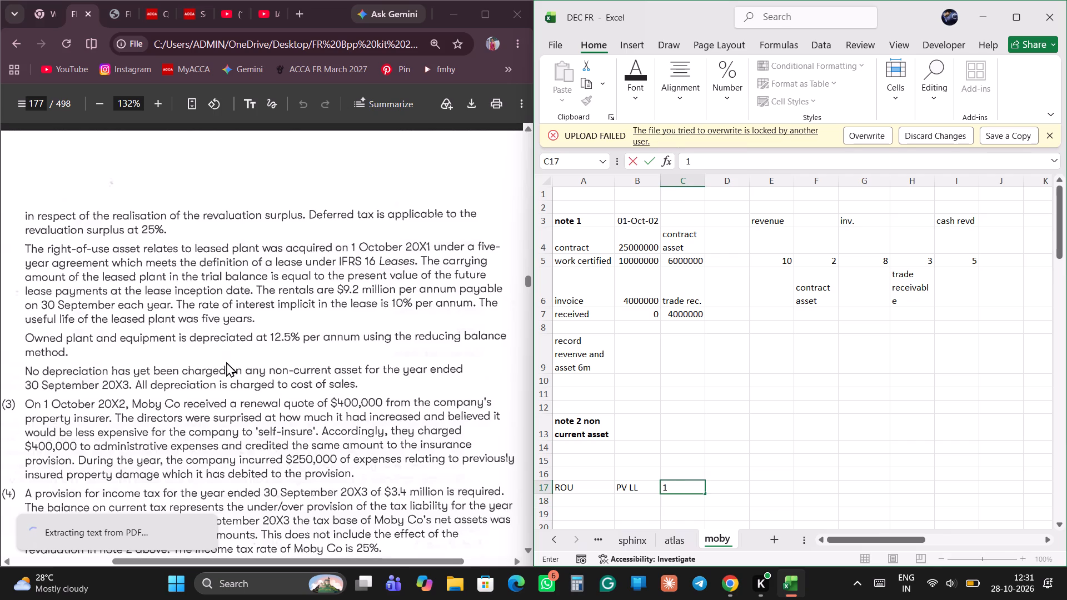
pyautogui.press('space')
pyautogui.write('oct')
pyautogui.press('space')
pyautogui.write('01')
pyautogui.press('space')
pyautogui.press('Return')
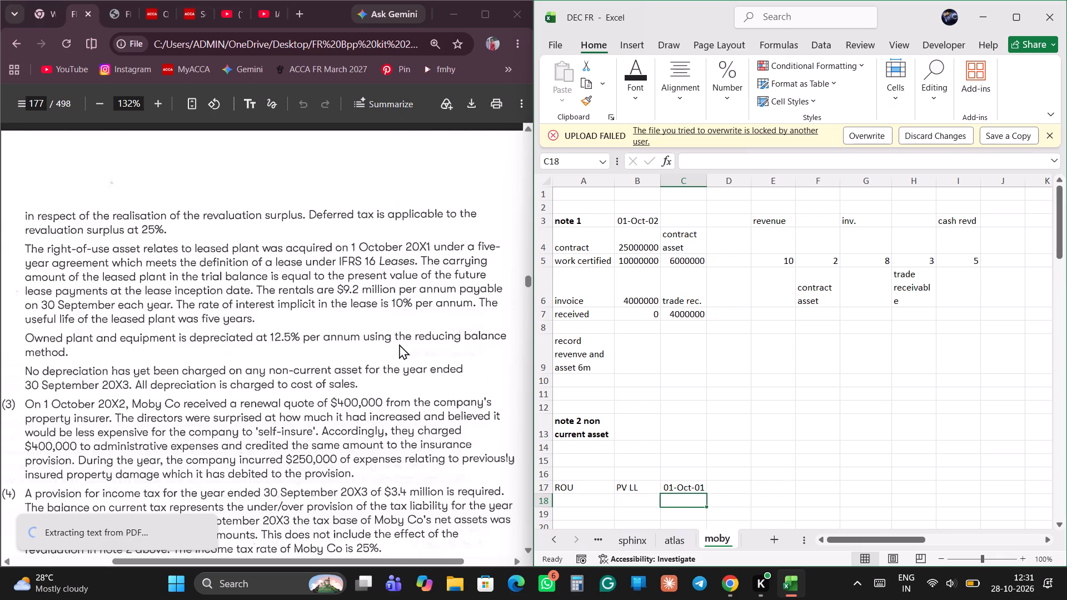
# Look through Moby Co's trial balance in the PDF for the leased plant and lease liability figures, and recheck note 2's lease terms.
pyautogui.click(726, 397)
pyautogui.click(256, 412)
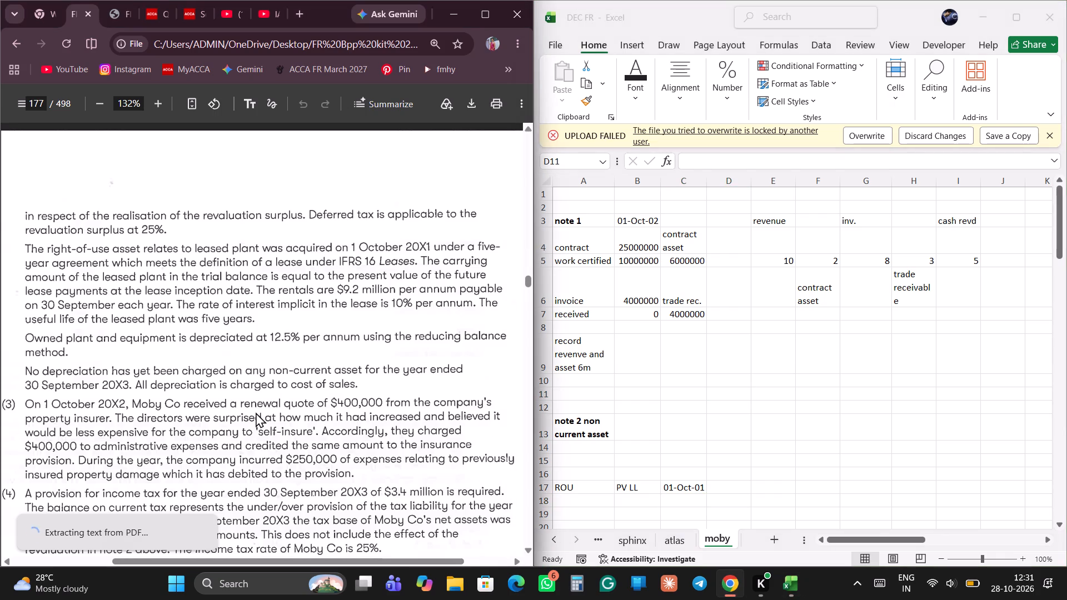
pyautogui.click(721, 454)
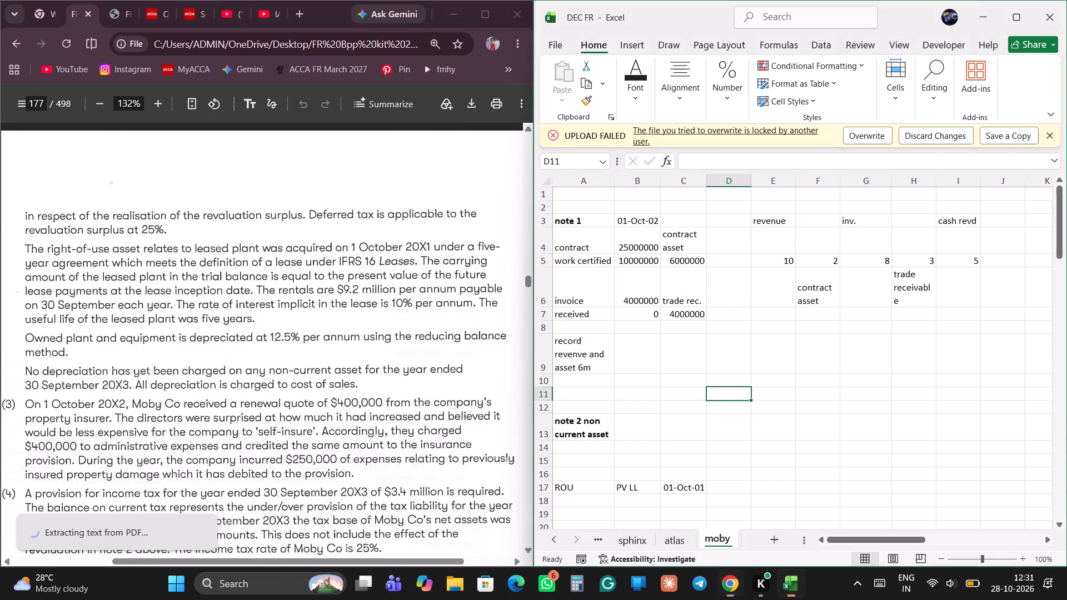
pyautogui.scroll(-2, 721, 454)
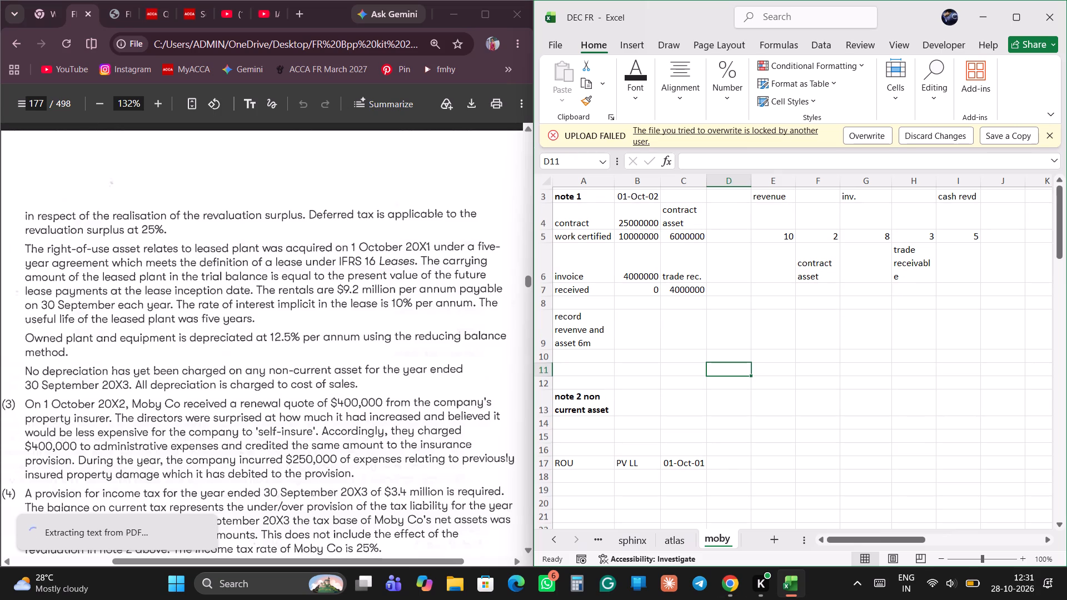
pyautogui.scroll(-1, 721, 454)
pyautogui.scroll(-1, 602, 464)
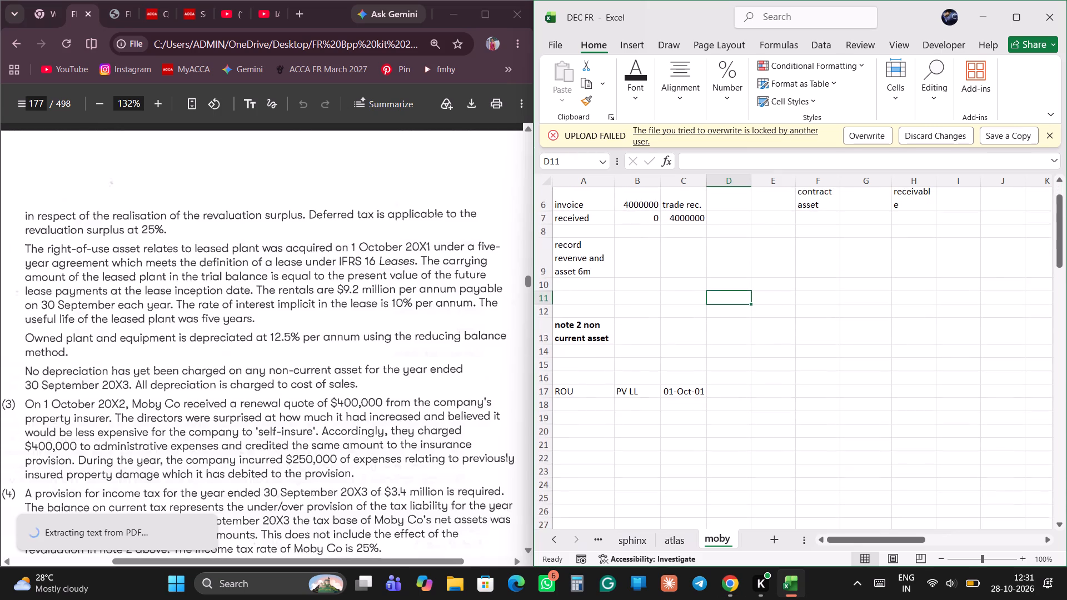
pyautogui.scroll(-1, 602, 464)
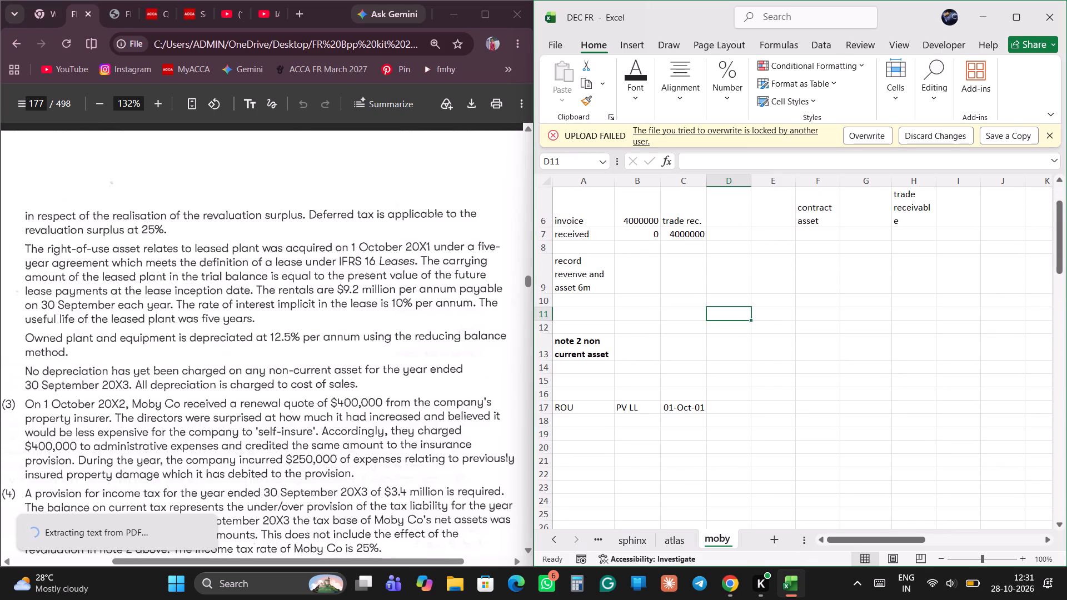
pyautogui.scroll(5, 408, 377)
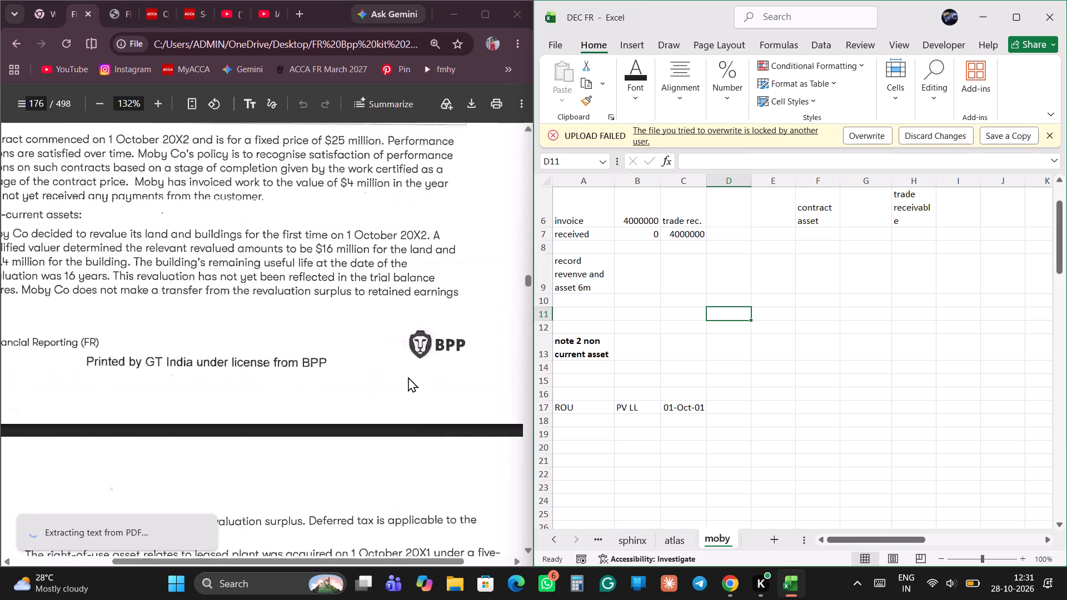
pyautogui.scroll(2, 408, 377)
pyautogui.hscroll(1, 408, 377)
pyautogui.scroll(4, 408, 377)
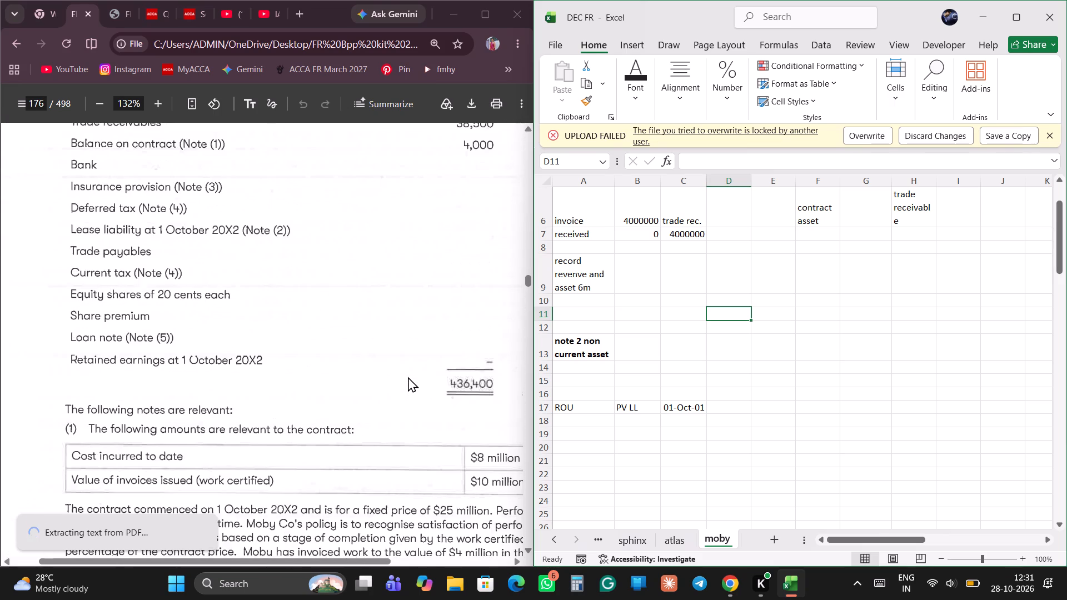
pyautogui.scroll(5, 408, 377)
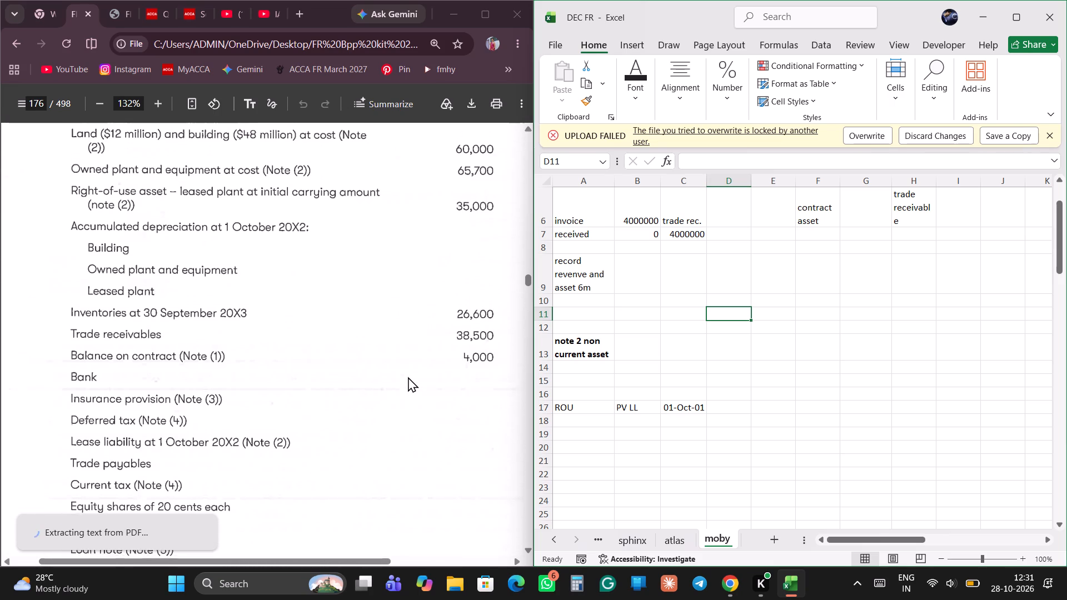
pyautogui.scroll(1, 266, 287)
pyautogui.hscroll(-1, 266, 287)
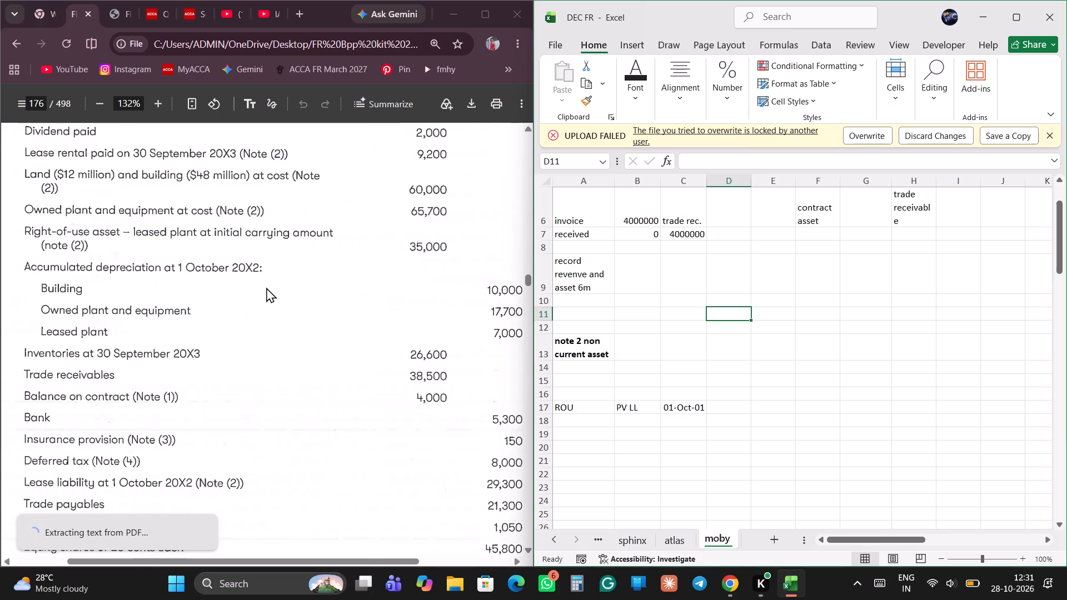
pyautogui.scroll(1, 266, 287)
pyautogui.scroll(-1, 317, 408)
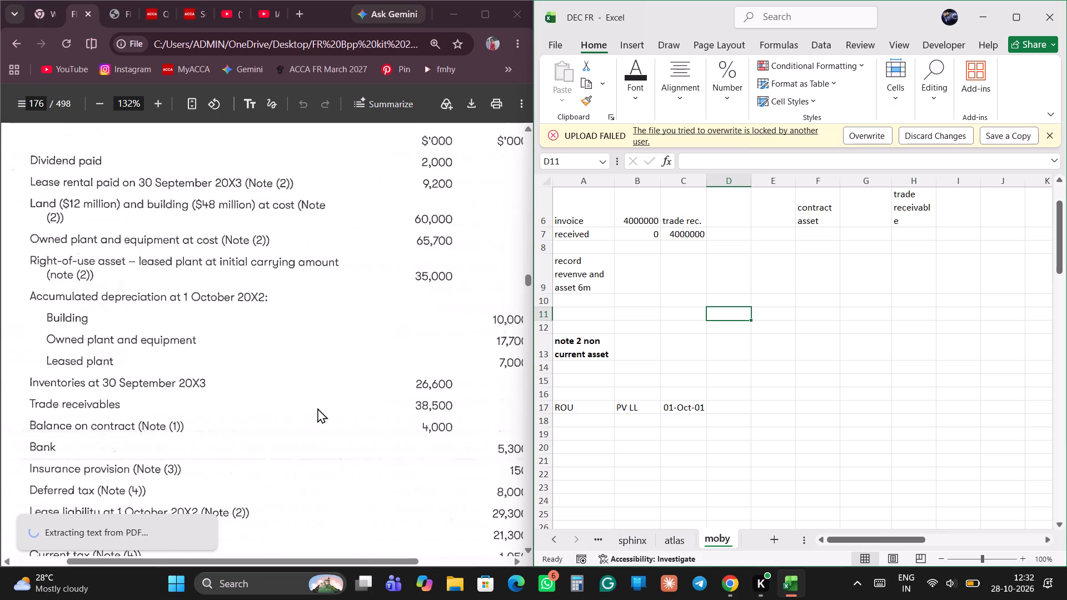
pyautogui.scroll(-7, 317, 408)
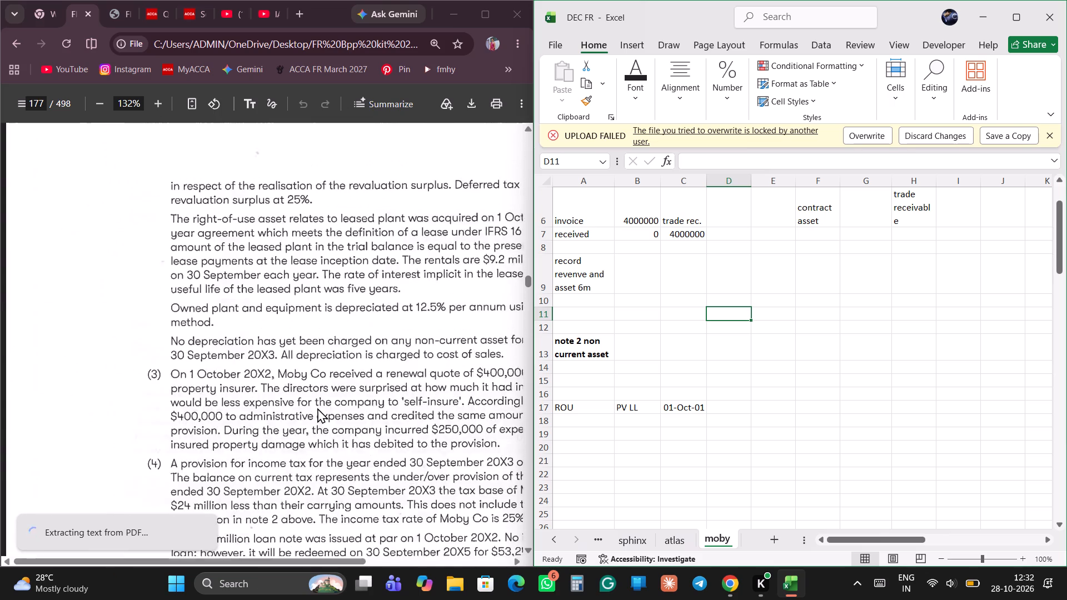
pyautogui.hscroll(-2, 317, 408)
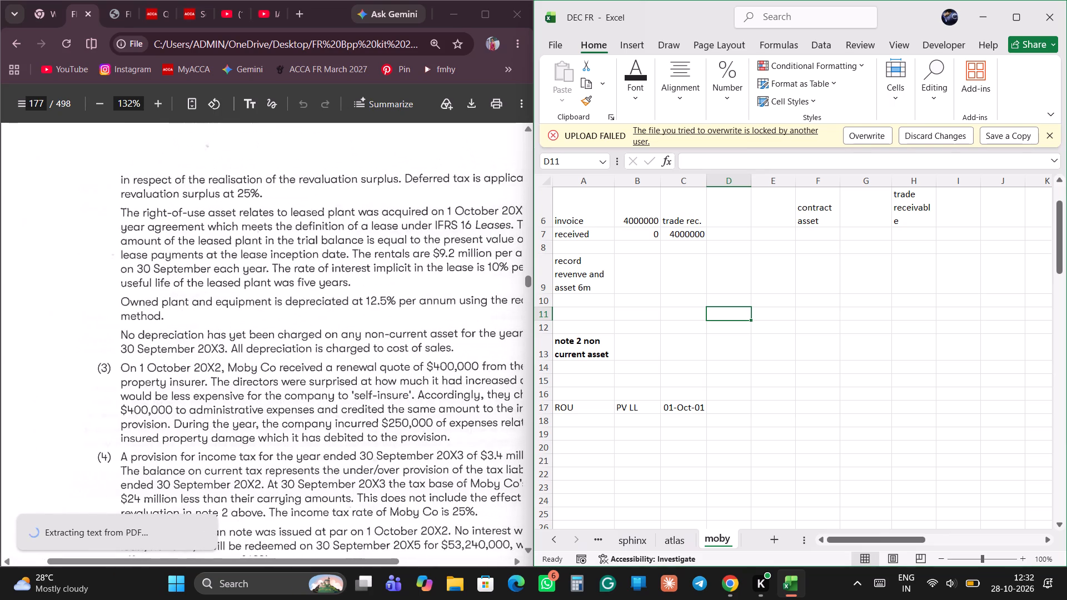
# Enter the label rou in A19 and its initial carrying amount of 35000000 in B19.
pyautogui.scroll(-1, 721, 408)
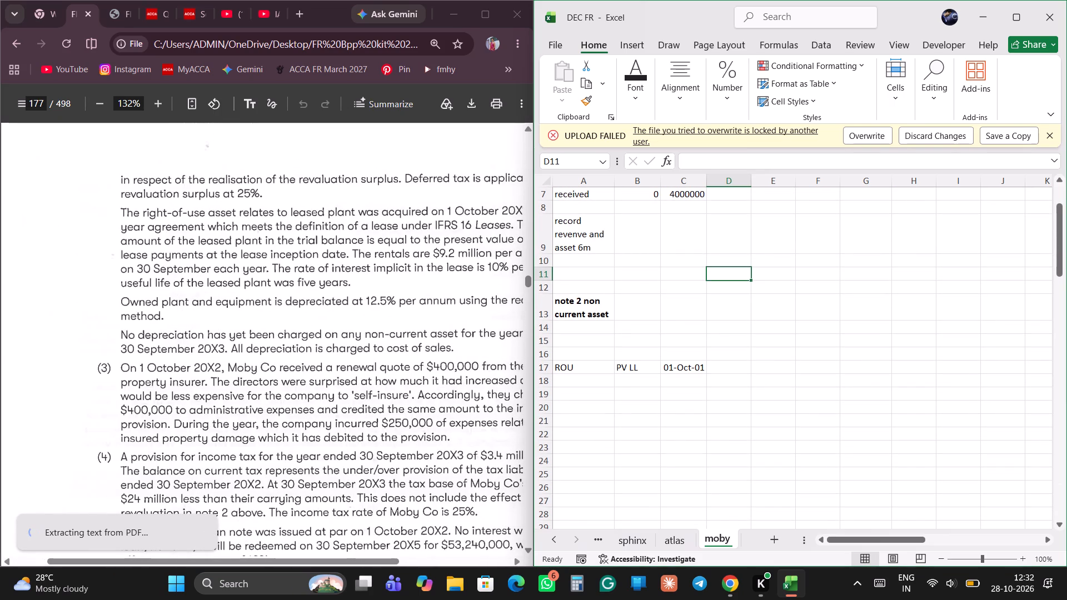
pyautogui.click(580, 400)
pyautogui.hscroll(-1, 335, 355)
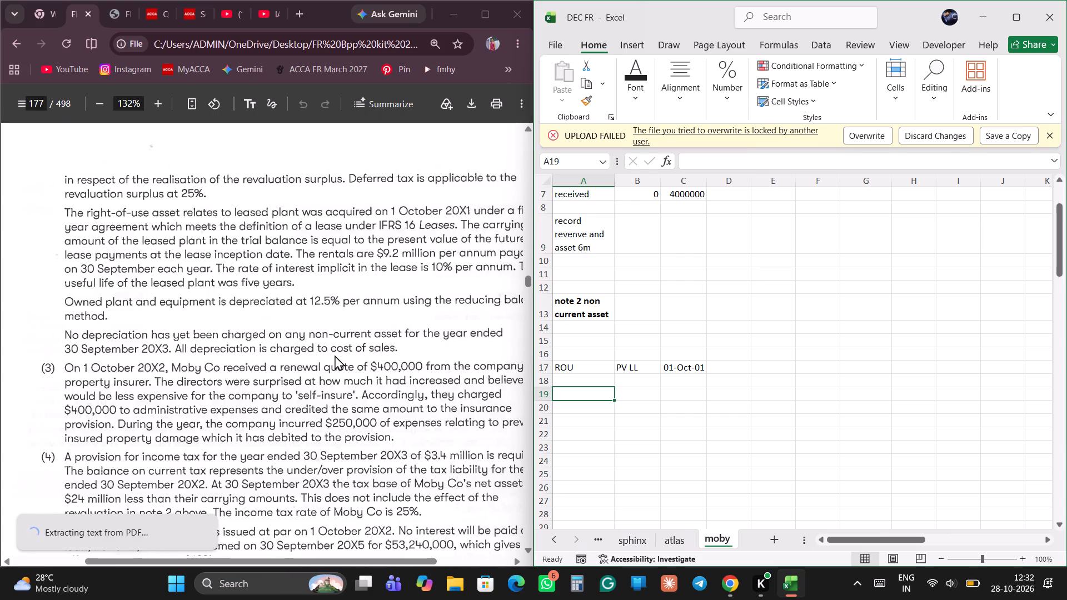
pyautogui.hscroll(-2, 335, 355)
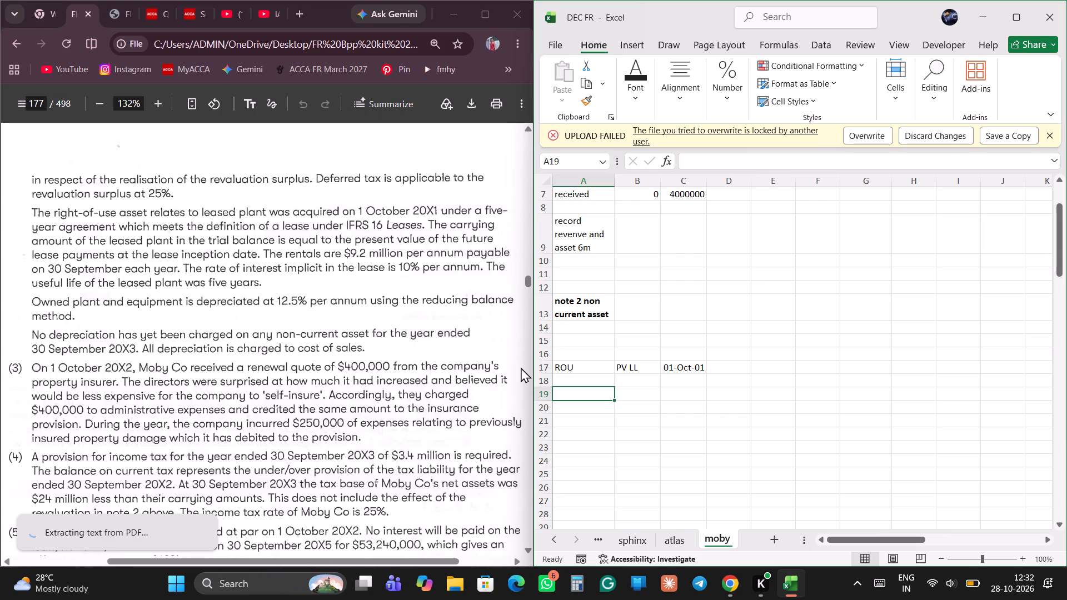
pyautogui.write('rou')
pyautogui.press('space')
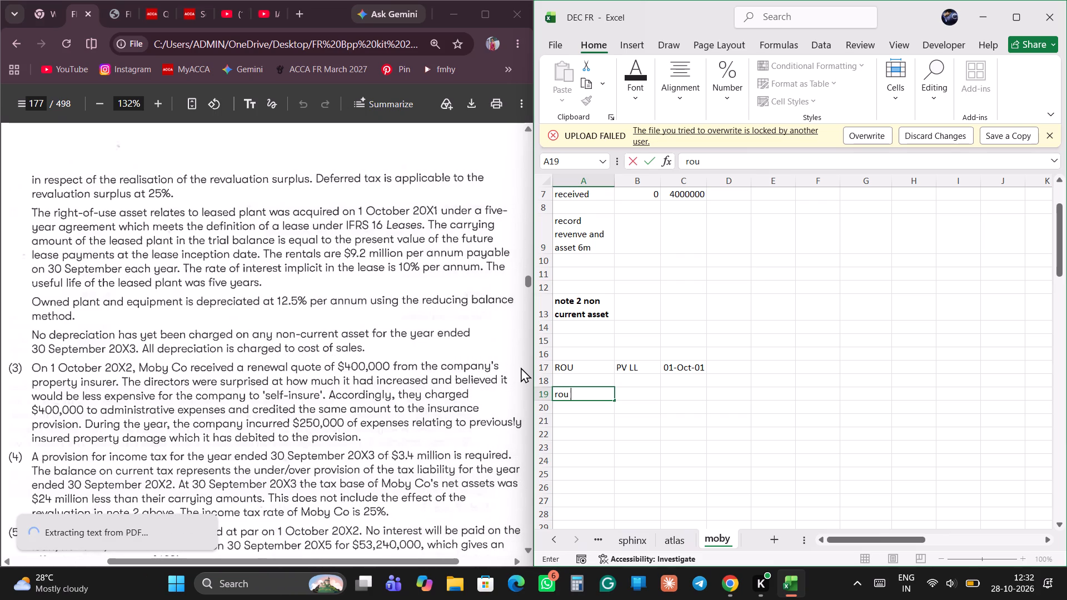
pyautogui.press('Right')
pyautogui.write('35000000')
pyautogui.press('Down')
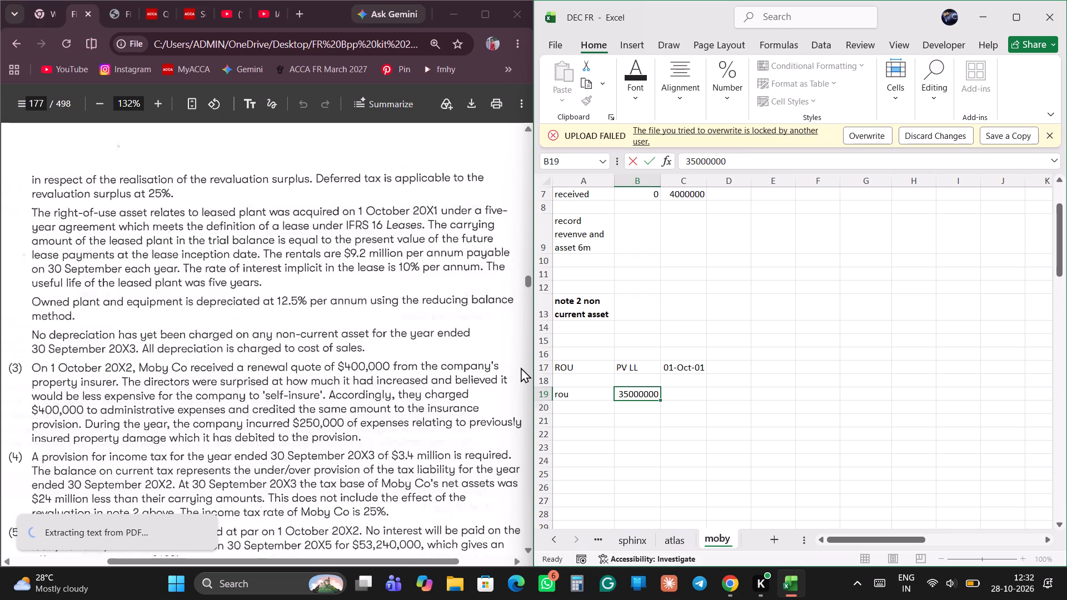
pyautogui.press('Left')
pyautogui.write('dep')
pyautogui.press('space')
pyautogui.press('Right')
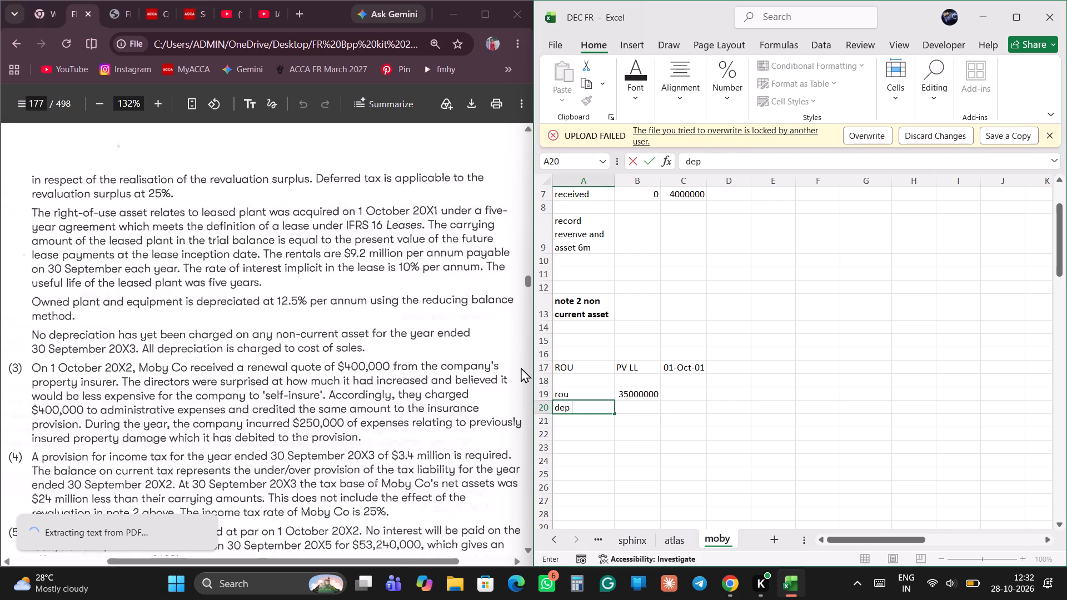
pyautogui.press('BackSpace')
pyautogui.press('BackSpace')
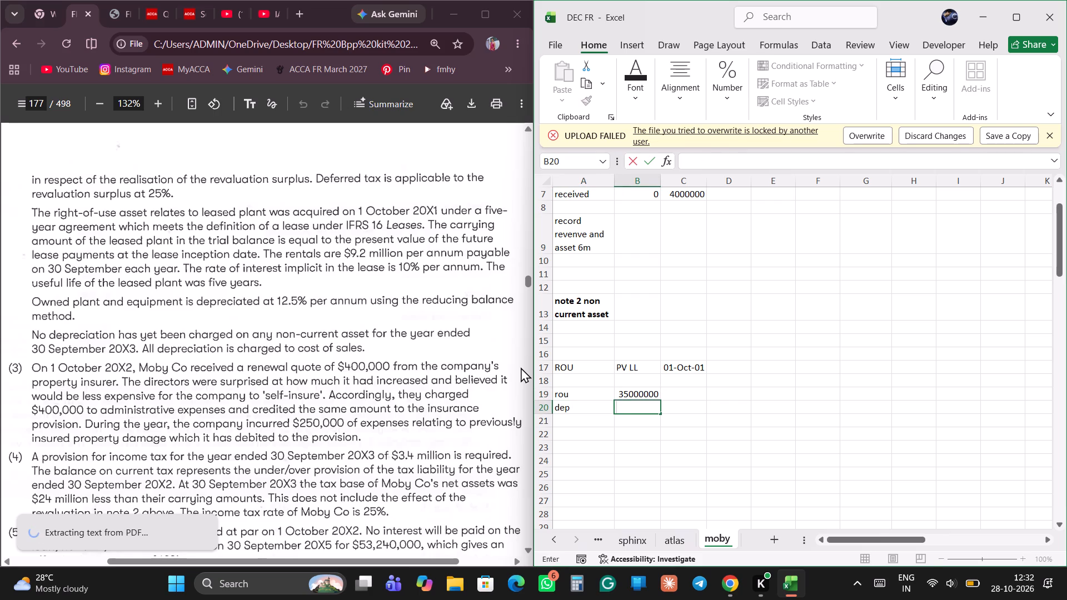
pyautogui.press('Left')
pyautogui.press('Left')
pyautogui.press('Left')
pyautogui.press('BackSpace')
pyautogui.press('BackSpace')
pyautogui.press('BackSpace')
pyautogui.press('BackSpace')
# Enter the label life in A20 and a useful life of 5 in B20.
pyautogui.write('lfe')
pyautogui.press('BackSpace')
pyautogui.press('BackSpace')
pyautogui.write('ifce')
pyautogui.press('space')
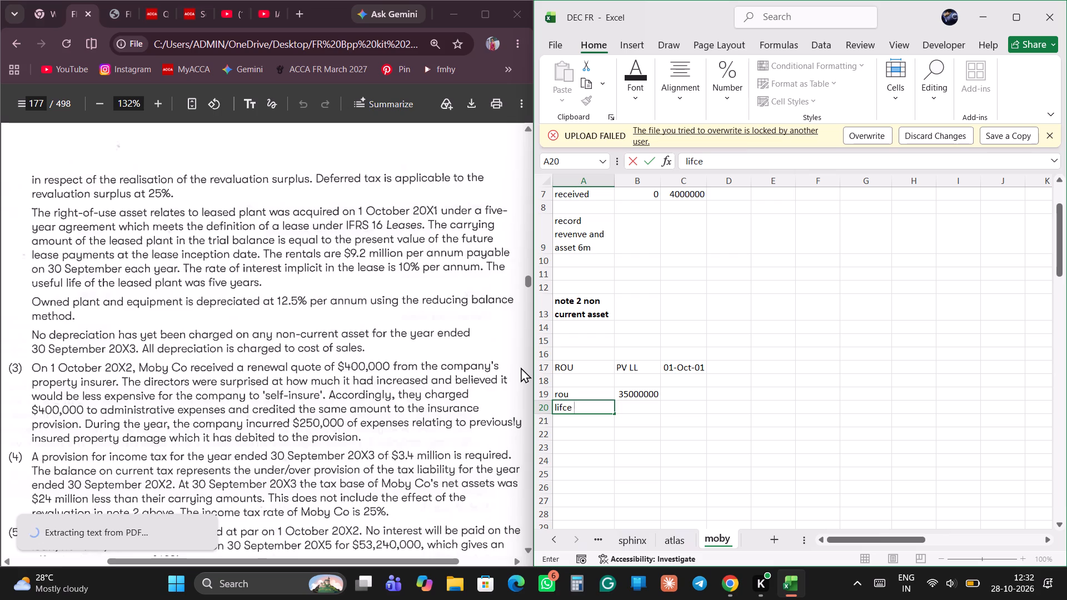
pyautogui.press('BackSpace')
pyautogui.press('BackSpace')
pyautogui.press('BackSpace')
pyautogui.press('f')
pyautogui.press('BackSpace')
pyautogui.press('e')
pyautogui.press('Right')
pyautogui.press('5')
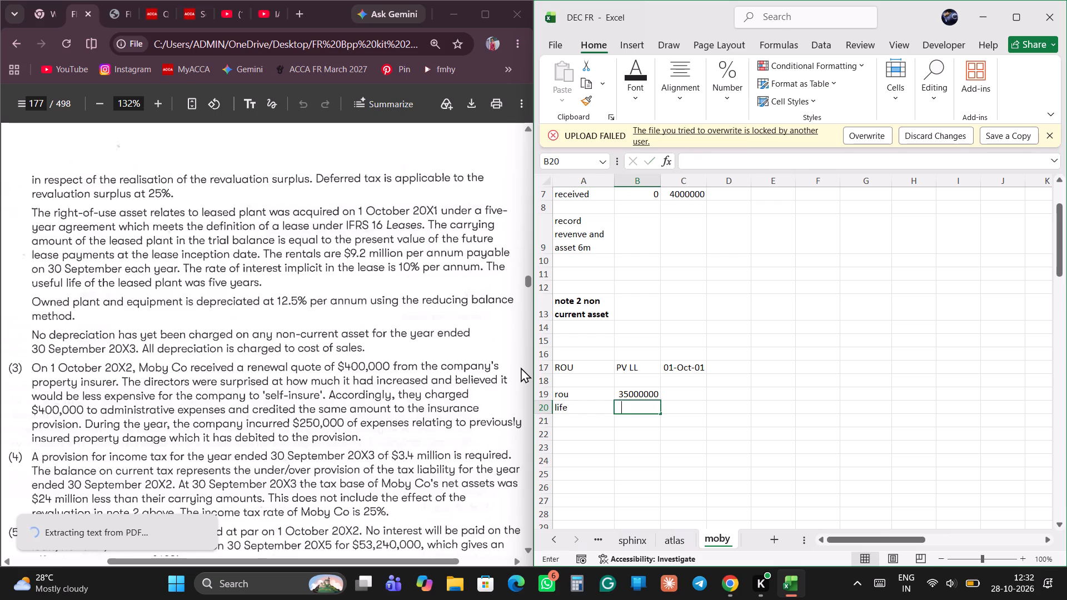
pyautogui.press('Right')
# Calculate the annual depreciation in B21 with =B19/B20 and label it dep in A21.
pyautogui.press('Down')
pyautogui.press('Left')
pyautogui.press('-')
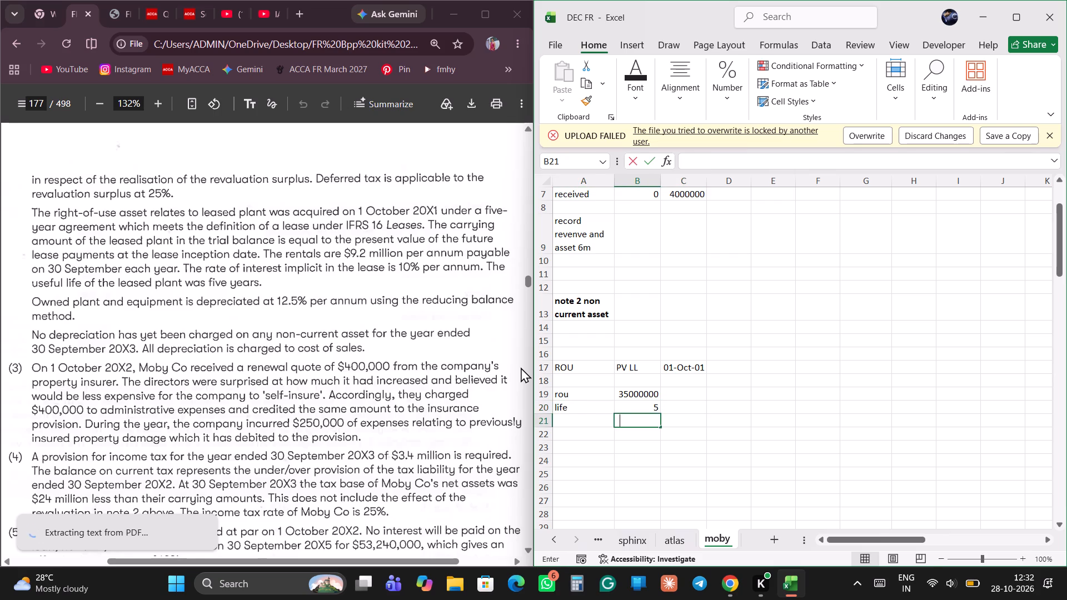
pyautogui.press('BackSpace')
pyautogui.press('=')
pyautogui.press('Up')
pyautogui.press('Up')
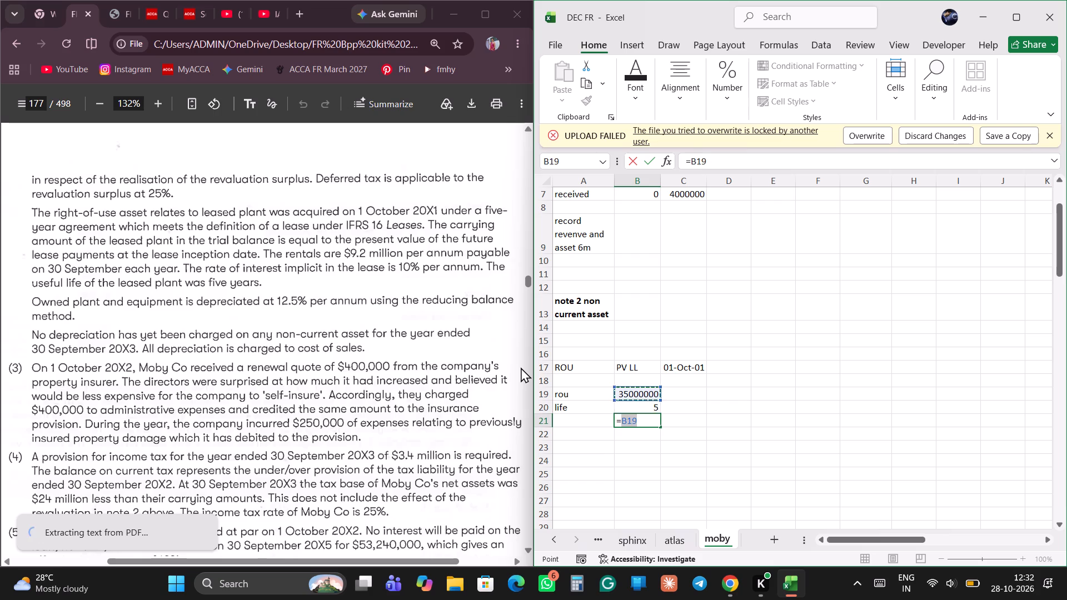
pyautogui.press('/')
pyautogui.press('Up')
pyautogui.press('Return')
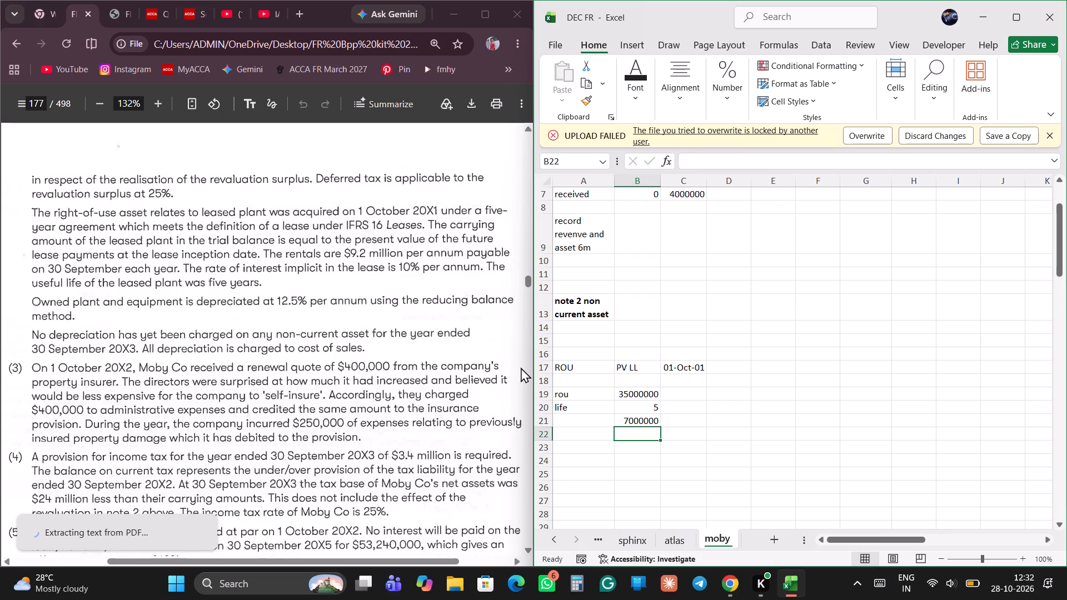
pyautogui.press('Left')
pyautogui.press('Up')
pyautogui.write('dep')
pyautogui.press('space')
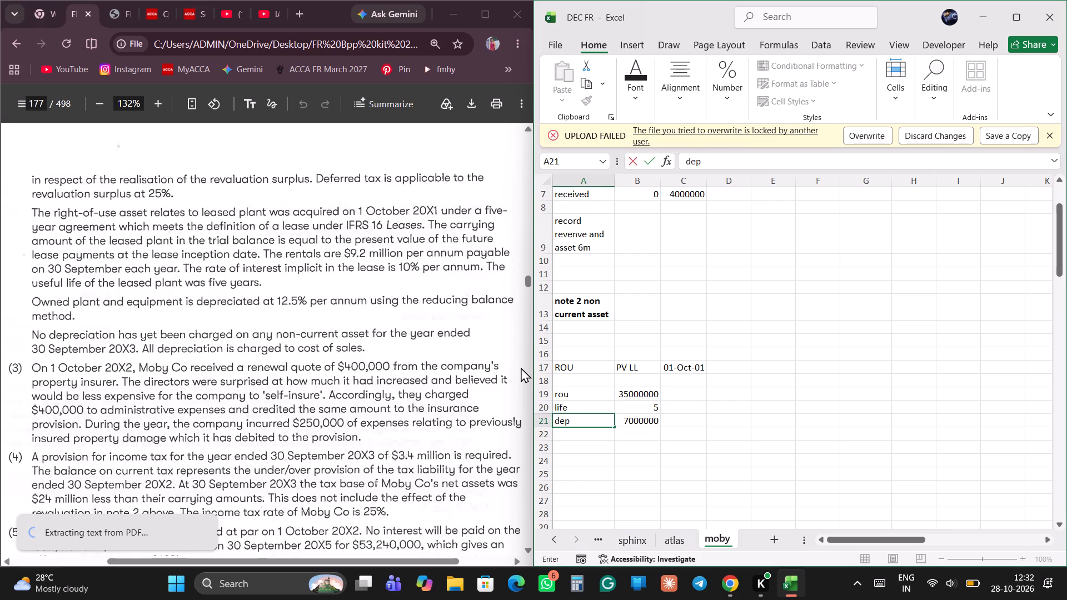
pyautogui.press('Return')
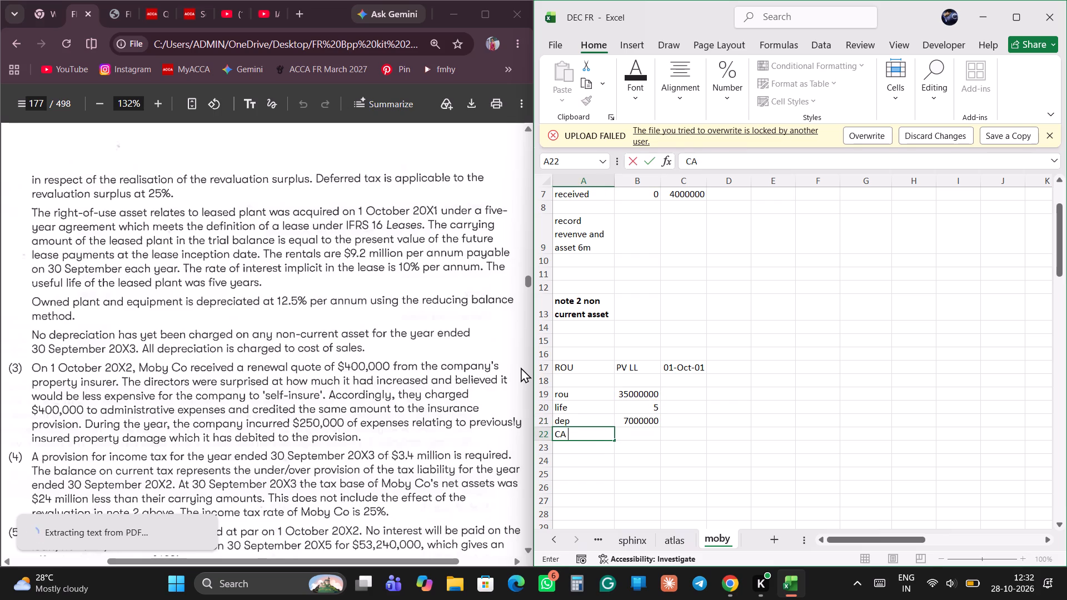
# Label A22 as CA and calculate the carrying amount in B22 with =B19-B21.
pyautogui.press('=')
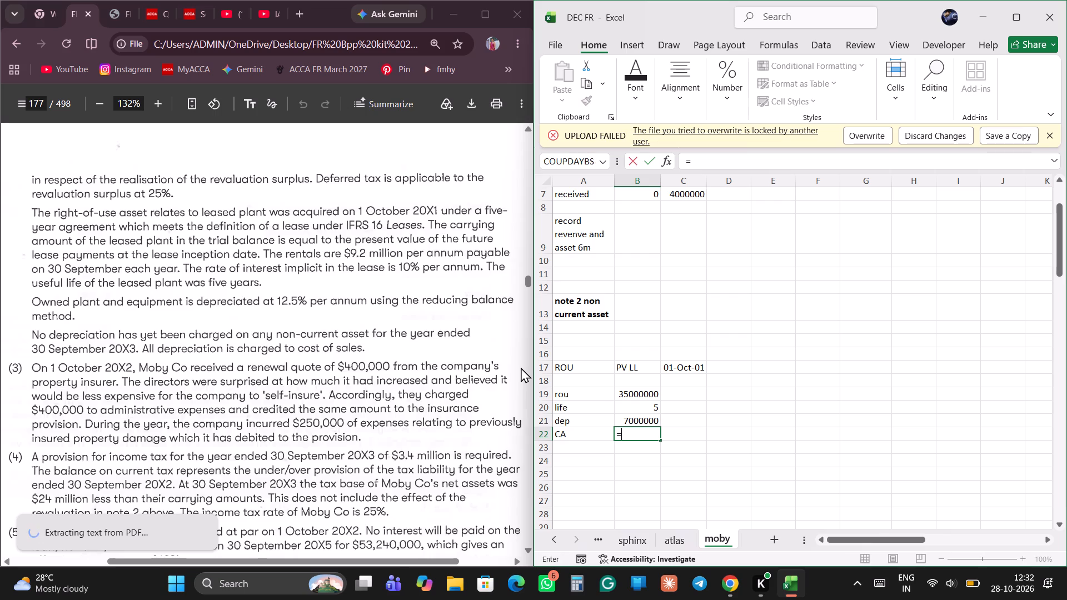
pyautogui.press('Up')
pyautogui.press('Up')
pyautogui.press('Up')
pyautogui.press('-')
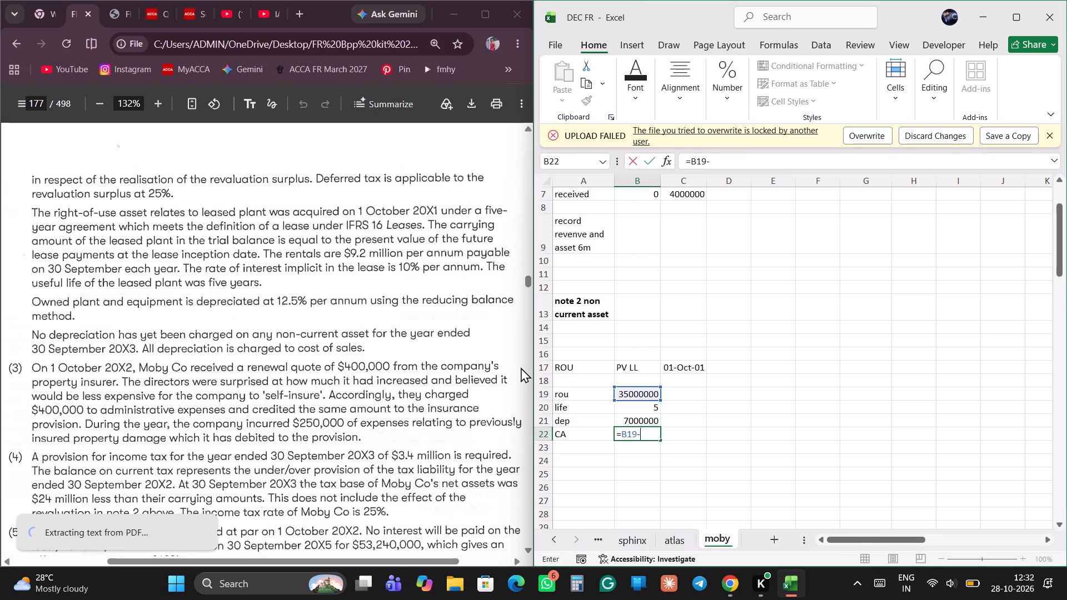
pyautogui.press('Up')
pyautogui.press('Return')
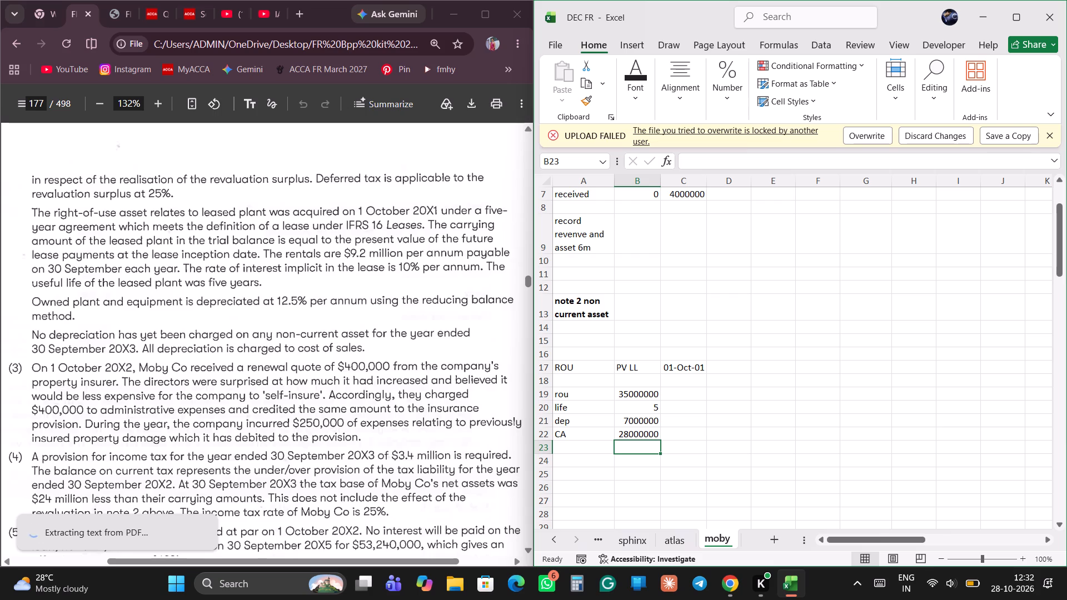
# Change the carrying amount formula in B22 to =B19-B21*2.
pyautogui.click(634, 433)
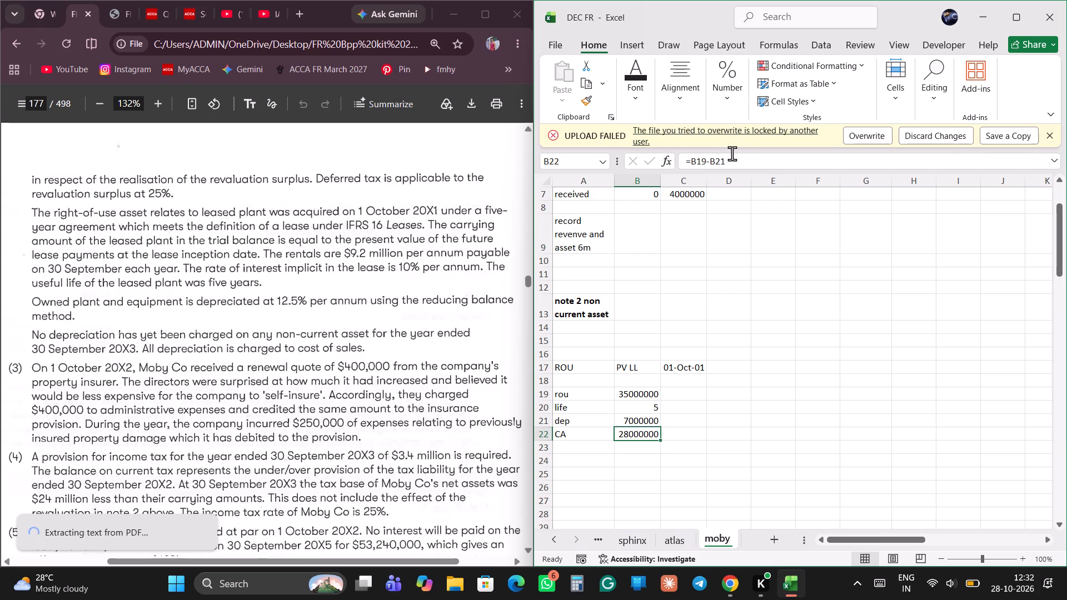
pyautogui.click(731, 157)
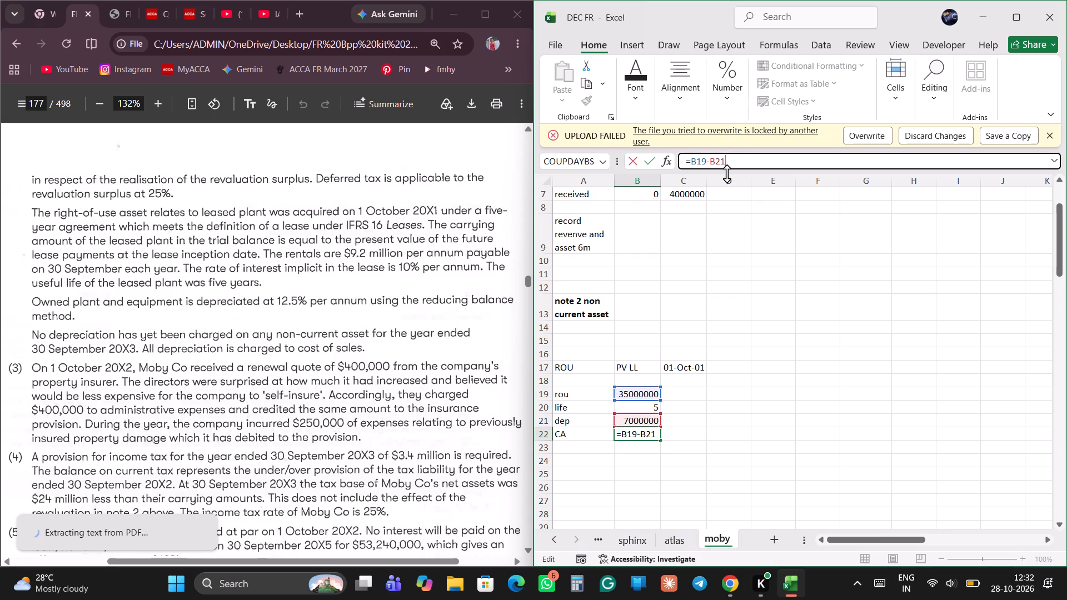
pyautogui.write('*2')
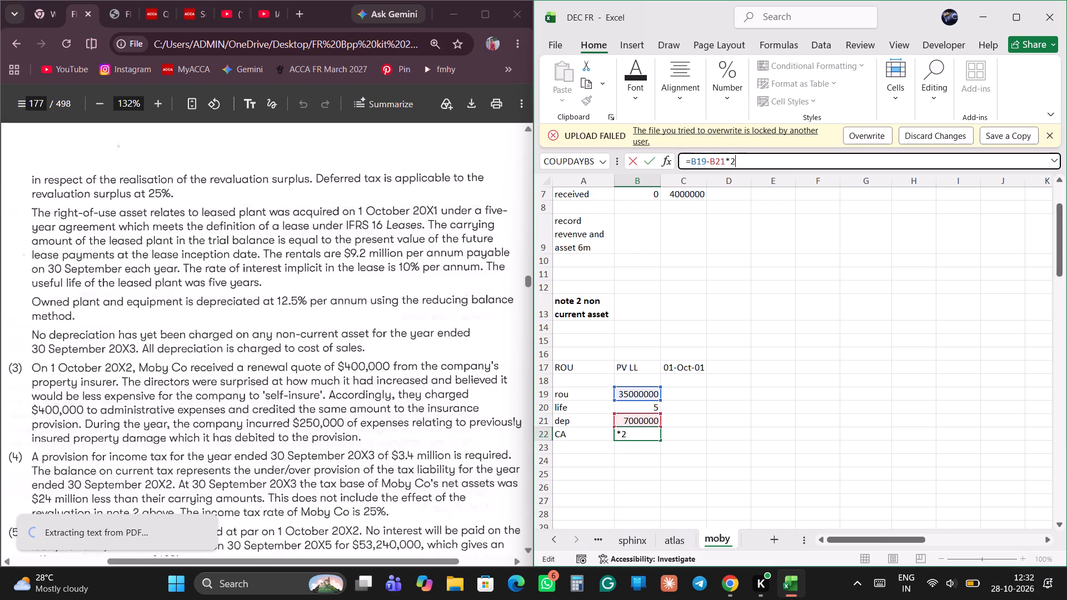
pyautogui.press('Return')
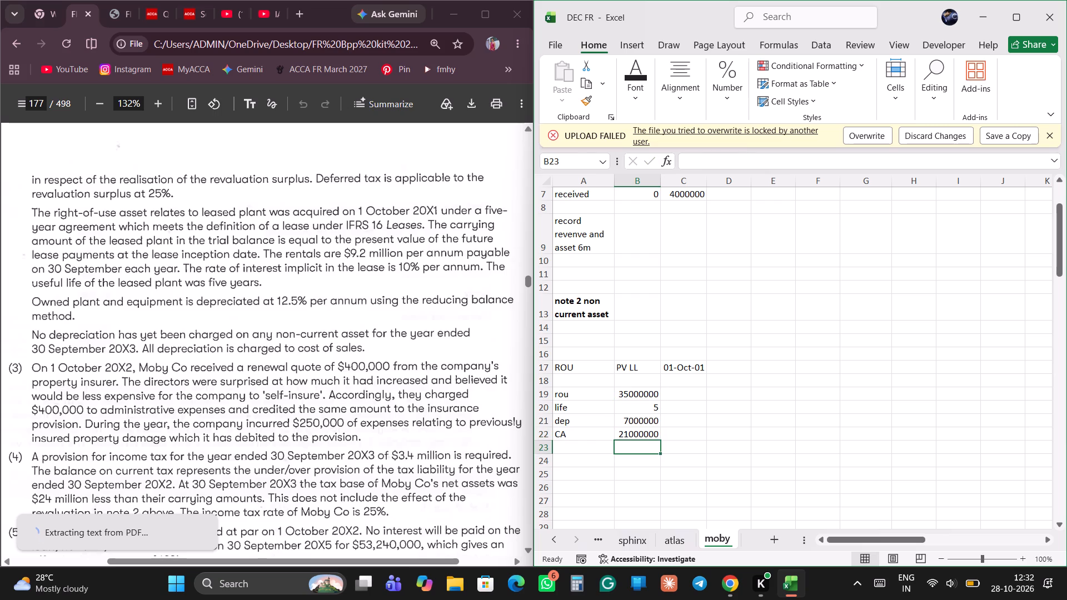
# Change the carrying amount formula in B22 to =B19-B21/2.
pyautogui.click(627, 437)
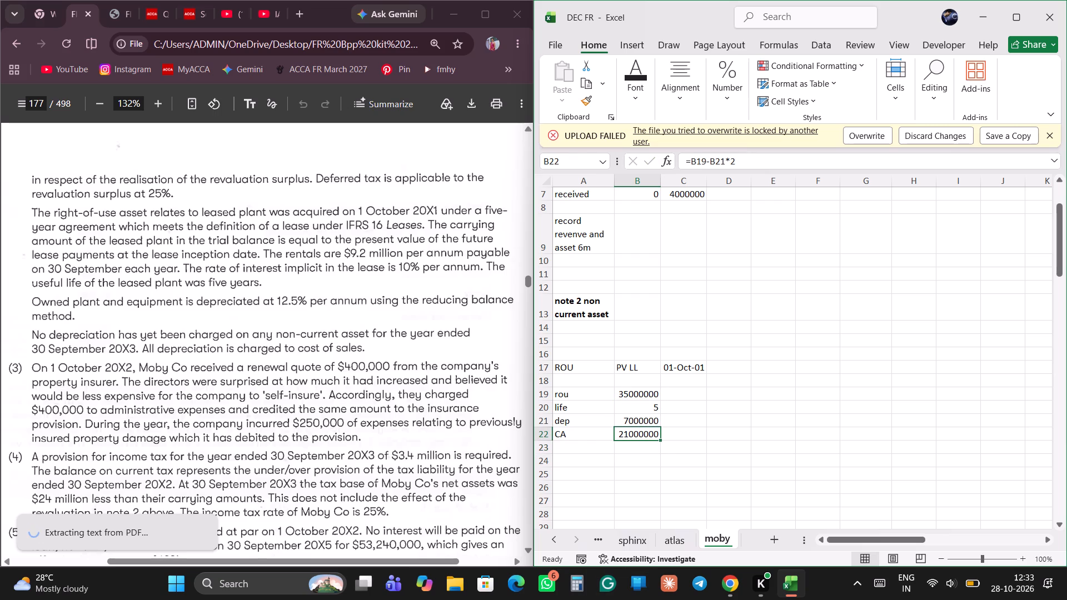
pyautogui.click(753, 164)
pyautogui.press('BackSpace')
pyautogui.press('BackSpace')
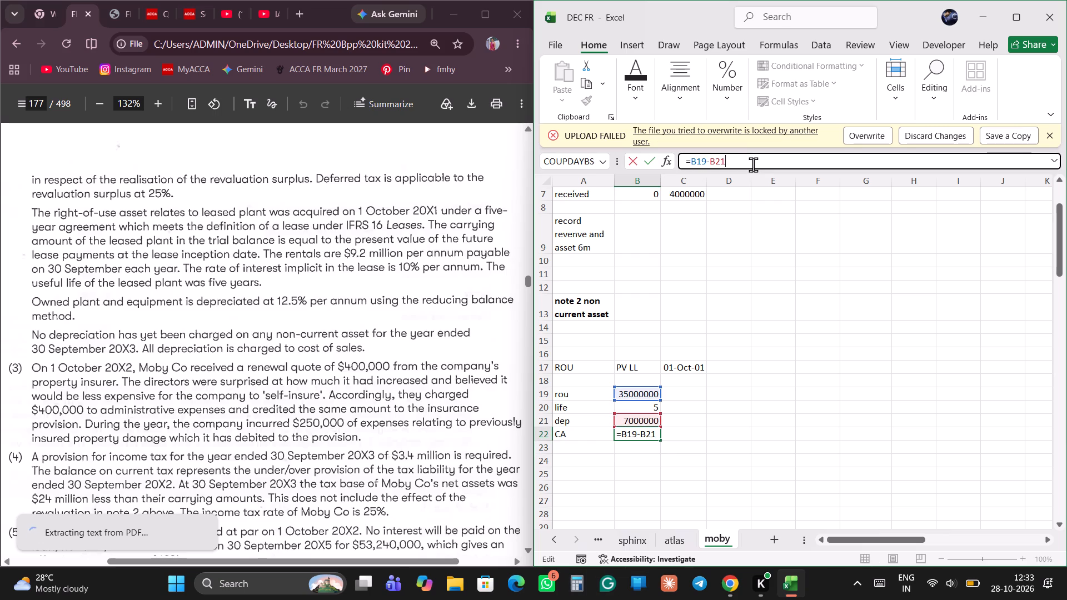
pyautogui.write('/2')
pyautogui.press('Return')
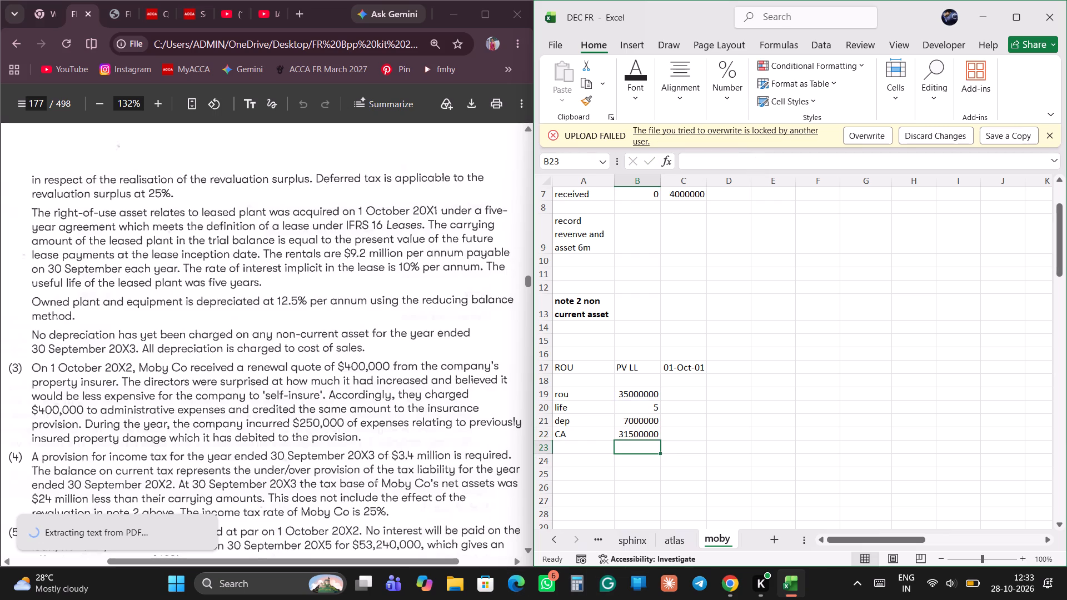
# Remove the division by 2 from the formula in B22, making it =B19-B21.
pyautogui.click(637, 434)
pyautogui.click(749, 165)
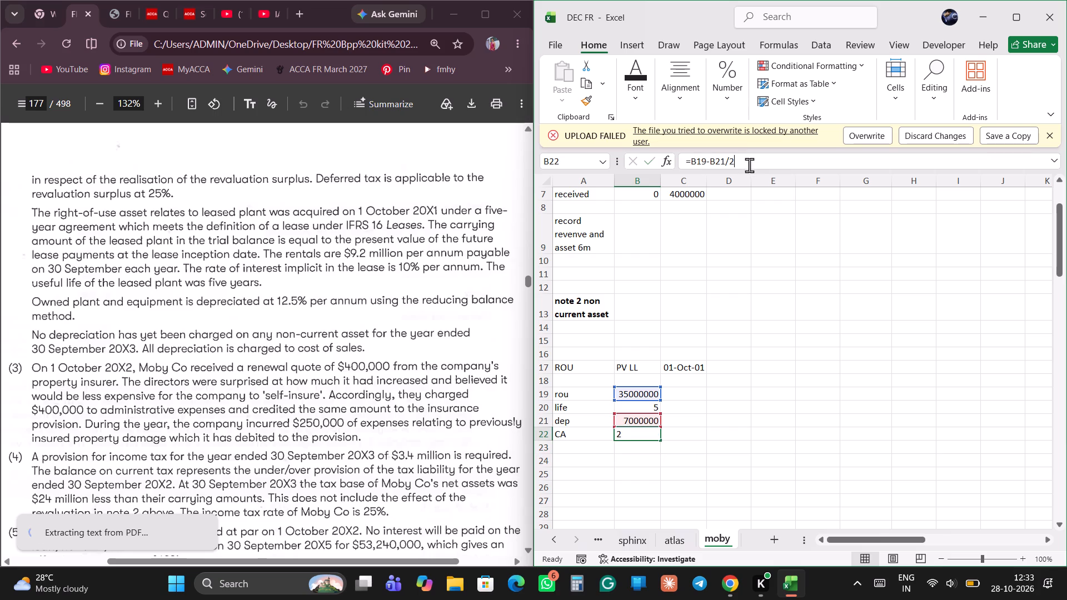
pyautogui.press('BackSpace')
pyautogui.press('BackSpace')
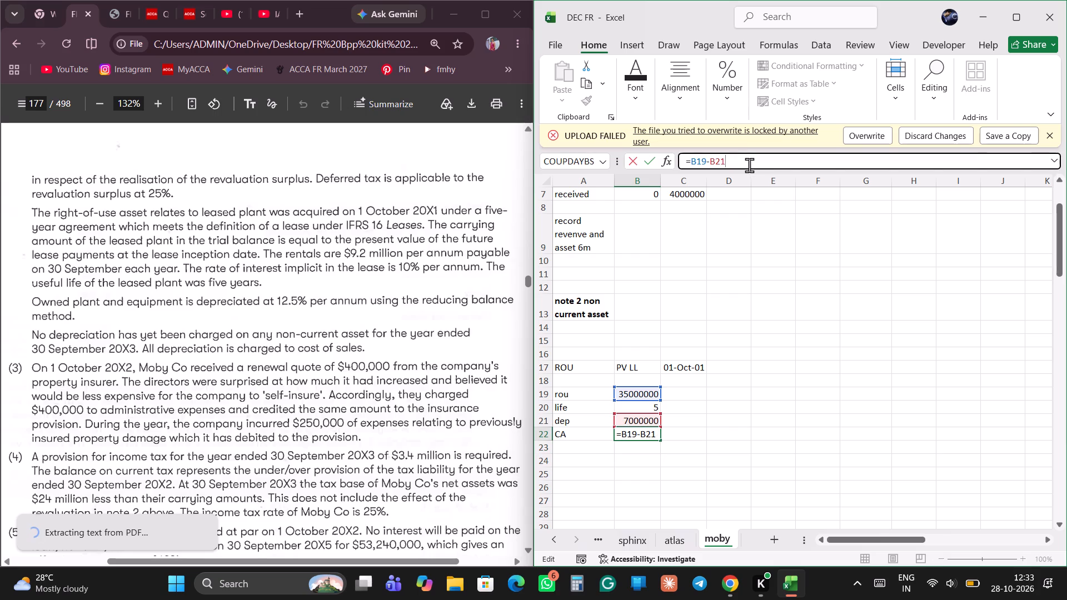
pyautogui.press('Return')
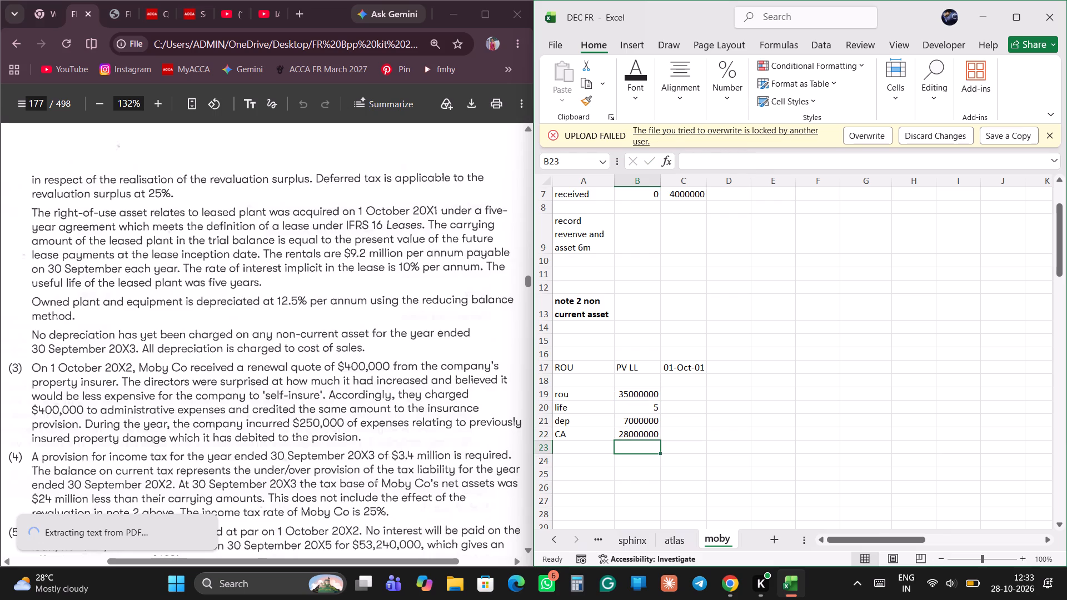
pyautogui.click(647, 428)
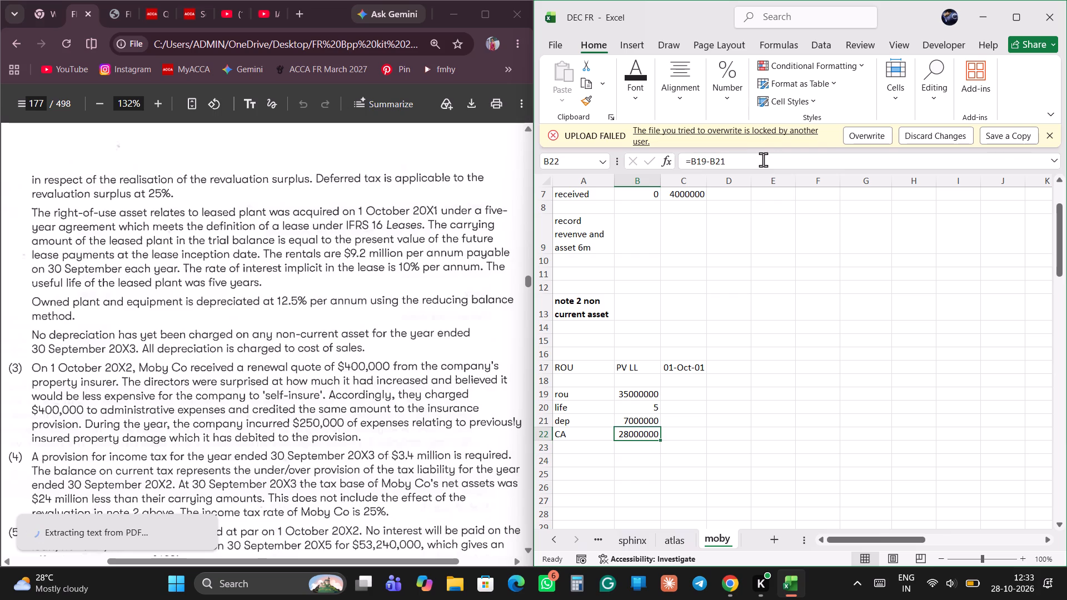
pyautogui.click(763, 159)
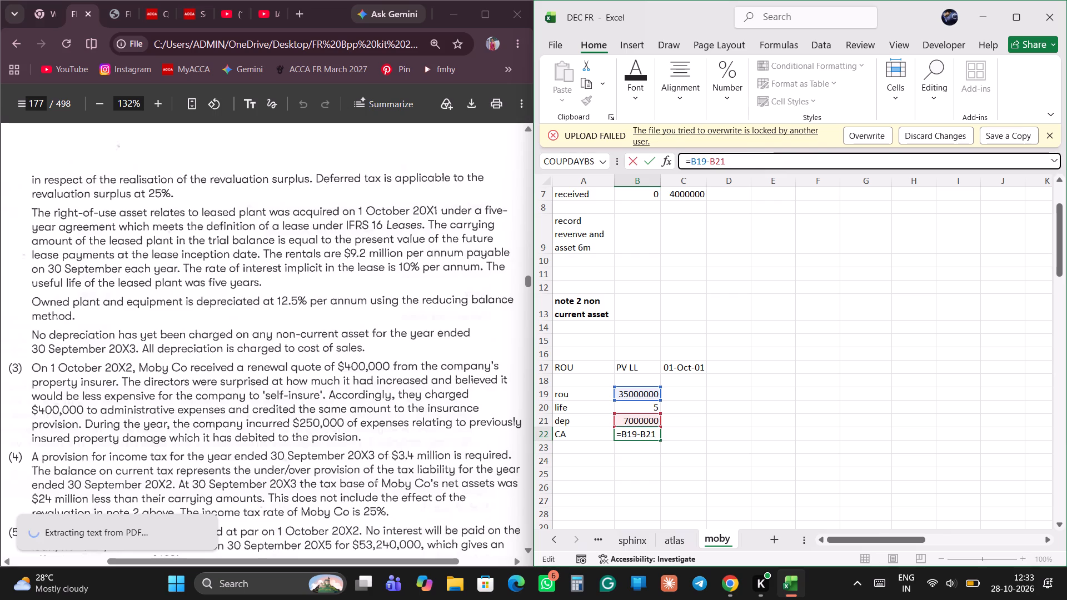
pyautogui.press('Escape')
# Replace row 22 with two years' depreciation: label dep for 2 yr in A22 and formula =B21*2 in B22.
pyautogui.click(600, 438)
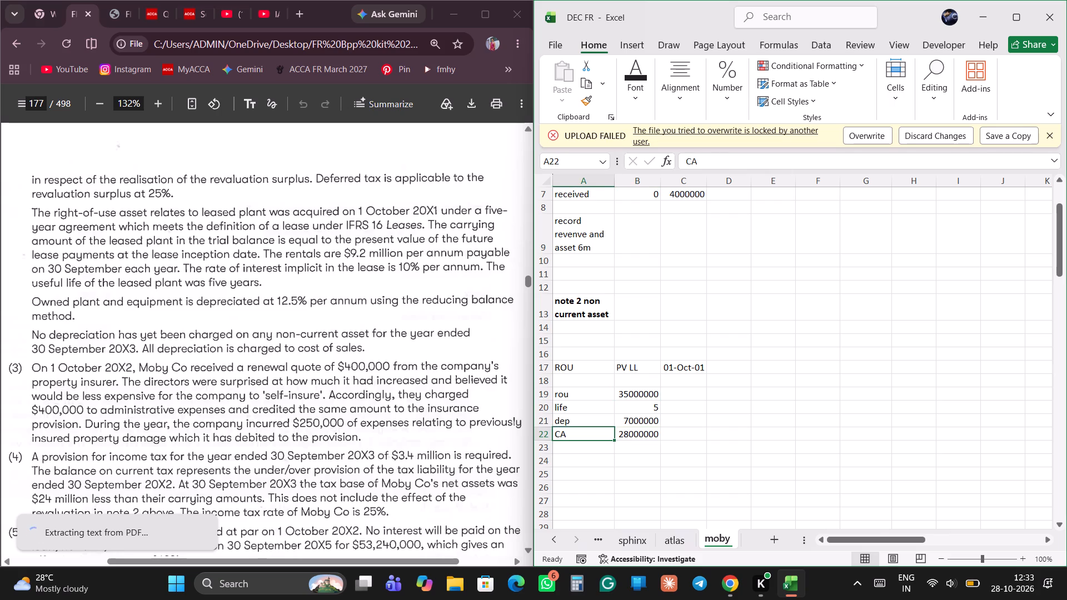
pyautogui.press('BackSpace')
pyautogui.press('BackSpace')
pyautogui.press('BackSpace')
pyautogui.write('dep for')
pyautogui.press('space')
pyautogui.write('2')
pyautogui.press('space')
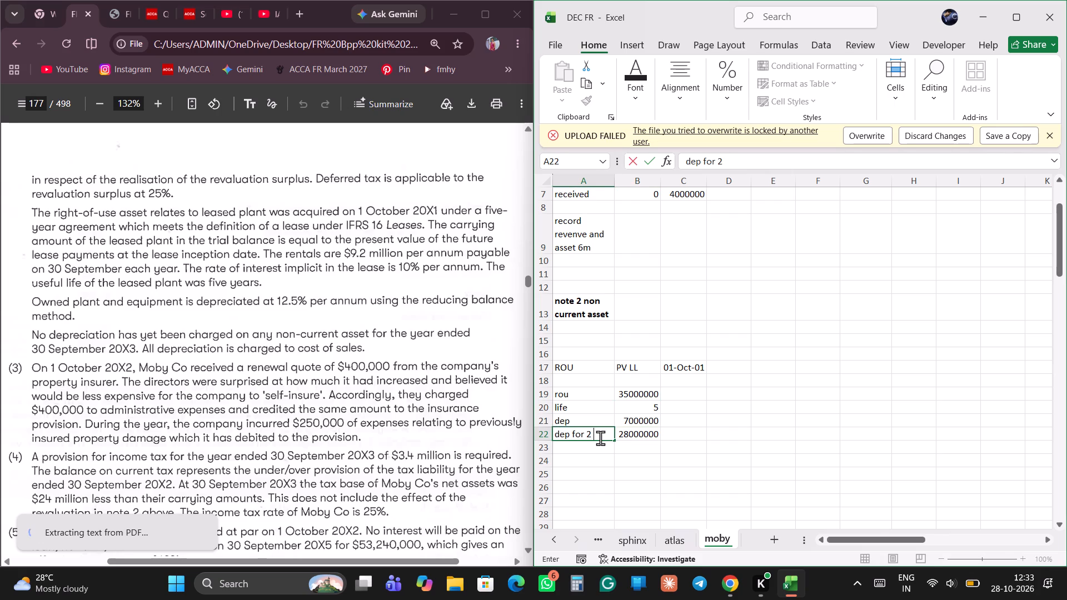
pyautogui.write('yr')
pyautogui.press('space')
pyautogui.press('Right')
pyautogui.press('BackSpace')
pyautogui.press('BackSpace')
pyautogui.press('BackSpace')
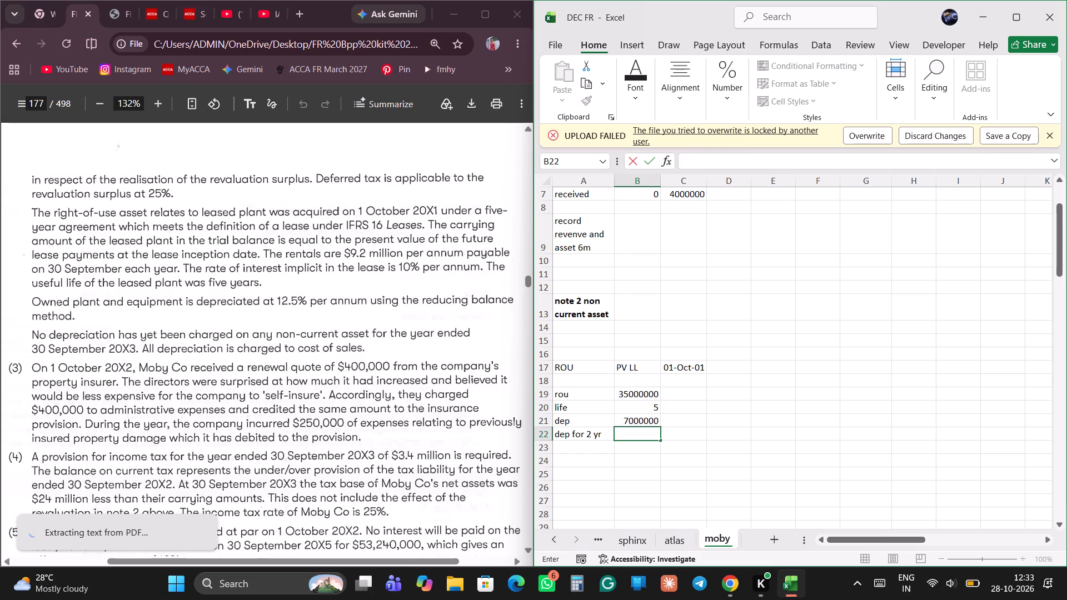
pyautogui.press('=')
pyautogui.press('Up')
pyautogui.write('*2')
pyautogui.press('Return')
# Enter the label CA as on 30/9/03 in A23.
pyautogui.press('Left')
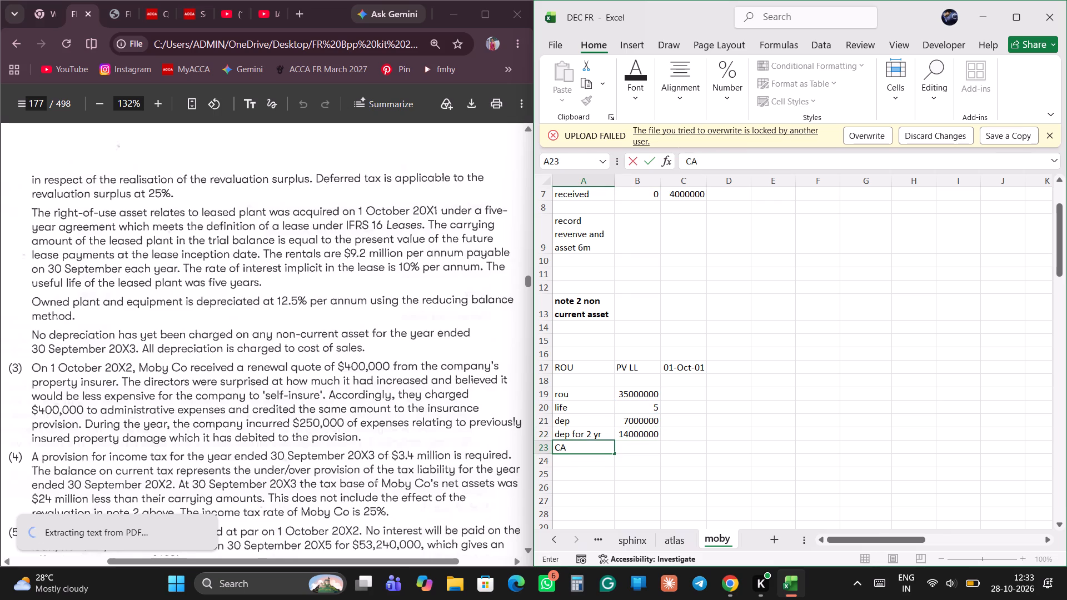
pyautogui.write('as on')
pyautogui.press('space')
pyautogui.write('30')
pyautogui.write('/9')
pyautogui.press('/')
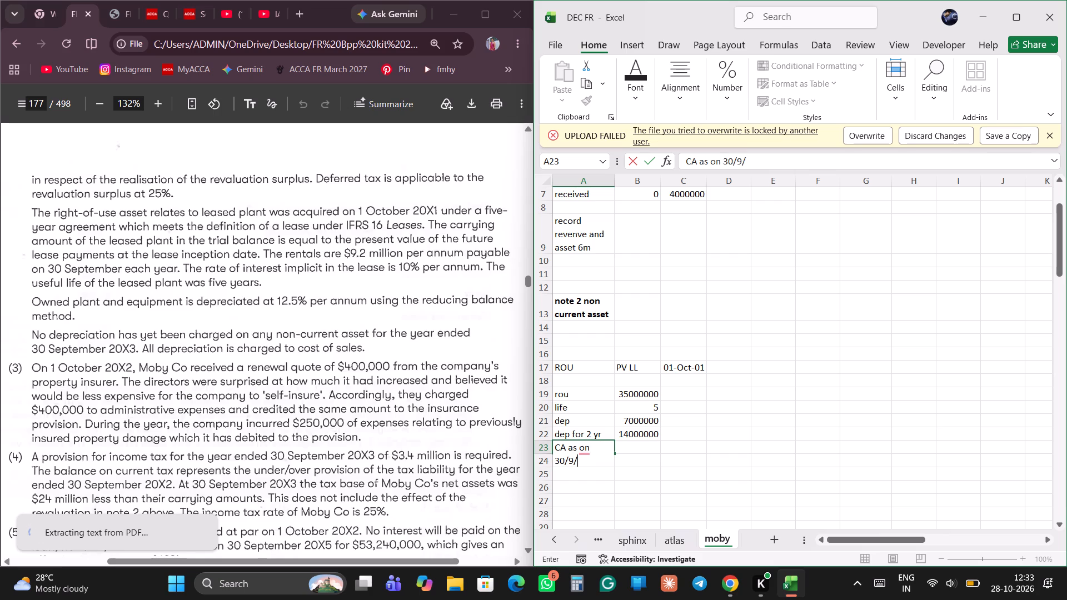
pyautogui.write('03')
pyautogui.press('Return')
# Calculate the closing carrying amount in B23 with =B19-B22.
pyautogui.press('Right')
pyautogui.press('Up')
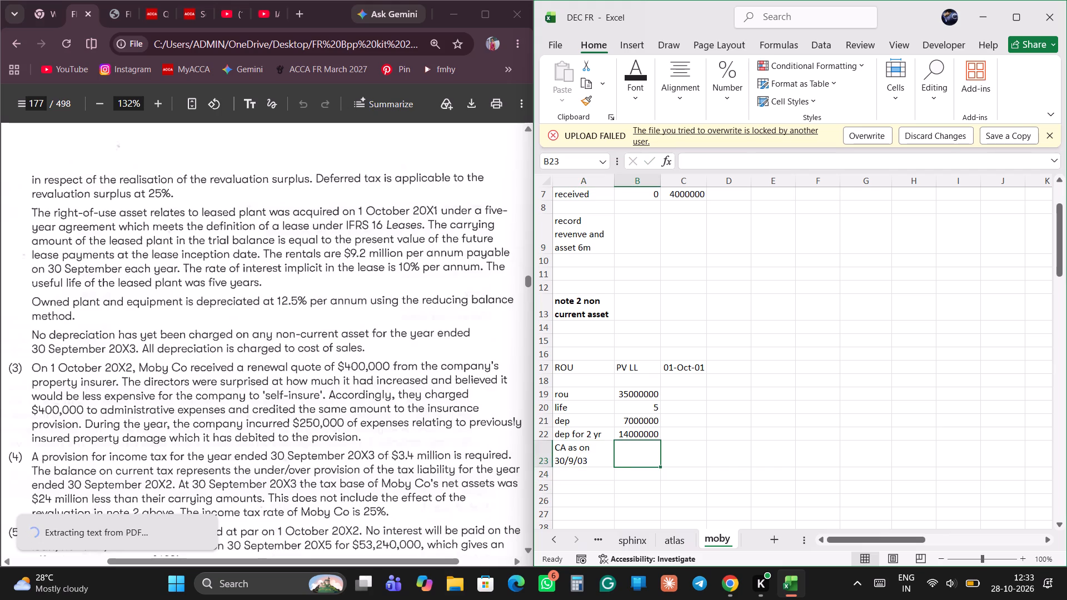
pyautogui.press('=')
pyautogui.press('Up')
pyautogui.press('Up')
pyautogui.press('Up')
pyautogui.press('Up')
pyautogui.press('-')
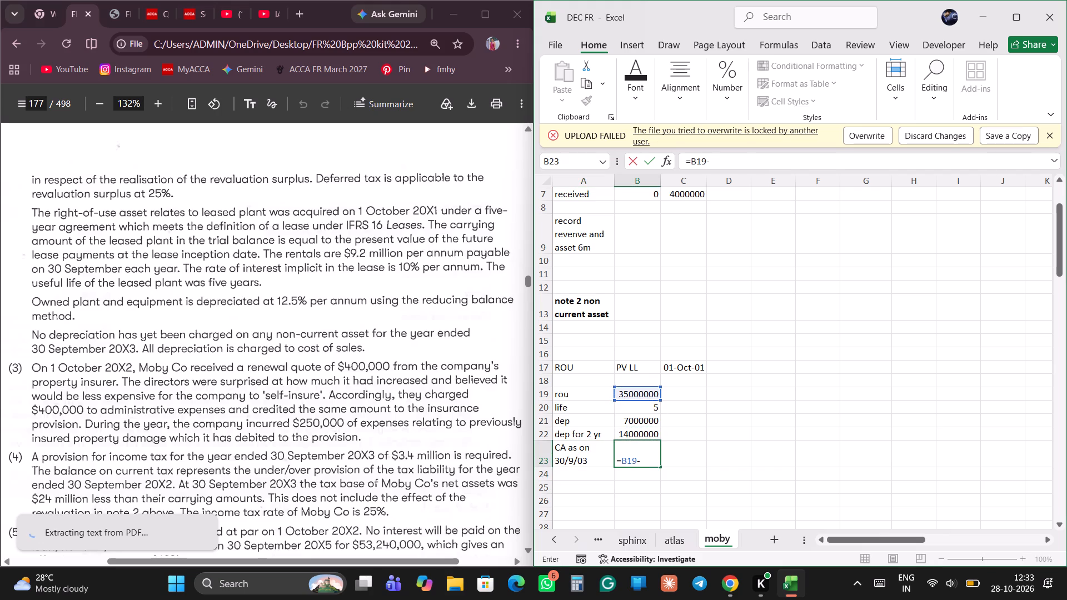
pyautogui.press('Up')
pyautogui.press('Return')
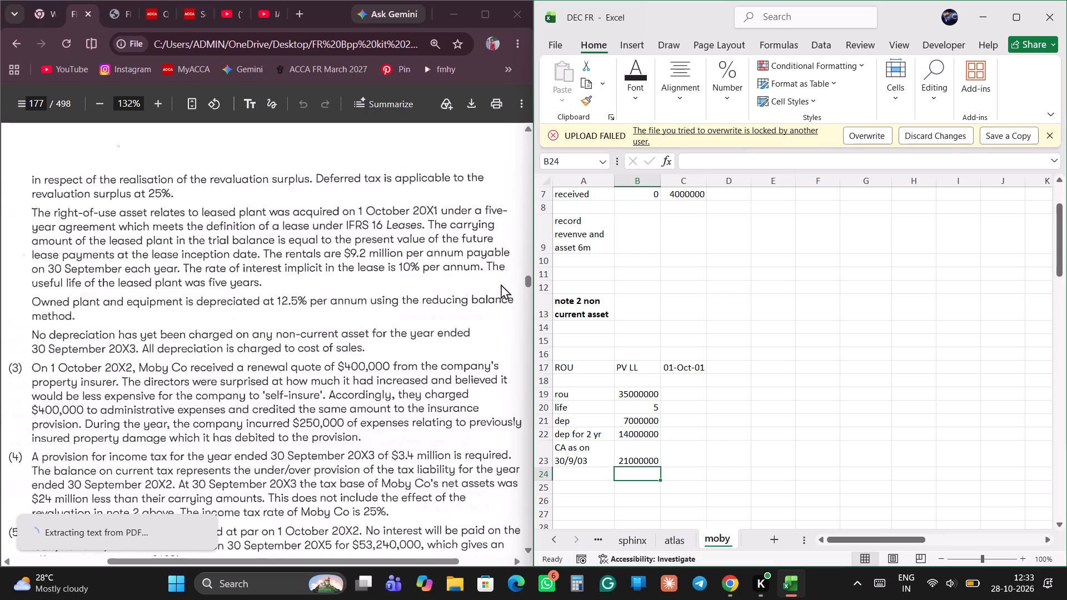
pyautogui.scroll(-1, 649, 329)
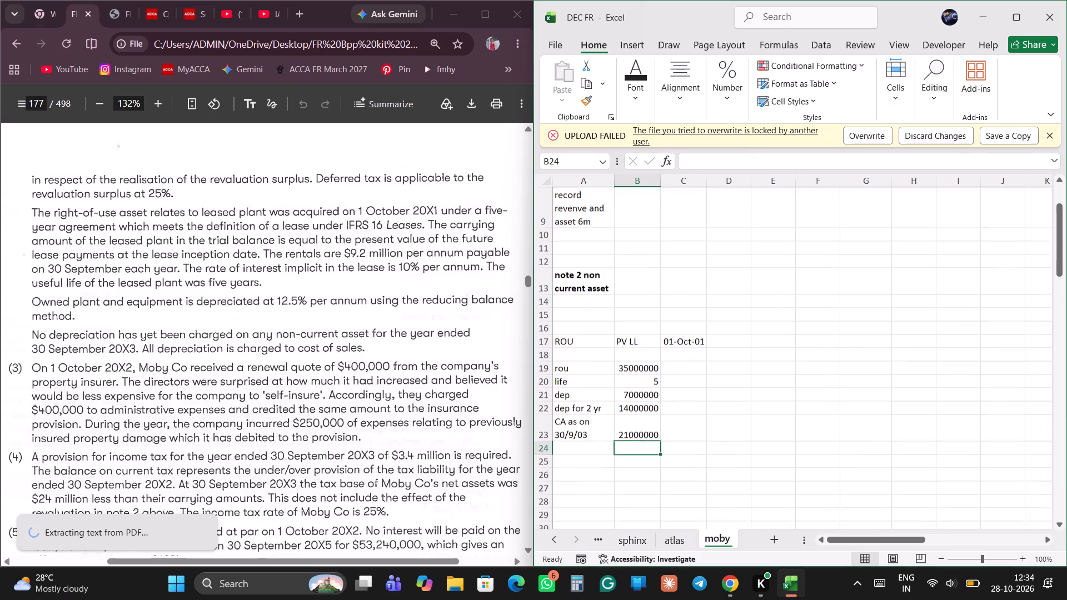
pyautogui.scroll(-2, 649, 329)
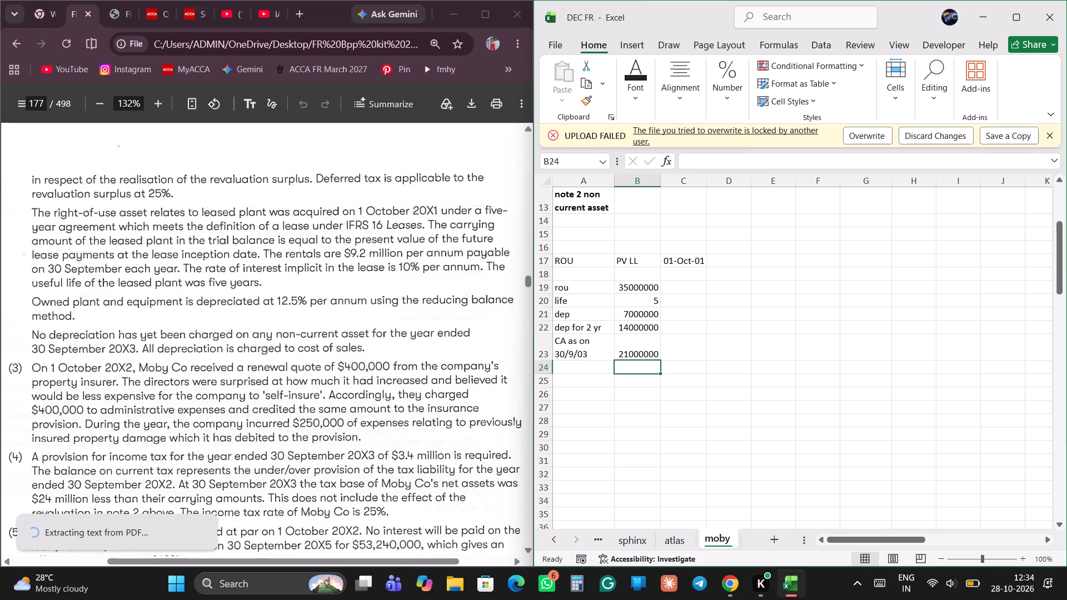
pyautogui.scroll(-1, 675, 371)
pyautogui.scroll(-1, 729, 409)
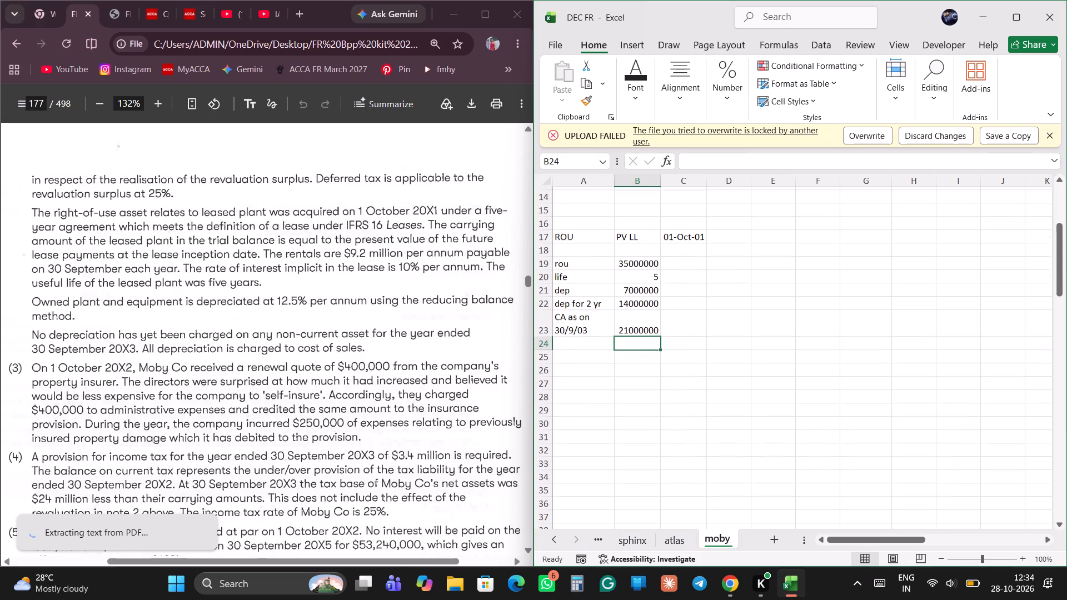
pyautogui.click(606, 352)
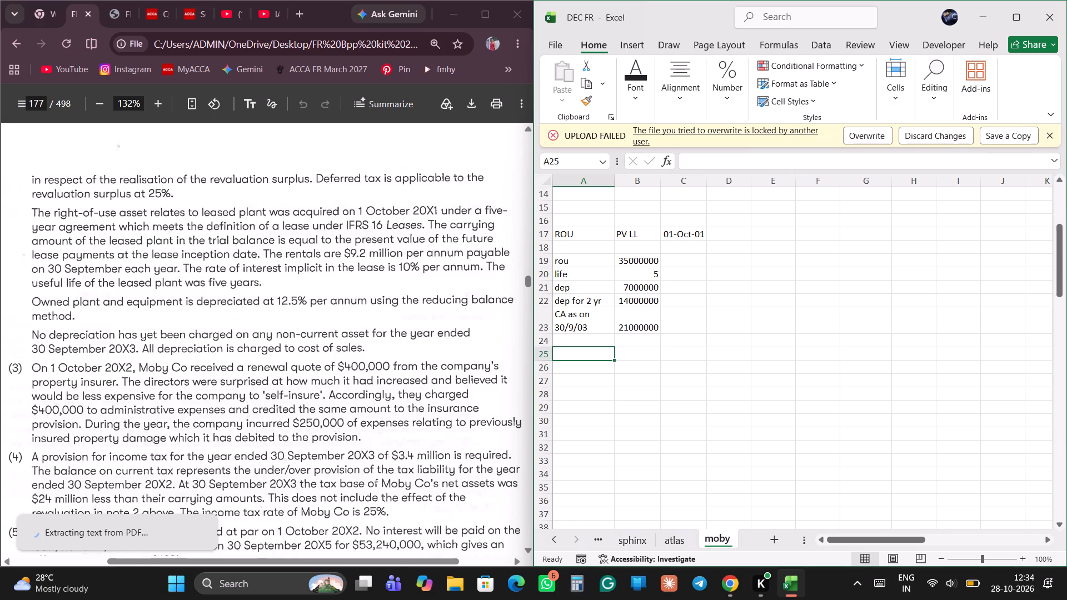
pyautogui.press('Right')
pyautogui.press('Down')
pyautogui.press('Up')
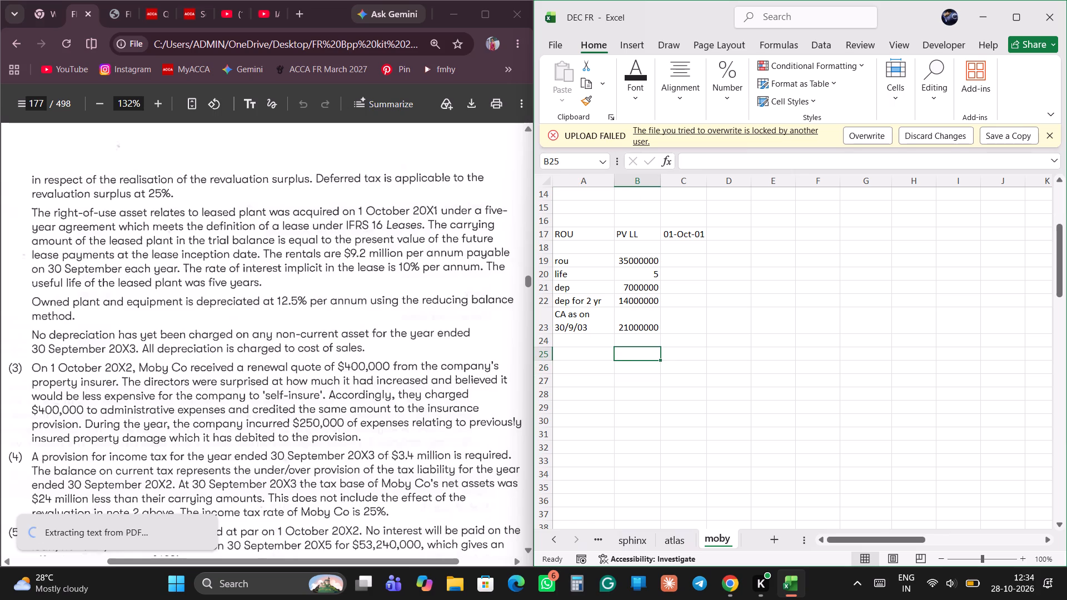
# Enter the lease liability table headers op, int, payment and closing in B25 to E25.
pyautogui.press('Down')
pyautogui.press('Left')
pyautogui.press('Up')
pyautogui.press('Right')
pyautogui.write('op')
pyautogui.press('space')
pyautogui.press('Right')
pyautogui.write('int')
pyautogui.press('space')
pyautogui.press('Right')
pyautogui.write('payment')
pyautogui.press('space')
pyautogui.press('Right')
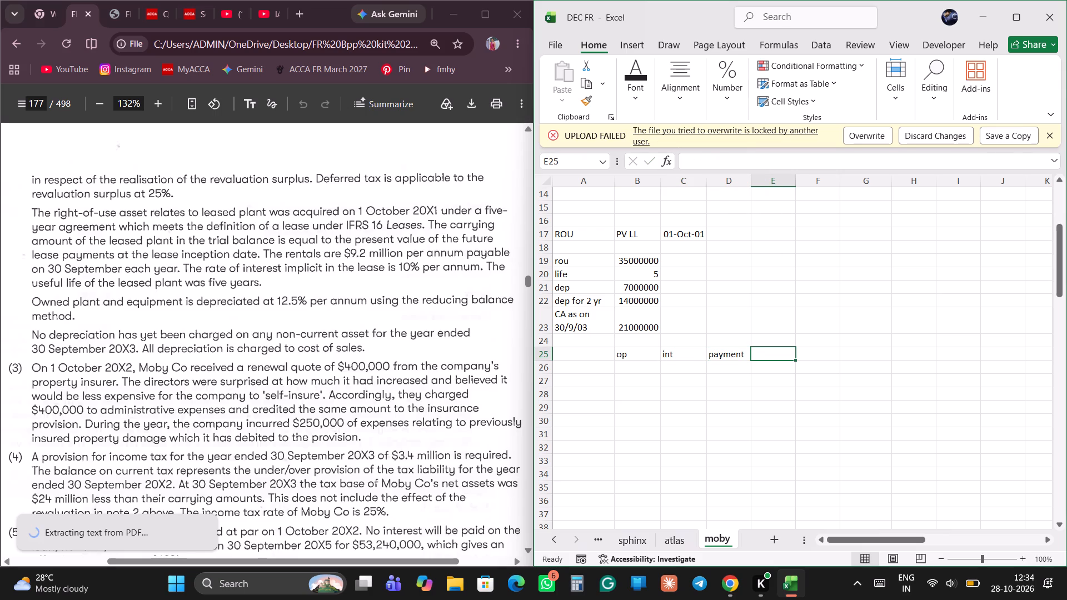
pyautogui.write('closing')
pyautogui.press('space')
pyautogui.press('Return')
# Link the first opening balance in B26 to the right-of-use amount with =B19.
pyautogui.press('Left')
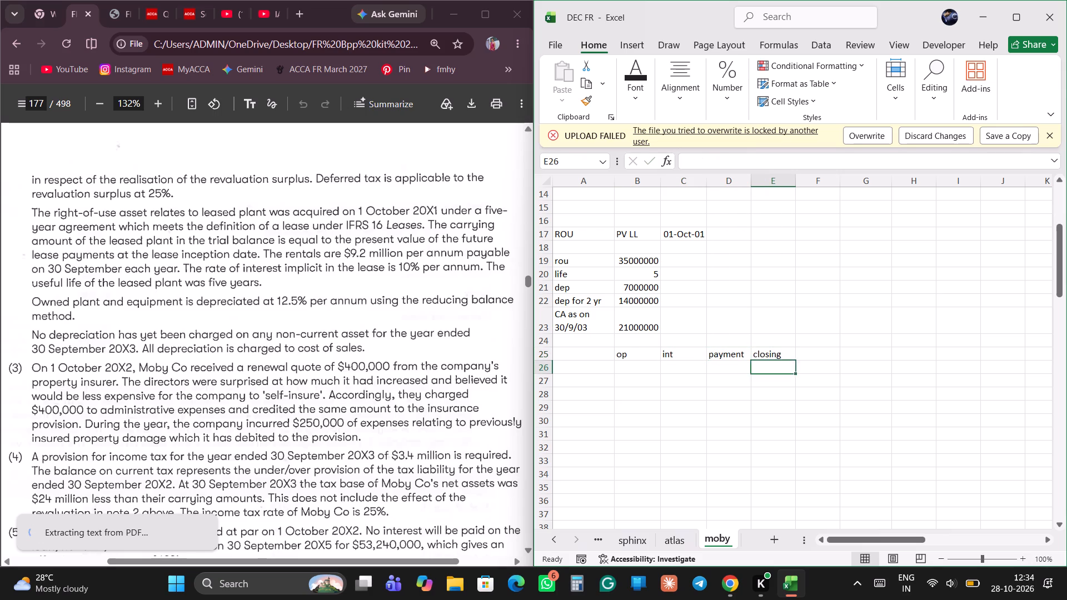
pyautogui.press('Left')
pyautogui.press('Left')
pyautogui.press('=')
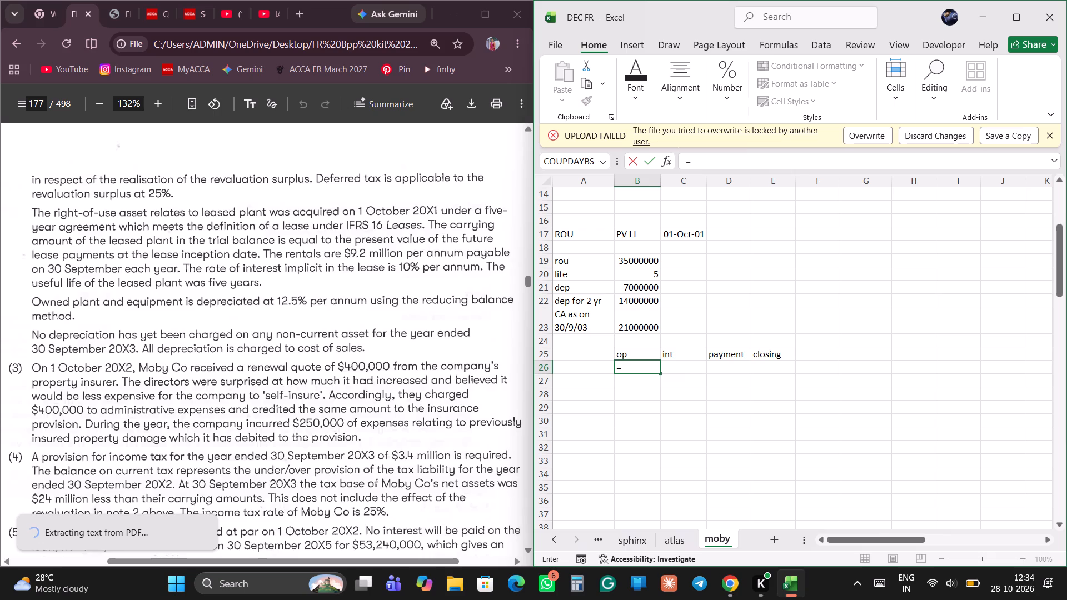
pyautogui.click(626, 266)
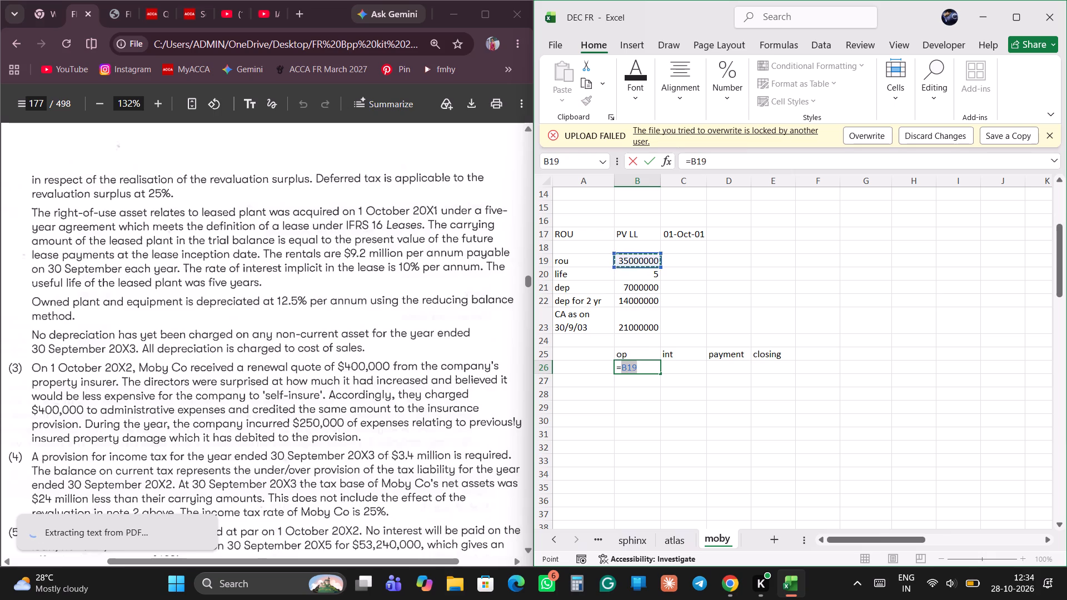
pyautogui.press('Return')
# Calculate the first year's interest in C26 as 10% of the opening balance, =B26*10%.
pyautogui.press('Right')
pyautogui.press('Up')
pyautogui.press('=')
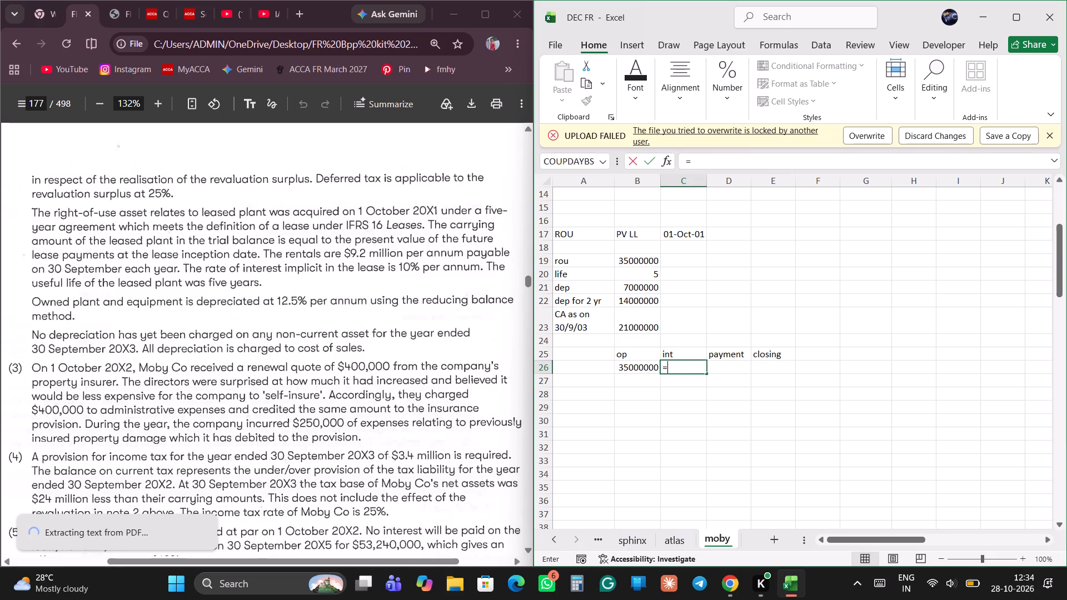
pyautogui.press('Left')
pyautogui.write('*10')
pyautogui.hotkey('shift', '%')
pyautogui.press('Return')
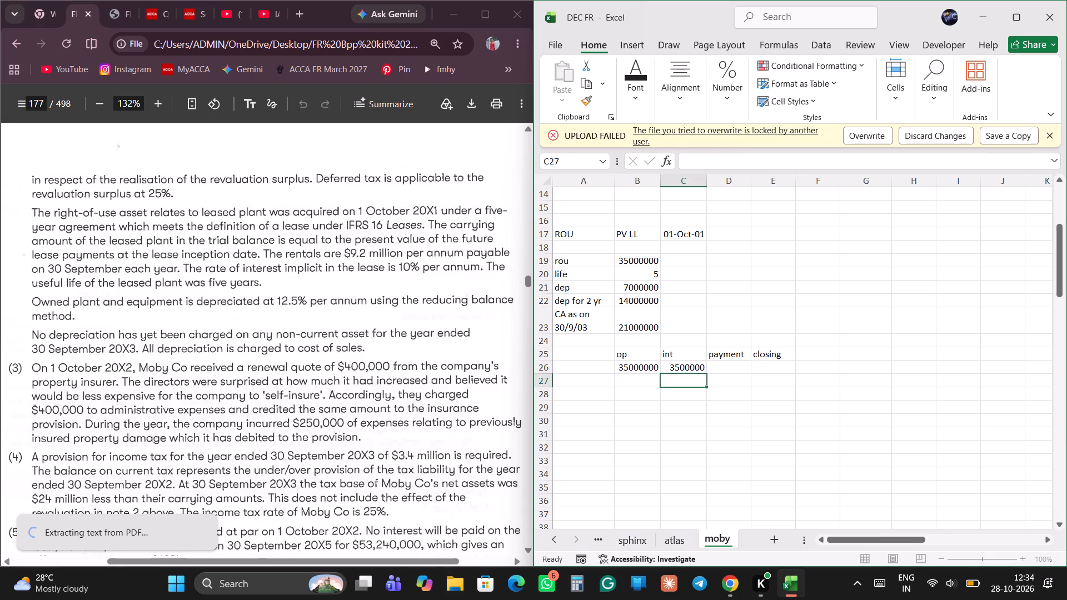
# Enter the first year's lease payment in D26 as a negative amount, =-9200000.
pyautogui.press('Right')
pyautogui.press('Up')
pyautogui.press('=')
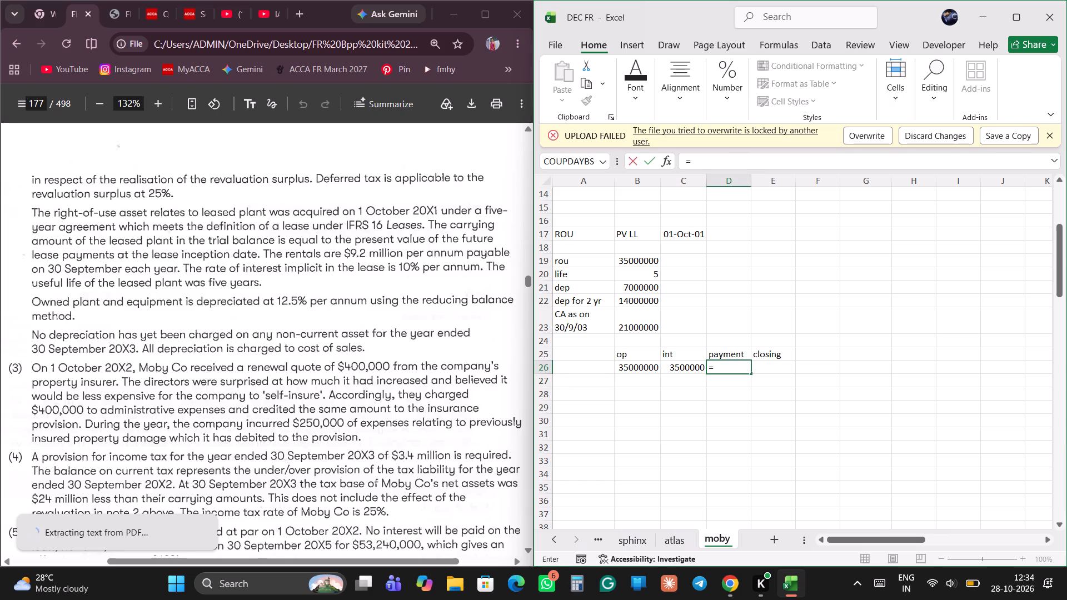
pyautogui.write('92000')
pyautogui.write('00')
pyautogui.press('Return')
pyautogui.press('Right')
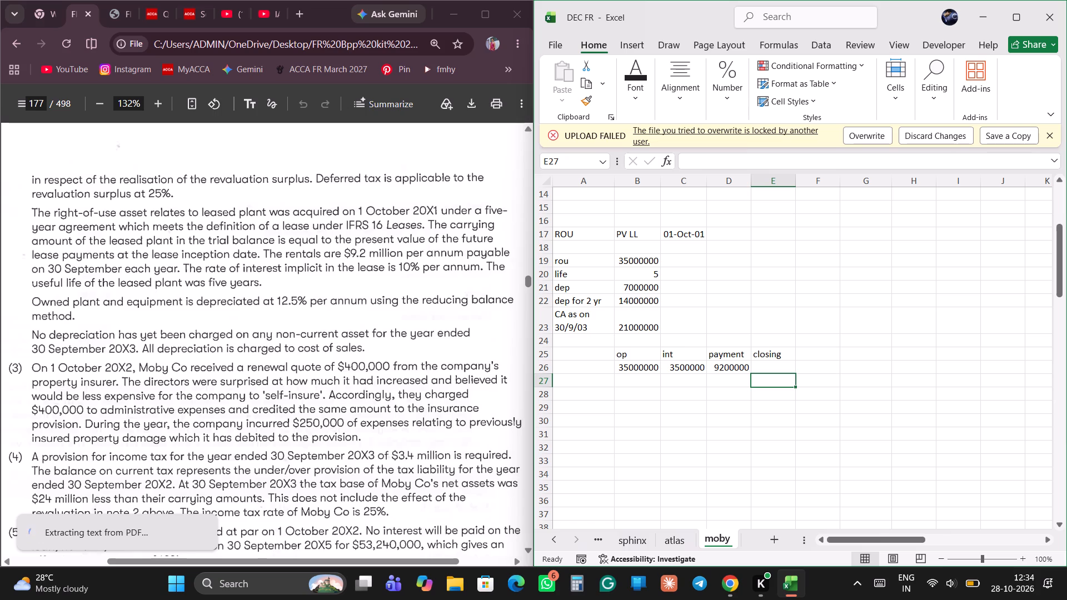
pyautogui.click(739, 367)
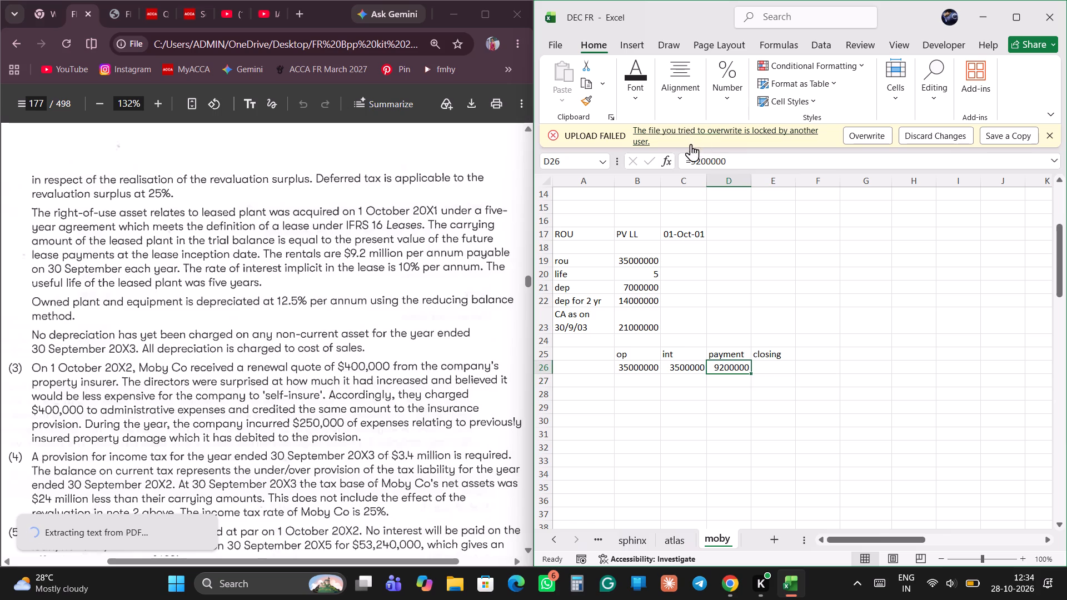
pyautogui.click(690, 158)
pyautogui.press('-')
pyautogui.press('Return')
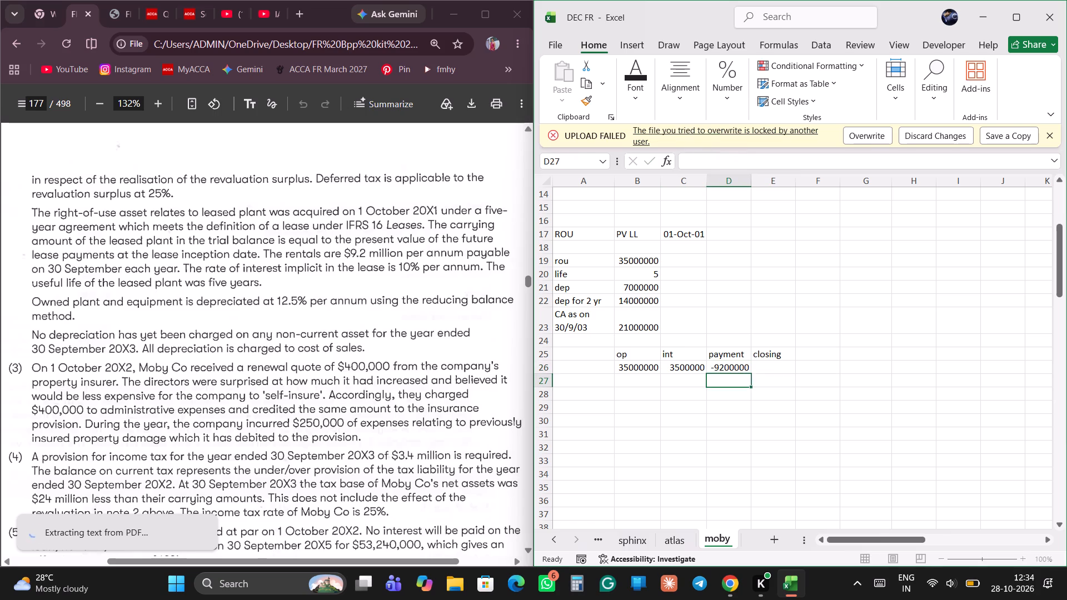
# Calculate the first closing balance in E26 with =SUM(B26:D26).
pyautogui.press('Right')
pyautogui.press('Up')
pyautogui.press('=')
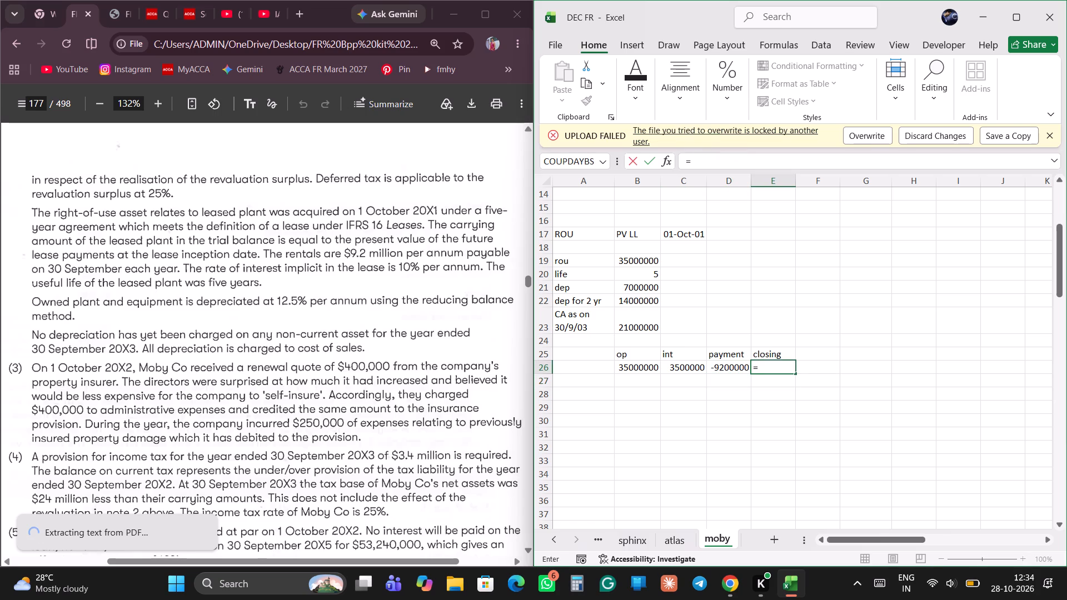
pyautogui.write('sum')
pyautogui.press('Tab')
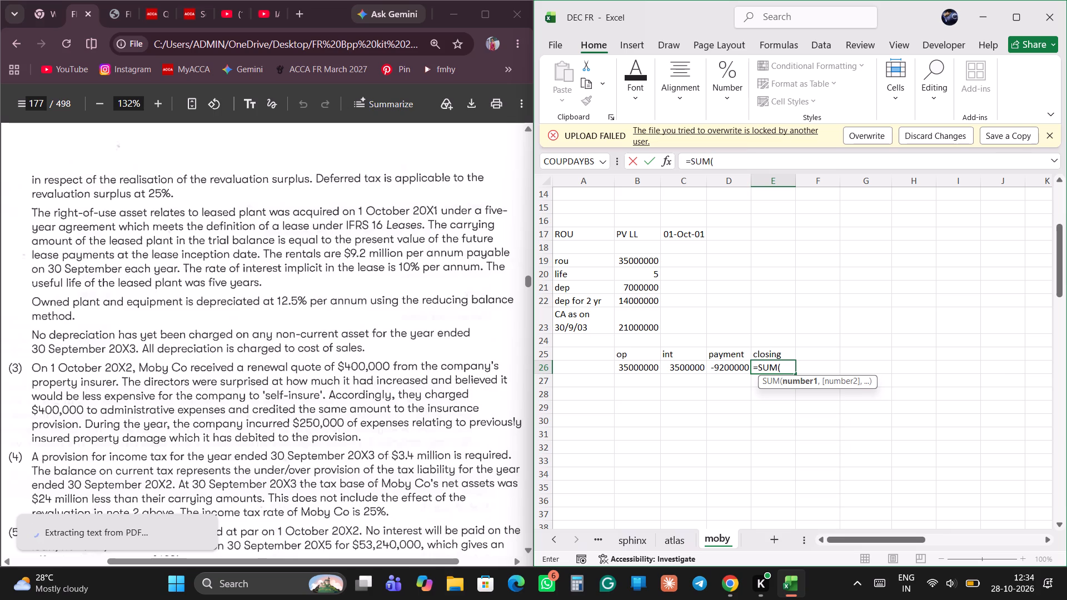
pyautogui.moveTo(649, 366); pyautogui.dragTo(725, 369)
pyautogui.hotkey('shift', ')')
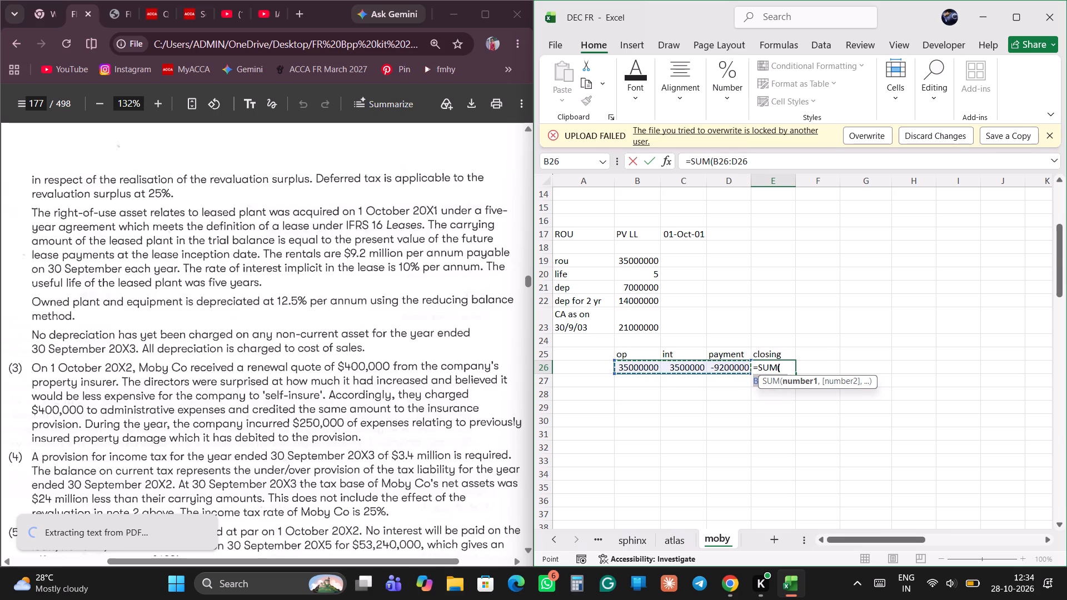
pyautogui.press('Return')
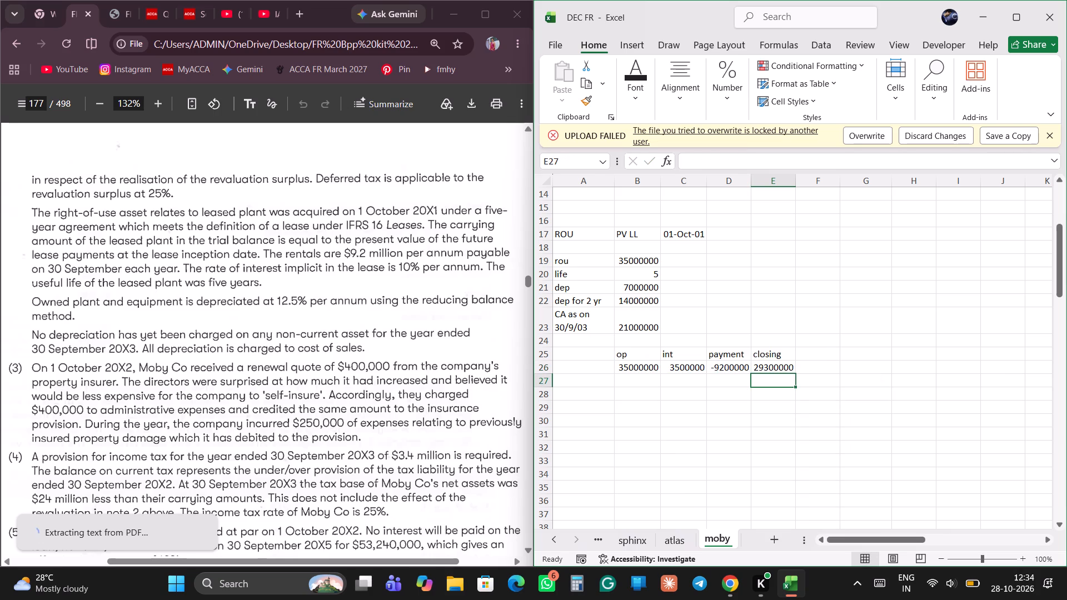
# Carry the first closing balance forward as the second opening balance in B27 with =E26.
pyautogui.press('Left')
pyautogui.press('Left')
pyautogui.press('Left')
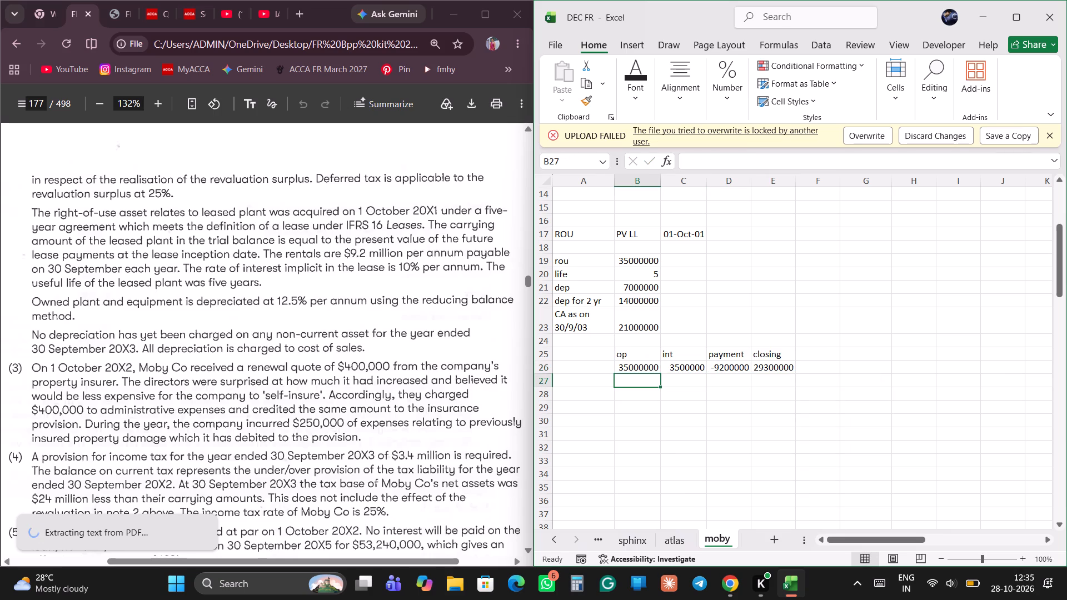
pyautogui.click(651, 368)
pyautogui.click(649, 382)
pyautogui.press('=')
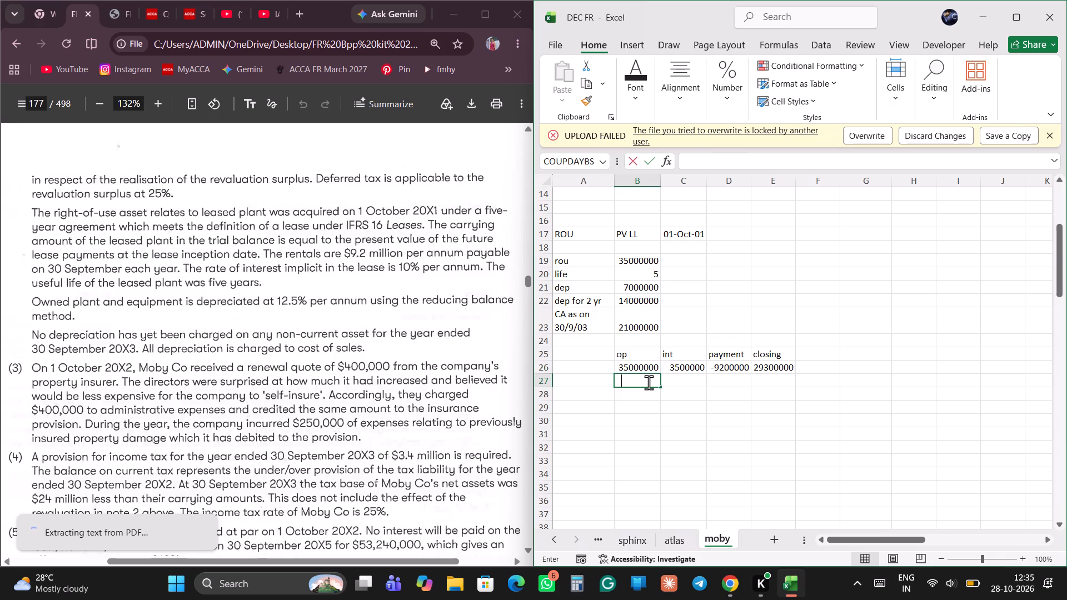
pyautogui.press('Right')
pyautogui.press('Right')
pyautogui.press('Right')
pyautogui.press('Up')
pyautogui.press('Return')
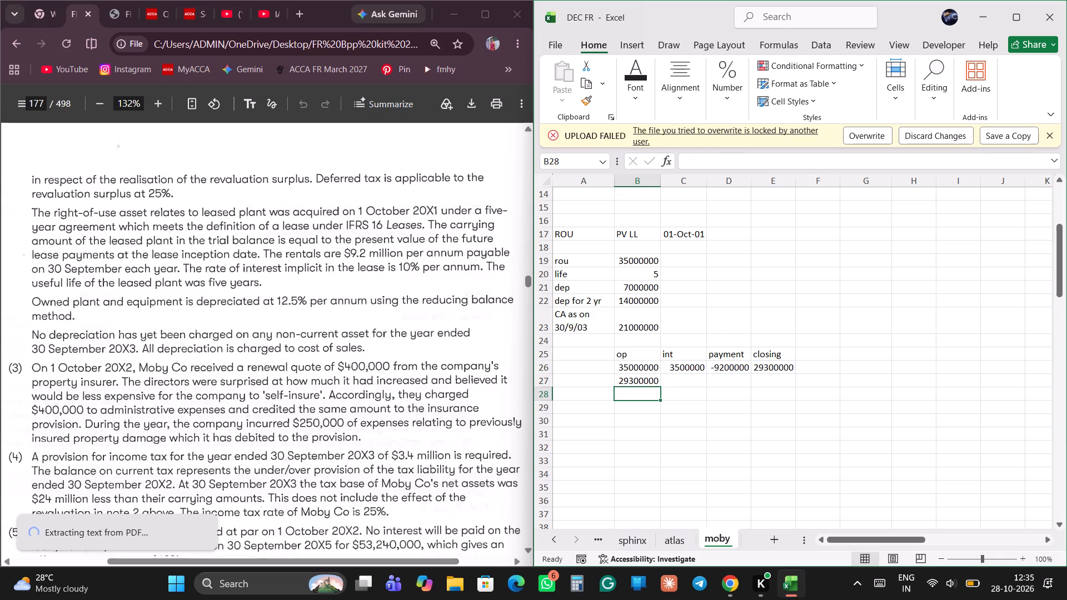
# Copy the 10% interest formula from C26 down into C27.
pyautogui.press('Right')
pyautogui.press('Up')
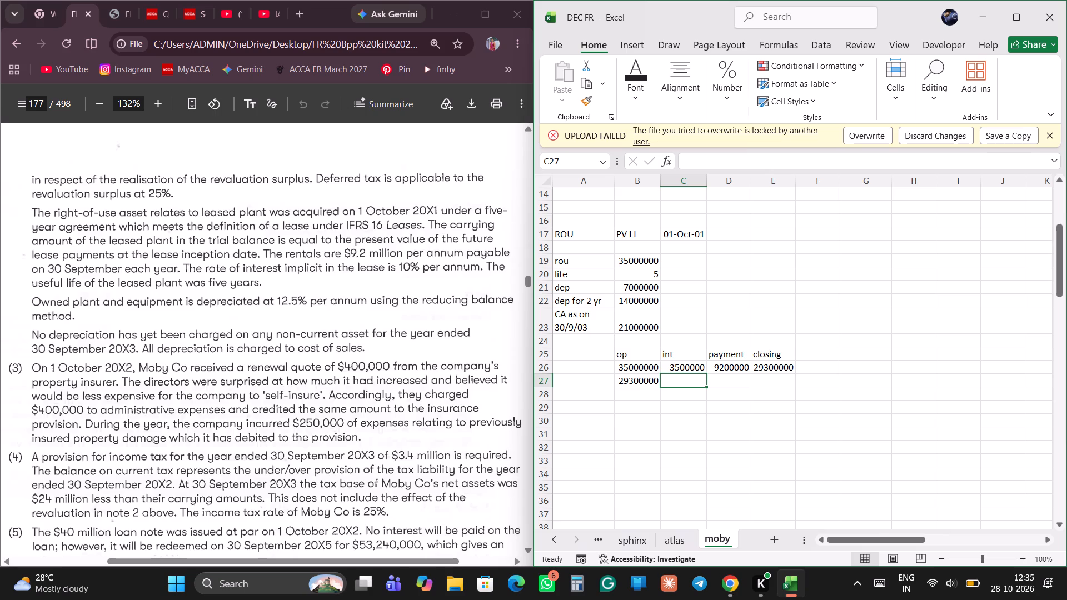
pyautogui.hotkey('ctrl', 'd')
pyautogui.press('Down')
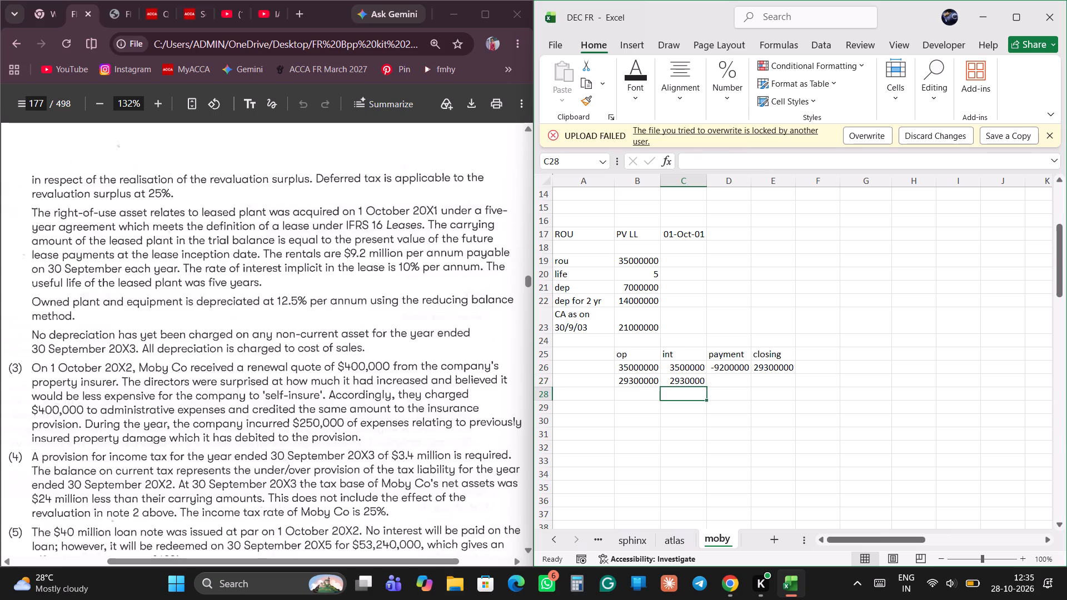
# Fill the lease payment from D26 down through D28.
pyautogui.click(733, 381)
pyautogui.click(736, 372)
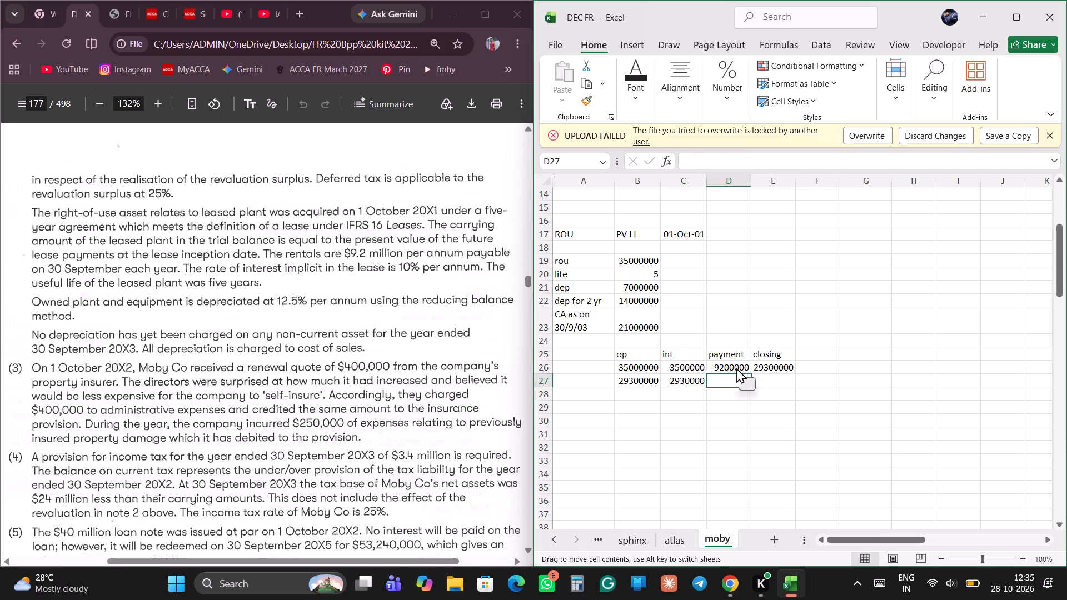
pyautogui.click(736, 368)
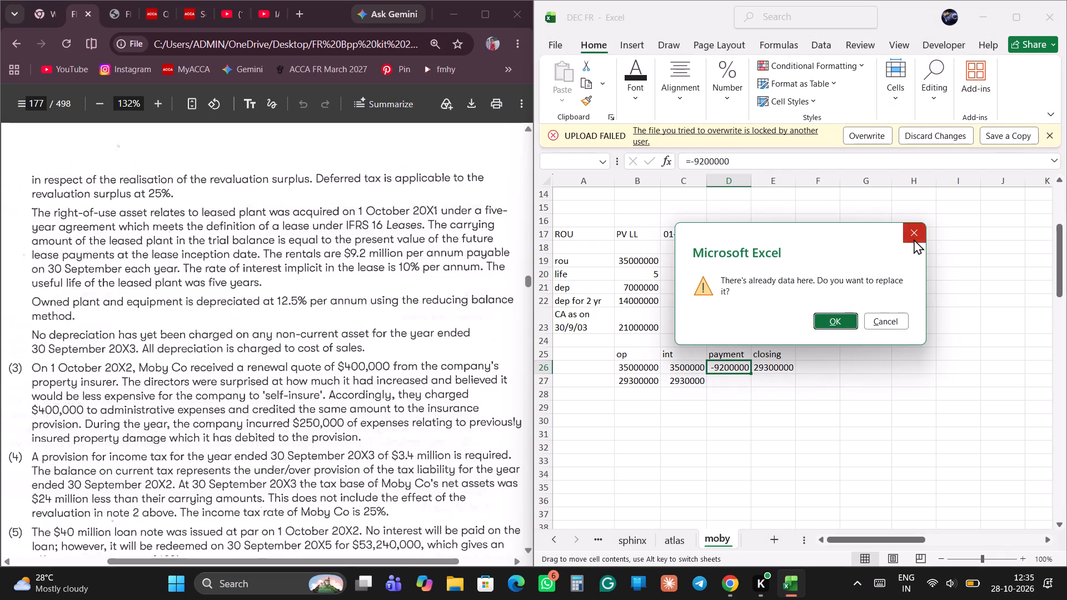
pyautogui.click(914, 239)
pyautogui.click(736, 366)
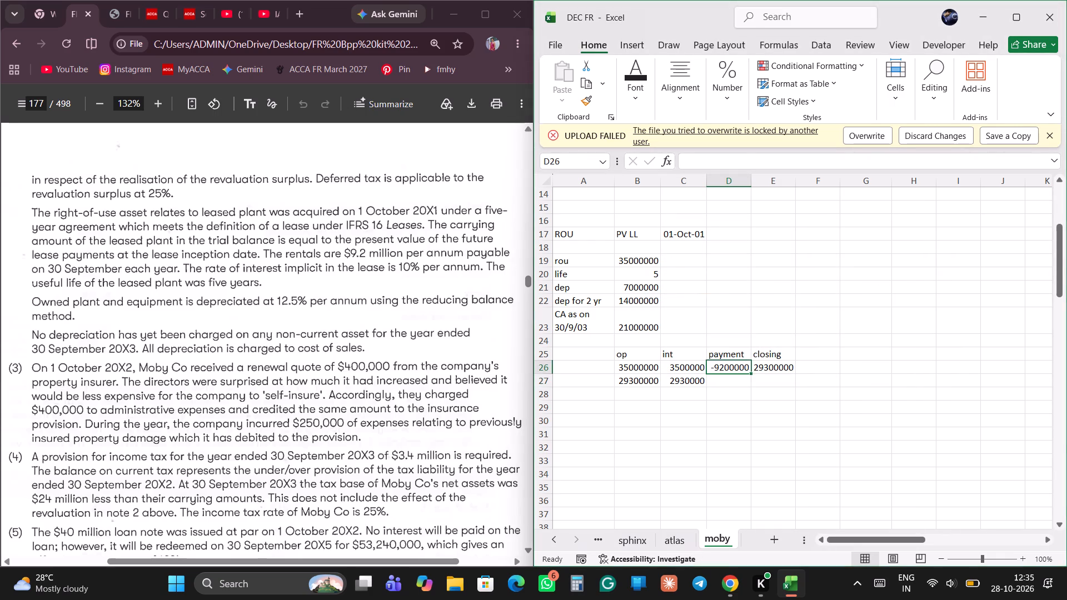
pyautogui.moveTo(751, 372); pyautogui.dragTo(750, 391)
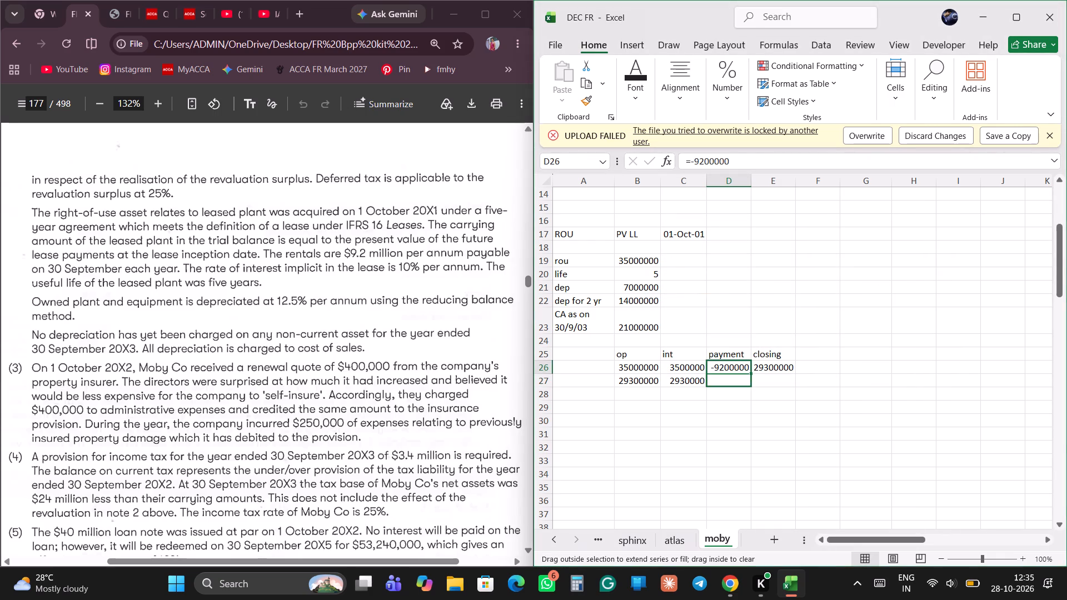
pyautogui.moveTo(750, 391); pyautogui.dragTo(749, 394)
# Copy the closing balance formula from E26 down into E27.
pyautogui.click(775, 391)
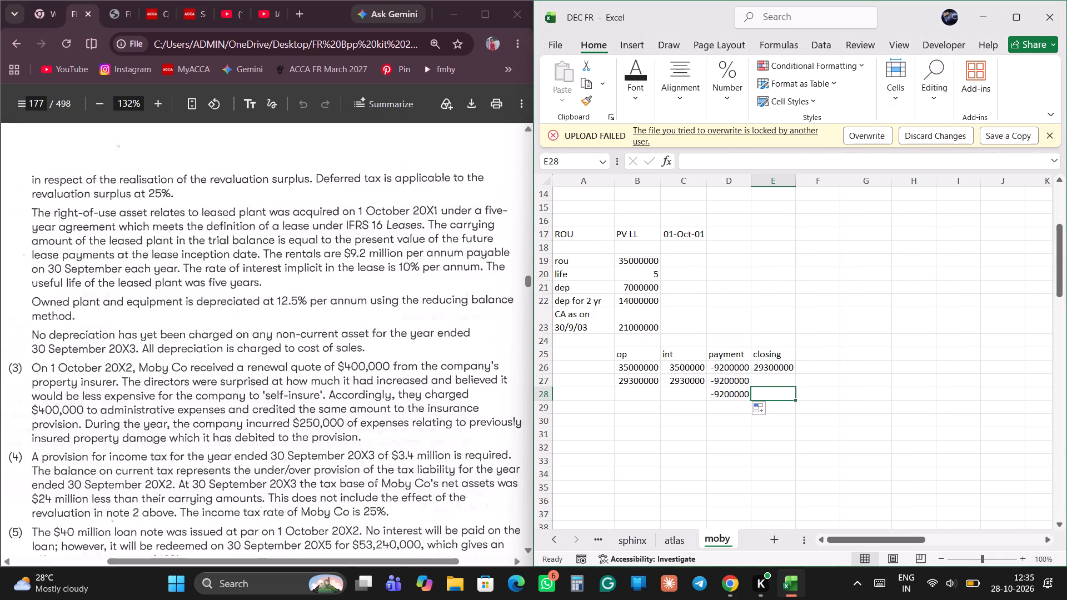
pyautogui.click(773, 383)
pyautogui.hotkey('ctrl', 'd')
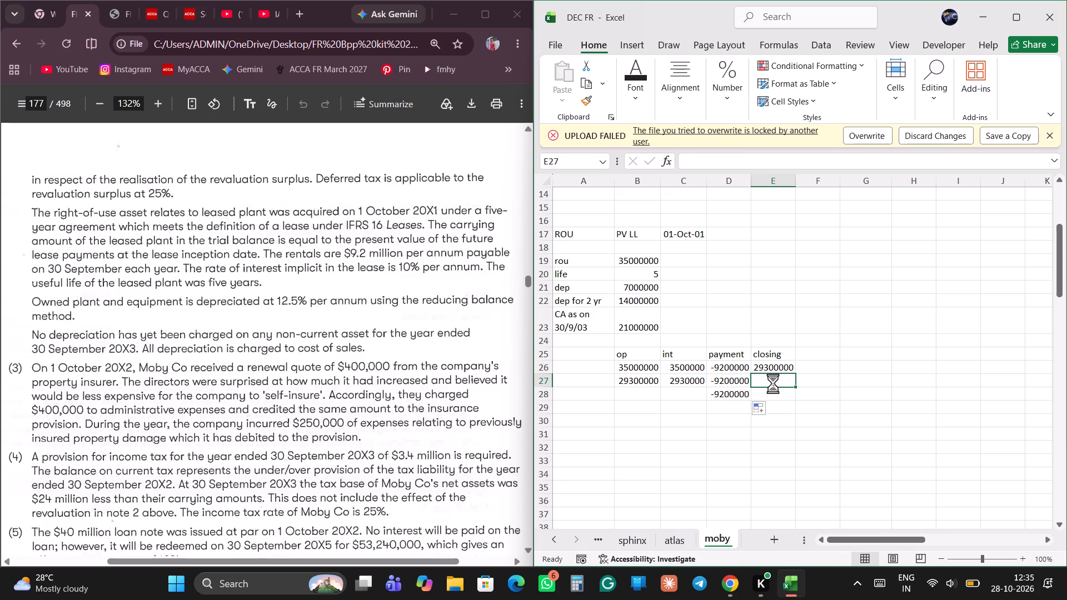
# Carry the second closing balance forward as the third opening balance in B28 with =E27.
pyautogui.press('Down')
pyautogui.press('Left')
pyautogui.press('Left')
pyautogui.press('Left')
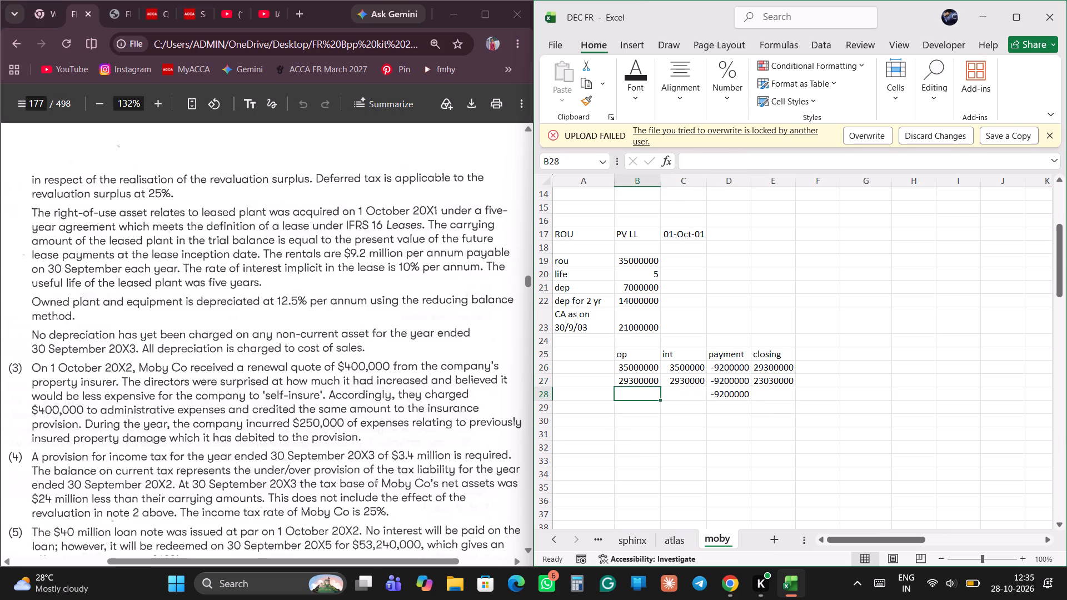
pyautogui.press('=')
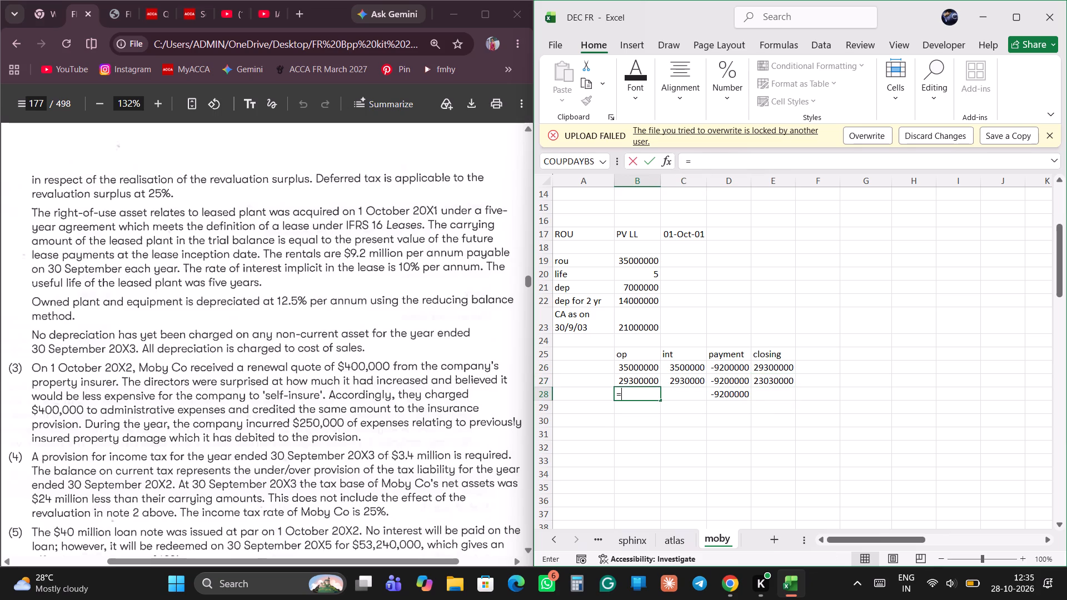
pyautogui.press('Right')
pyautogui.press('Right')
pyautogui.press('Right')
pyautogui.press('Up')
pyautogui.press('Return')
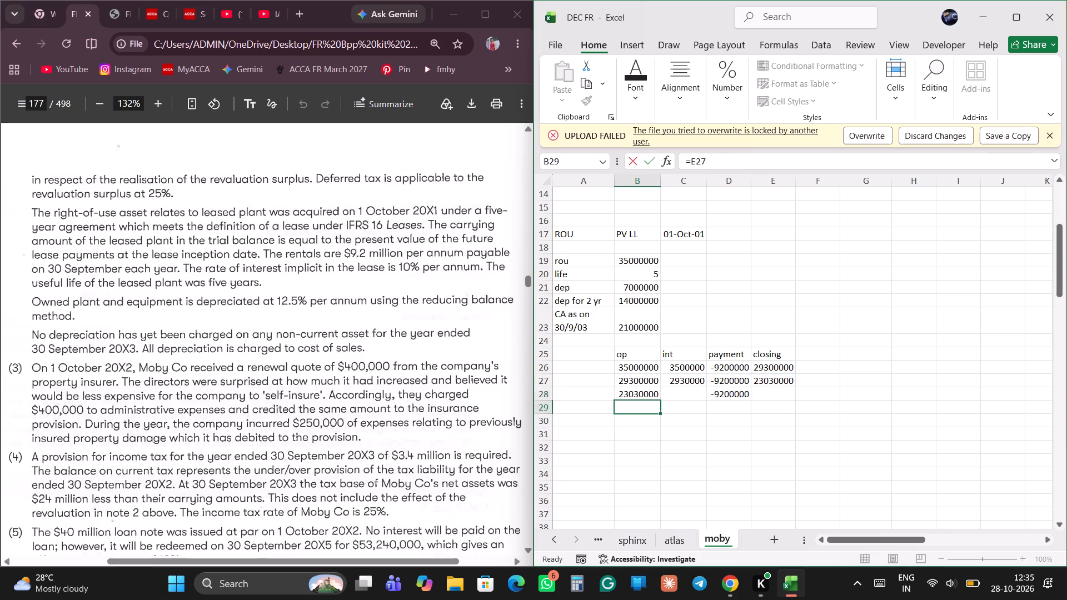
# Complete the third year by copying the interest and closing formulas down into C28 and E28.
pyautogui.press('Right')
pyautogui.press('Up')
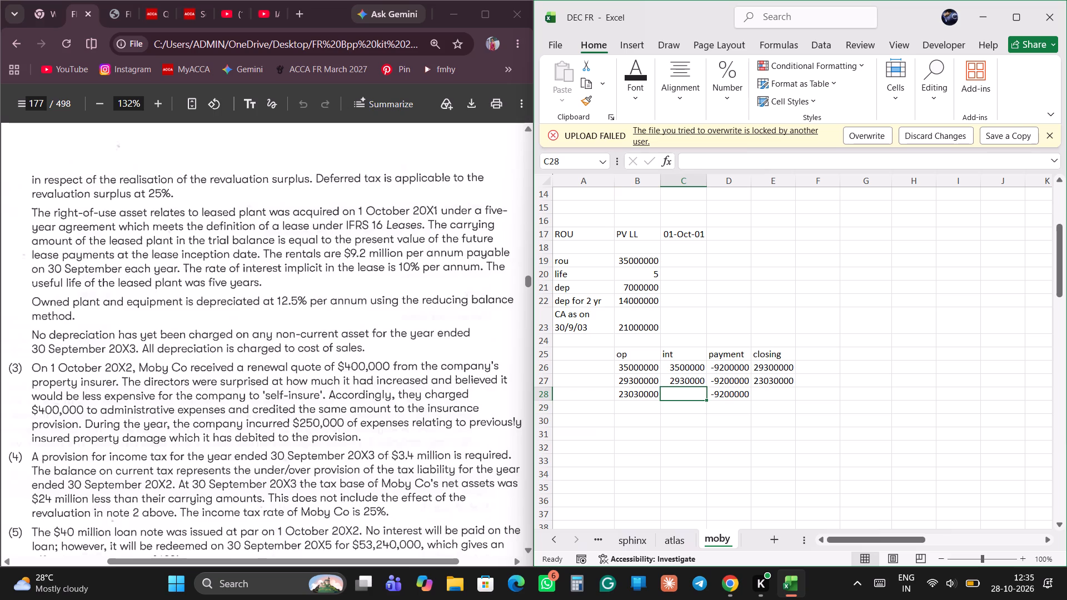
pyautogui.hotkey('ctrl', 'd')
pyautogui.press('Right')
pyautogui.press('Right')
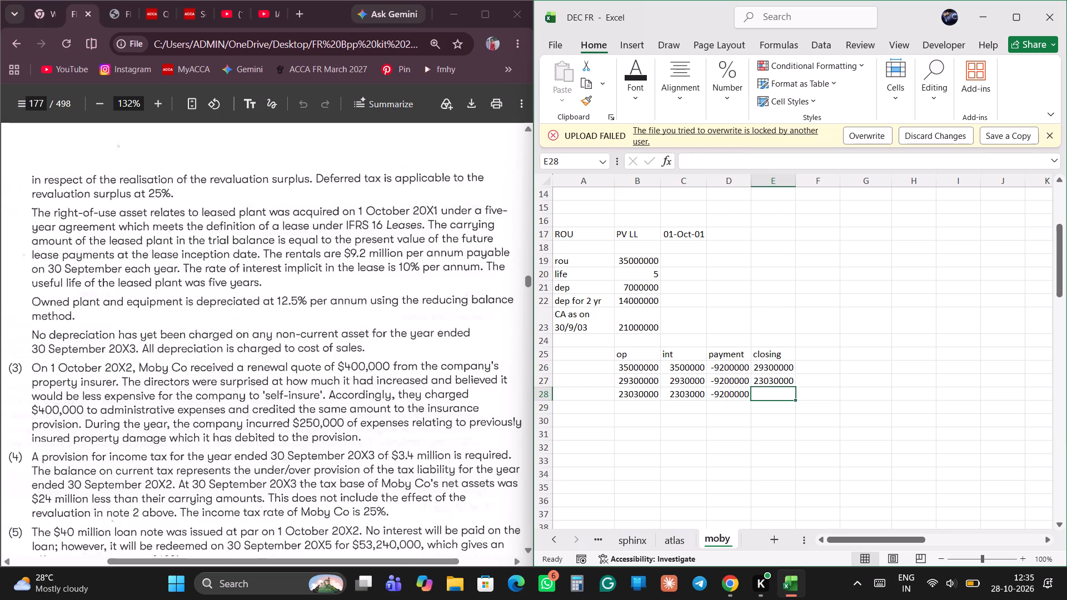
pyautogui.hotkey('ctrl', 'd')
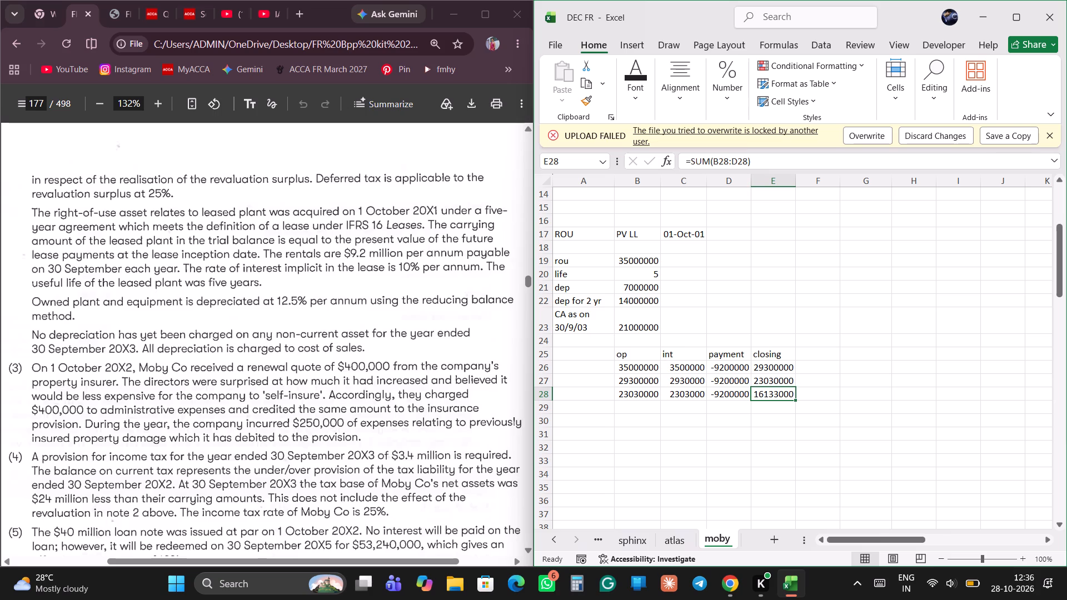
# Add the column header cl in F25, beside closing.
pyautogui.click(815, 357)
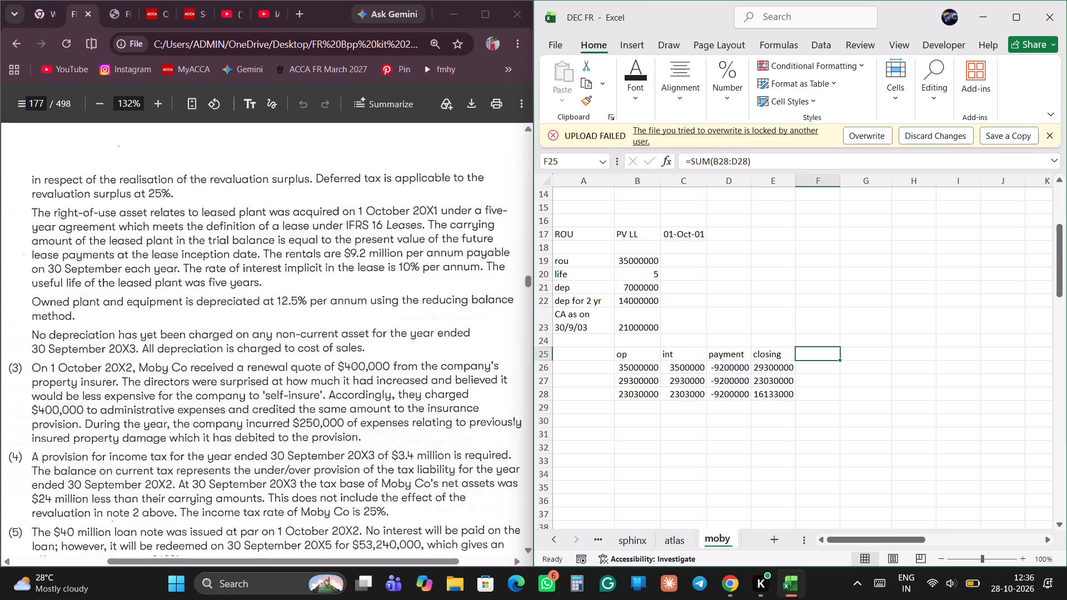
pyautogui.write('cl')
pyautogui.press('space')
pyautogui.press('Return')
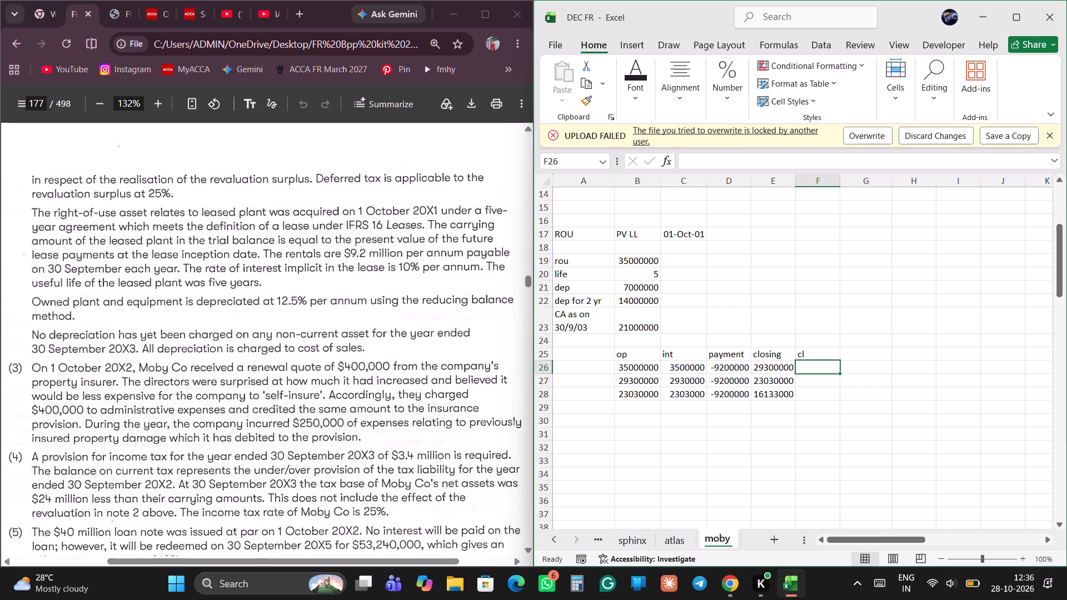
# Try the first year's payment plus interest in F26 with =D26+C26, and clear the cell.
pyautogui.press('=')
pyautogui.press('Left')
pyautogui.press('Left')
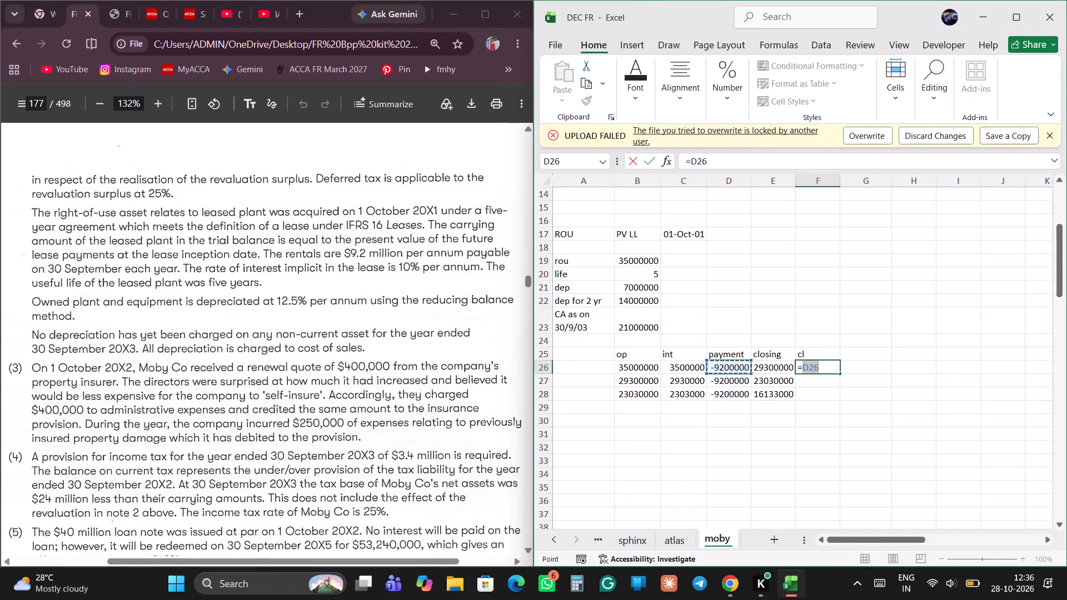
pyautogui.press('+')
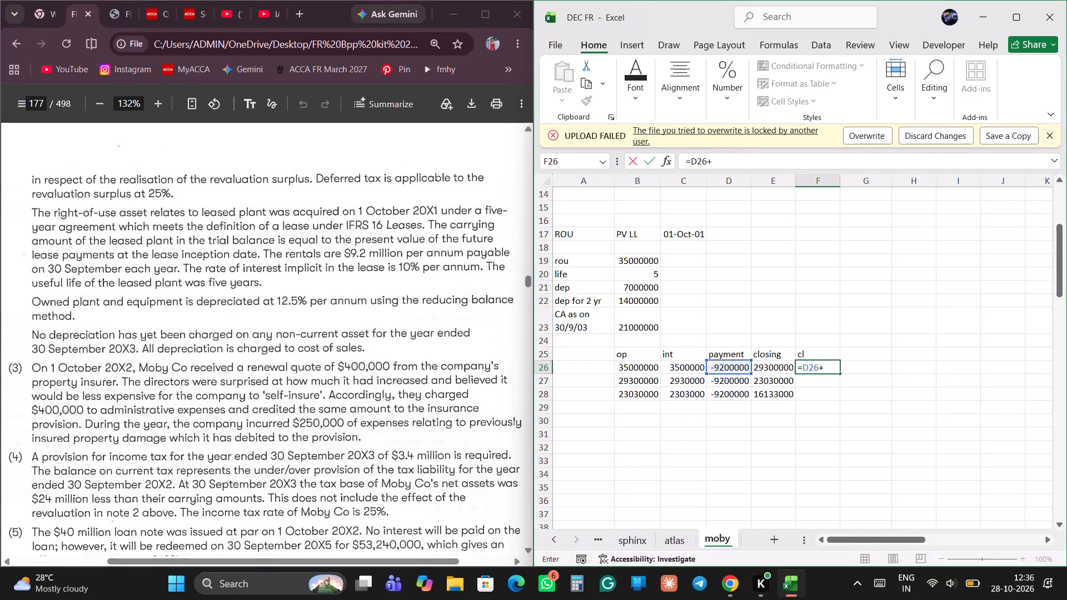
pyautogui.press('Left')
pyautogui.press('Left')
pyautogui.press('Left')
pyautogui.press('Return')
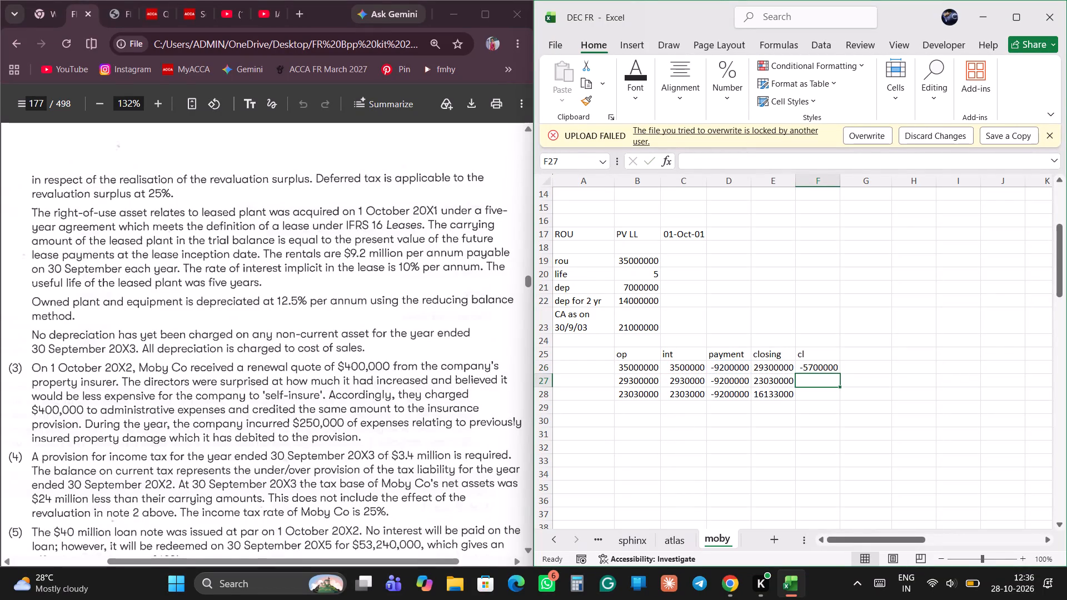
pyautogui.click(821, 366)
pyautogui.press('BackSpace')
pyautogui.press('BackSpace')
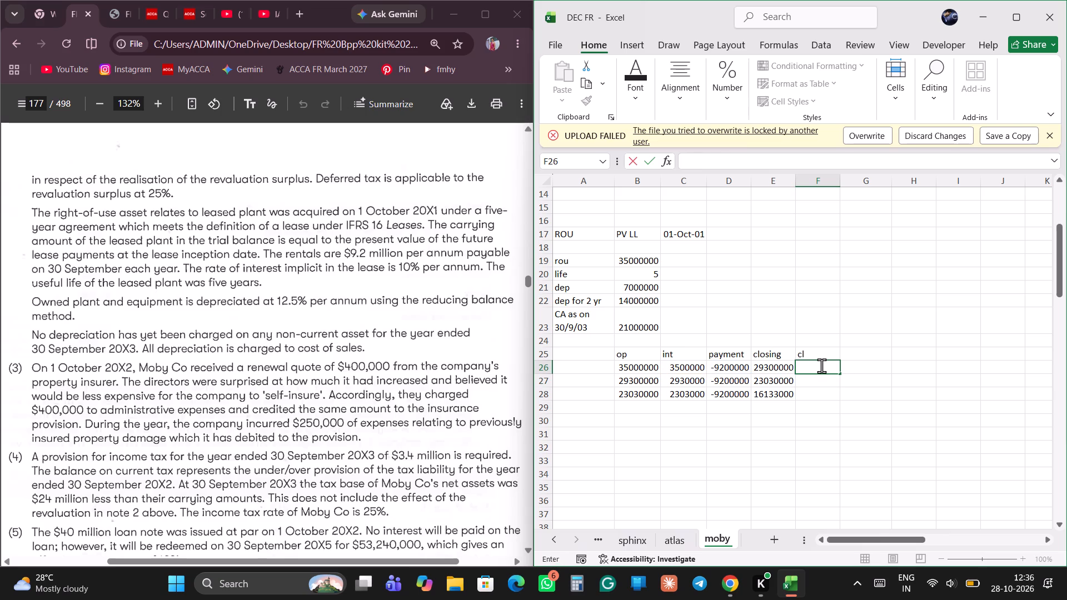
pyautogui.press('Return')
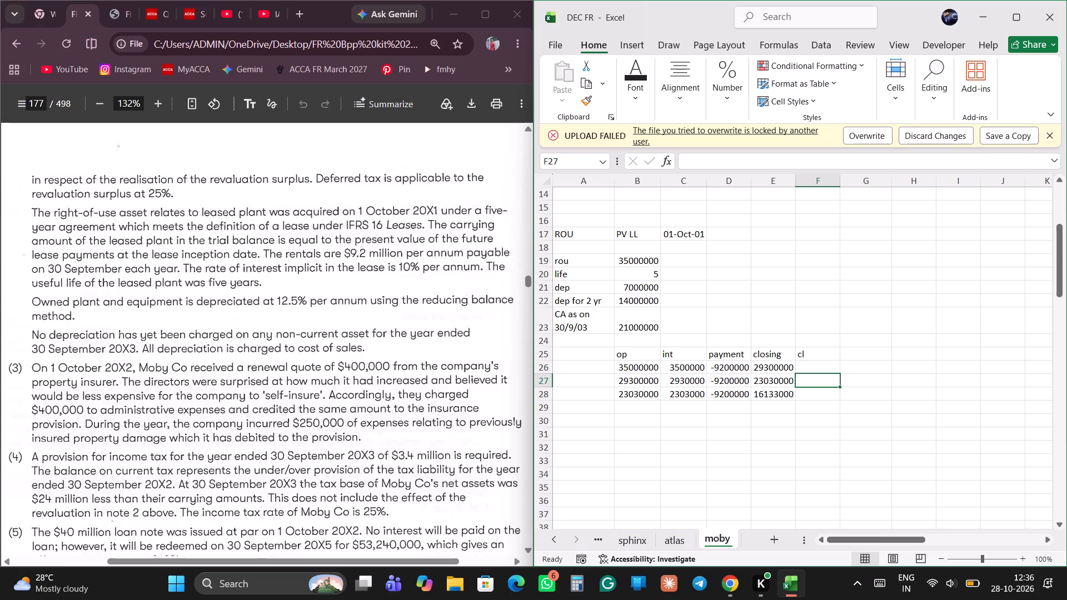
# Delete the cl header from F25, beside closing.
pyautogui.press('Down')
pyautogui.press('Up')
pyautogui.press('Up')
pyautogui.press('Up')
pyautogui.press('BackSpace')
pyautogui.press('Return')
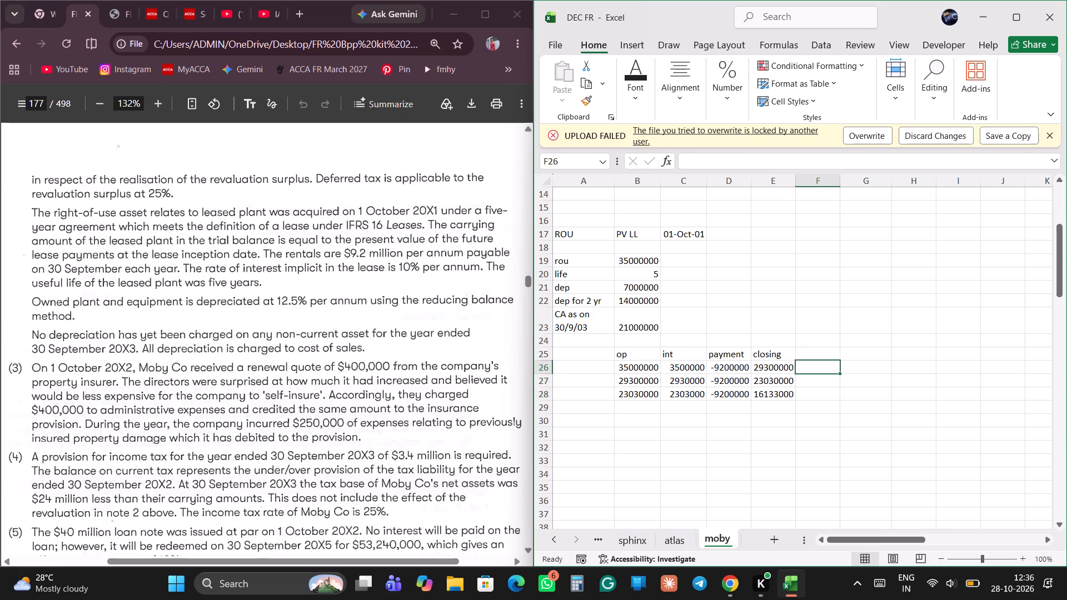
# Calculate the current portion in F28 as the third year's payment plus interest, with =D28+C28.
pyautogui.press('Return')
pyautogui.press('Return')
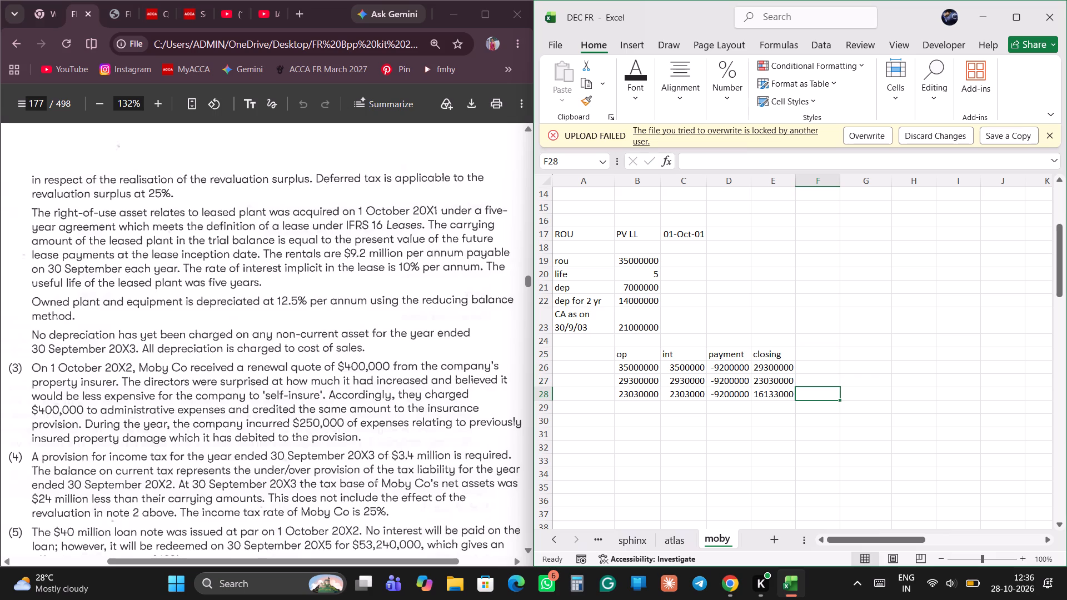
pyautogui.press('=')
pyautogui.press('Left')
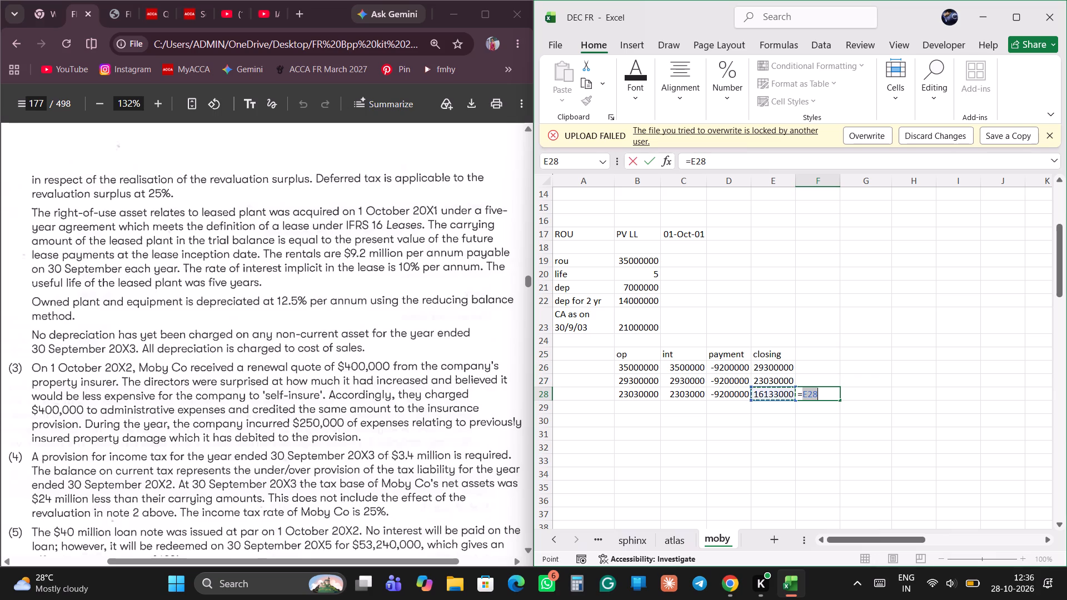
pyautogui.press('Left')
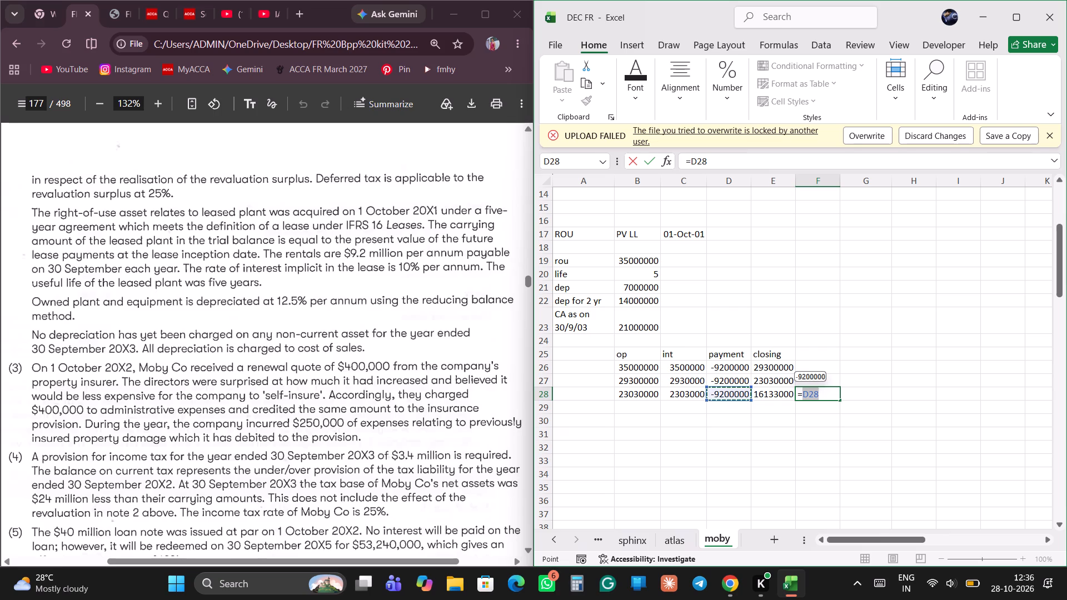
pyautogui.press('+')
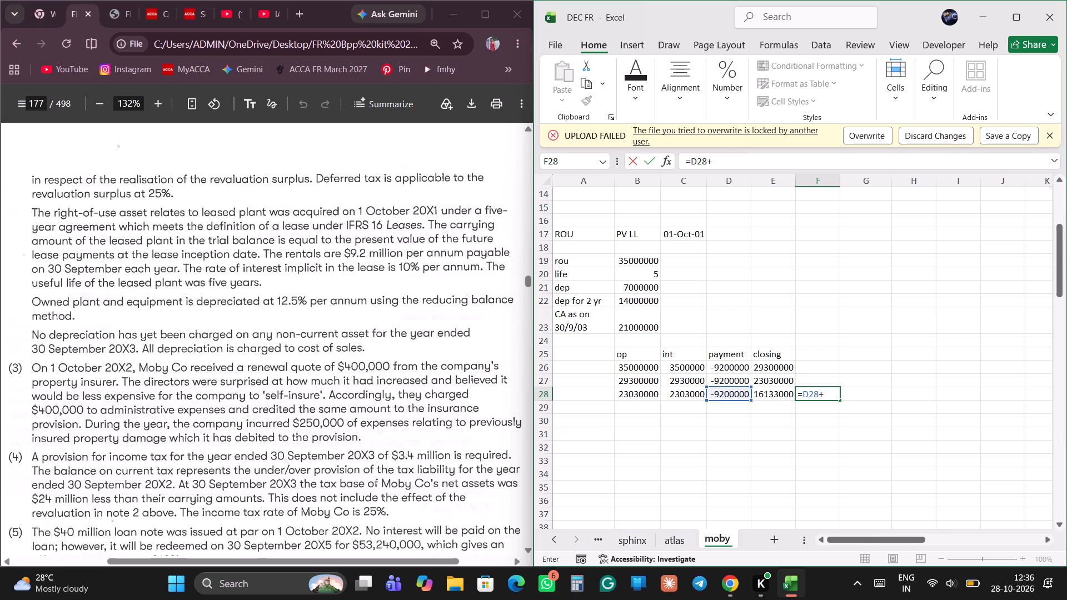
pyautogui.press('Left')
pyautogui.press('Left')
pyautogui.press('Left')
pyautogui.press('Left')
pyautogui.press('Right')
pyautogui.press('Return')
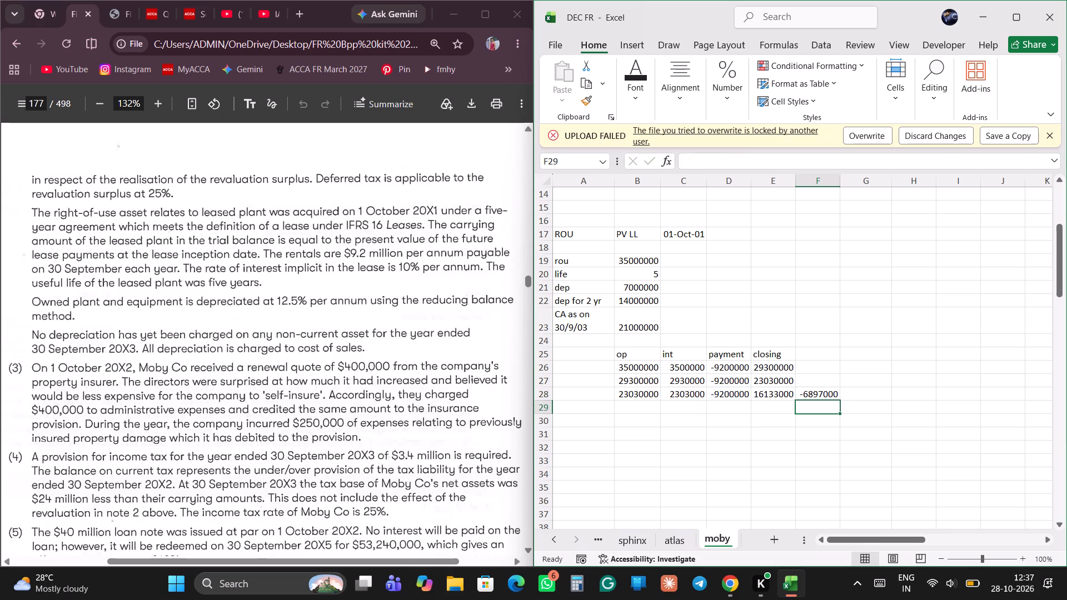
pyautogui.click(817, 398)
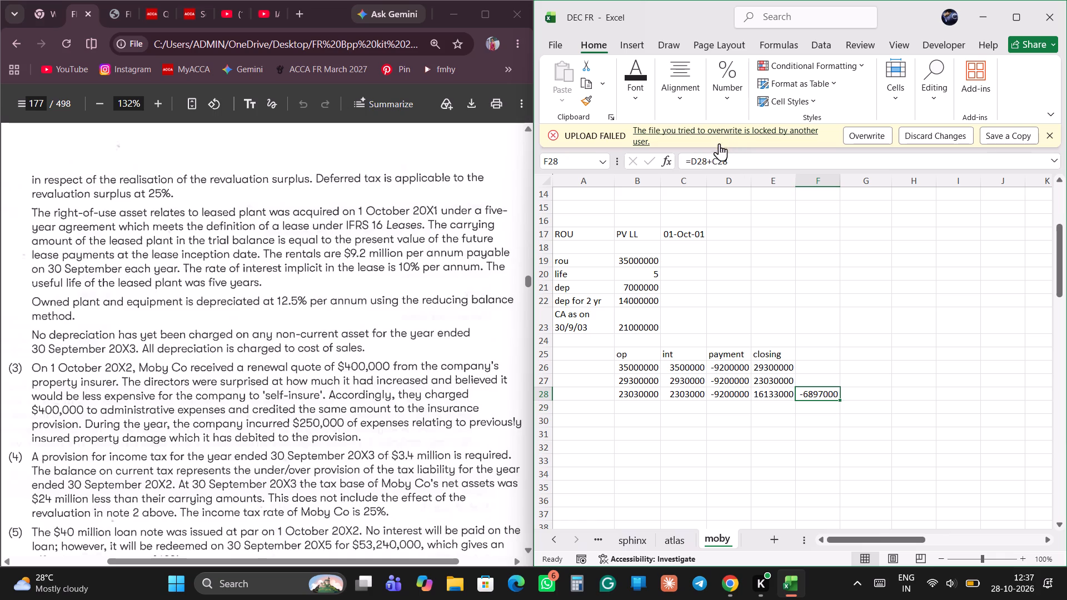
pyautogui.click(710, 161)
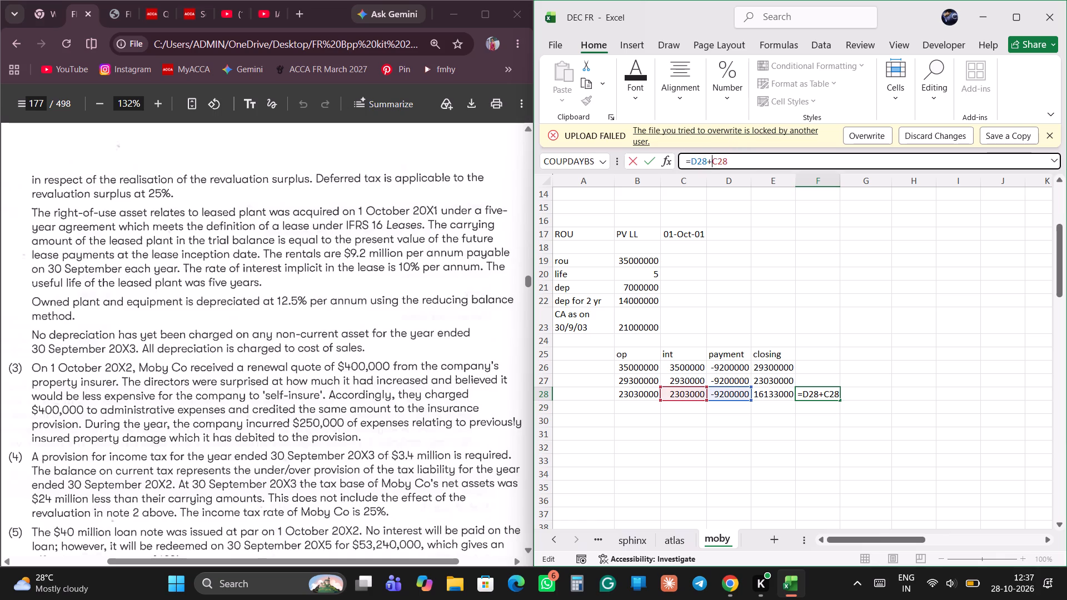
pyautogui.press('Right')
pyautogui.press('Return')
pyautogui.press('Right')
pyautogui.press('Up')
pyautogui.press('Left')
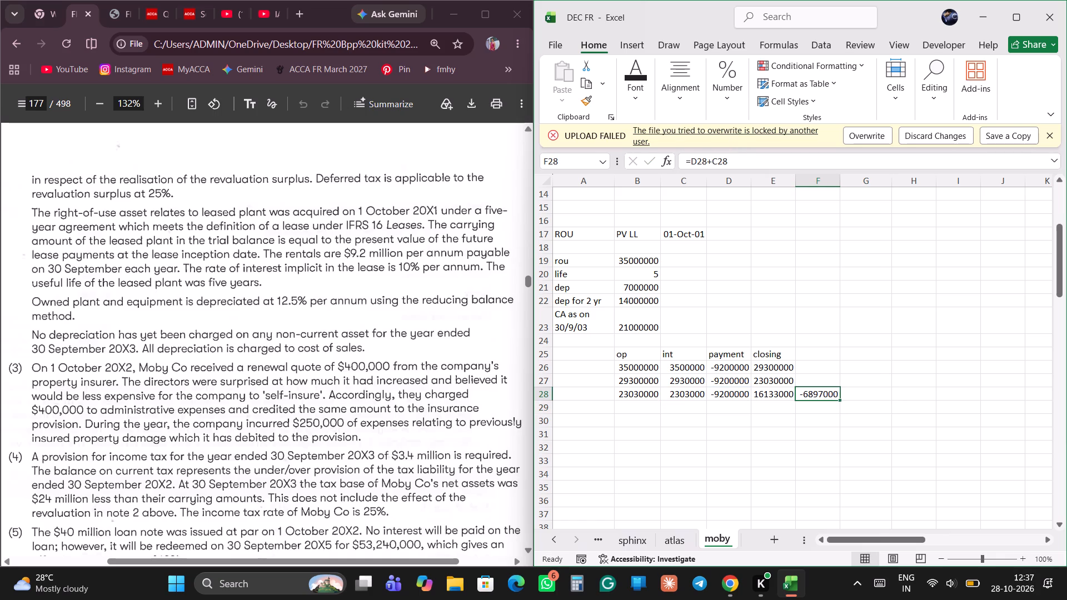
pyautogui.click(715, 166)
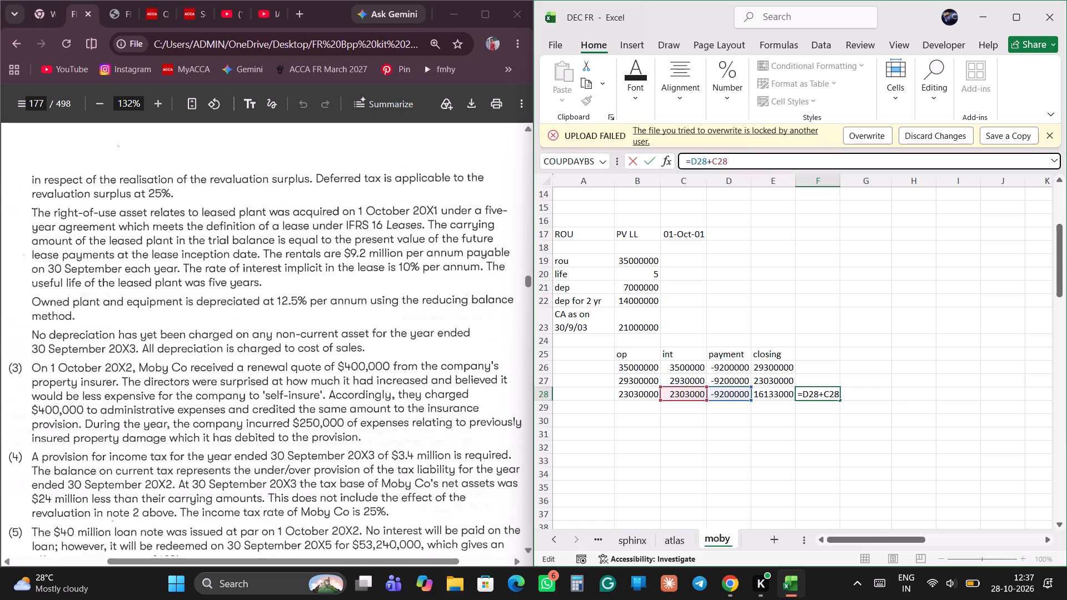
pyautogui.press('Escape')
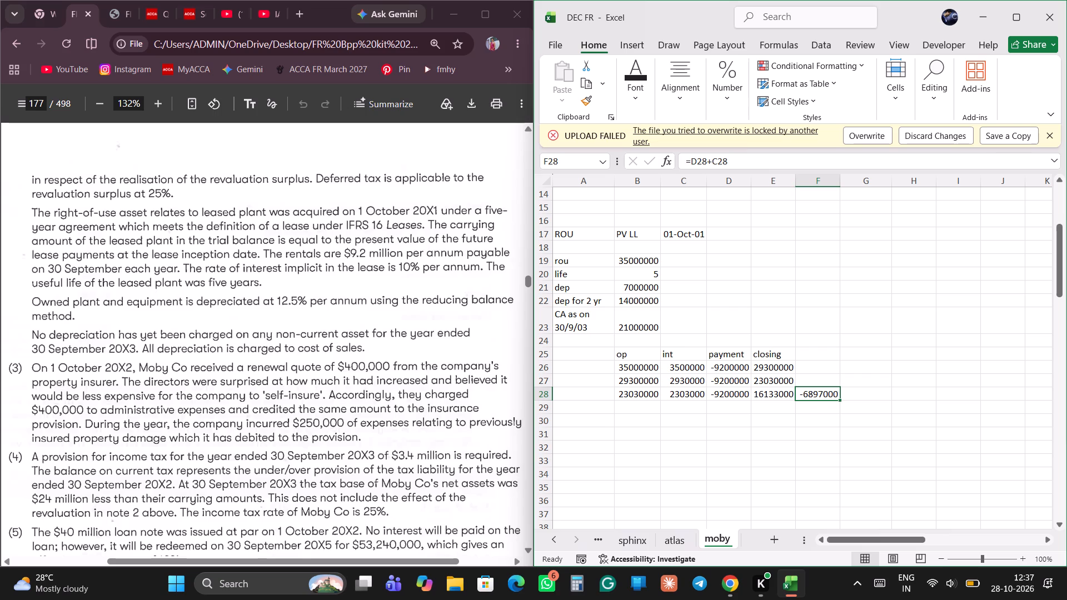
# Bring the third year's closing balance into G28 with =E28.
pyautogui.click(861, 390)
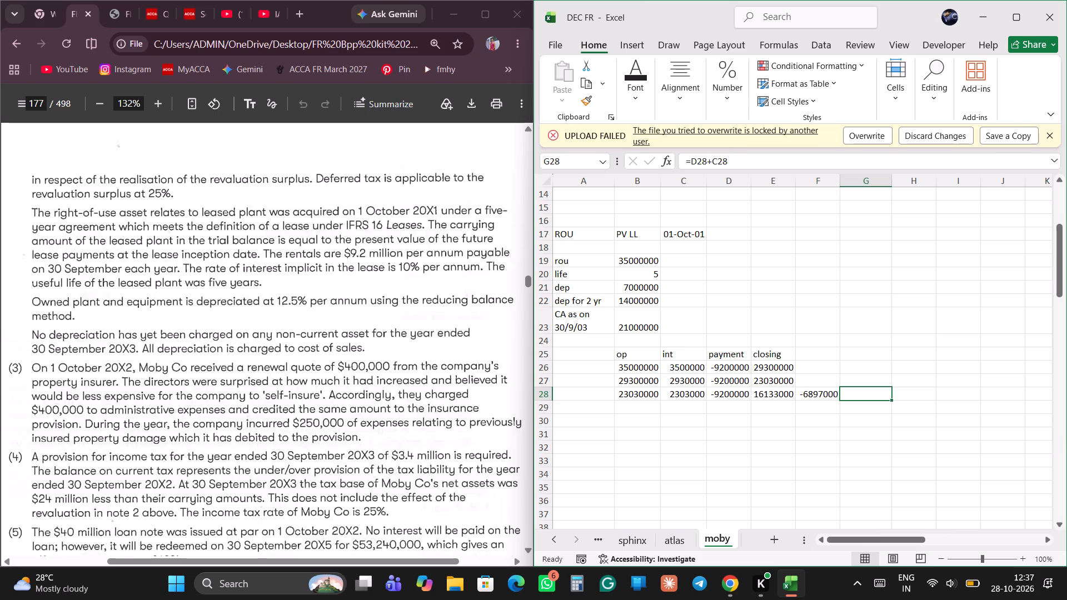
pyautogui.press('=')
pyautogui.press('Left')
pyautogui.press('Left')
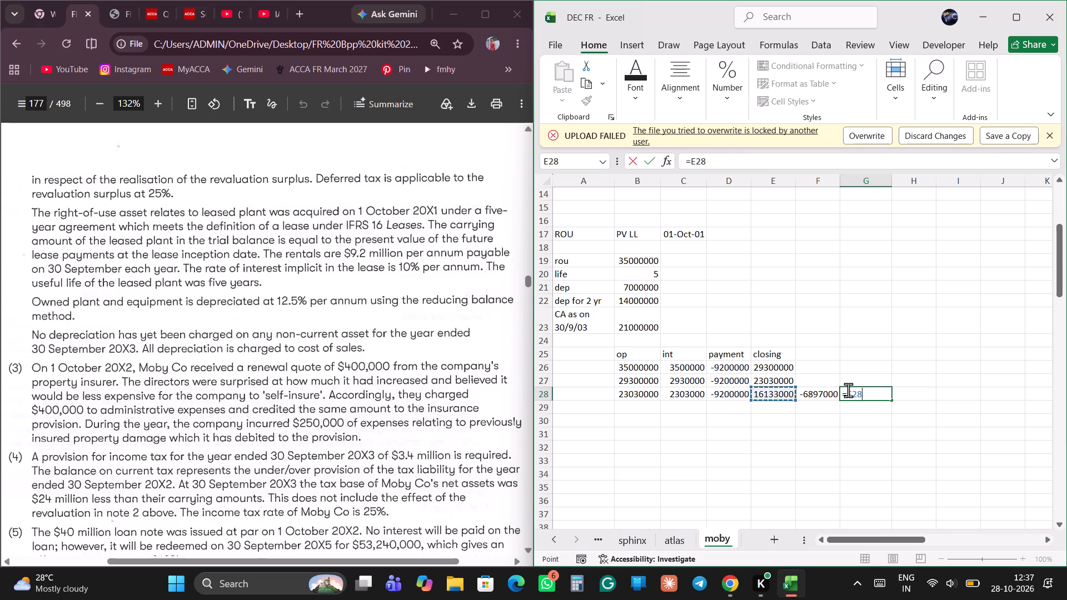
pyautogui.press('Return')
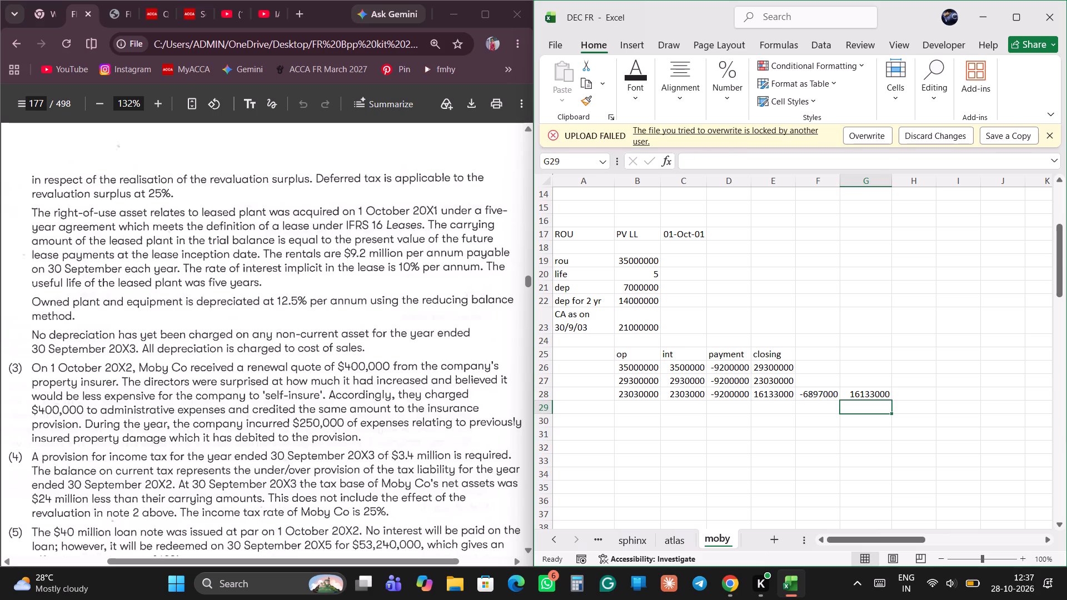
pyautogui.click(825, 401)
pyautogui.click(821, 396)
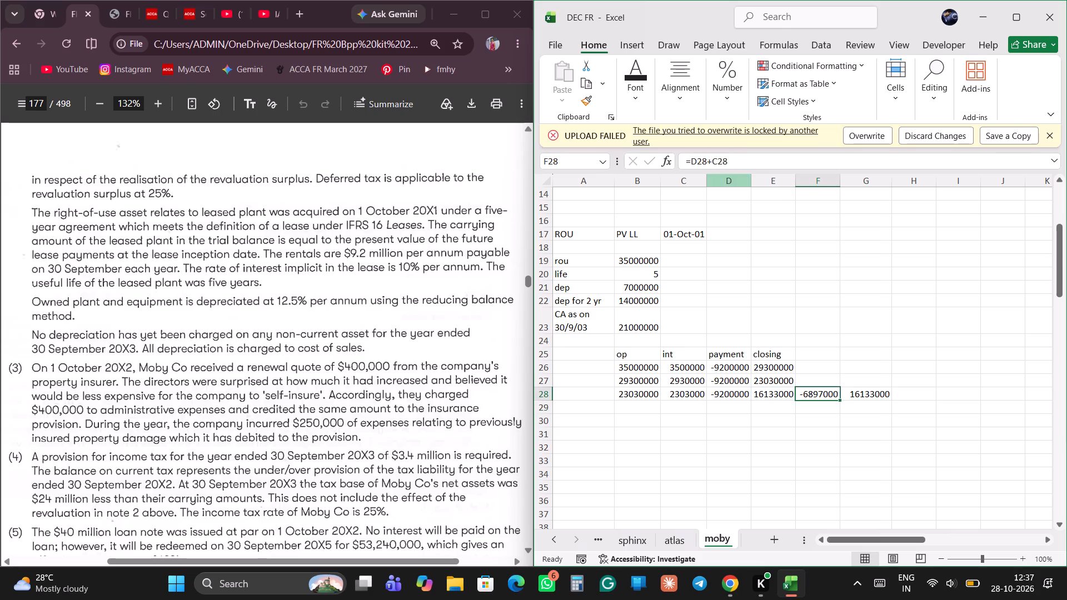
pyautogui.click(739, 166)
pyautogui.press('BackSpace')
pyautogui.press('BackSpace')
pyautogui.press('BackSpace')
pyautogui.press('BackSpace')
pyautogui.press('BackSpace')
pyautogui.press('BackSpace')
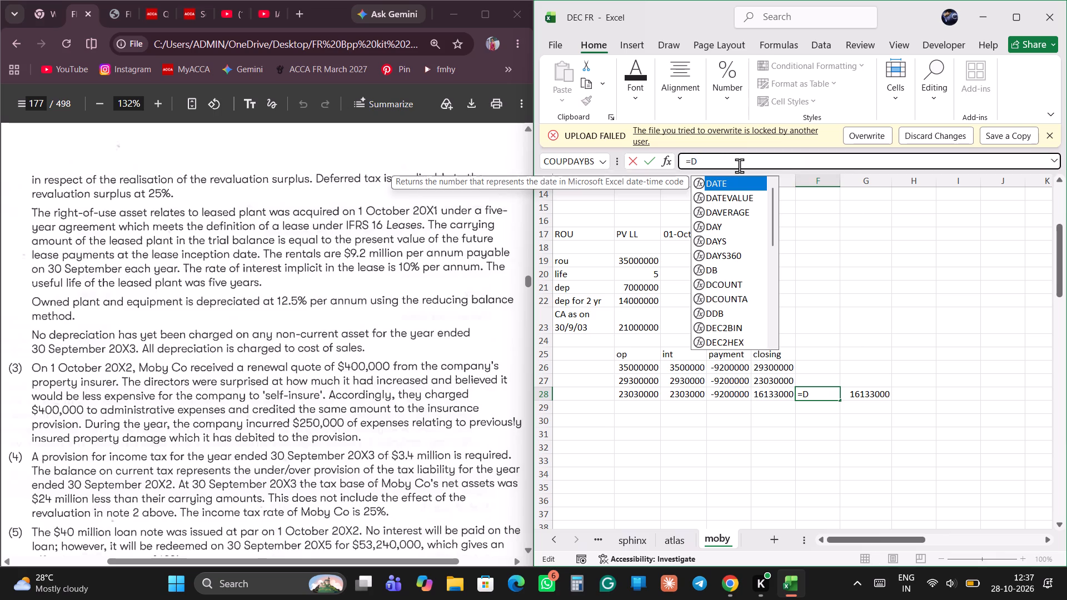
pyautogui.press('BackSpace')
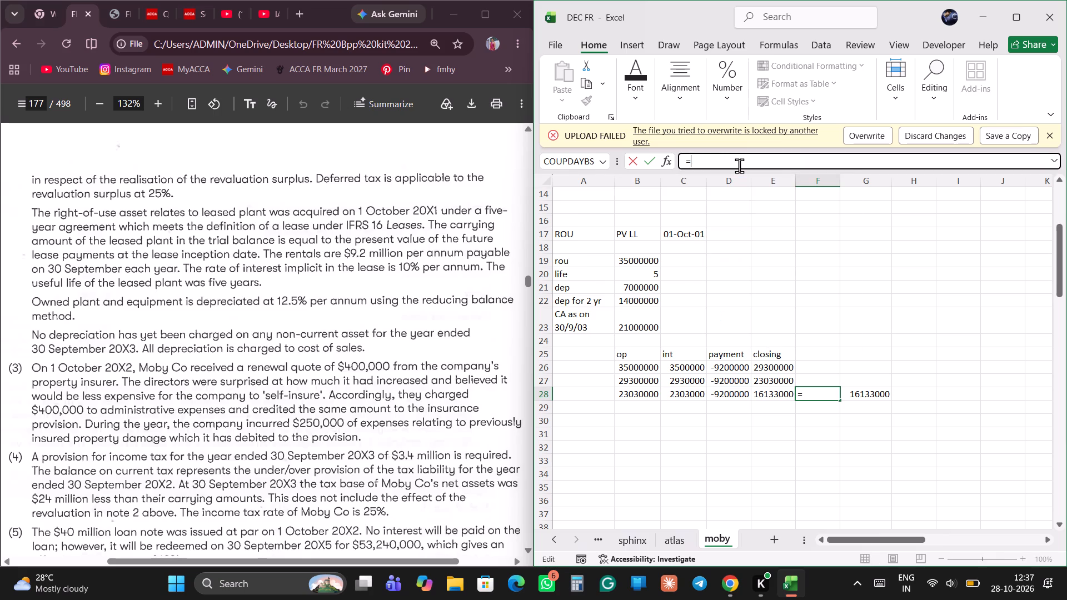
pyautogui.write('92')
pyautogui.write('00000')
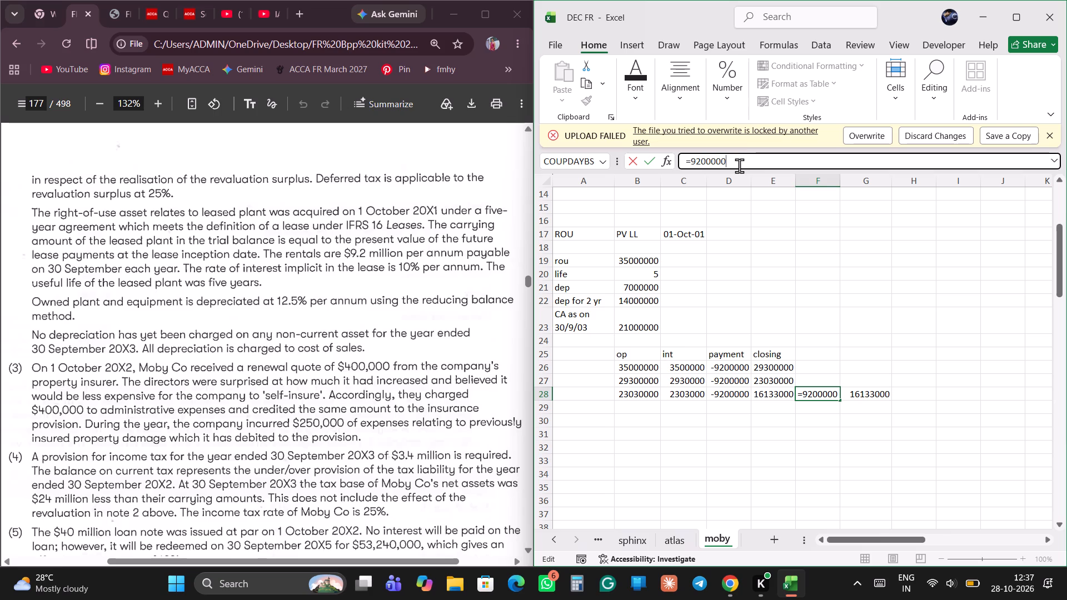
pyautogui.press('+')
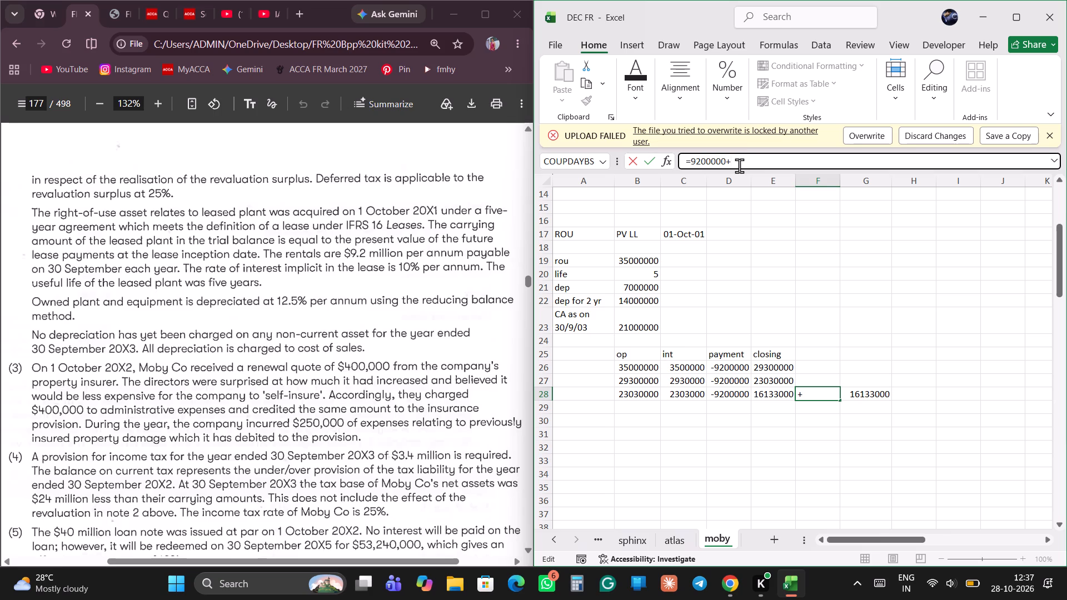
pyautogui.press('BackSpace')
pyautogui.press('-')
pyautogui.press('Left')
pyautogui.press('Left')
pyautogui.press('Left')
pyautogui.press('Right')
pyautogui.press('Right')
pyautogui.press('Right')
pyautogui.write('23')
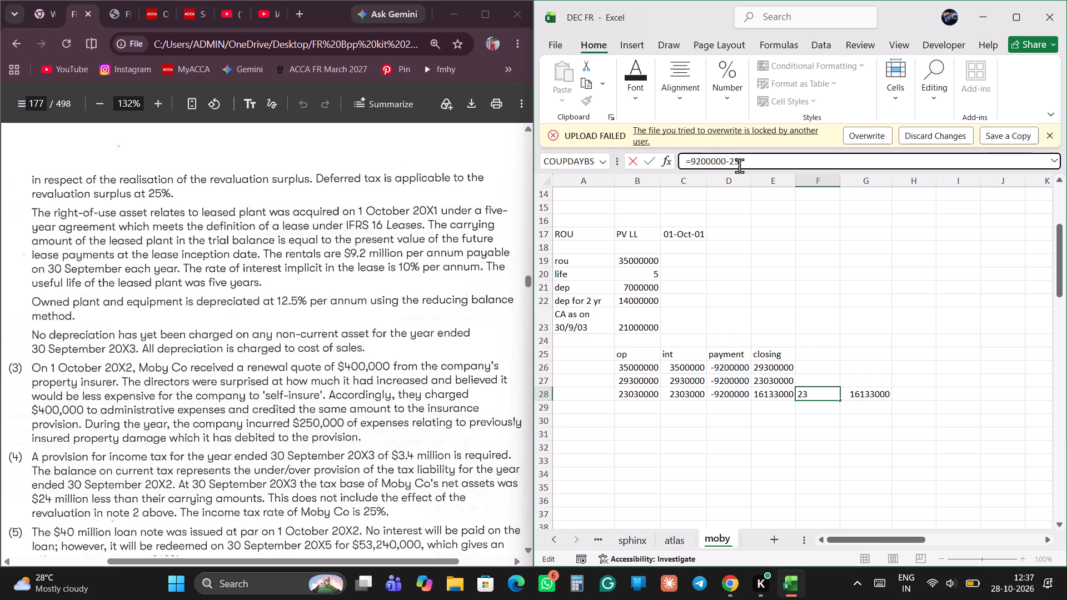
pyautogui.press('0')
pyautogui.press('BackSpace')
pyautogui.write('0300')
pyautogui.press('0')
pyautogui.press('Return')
# Label the lease liability split above its figures, with CL in F27 and NCL in G27.
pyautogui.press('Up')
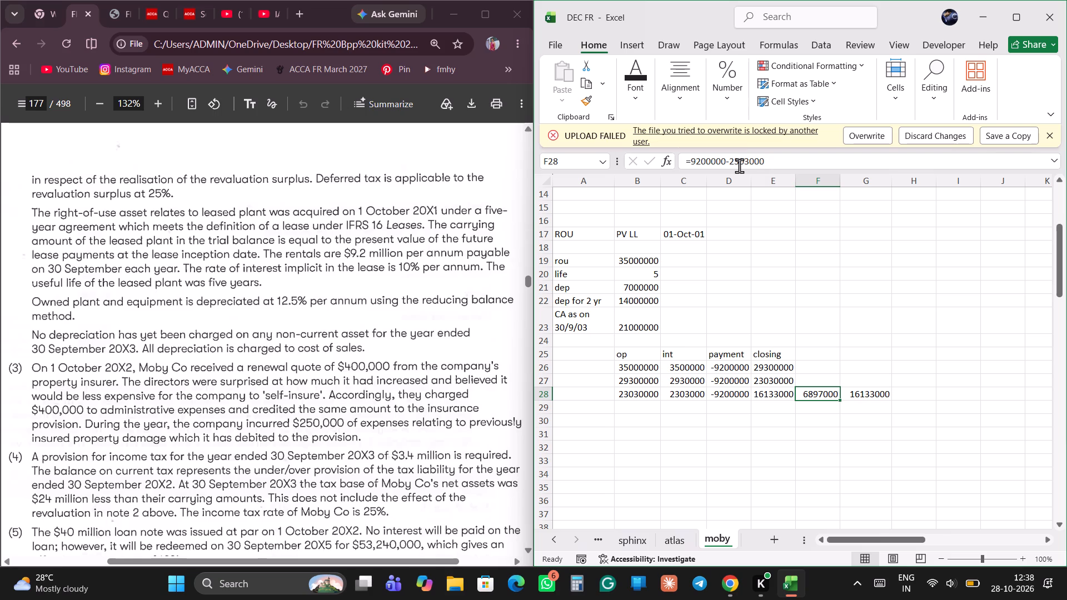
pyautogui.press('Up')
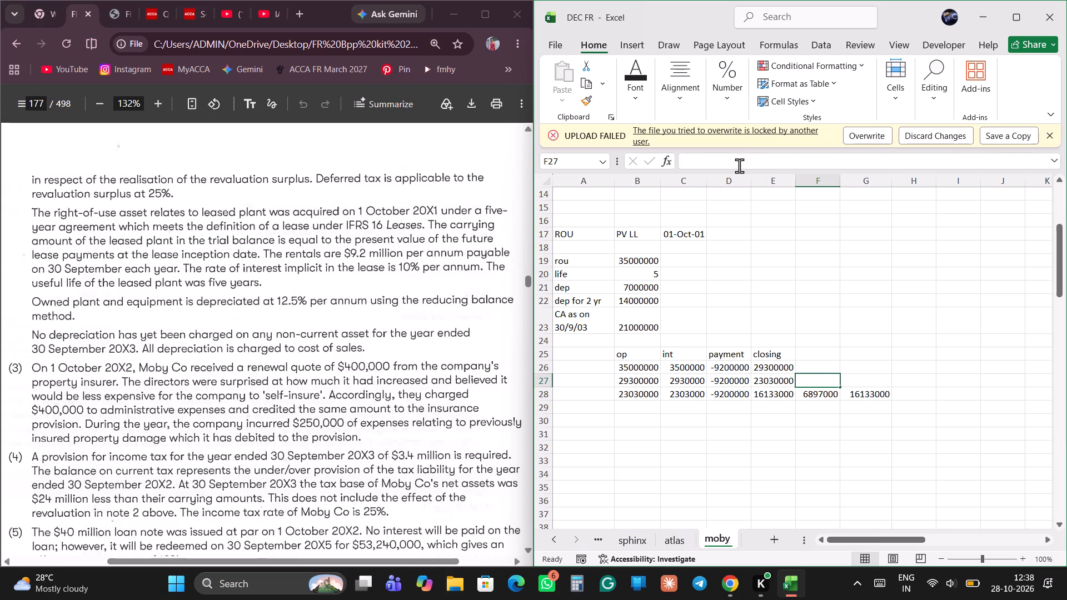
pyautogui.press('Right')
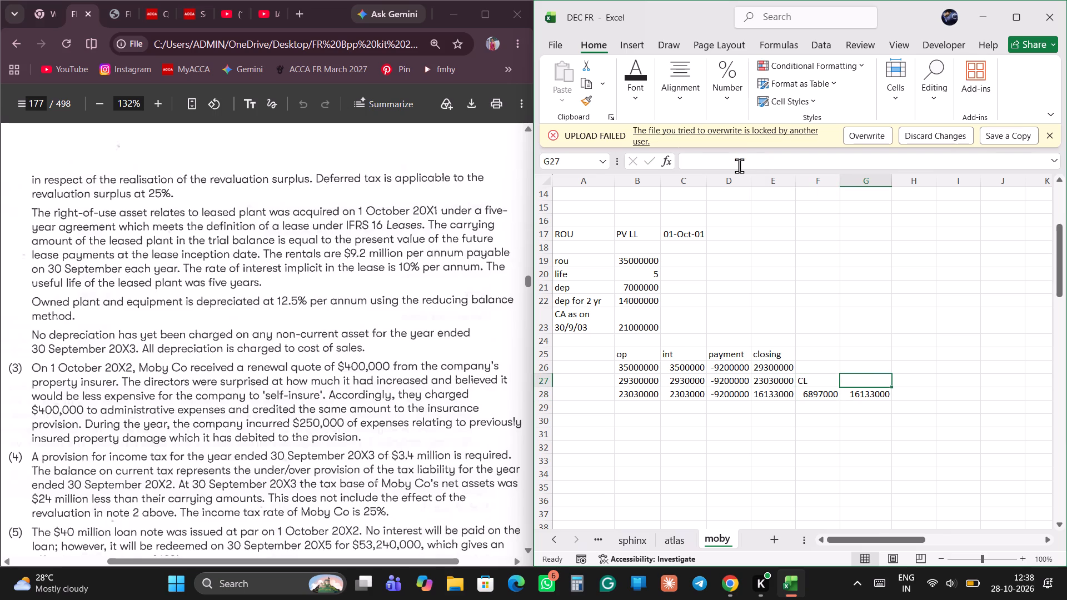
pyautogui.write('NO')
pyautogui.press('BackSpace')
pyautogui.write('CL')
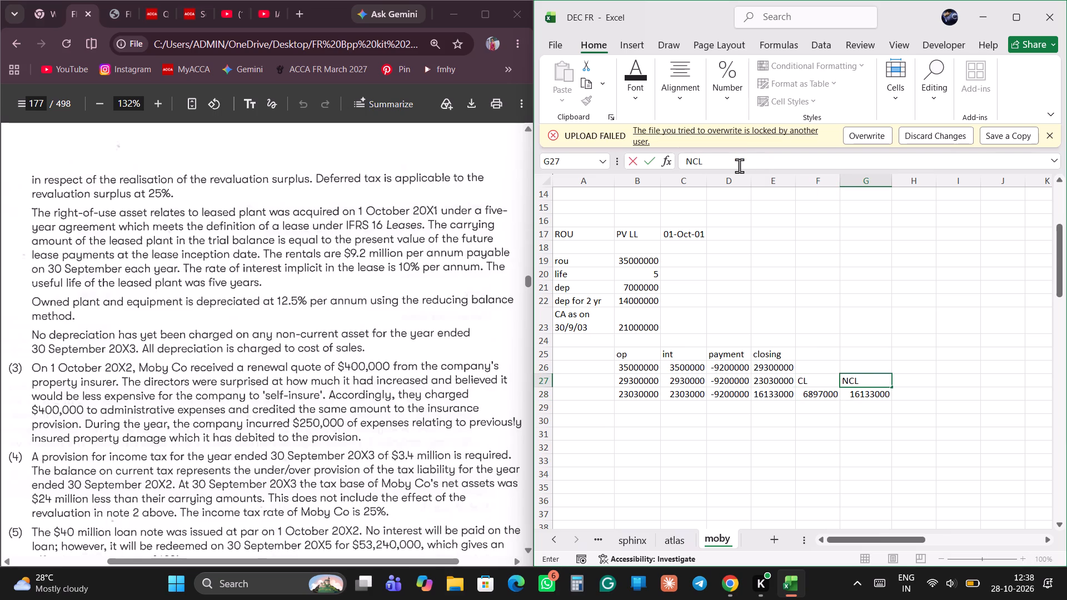
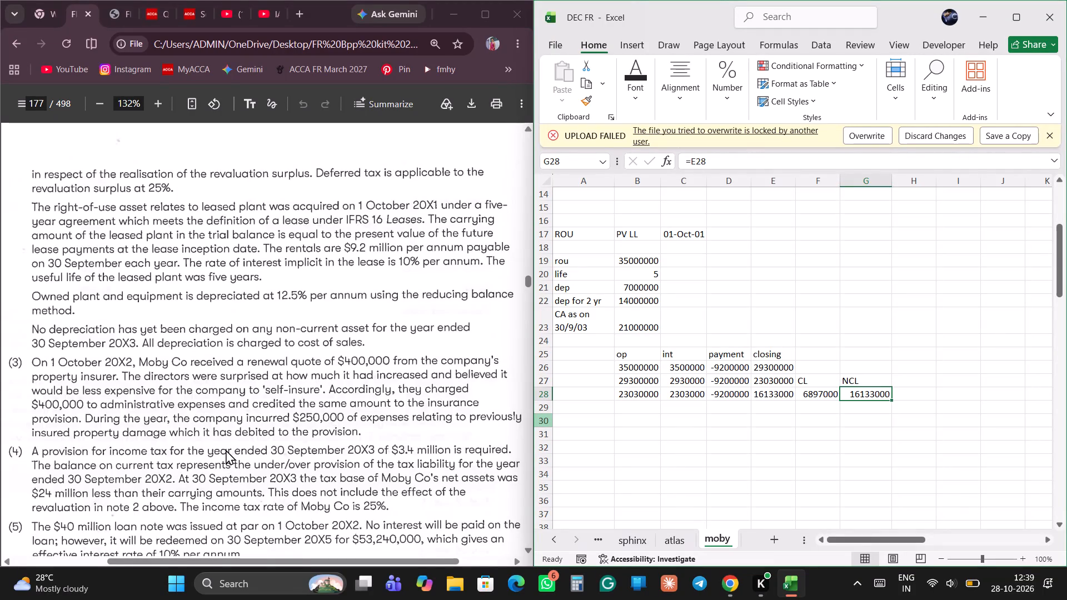
# Review Moby Co's trial balance in the question PDF, including accumulated depreciation, lease, tax and equity balances.
pyautogui.hscroll(1, 226, 449)
pyautogui.hscroll(-1, 243, 427)
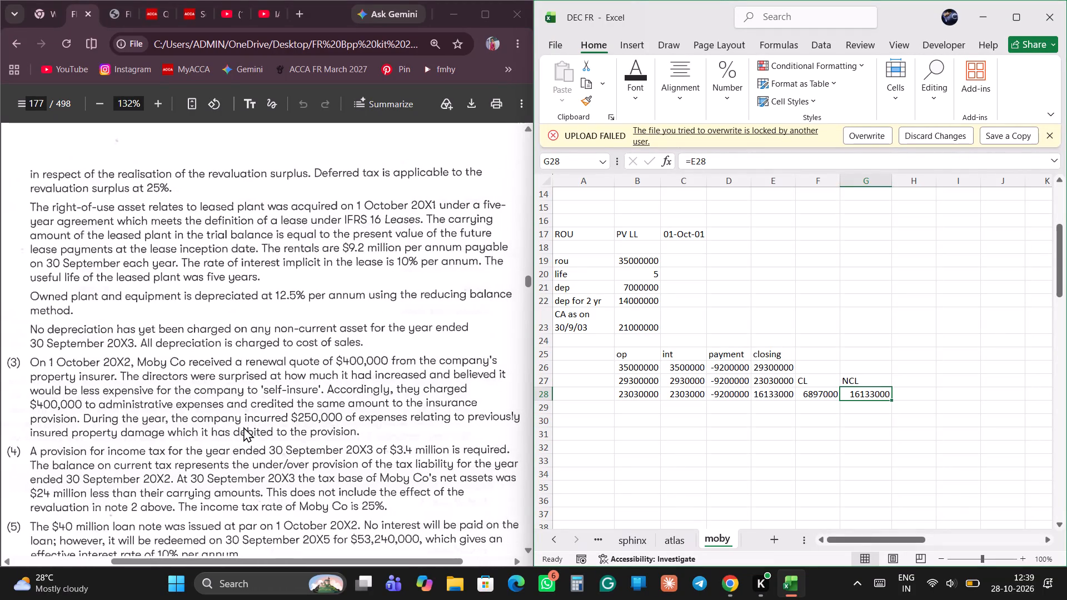
pyautogui.hscroll(-1, 243, 427)
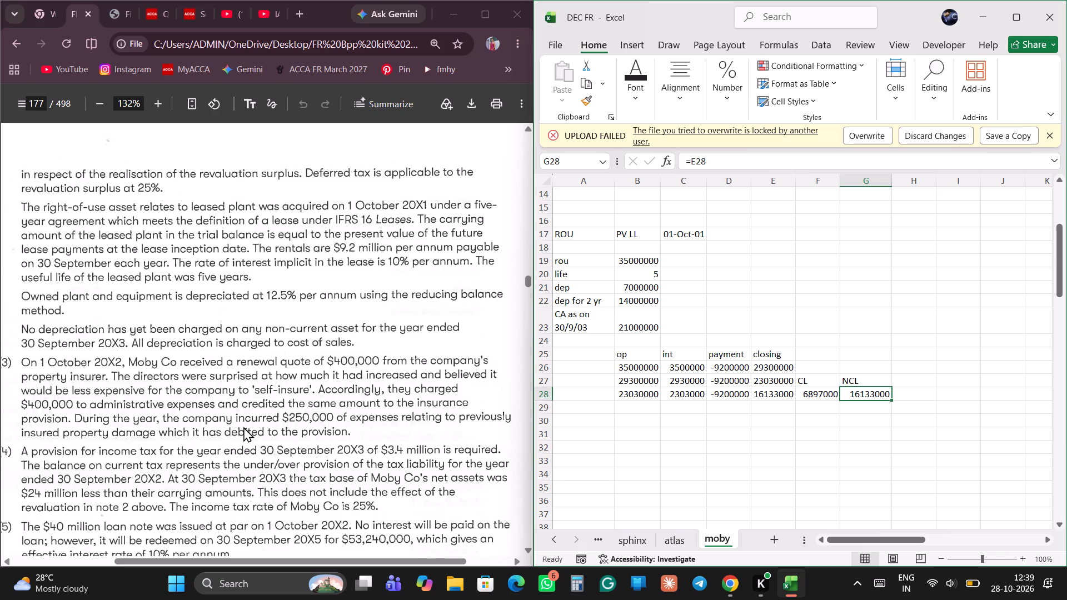
pyautogui.scroll(7, 243, 427)
pyautogui.hscroll(2, 243, 427)
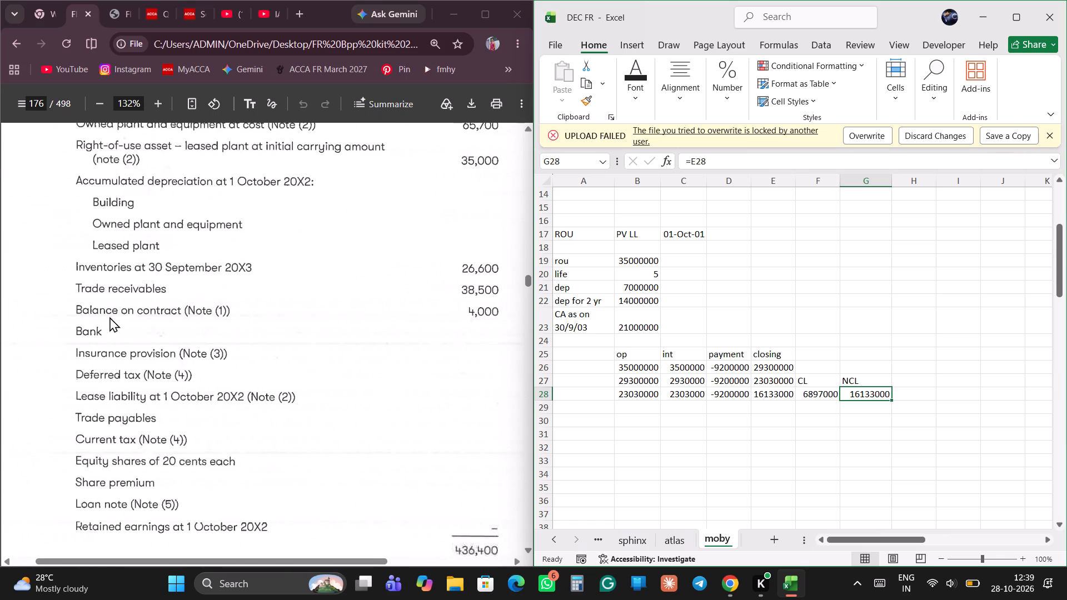
pyautogui.scroll(1, 123, 312)
pyautogui.click(123, 312)
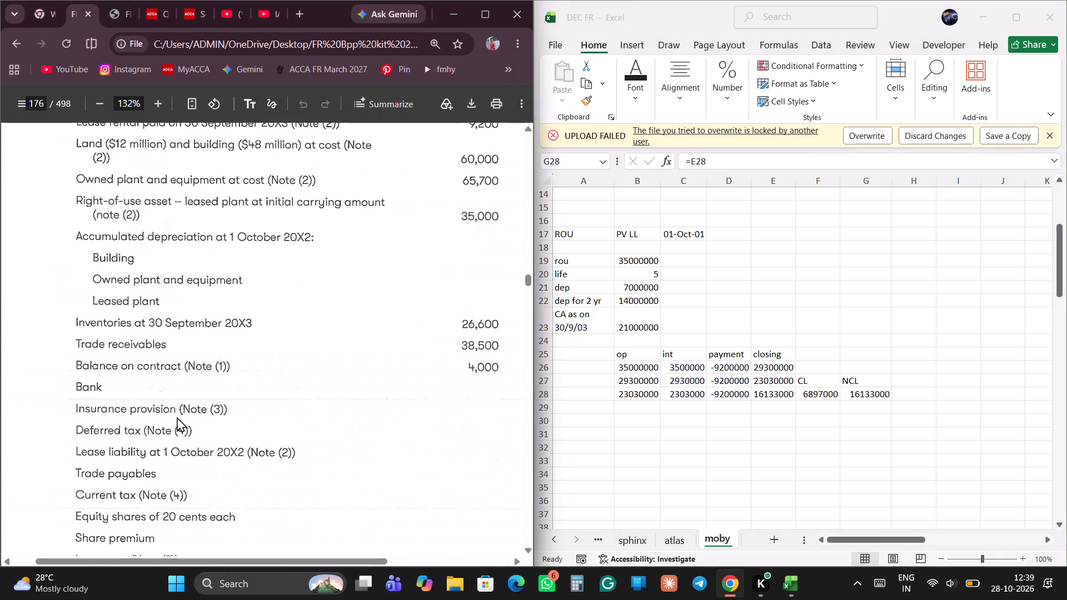
pyautogui.hscroll(-1, 177, 417)
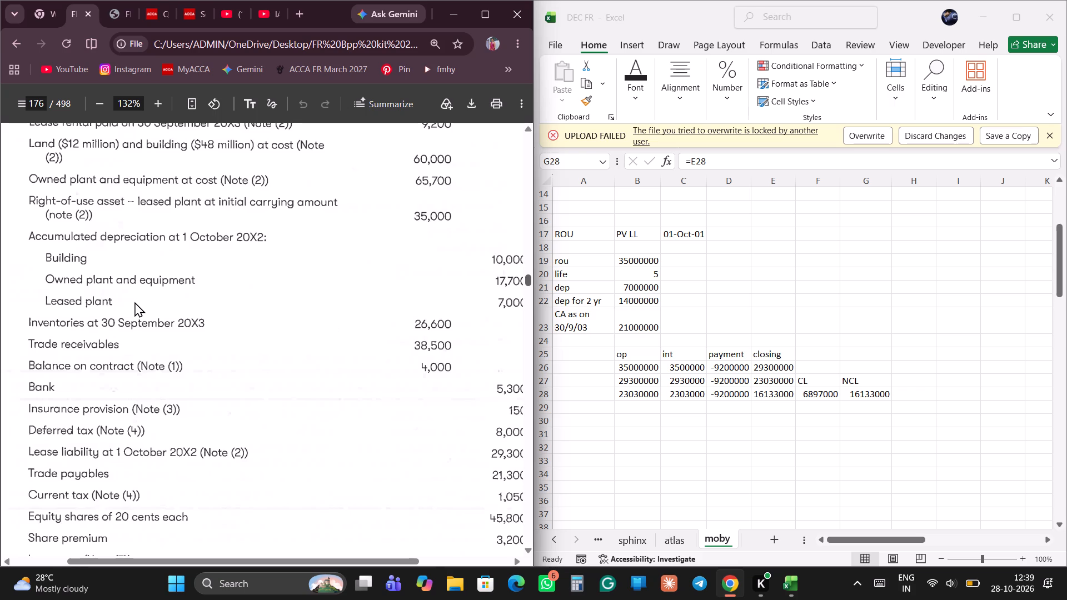
pyautogui.hscroll(-1, 134, 302)
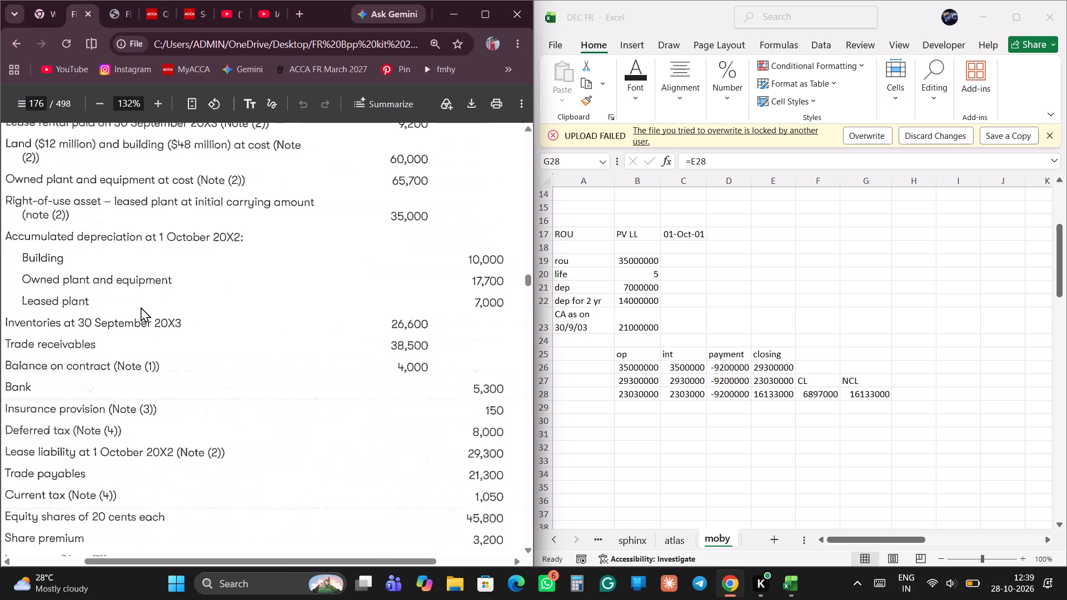
pyautogui.scroll(2, 144, 327)
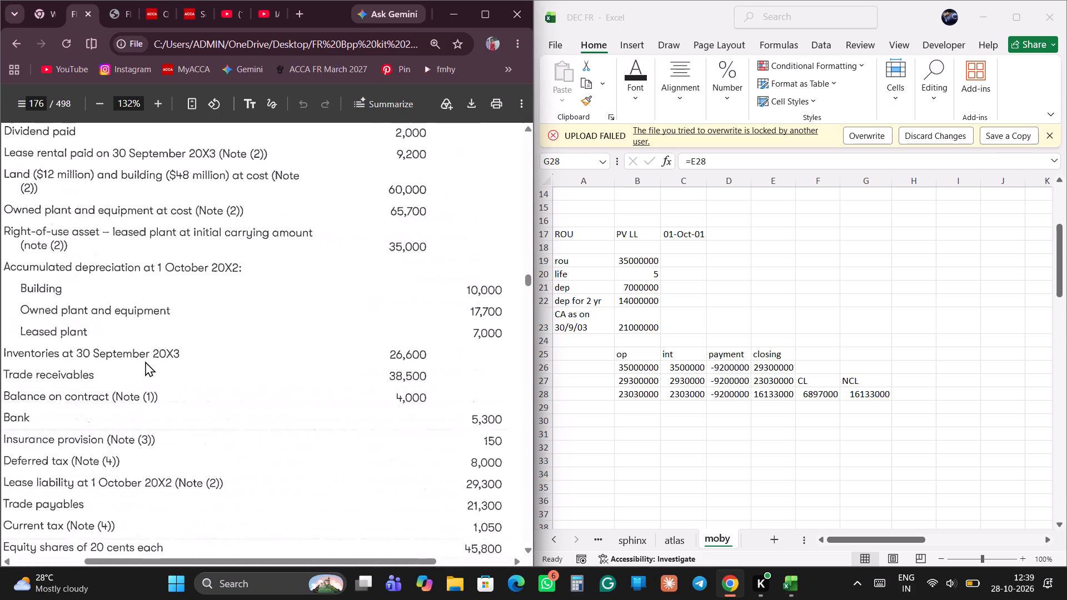
pyautogui.scroll(1, 145, 361)
pyautogui.scroll(1, 89, 202)
pyautogui.hscroll(1, 89, 202)
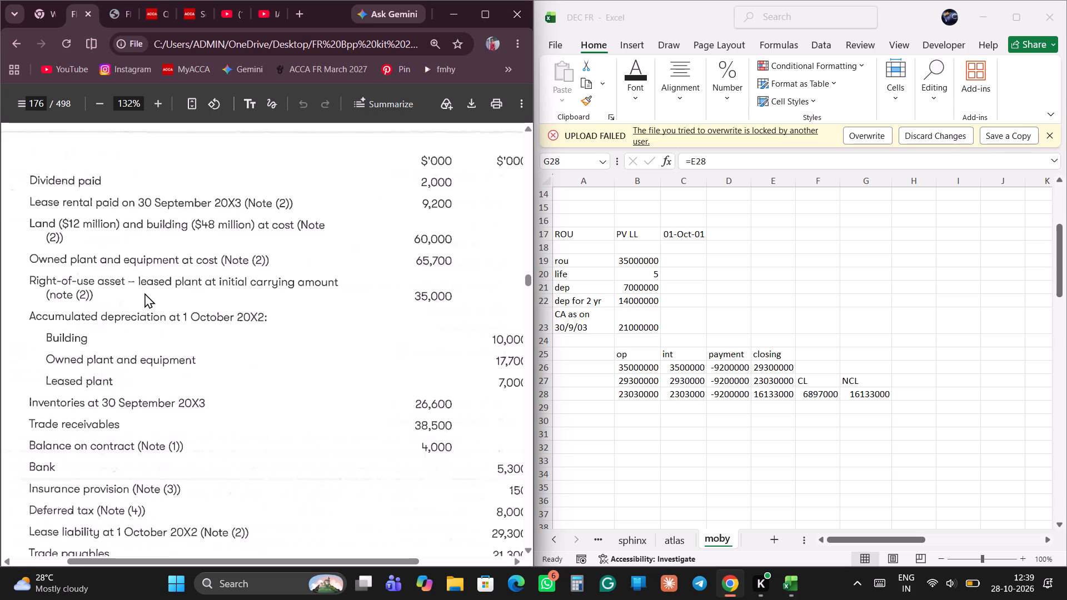
pyautogui.scroll(-4, 144, 293)
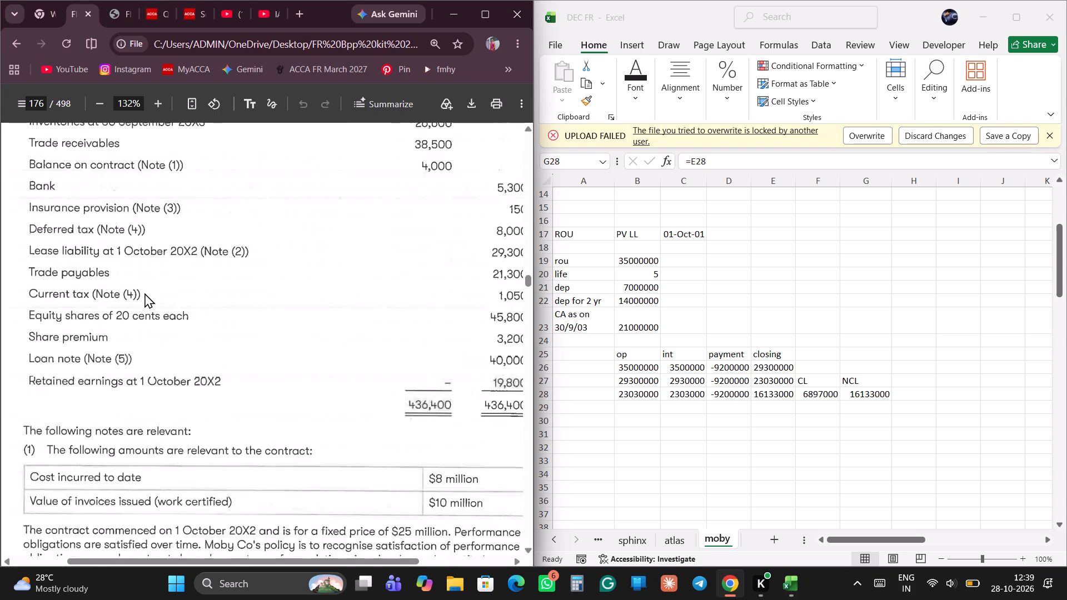
# Read Moby Co's notes on the contract, non-current assets, insurance provision, income tax and loan note.
pyautogui.scroll(-5, 144, 293)
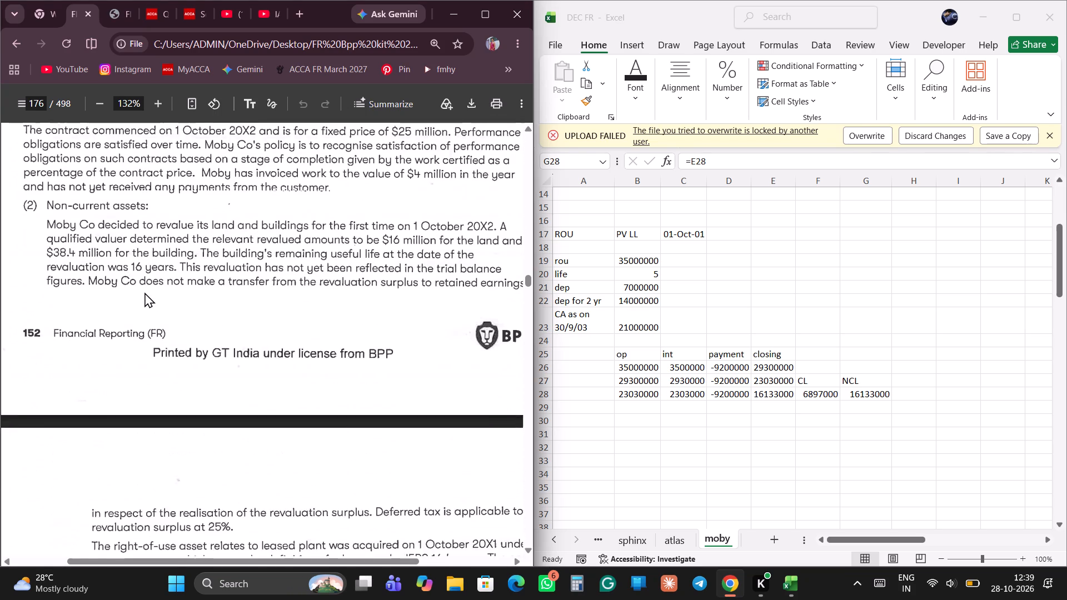
pyautogui.scroll(-2, 144, 292)
pyautogui.hscroll(-1, 144, 289)
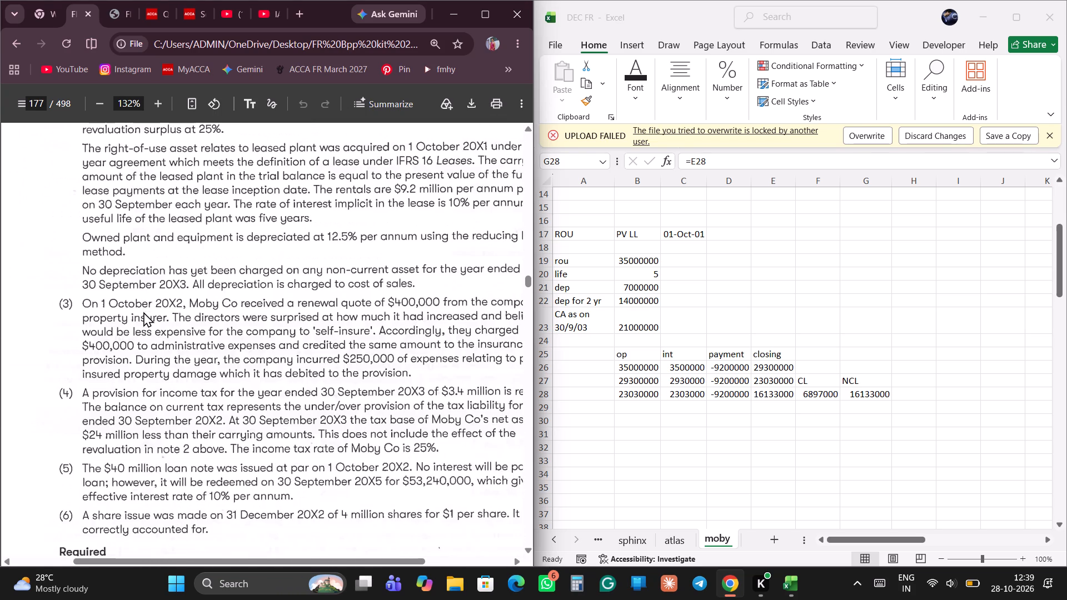
pyautogui.scroll(1, 143, 312)
pyautogui.hscroll(-1, 143, 312)
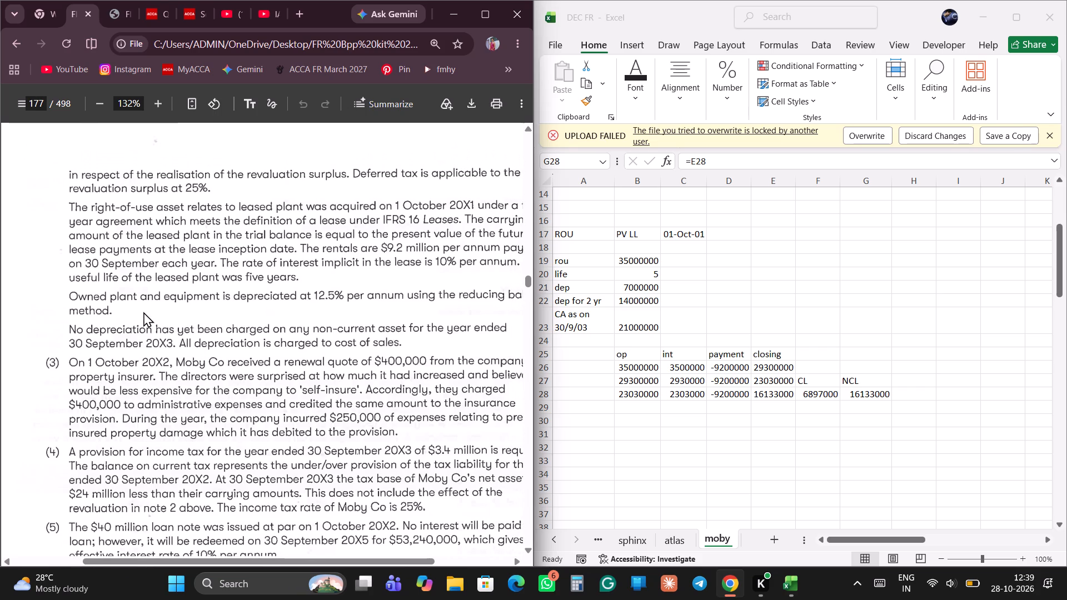
pyautogui.hscroll(-1, 143, 312)
pyautogui.hscroll(-1, 54, 266)
pyautogui.scroll(-1, 201, 423)
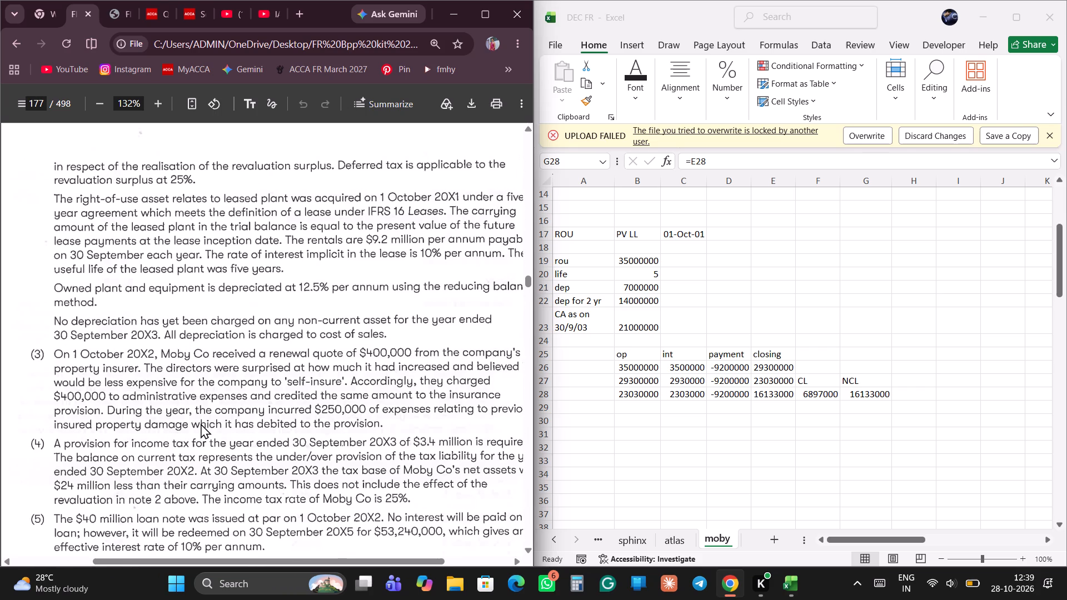
pyautogui.scroll(-1, 201, 423)
pyautogui.hscroll(-1, 201, 423)
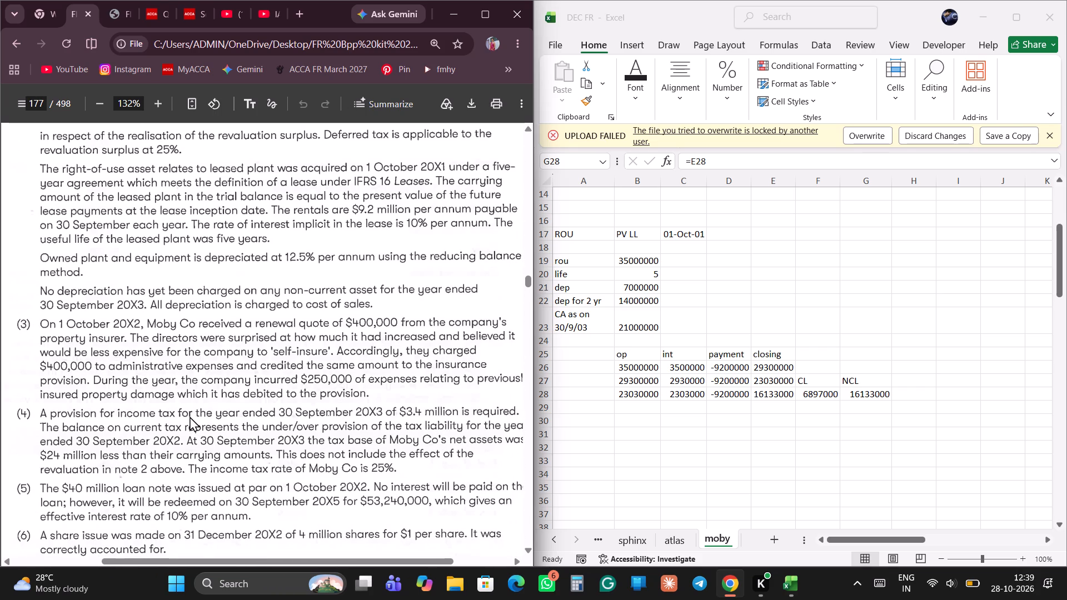
pyautogui.hscroll(-1, 190, 416)
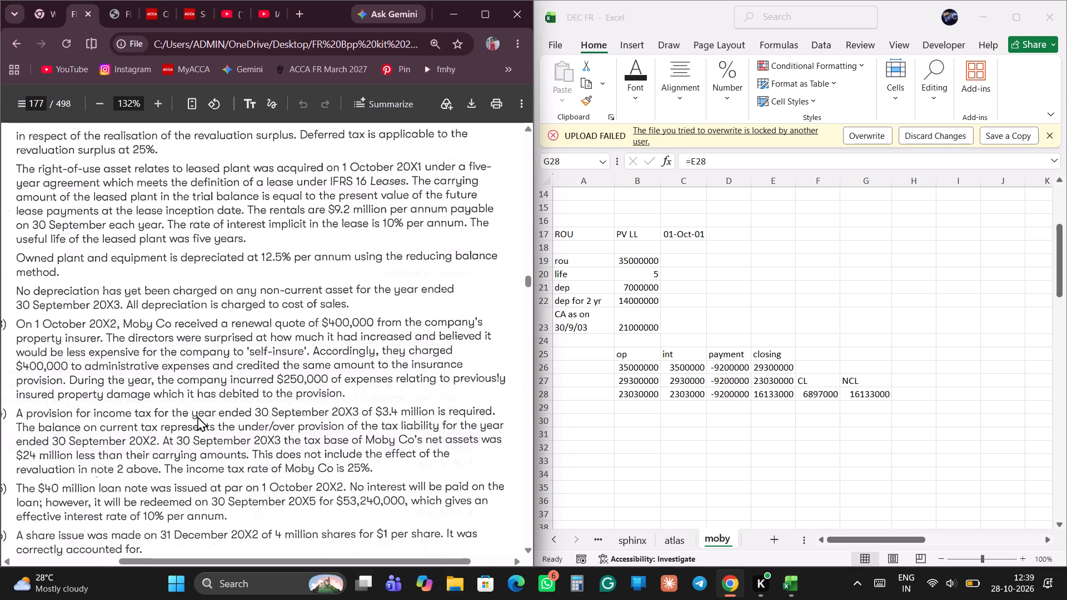
pyautogui.click(197, 416)
# Enter the label PPE in A14, beneath the note 2 non current asset heading.
pyautogui.click(659, 457)
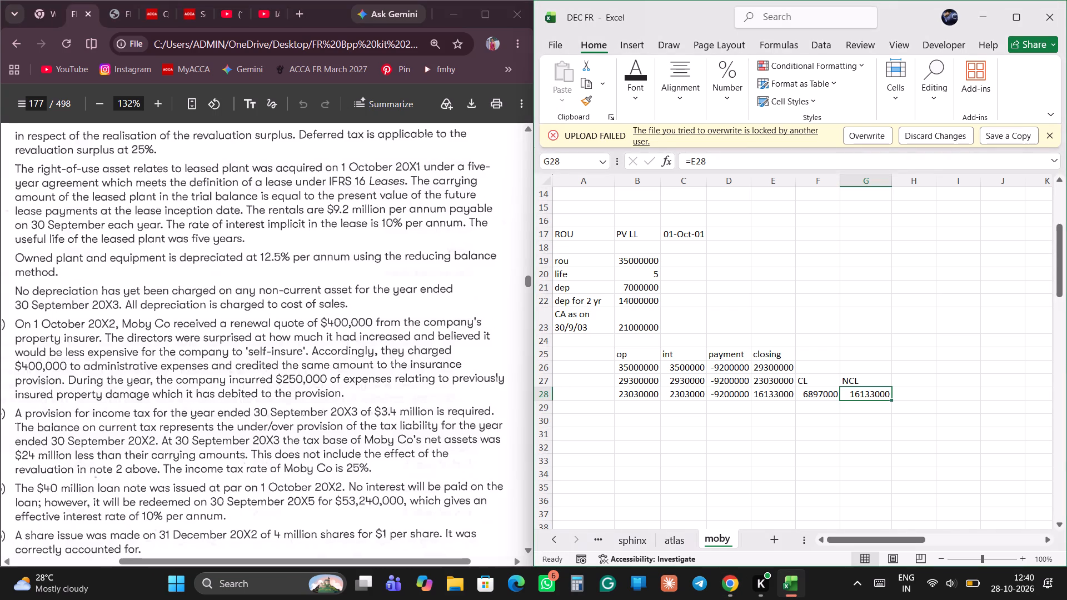
pyautogui.click(577, 438)
pyautogui.scroll(3, 577, 438)
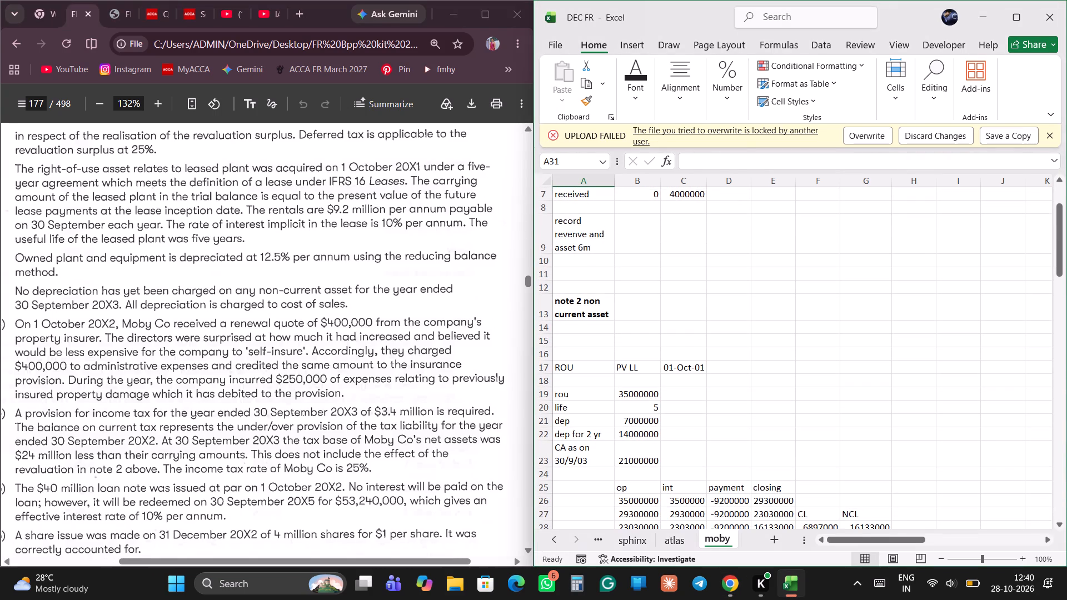
pyautogui.click(575, 324)
pyautogui.write('ppe')
pyautogui.press('space')
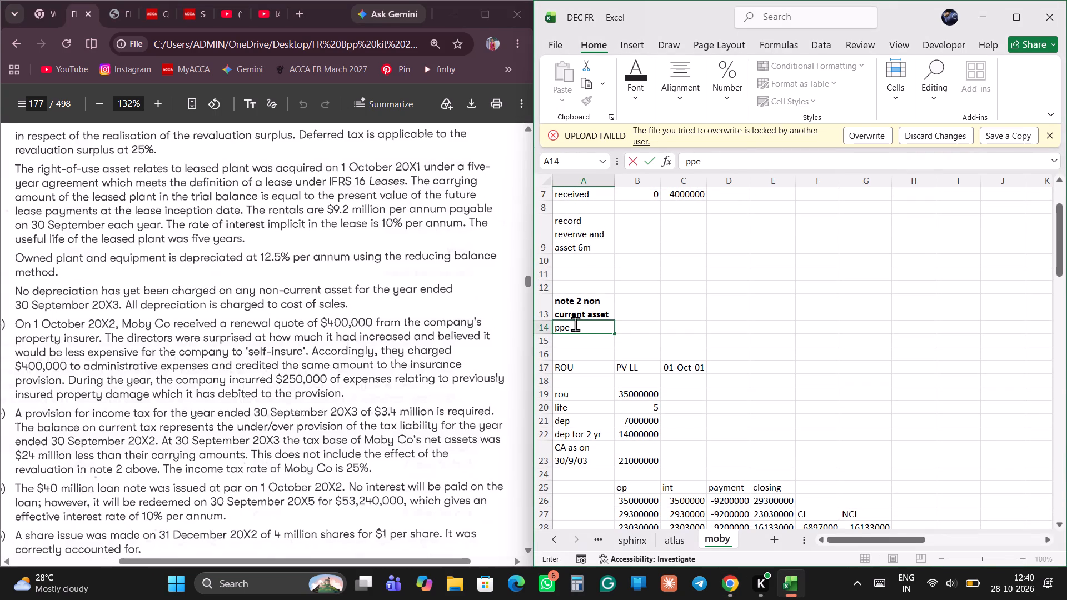
pyautogui.press('BackSpace')
pyautogui.press('BackSpace')
pyautogui.press('BackSpace')
pyautogui.press('BackSpace')
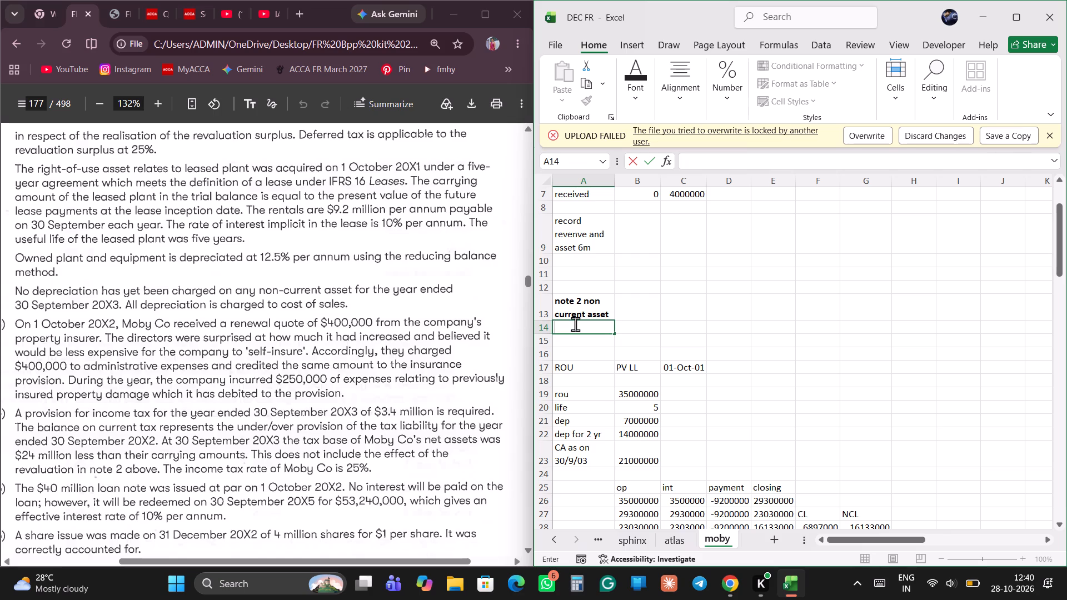
pyautogui.press('Return')
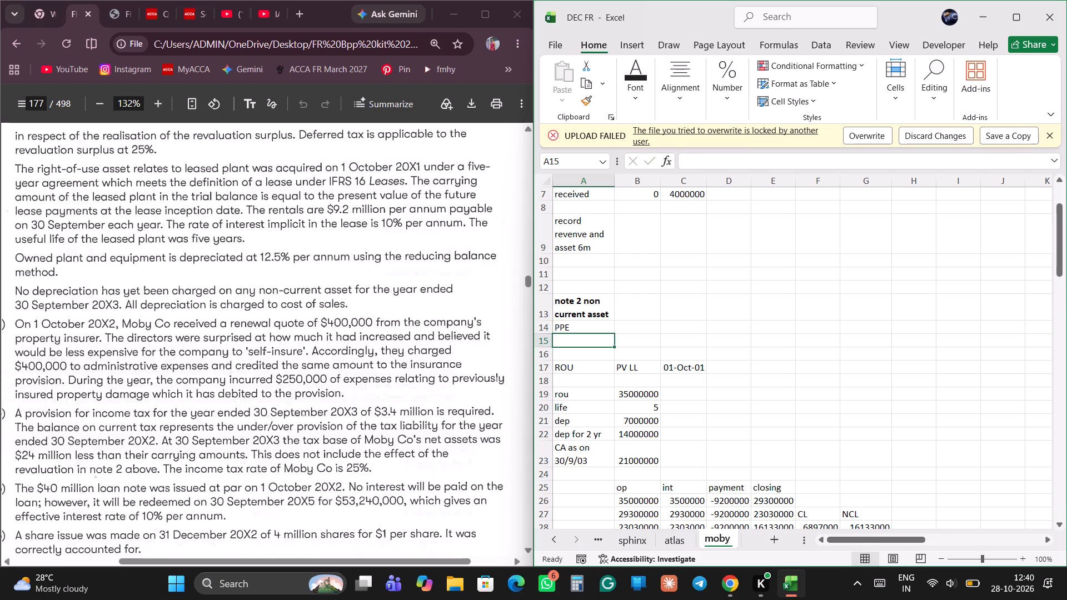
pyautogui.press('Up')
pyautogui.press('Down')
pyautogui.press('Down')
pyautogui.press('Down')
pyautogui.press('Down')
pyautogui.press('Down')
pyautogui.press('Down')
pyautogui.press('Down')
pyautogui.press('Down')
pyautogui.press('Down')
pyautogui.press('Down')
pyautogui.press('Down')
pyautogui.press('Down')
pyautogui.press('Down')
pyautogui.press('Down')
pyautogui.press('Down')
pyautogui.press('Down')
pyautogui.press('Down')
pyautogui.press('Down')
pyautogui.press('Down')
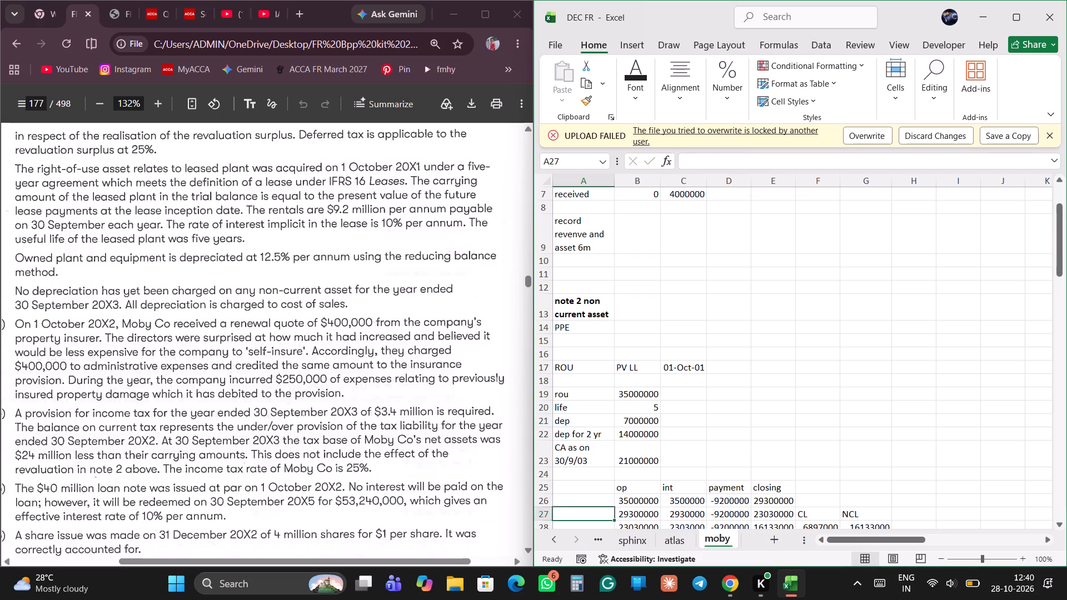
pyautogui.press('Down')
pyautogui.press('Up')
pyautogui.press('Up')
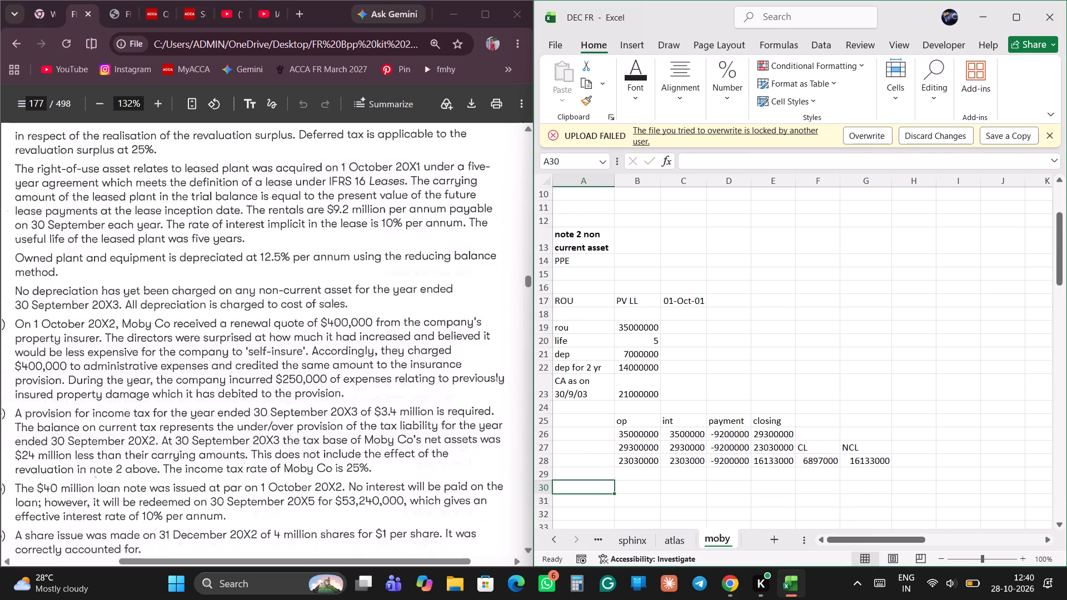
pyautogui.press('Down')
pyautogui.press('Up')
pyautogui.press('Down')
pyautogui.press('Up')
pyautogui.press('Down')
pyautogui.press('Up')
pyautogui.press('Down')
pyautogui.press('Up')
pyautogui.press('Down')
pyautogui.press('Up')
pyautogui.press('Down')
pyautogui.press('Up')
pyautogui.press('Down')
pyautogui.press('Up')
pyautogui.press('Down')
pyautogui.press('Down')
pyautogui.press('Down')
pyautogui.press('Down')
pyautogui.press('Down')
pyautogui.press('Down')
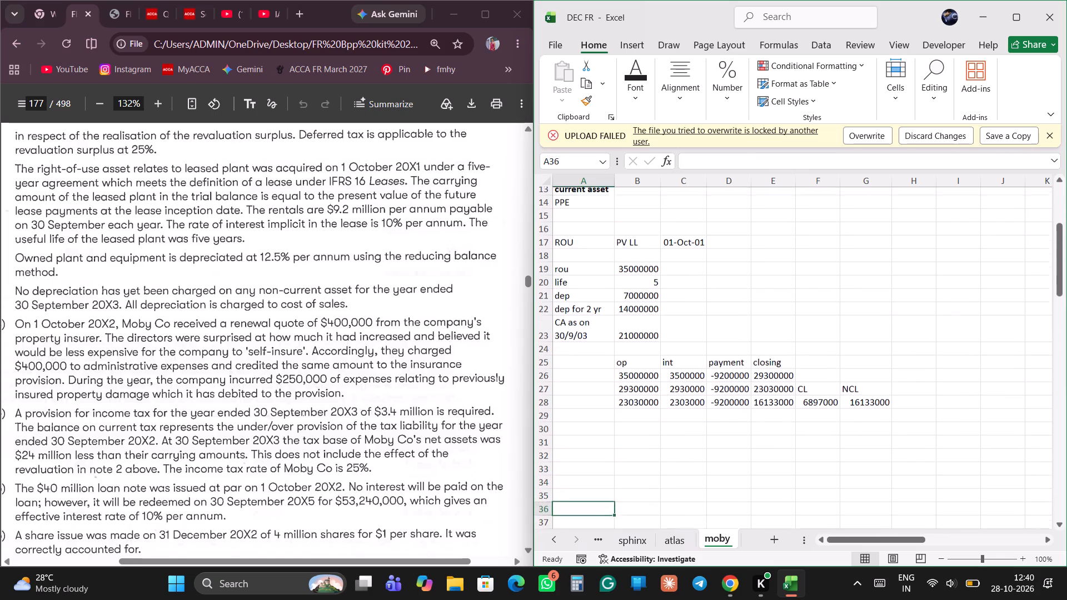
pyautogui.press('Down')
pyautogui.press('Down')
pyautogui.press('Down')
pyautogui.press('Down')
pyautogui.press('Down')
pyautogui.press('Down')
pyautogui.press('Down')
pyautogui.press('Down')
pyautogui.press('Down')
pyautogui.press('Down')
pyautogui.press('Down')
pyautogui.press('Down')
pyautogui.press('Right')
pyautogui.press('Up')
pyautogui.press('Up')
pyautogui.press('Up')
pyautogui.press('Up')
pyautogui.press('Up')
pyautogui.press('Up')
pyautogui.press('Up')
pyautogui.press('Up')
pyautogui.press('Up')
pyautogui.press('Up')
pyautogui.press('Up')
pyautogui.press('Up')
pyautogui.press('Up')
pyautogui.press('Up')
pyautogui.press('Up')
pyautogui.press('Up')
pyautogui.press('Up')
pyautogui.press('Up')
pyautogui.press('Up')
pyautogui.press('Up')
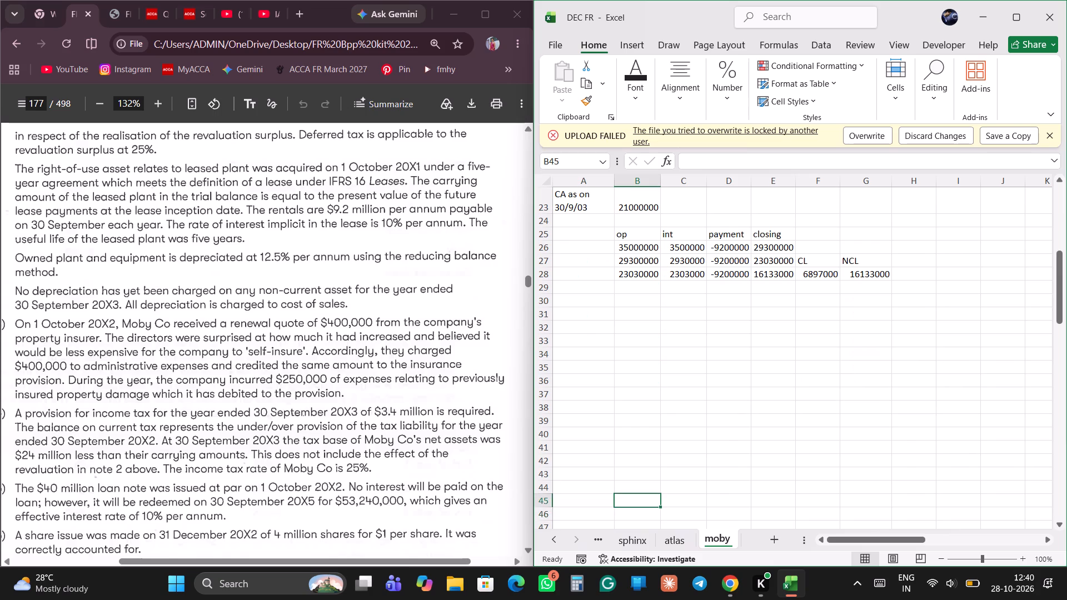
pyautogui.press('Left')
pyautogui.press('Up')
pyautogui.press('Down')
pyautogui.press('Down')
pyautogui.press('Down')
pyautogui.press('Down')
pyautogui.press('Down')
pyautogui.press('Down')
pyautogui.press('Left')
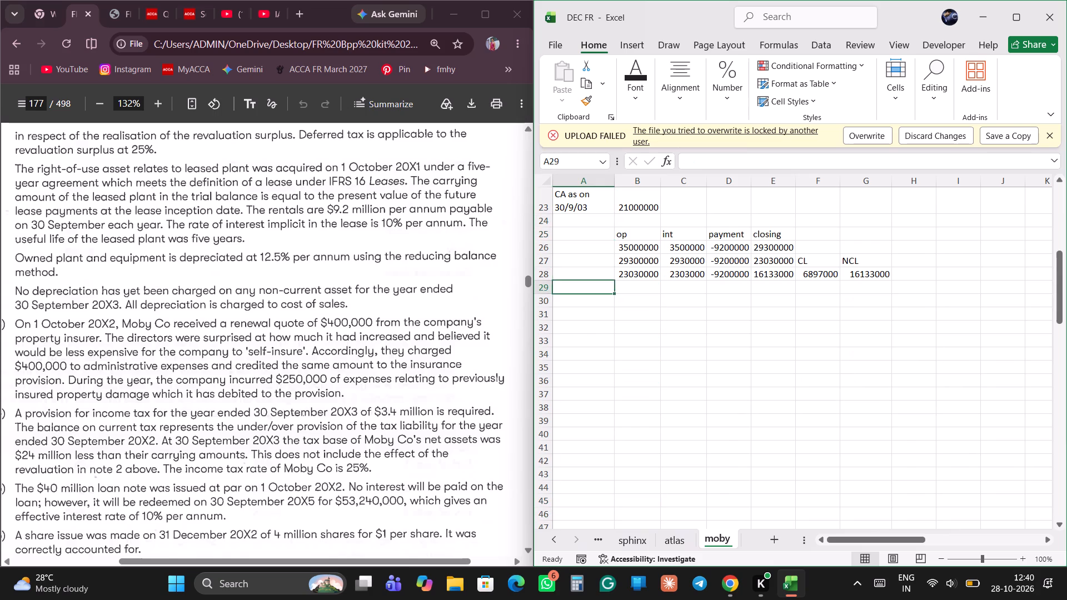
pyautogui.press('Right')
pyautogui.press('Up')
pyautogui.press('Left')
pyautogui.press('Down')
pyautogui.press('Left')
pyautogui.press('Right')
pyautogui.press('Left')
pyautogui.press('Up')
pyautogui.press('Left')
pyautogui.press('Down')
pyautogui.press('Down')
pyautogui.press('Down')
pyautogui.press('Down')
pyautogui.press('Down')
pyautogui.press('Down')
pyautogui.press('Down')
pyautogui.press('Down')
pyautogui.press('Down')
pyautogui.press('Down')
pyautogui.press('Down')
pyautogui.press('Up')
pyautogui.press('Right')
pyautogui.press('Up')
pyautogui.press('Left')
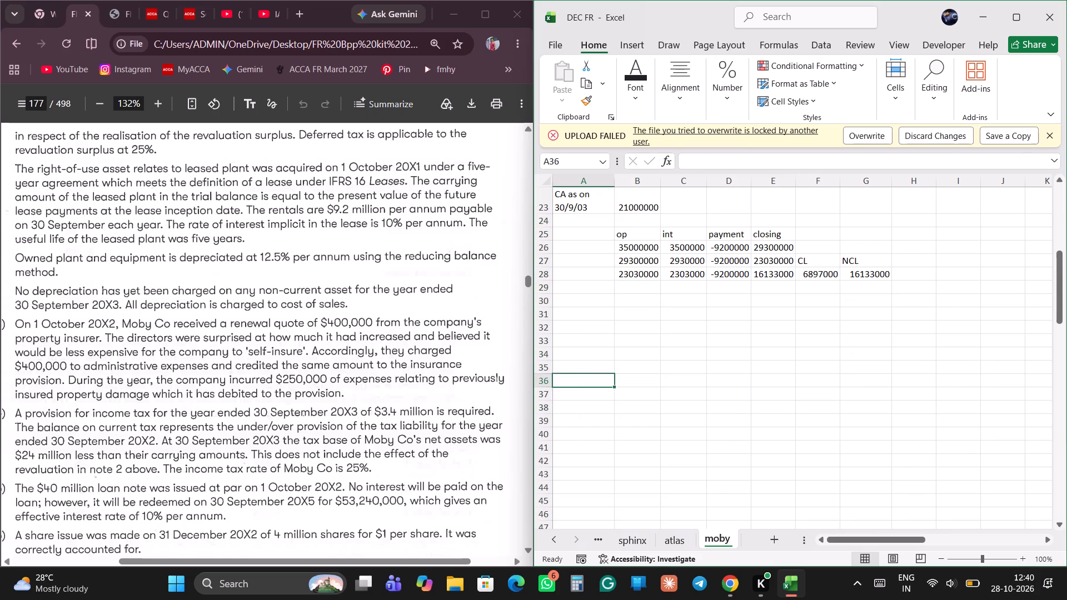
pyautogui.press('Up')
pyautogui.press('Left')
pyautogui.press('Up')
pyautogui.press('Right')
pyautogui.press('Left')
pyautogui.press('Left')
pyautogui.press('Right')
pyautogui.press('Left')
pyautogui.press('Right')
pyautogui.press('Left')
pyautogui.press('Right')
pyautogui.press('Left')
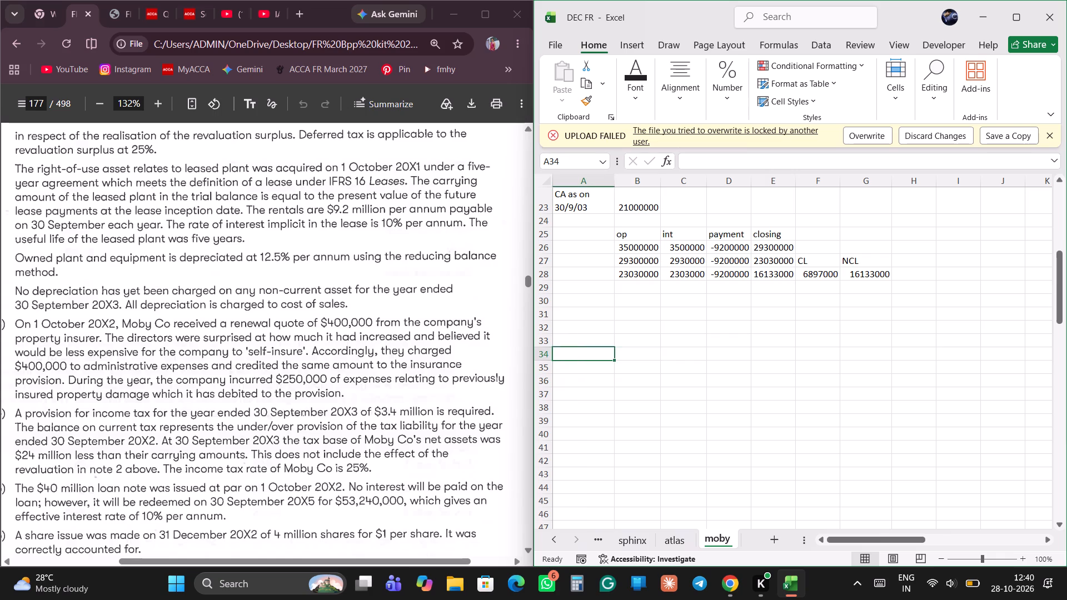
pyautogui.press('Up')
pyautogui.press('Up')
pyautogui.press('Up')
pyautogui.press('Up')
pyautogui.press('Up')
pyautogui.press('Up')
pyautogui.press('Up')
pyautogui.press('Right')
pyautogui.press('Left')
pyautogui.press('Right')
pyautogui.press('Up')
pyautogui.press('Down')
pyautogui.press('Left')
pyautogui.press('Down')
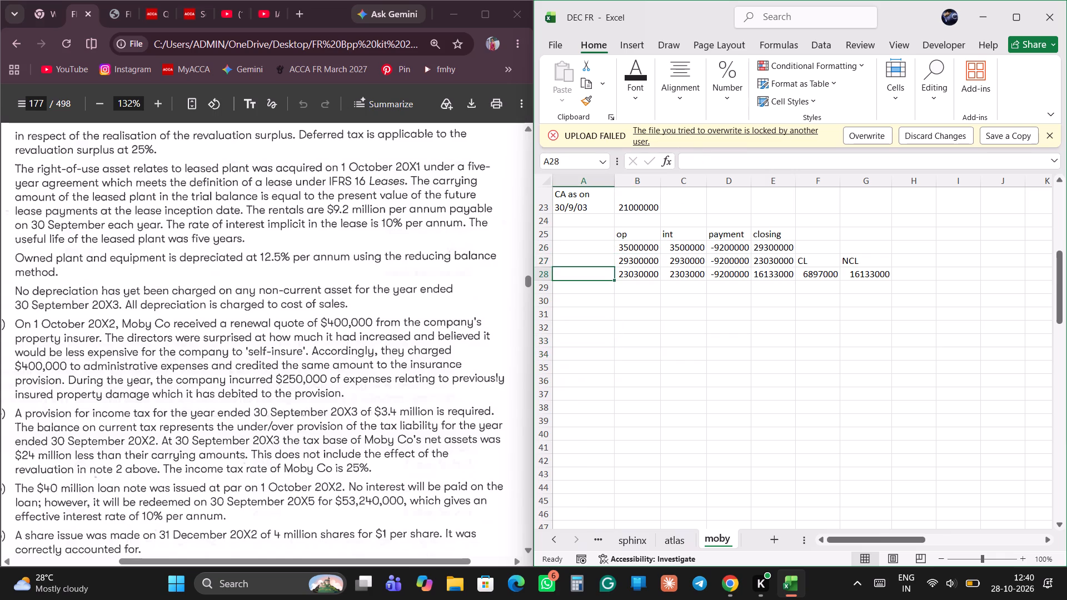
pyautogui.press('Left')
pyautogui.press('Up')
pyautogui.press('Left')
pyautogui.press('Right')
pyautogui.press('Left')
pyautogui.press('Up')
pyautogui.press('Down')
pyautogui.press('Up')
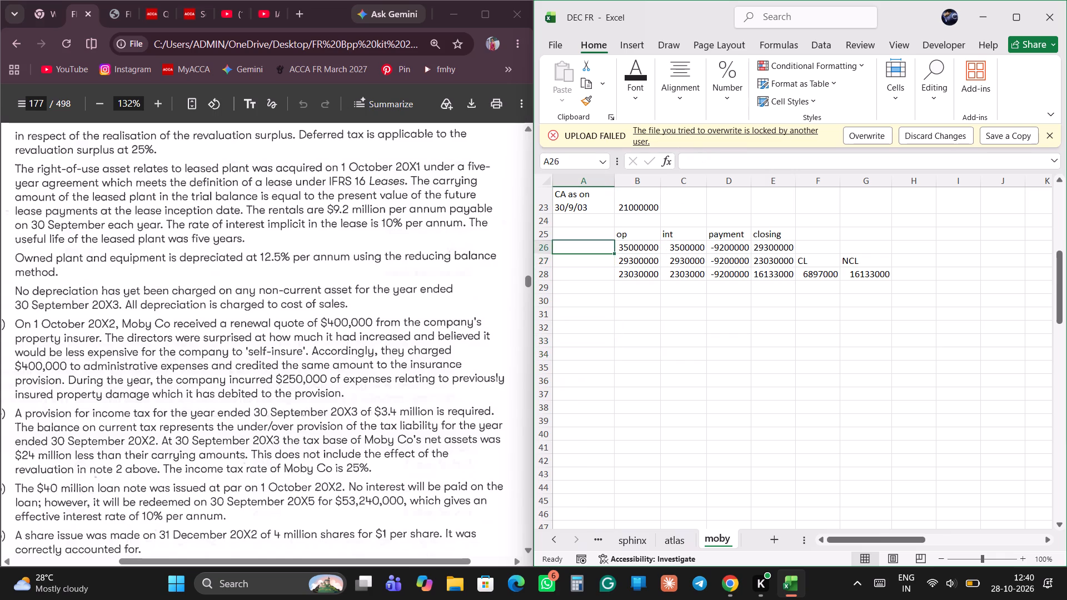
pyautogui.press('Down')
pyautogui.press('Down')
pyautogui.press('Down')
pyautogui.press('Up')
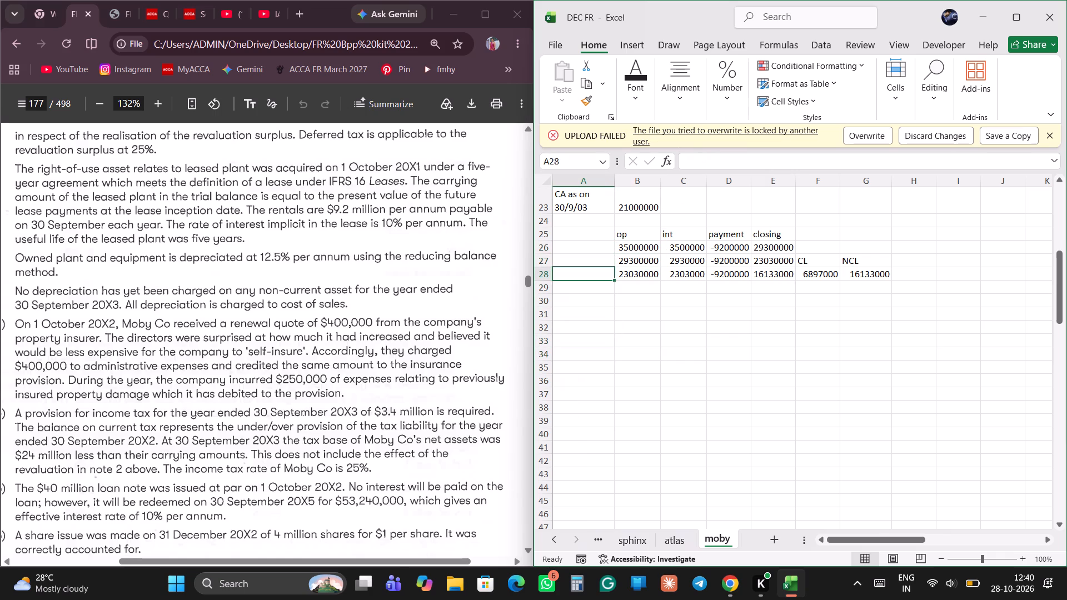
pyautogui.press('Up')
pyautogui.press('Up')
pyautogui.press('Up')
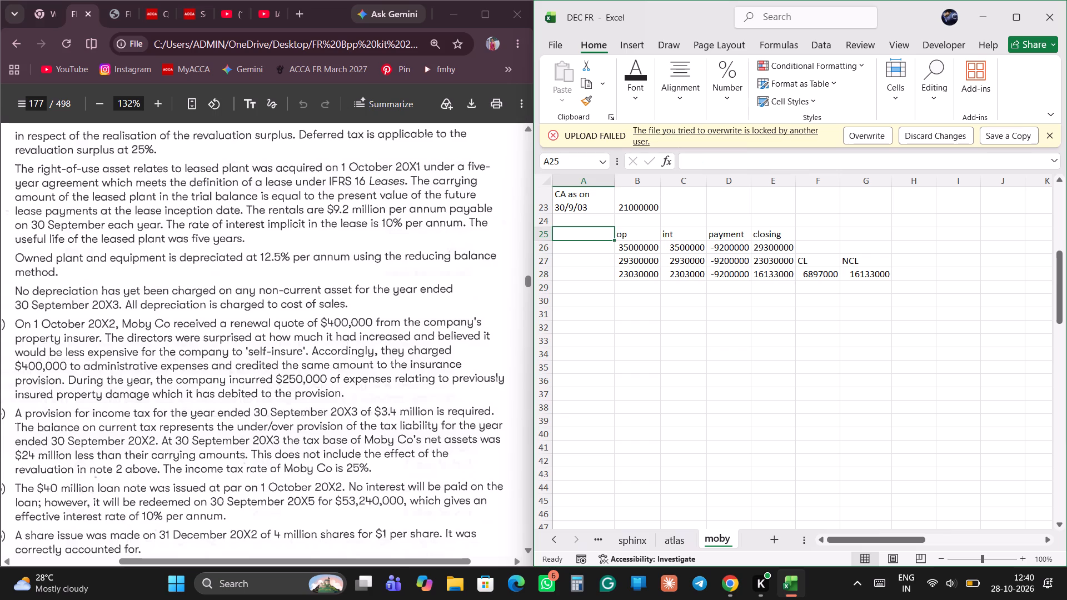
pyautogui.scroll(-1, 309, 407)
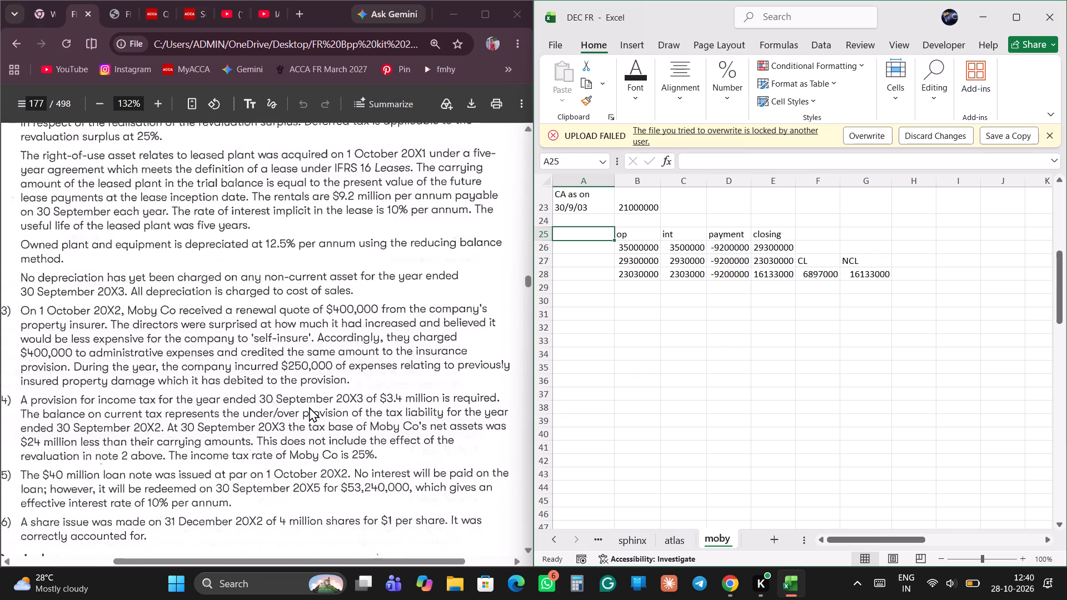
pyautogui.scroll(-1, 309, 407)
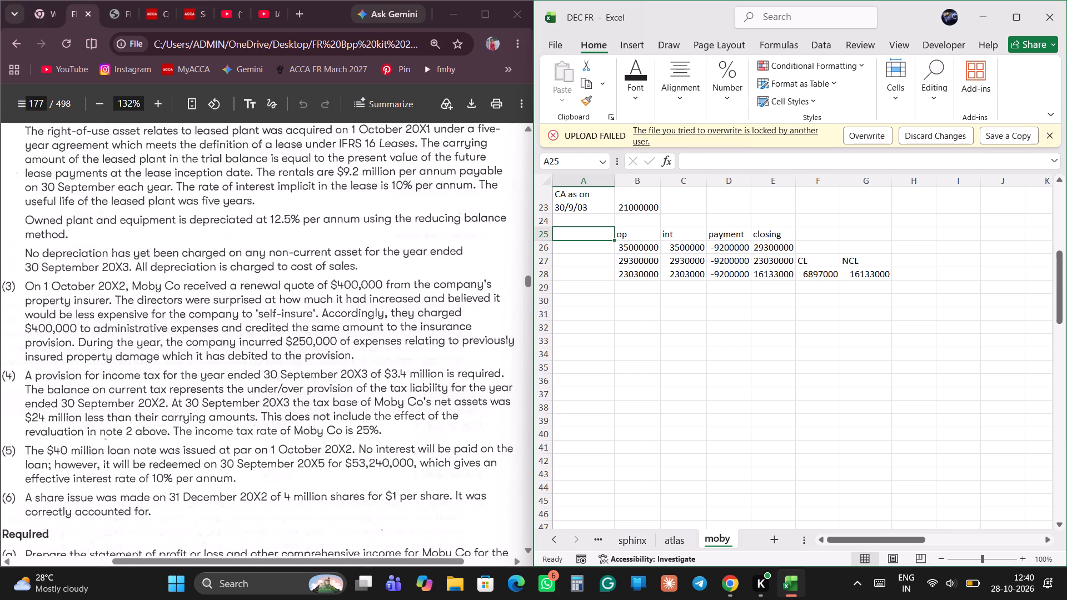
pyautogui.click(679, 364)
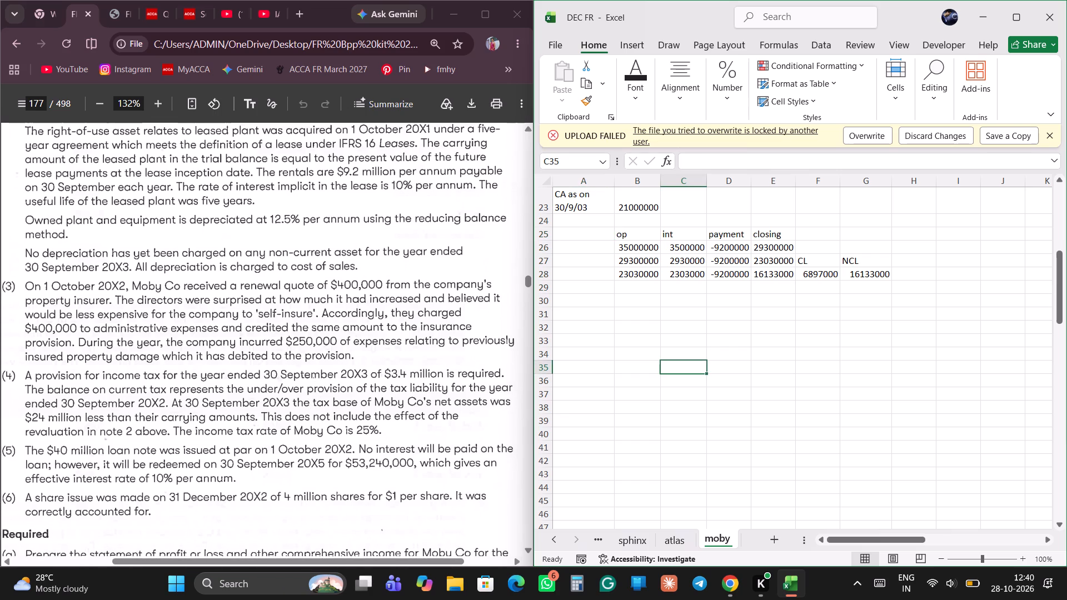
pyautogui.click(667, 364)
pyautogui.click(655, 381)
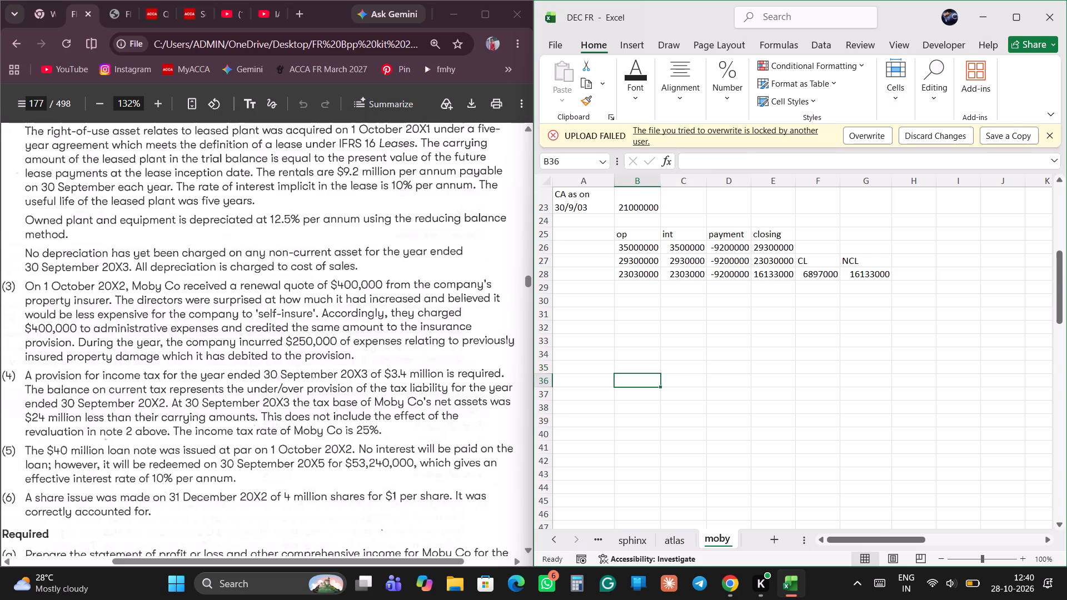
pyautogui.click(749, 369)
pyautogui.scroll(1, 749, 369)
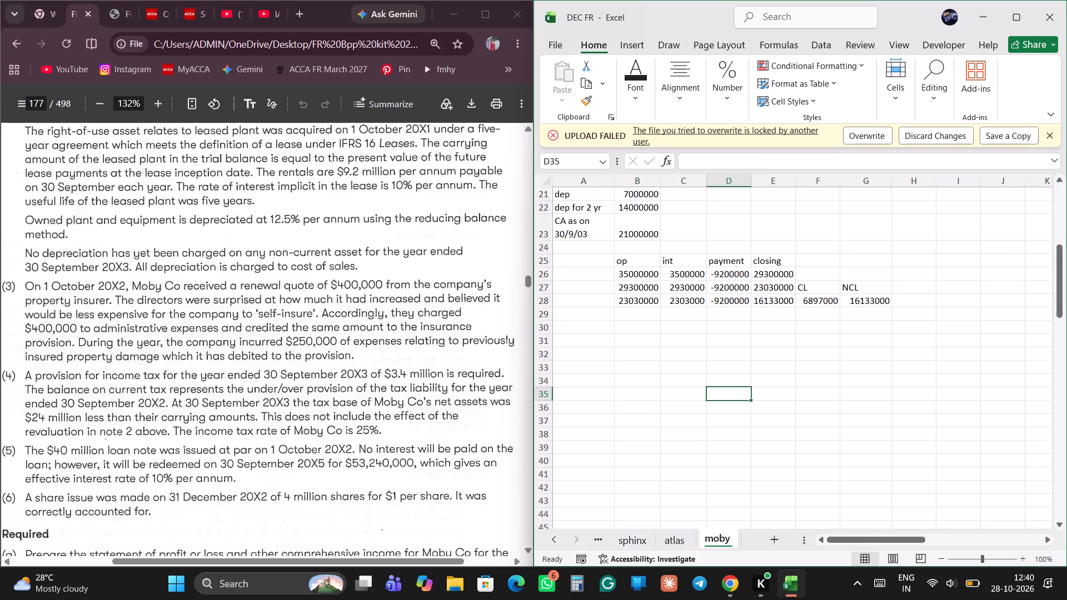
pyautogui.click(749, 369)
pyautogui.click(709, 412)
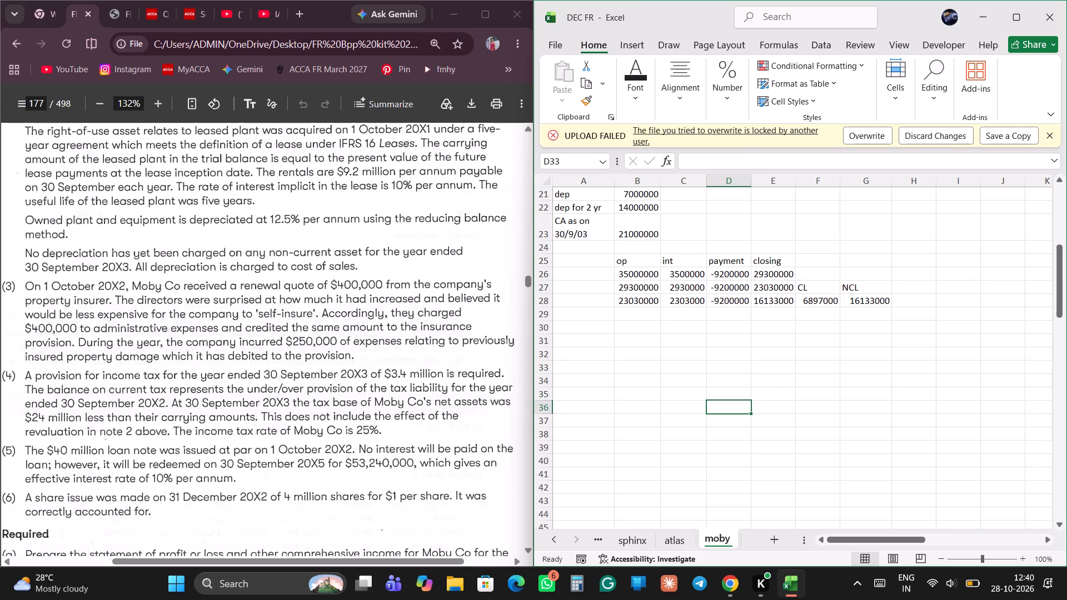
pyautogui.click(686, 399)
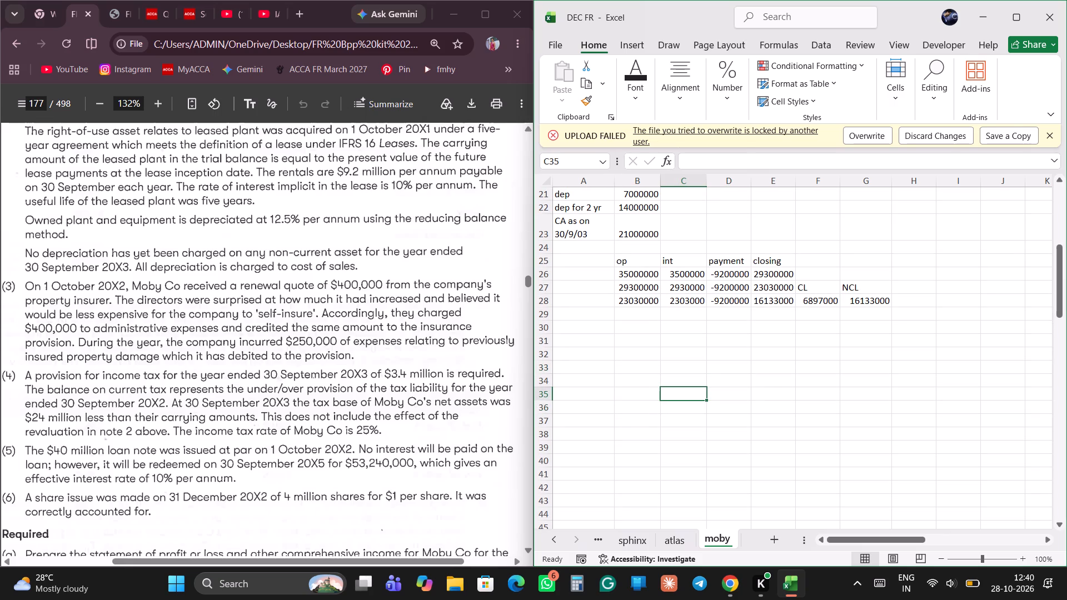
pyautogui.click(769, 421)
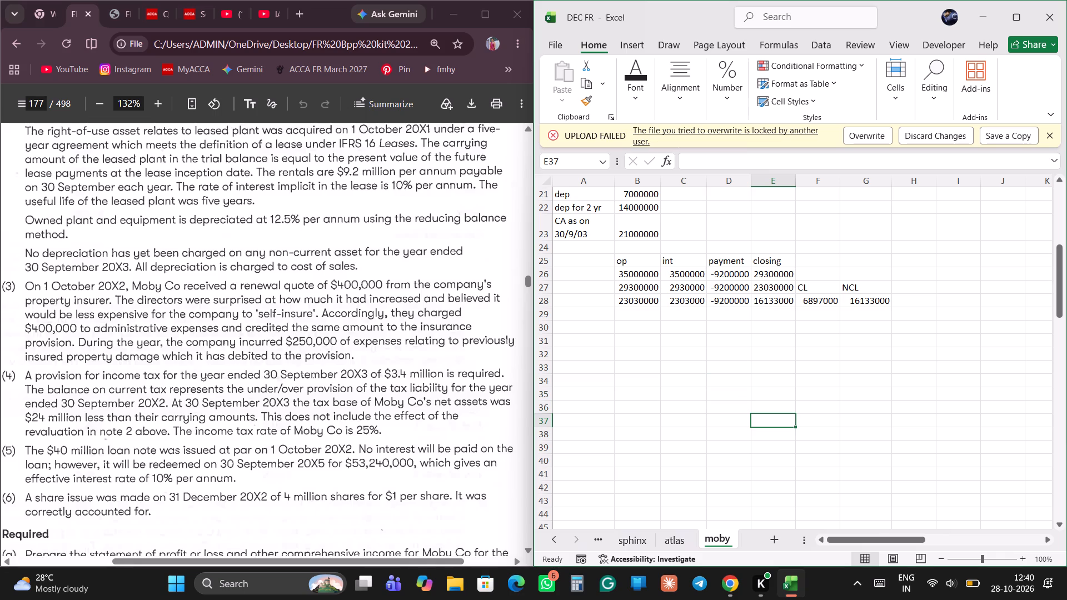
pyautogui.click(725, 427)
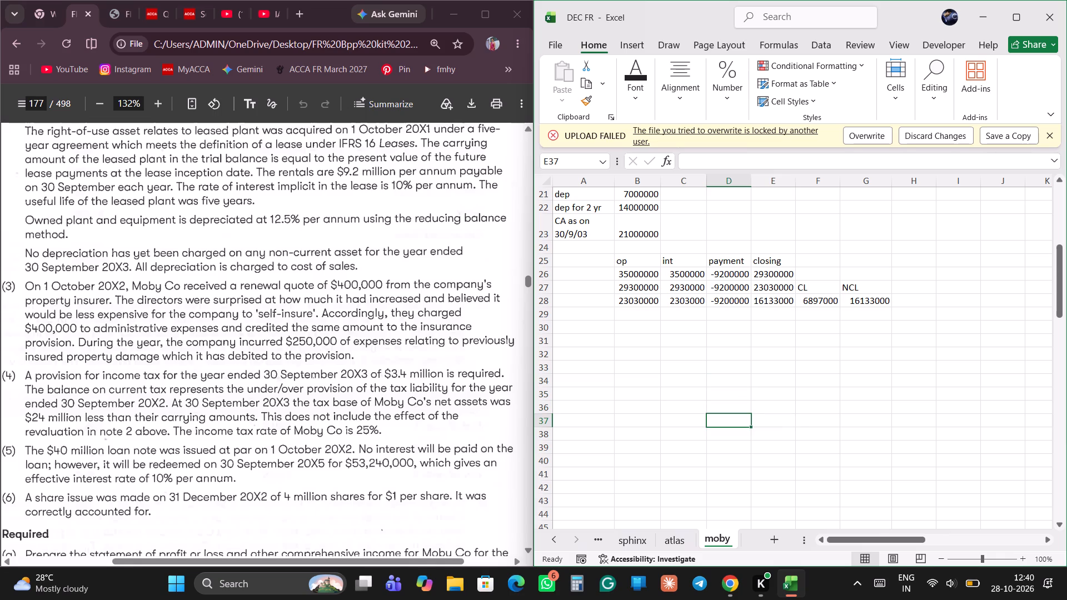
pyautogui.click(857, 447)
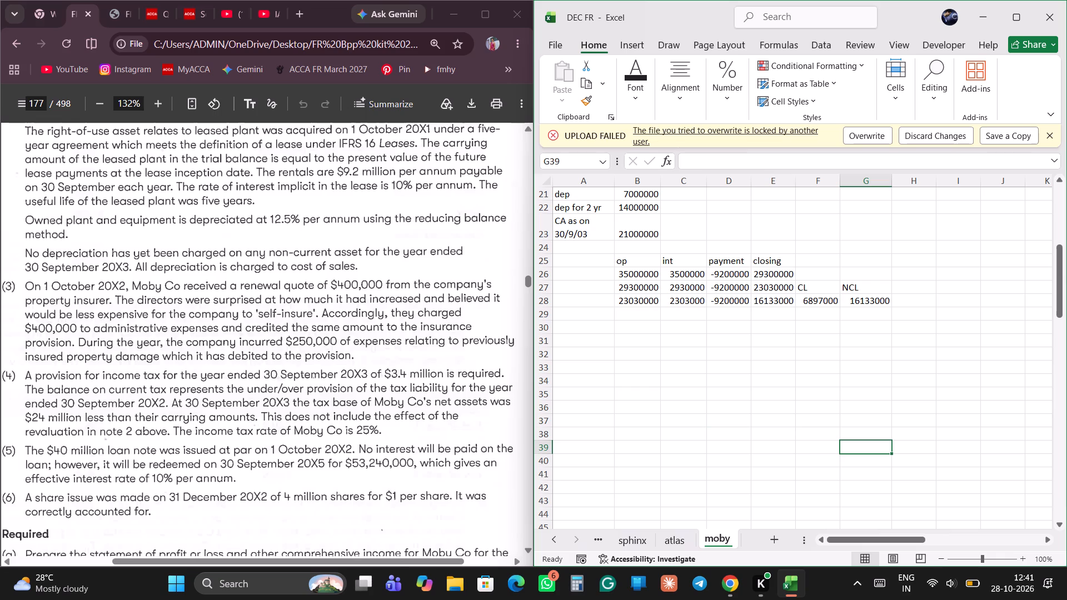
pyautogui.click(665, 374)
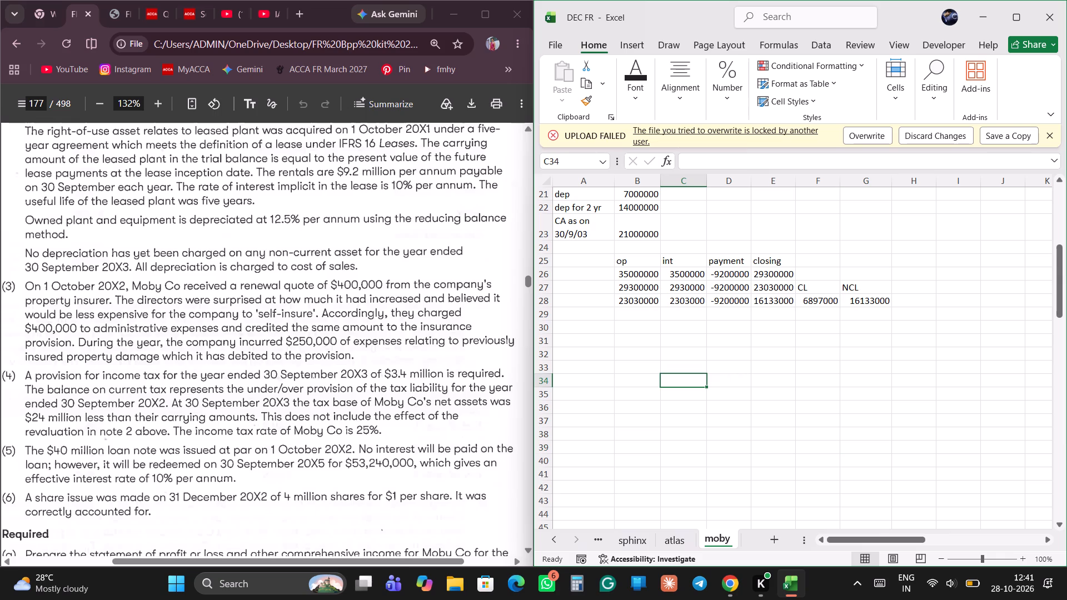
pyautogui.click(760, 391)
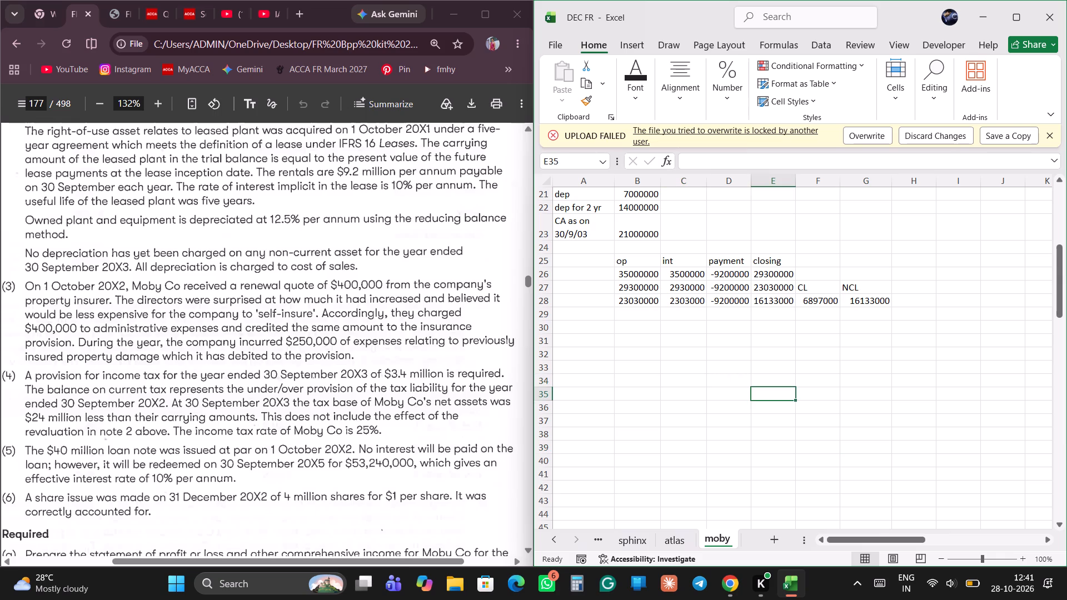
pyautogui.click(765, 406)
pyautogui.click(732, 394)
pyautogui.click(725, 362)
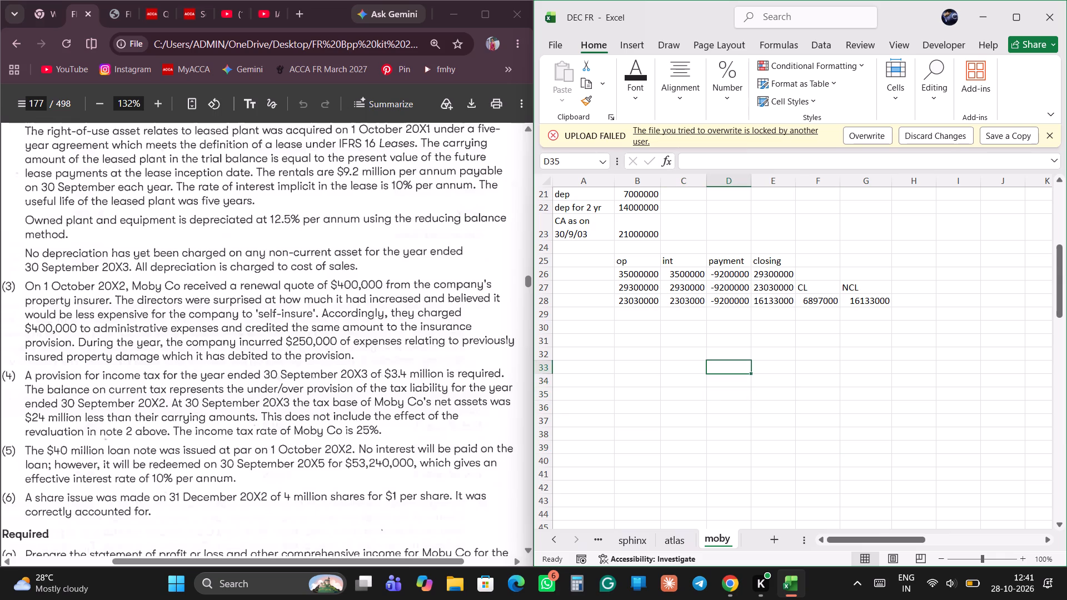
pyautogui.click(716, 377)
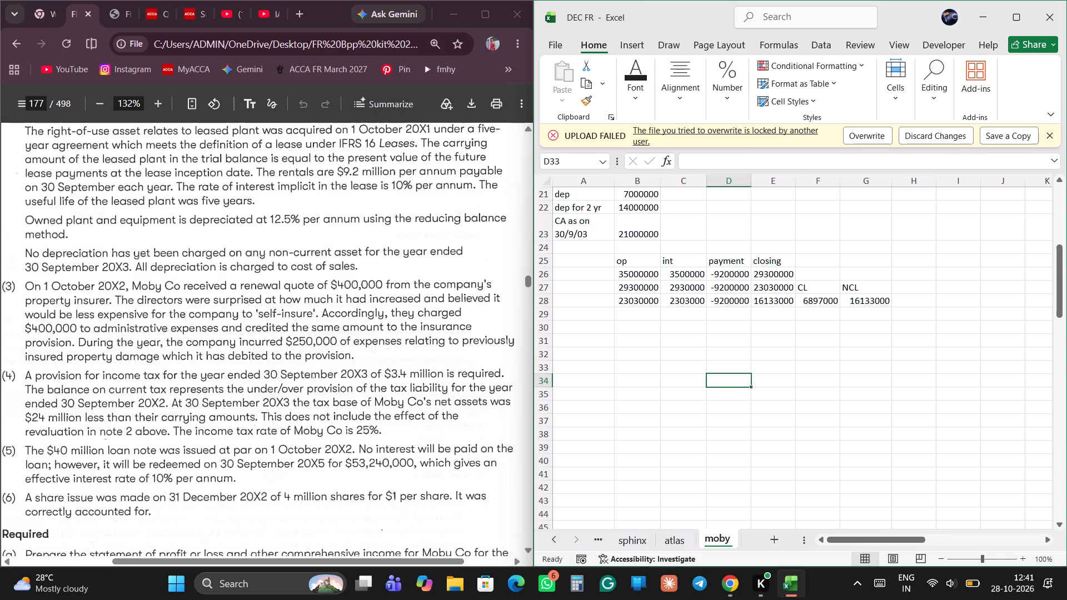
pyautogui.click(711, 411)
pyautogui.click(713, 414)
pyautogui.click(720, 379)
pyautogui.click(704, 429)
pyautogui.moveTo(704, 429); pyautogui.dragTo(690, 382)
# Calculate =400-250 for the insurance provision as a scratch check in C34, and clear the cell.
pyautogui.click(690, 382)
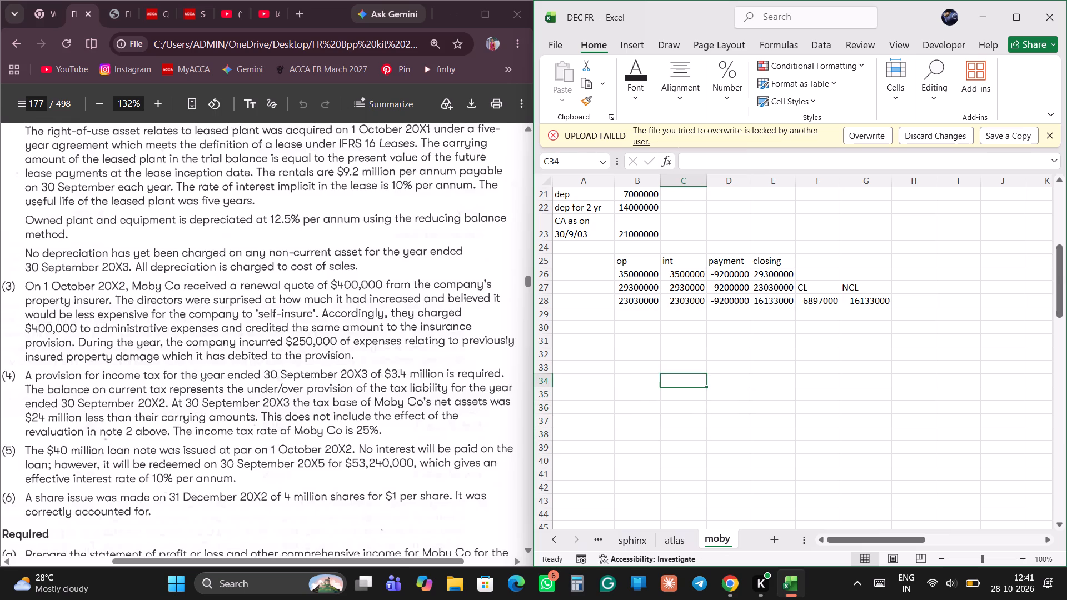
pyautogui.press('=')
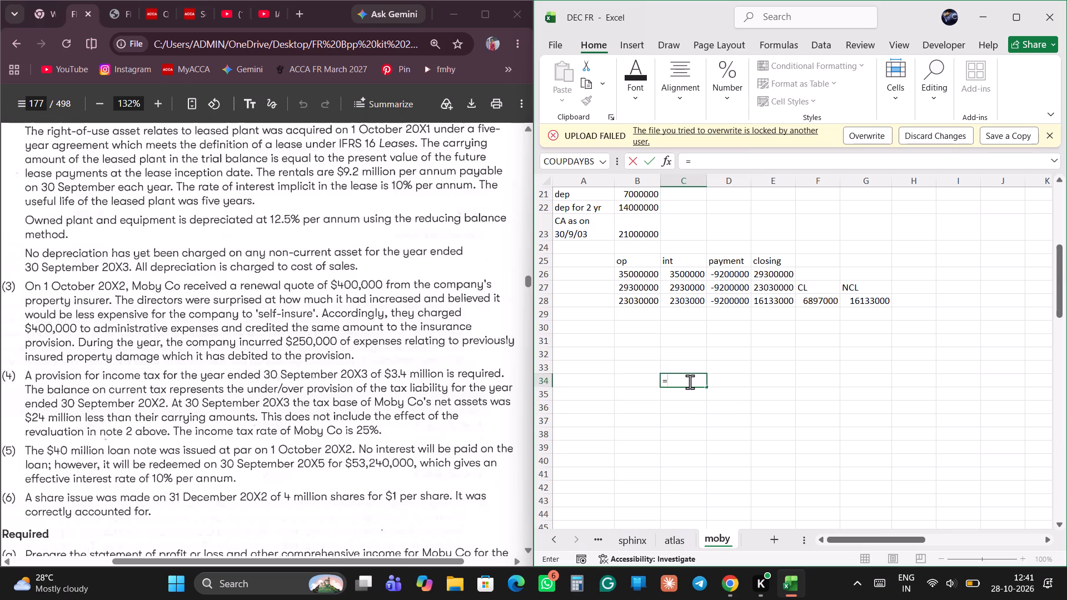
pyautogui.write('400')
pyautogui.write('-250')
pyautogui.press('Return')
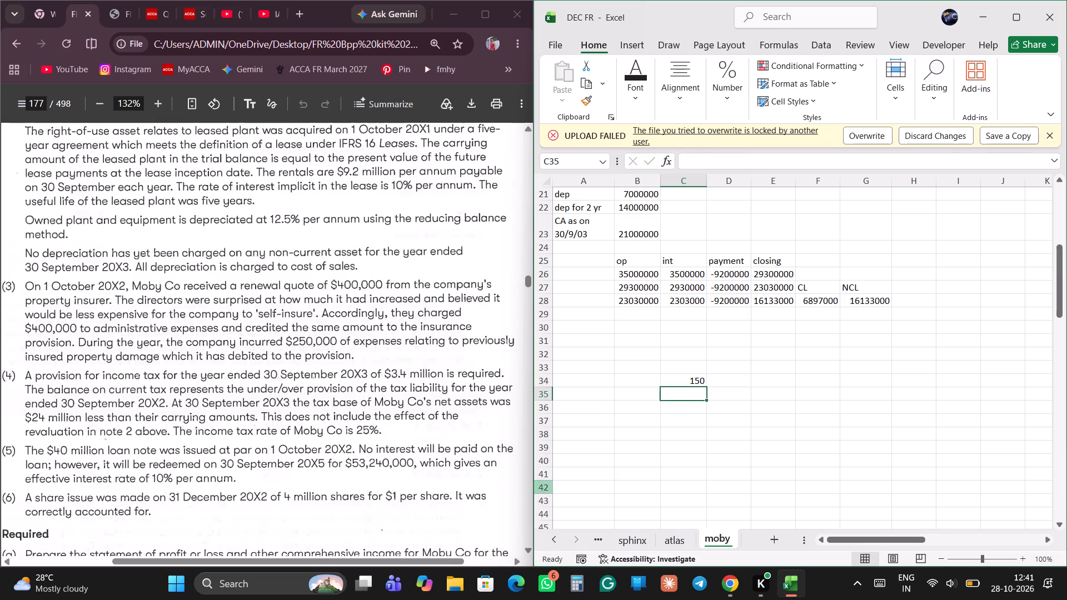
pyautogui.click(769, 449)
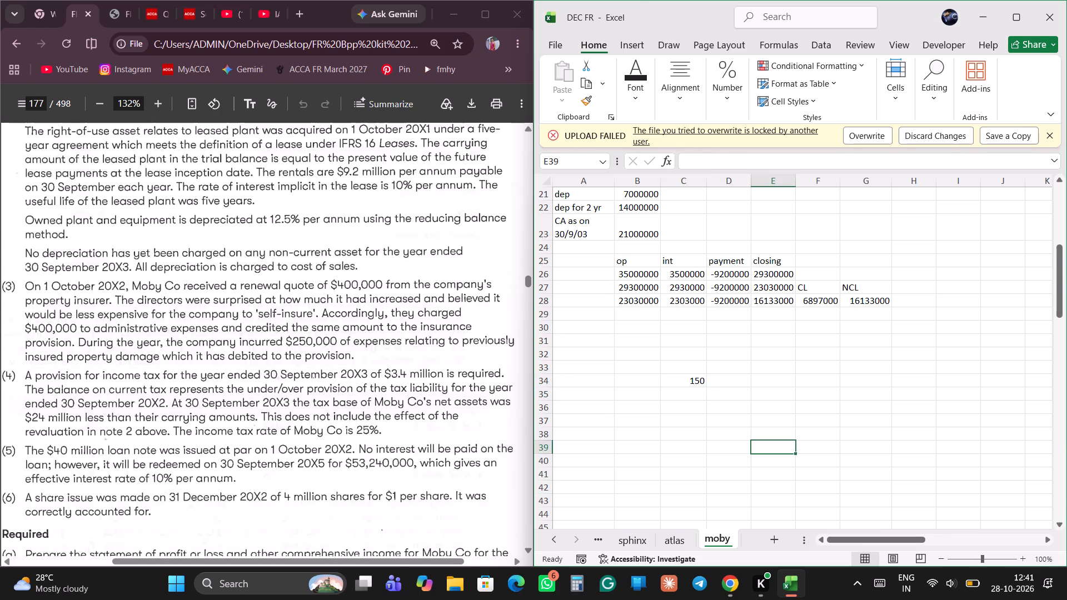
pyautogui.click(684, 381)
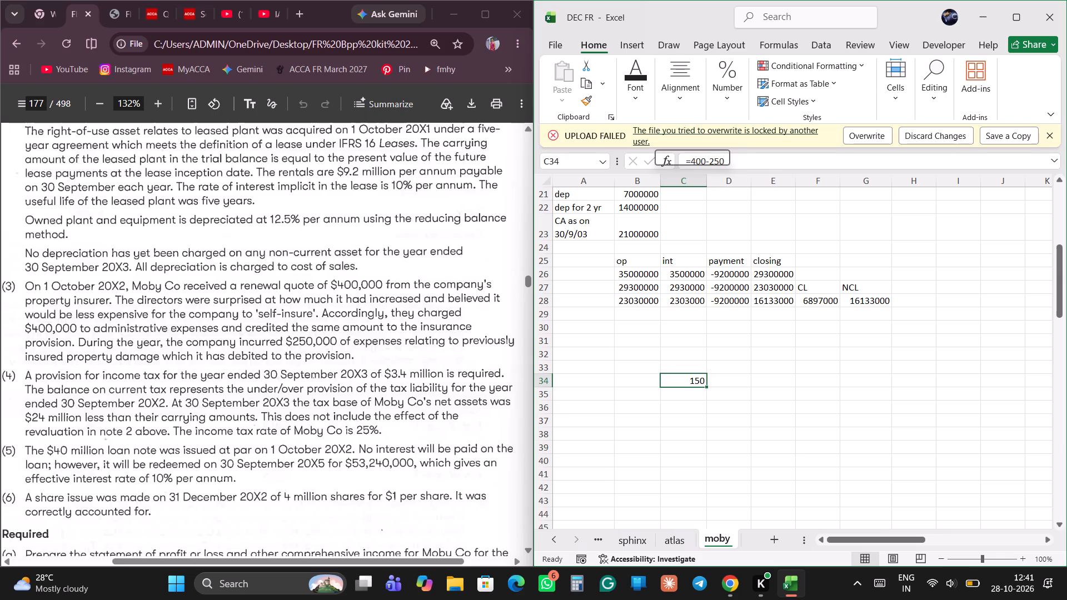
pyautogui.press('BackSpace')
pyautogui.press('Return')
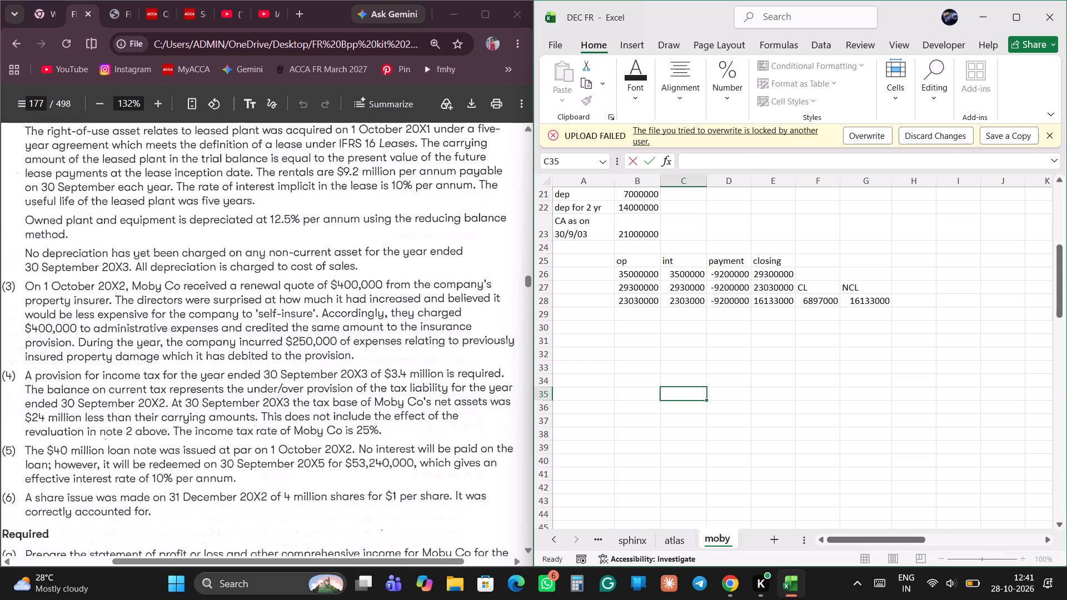
# Review Moby Co's trial balance in the question PDF, checking the insurance provision line against note 3.
pyautogui.scroll(2, 139, 513)
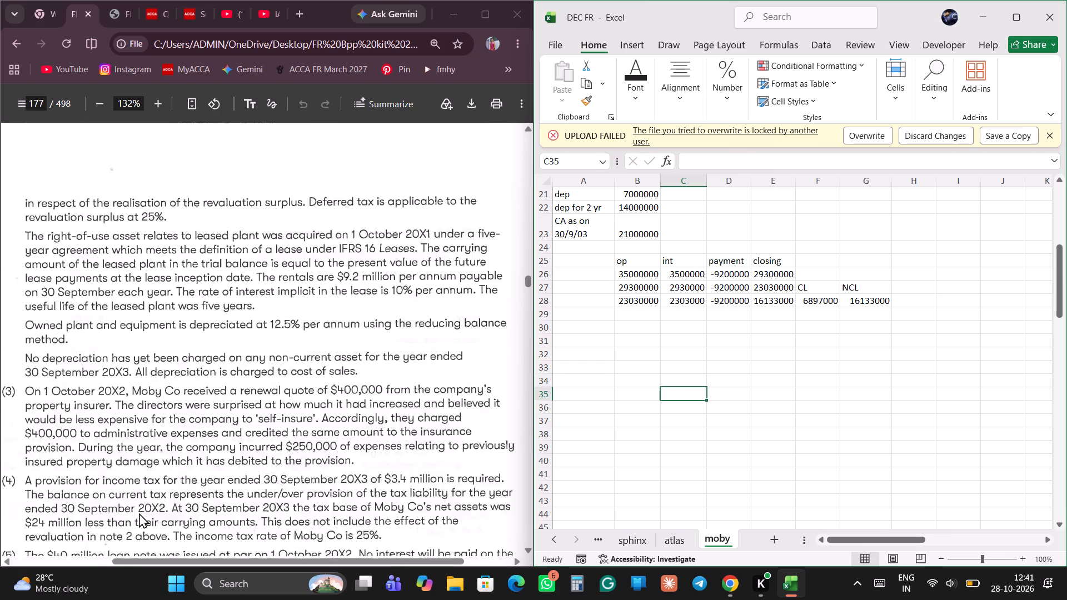
pyautogui.scroll(5, 139, 513)
pyautogui.hscroll(1, 139, 513)
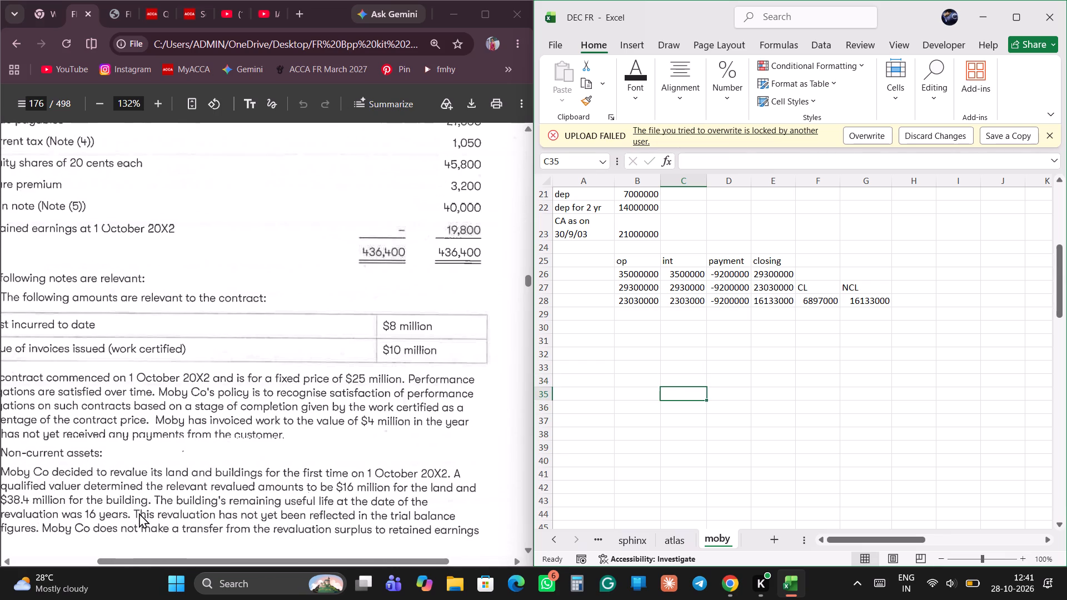
pyautogui.hscroll(1, 139, 513)
pyautogui.scroll(2, 139, 513)
pyautogui.hscroll(1, 139, 513)
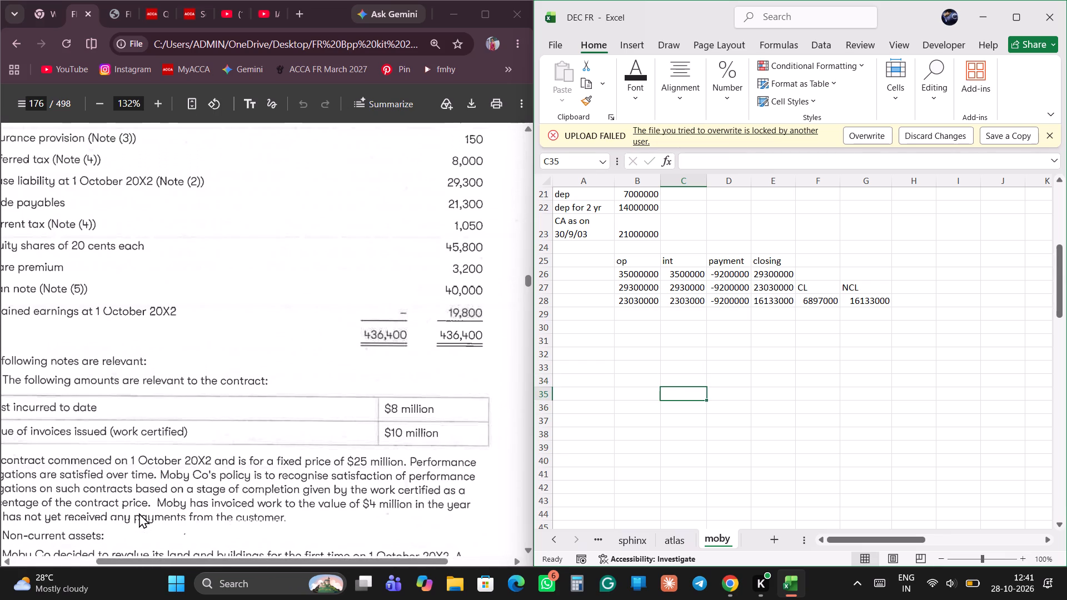
pyautogui.hscroll(1, 139, 513)
pyautogui.scroll(3, 139, 513)
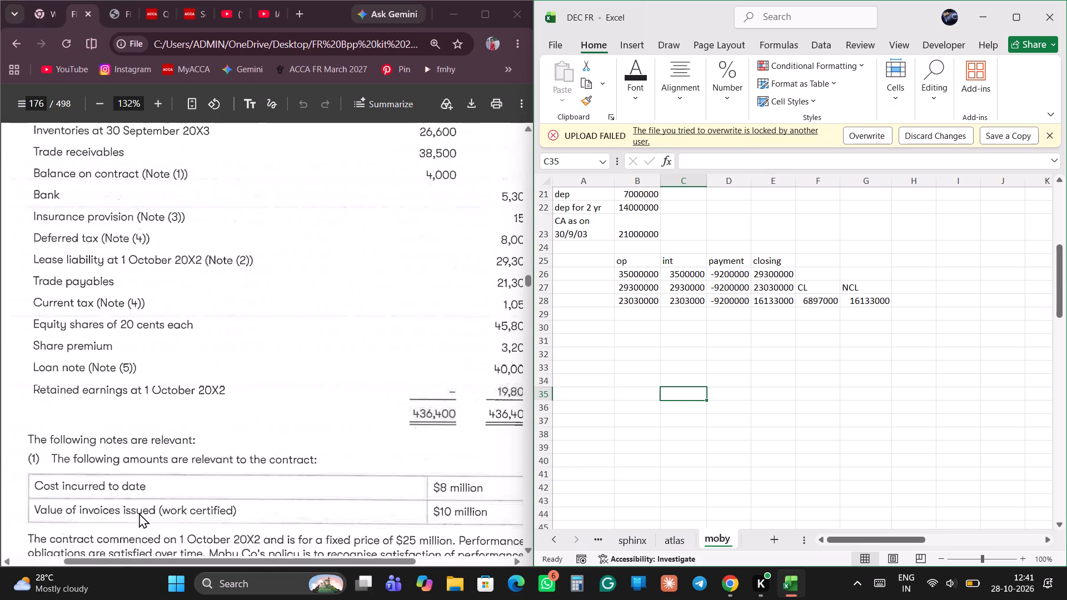
pyautogui.scroll(3, 139, 513)
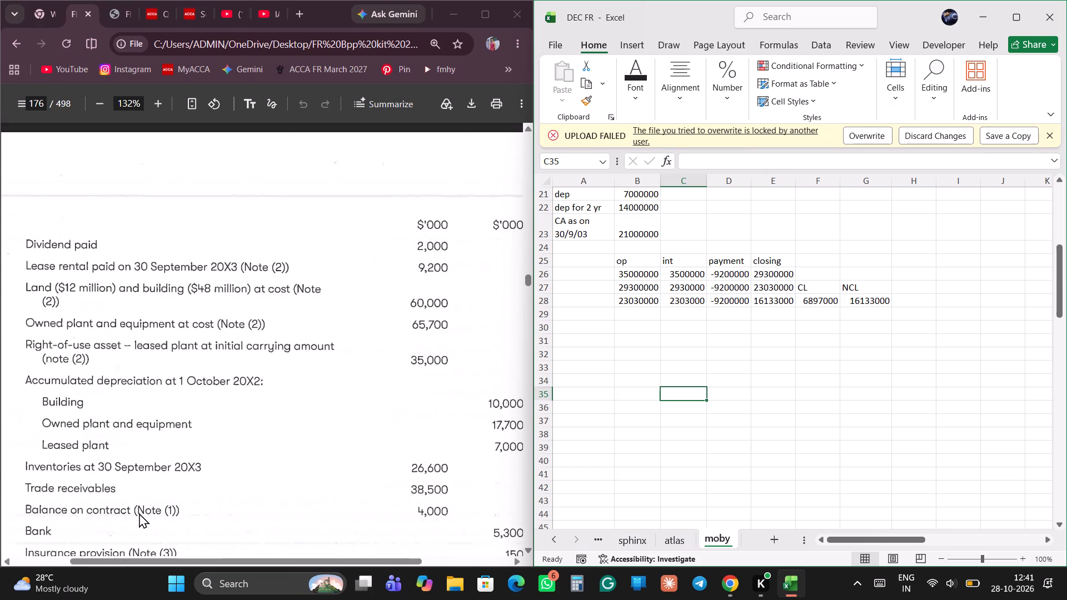
pyautogui.scroll(3, 139, 513)
pyautogui.hscroll(1, 139, 513)
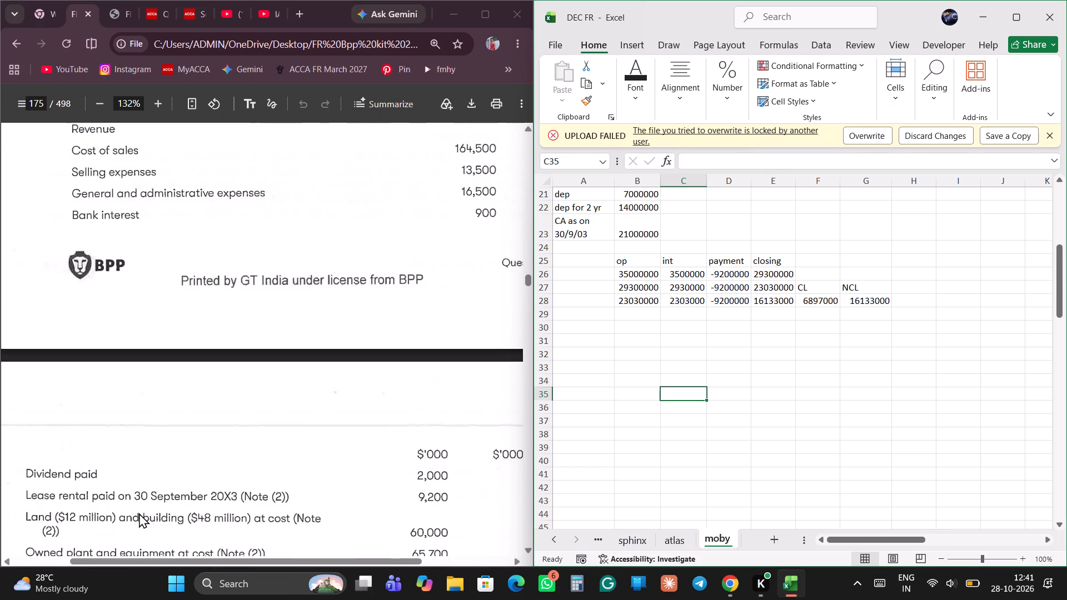
pyautogui.hscroll(1, 139, 513)
pyautogui.scroll(-2, 139, 513)
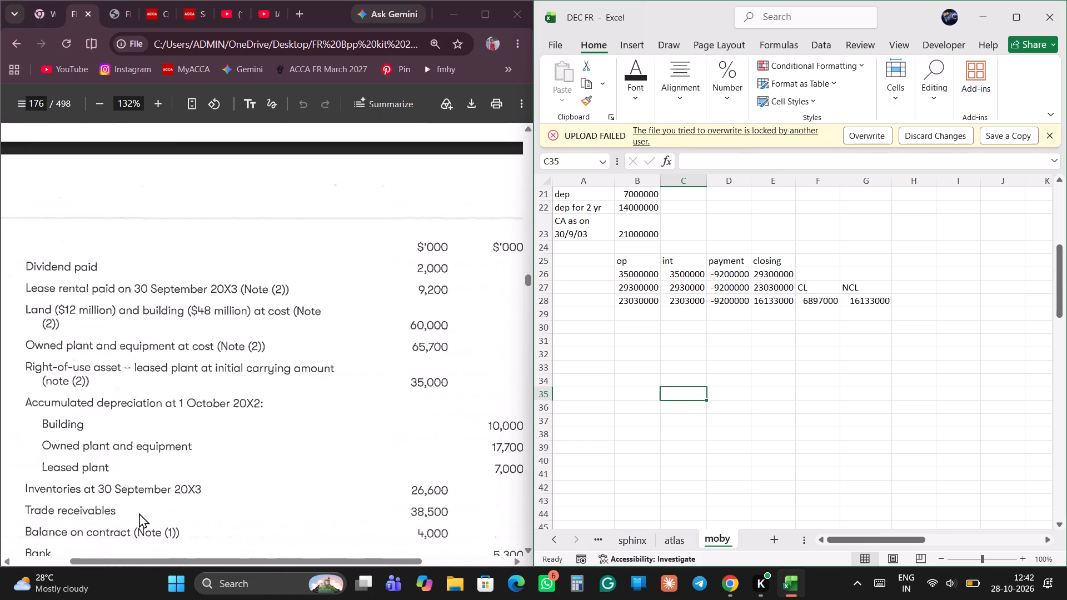
pyautogui.scroll(-2, 139, 513)
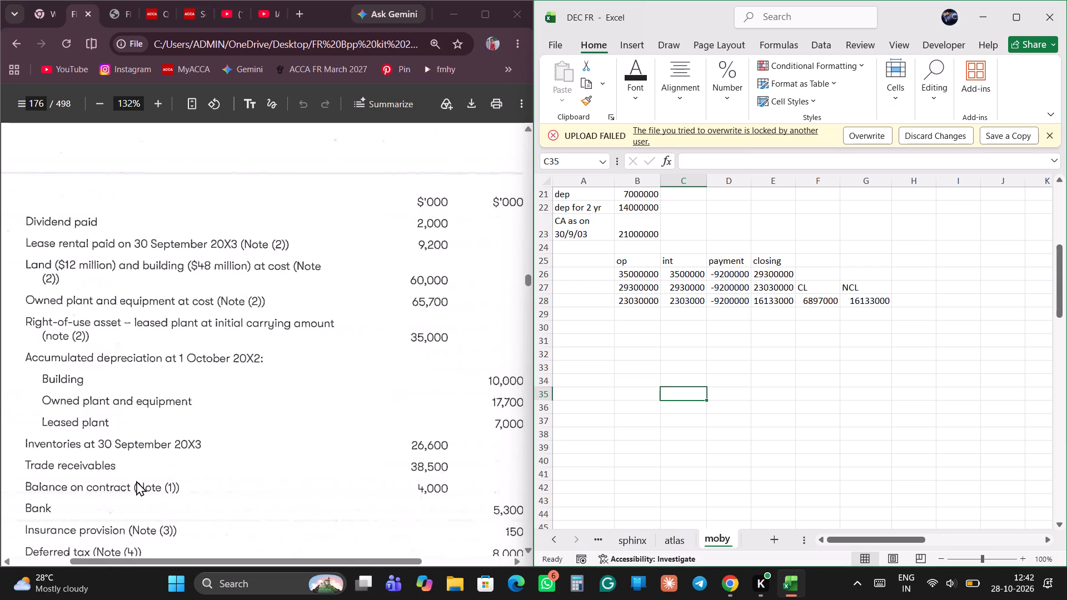
# Read Moby Co's remaining trial balance lines and notes 1 to 6, from the contract through to the share issue.
pyautogui.scroll(-2, 136, 481)
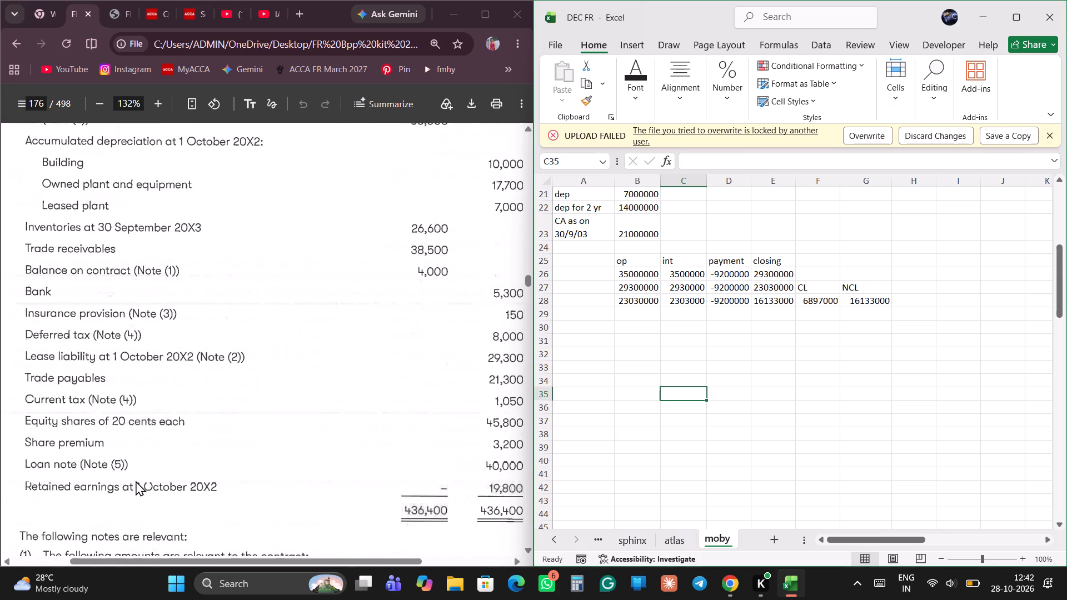
pyautogui.hscroll(-2, 136, 481)
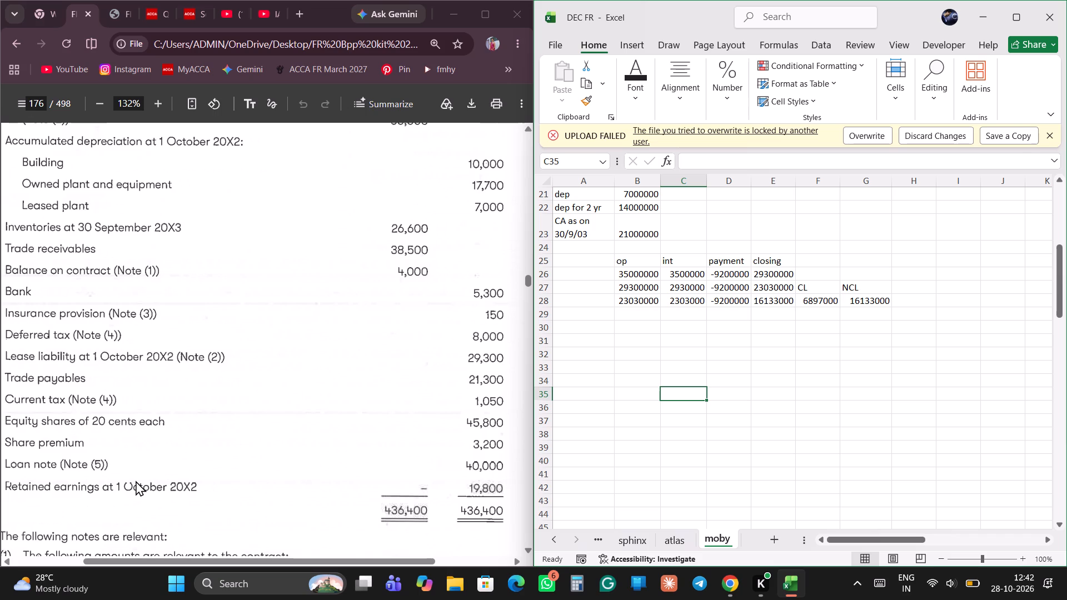
pyautogui.scroll(-6, 234, 439)
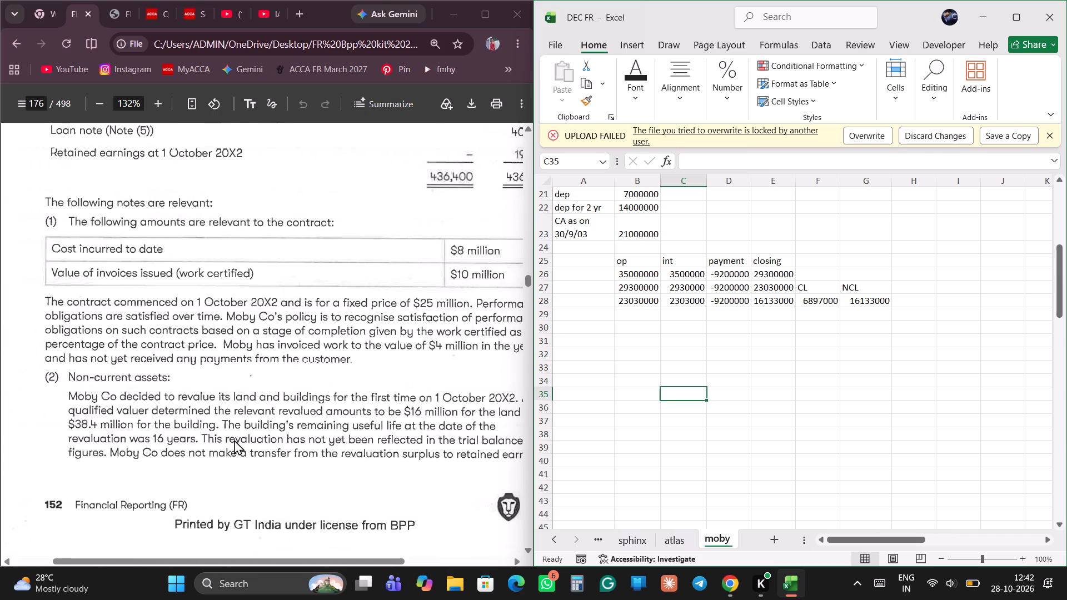
pyautogui.scroll(-3, 234, 439)
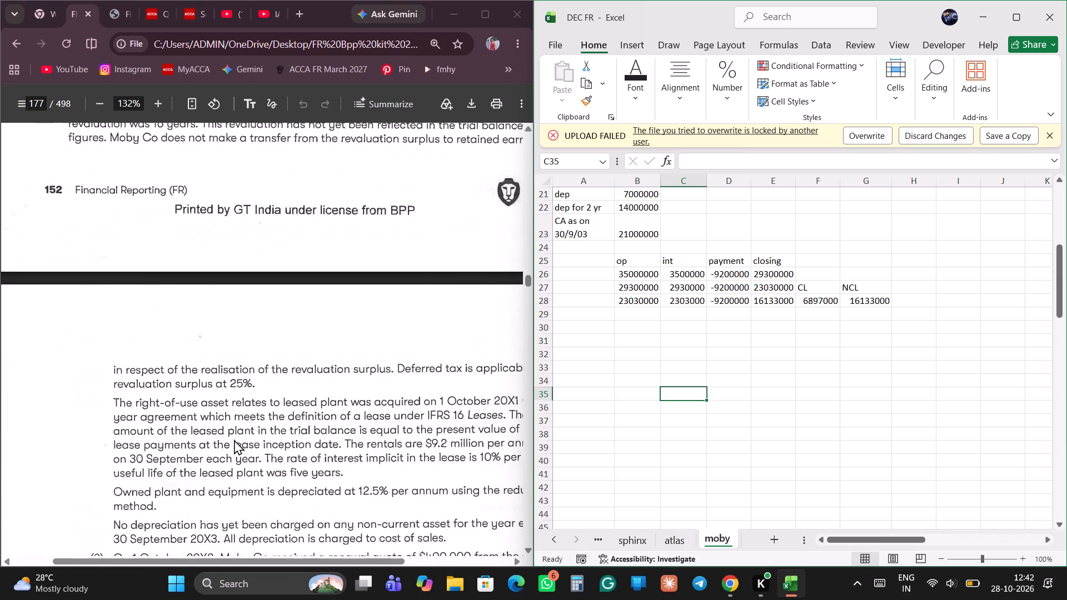
pyautogui.scroll(-3, 234, 439)
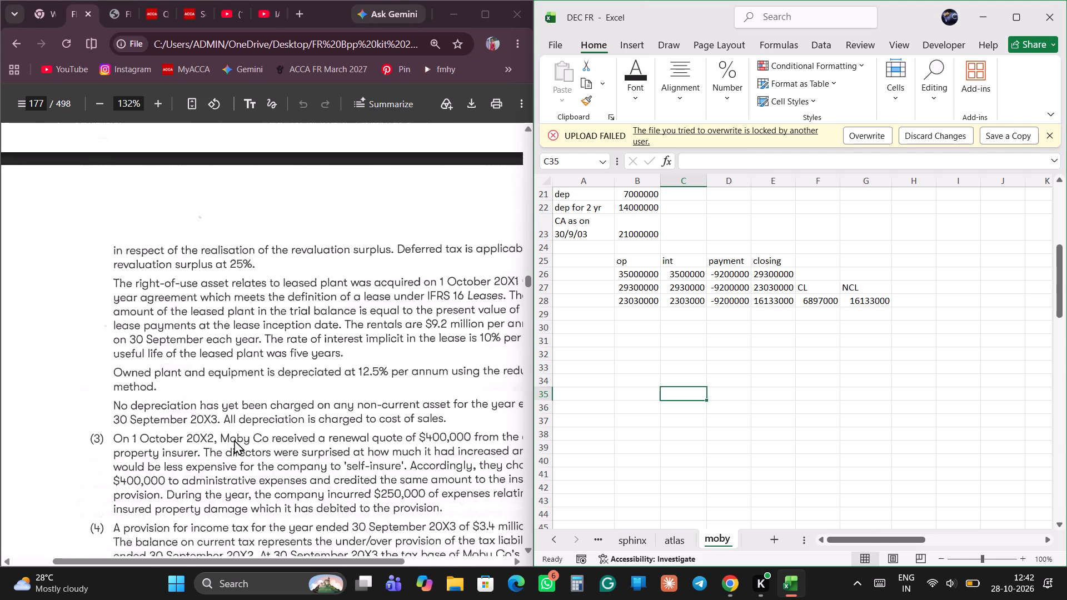
pyautogui.scroll(-1, 234, 439)
pyautogui.hscroll(-1, 234, 439)
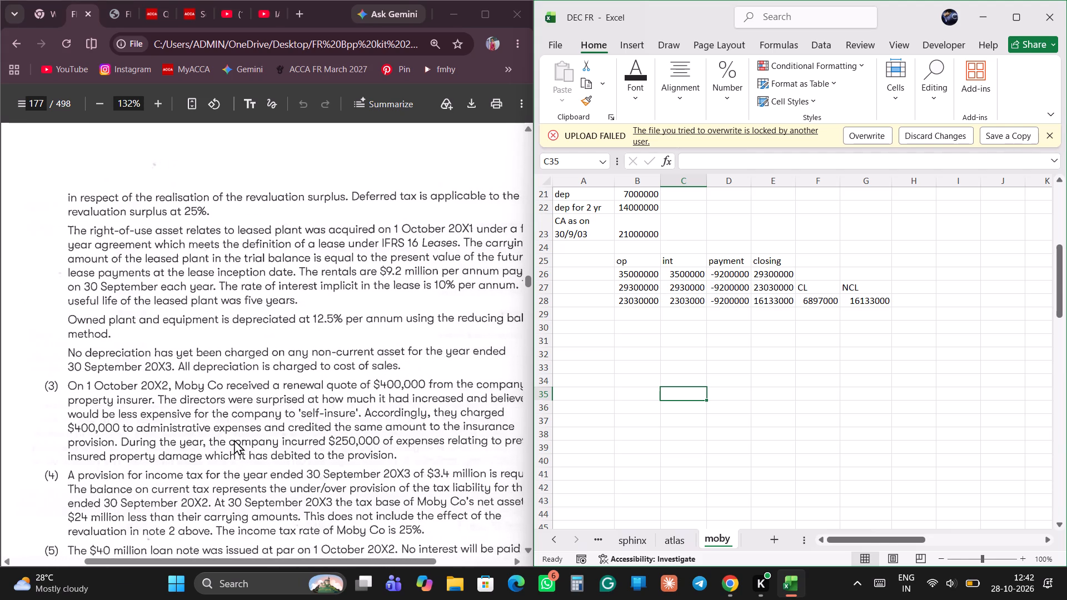
pyautogui.hscroll(-1, 234, 439)
pyautogui.scroll(-1, 234, 439)
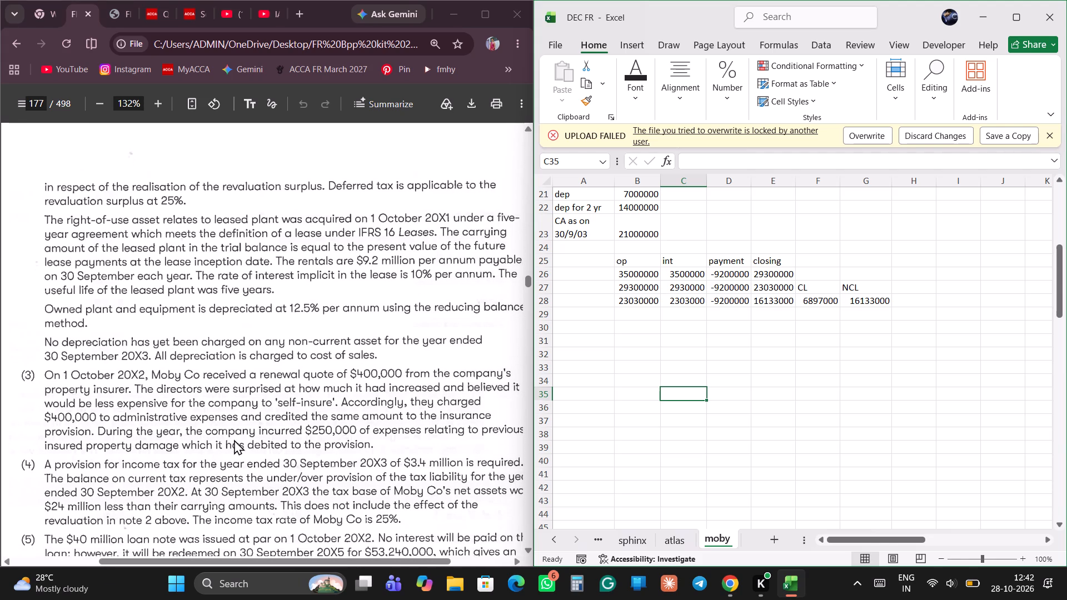
pyautogui.scroll(-1, 234, 439)
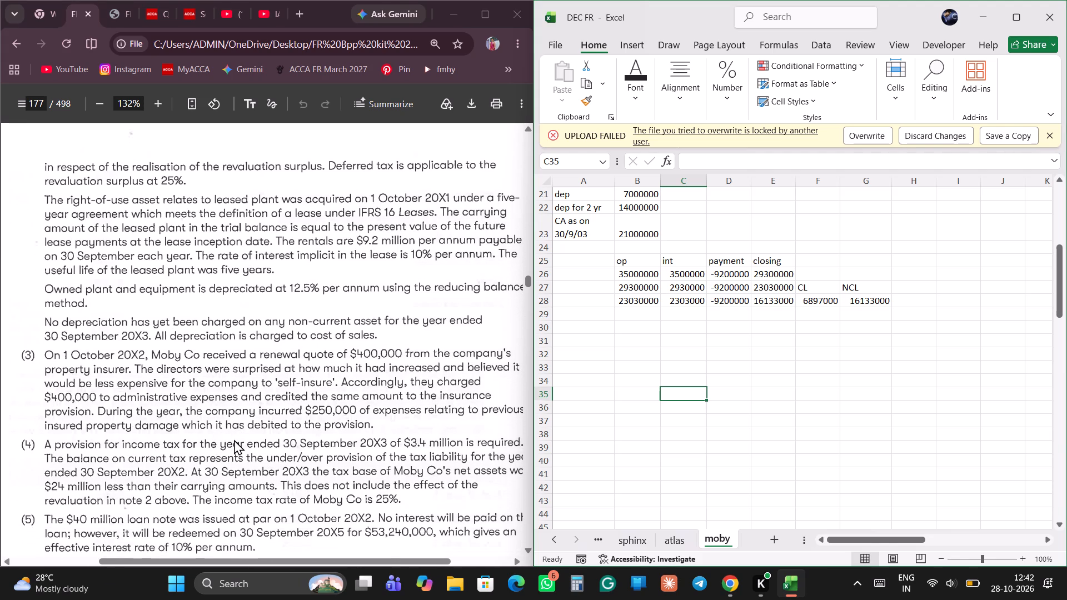
pyautogui.scroll(-1, 234, 439)
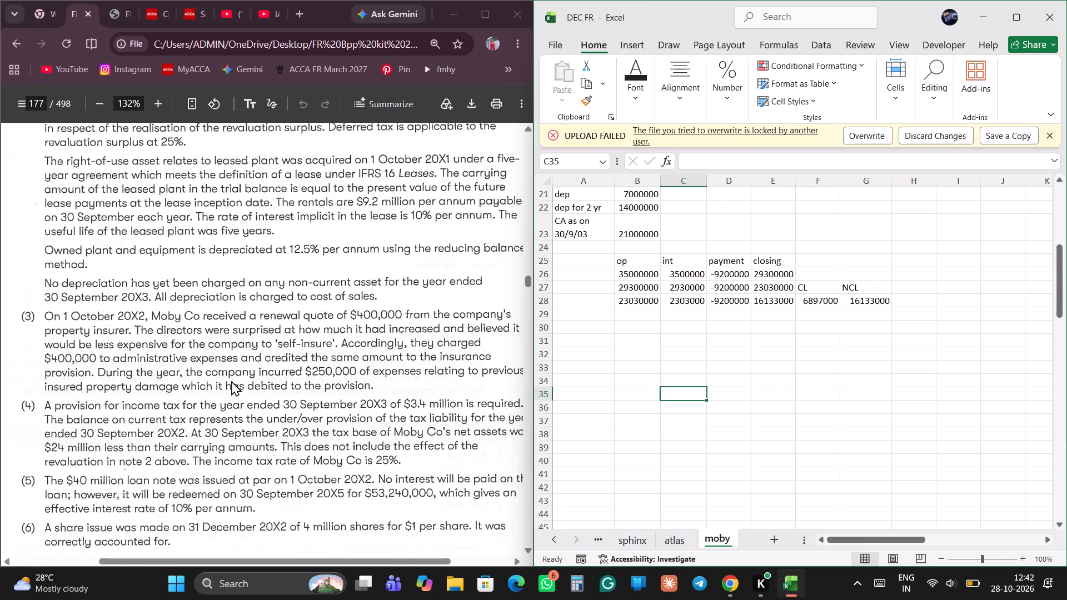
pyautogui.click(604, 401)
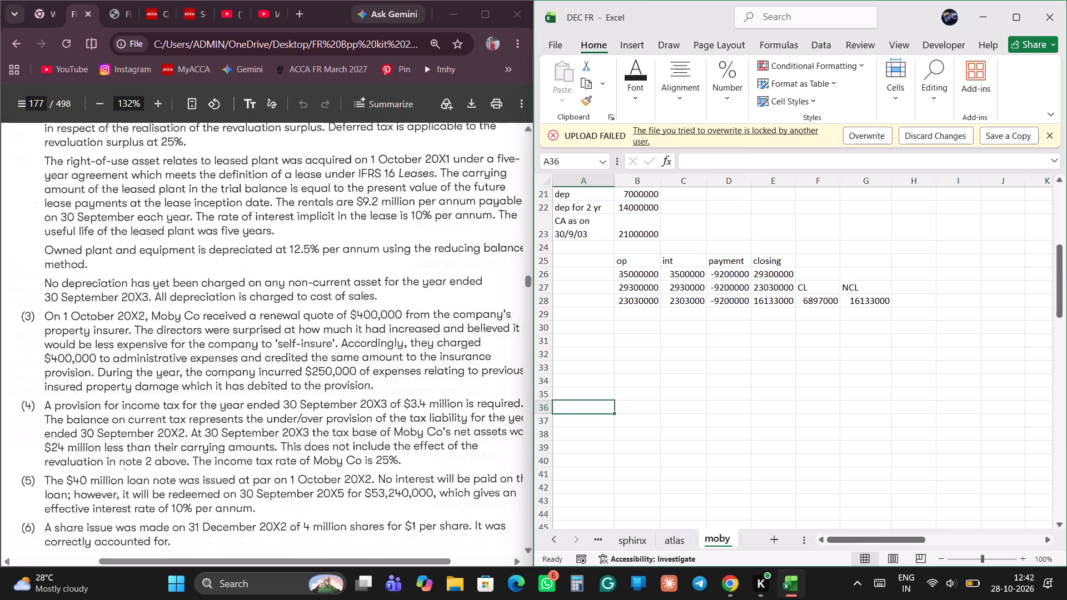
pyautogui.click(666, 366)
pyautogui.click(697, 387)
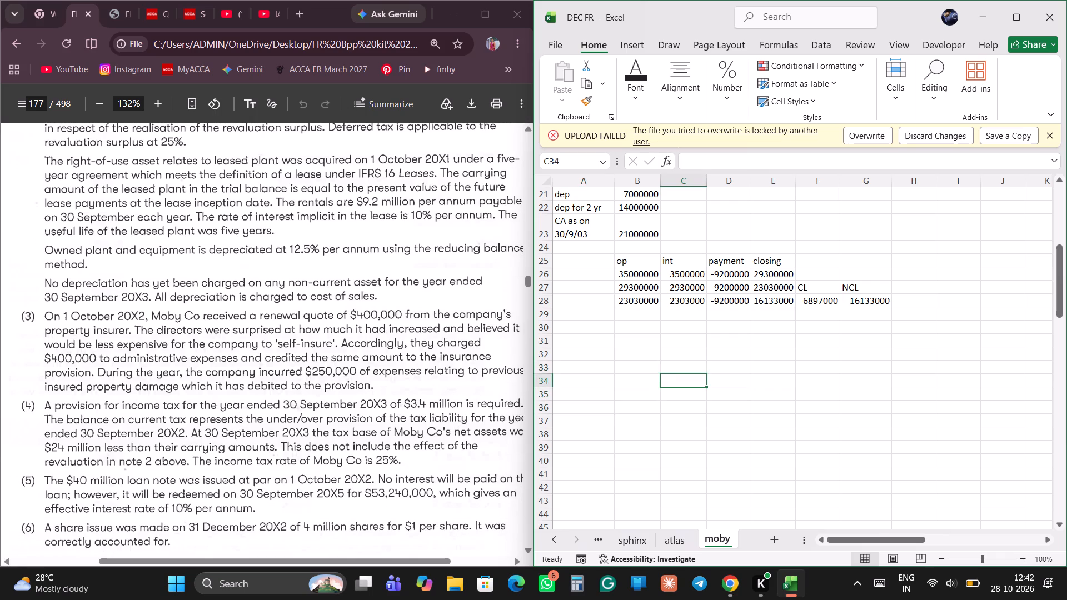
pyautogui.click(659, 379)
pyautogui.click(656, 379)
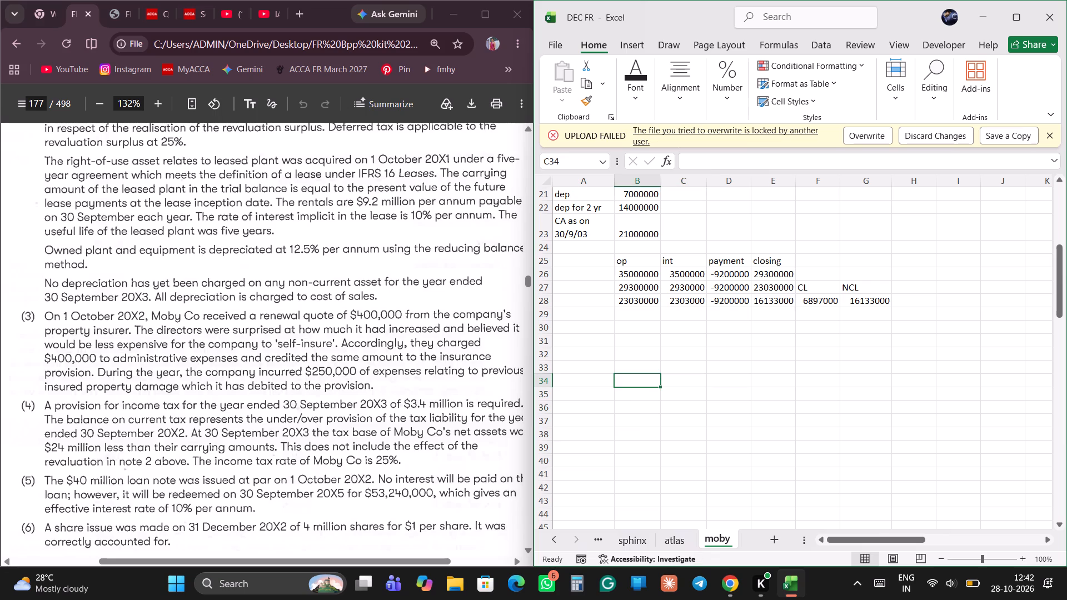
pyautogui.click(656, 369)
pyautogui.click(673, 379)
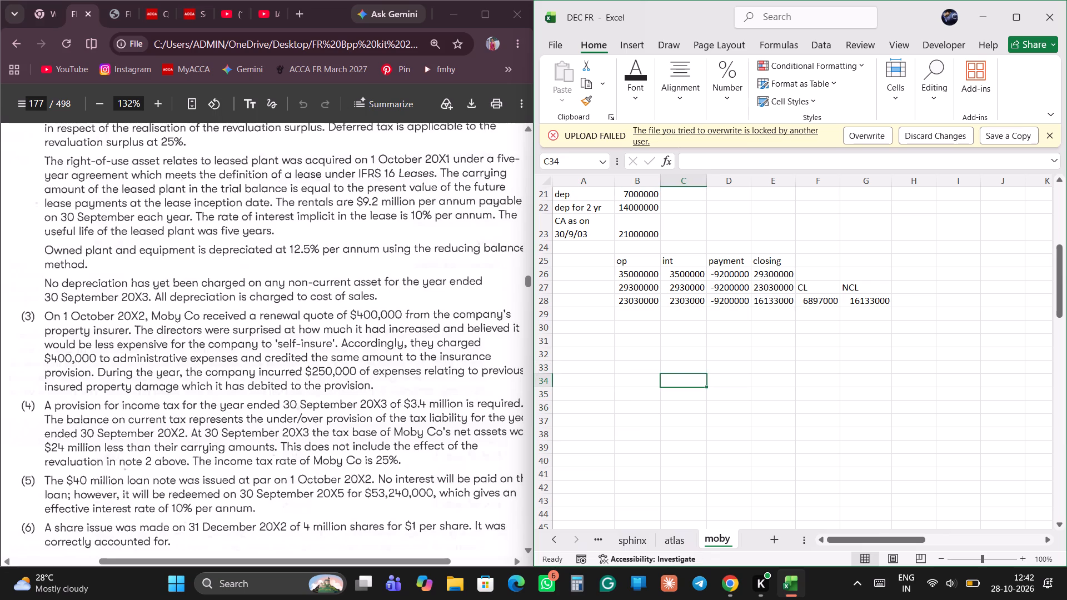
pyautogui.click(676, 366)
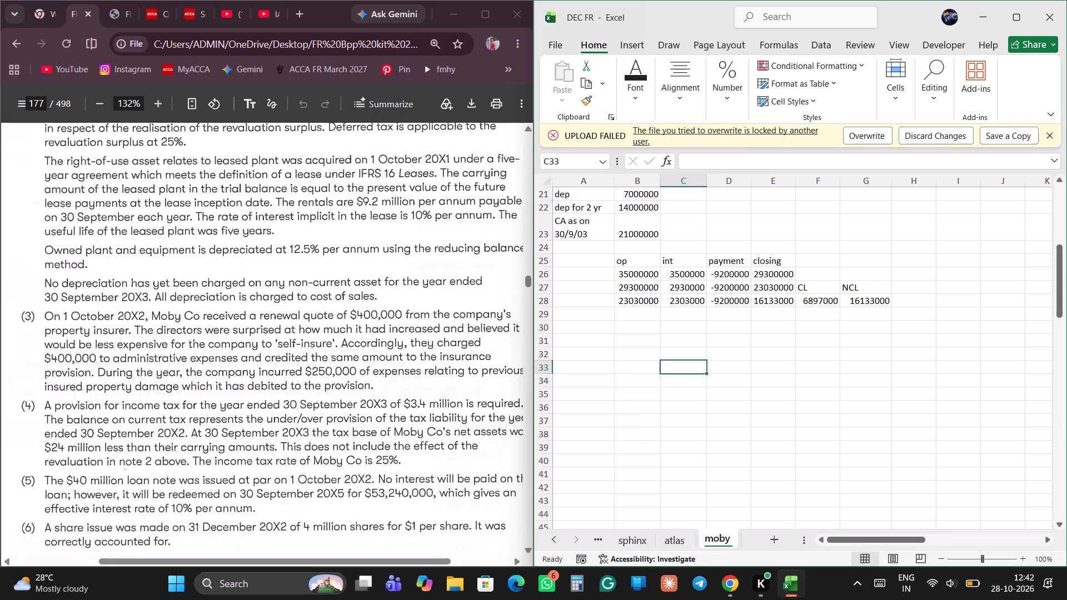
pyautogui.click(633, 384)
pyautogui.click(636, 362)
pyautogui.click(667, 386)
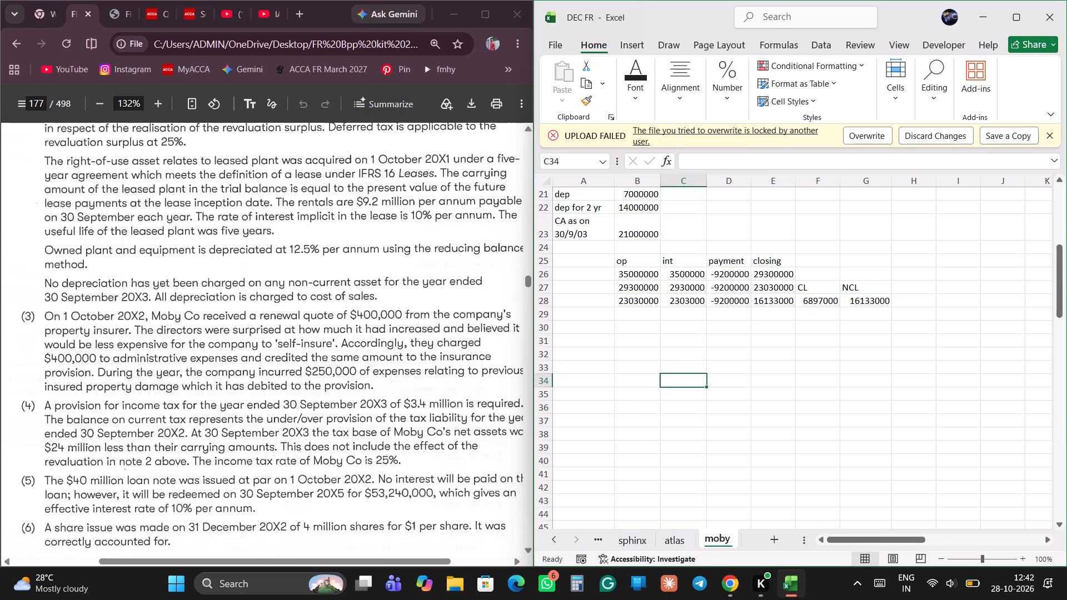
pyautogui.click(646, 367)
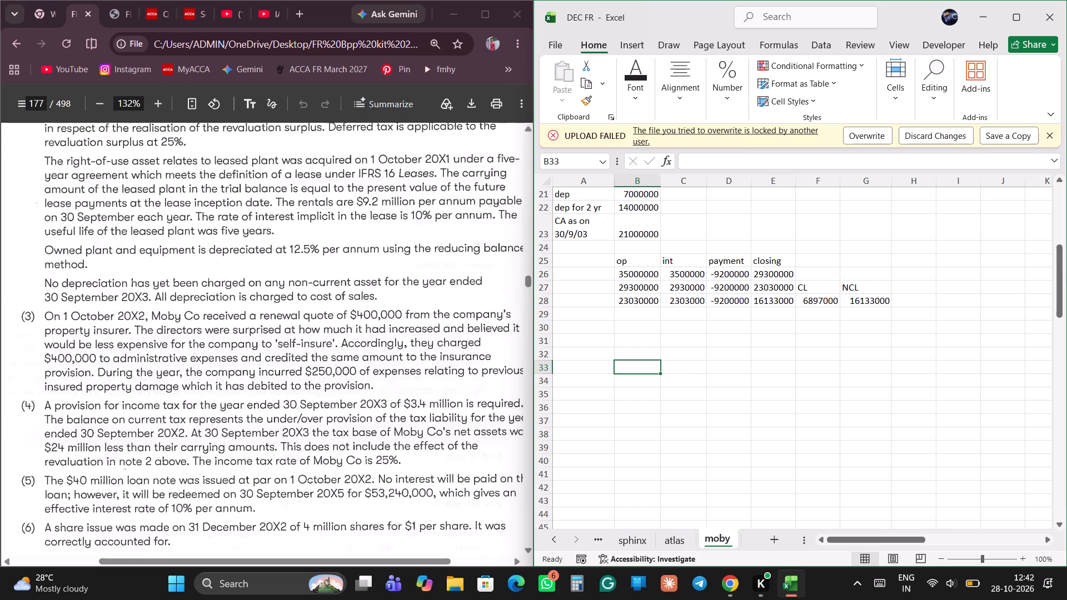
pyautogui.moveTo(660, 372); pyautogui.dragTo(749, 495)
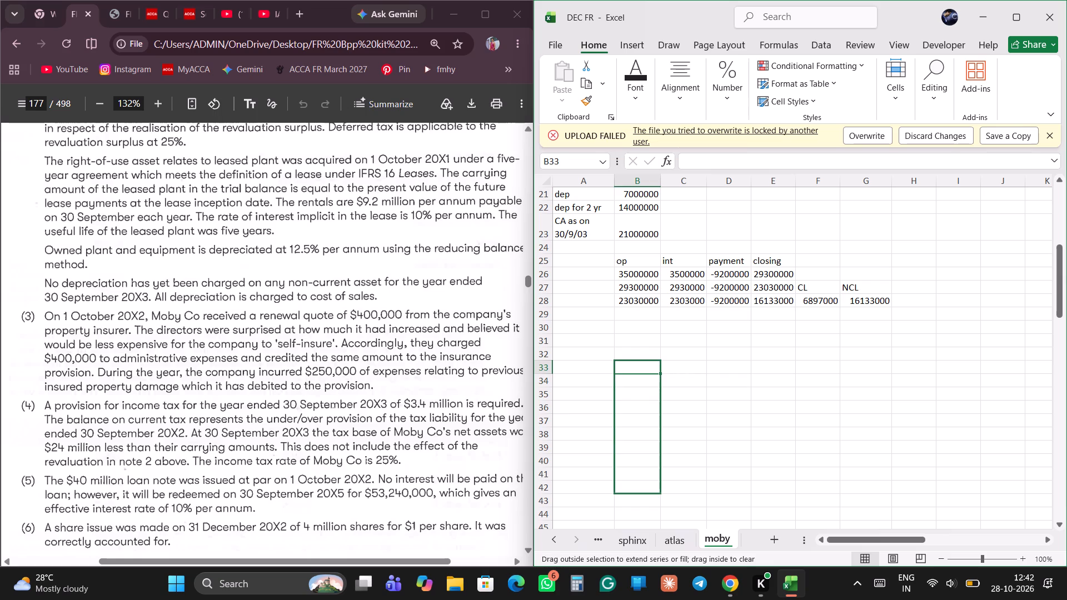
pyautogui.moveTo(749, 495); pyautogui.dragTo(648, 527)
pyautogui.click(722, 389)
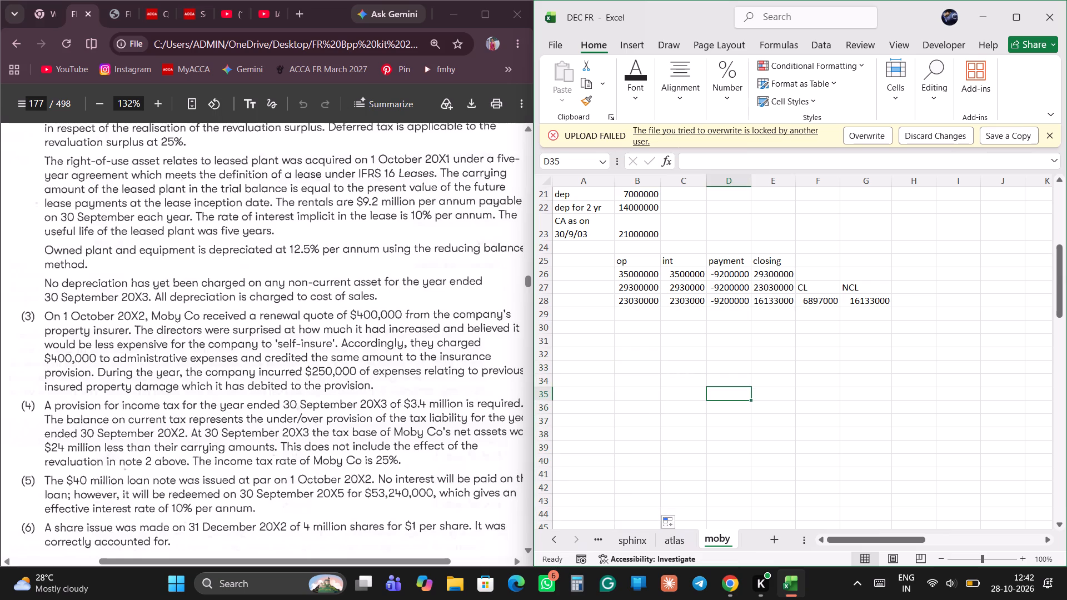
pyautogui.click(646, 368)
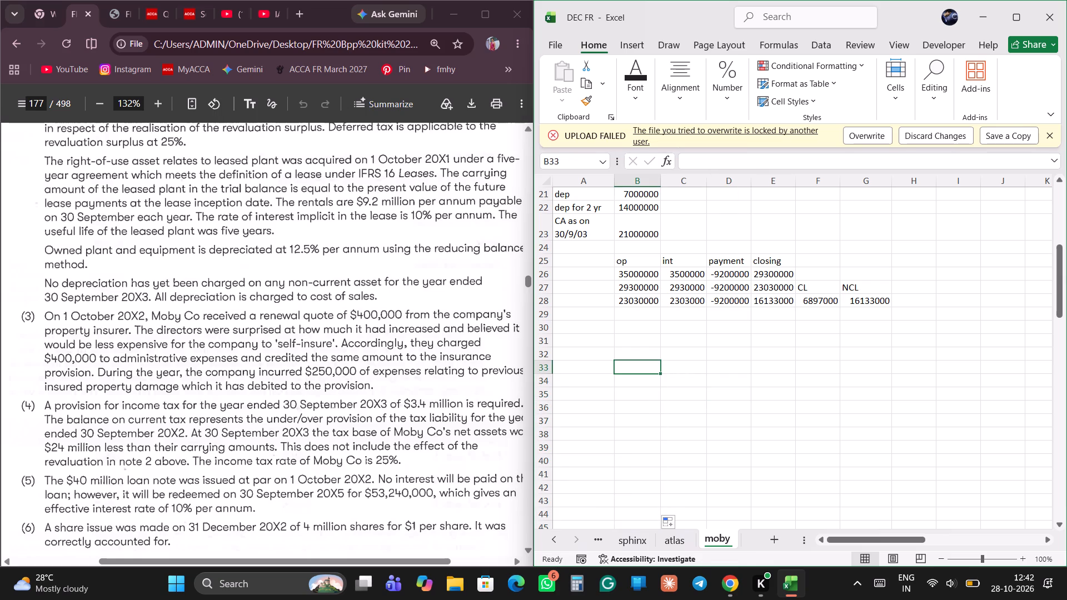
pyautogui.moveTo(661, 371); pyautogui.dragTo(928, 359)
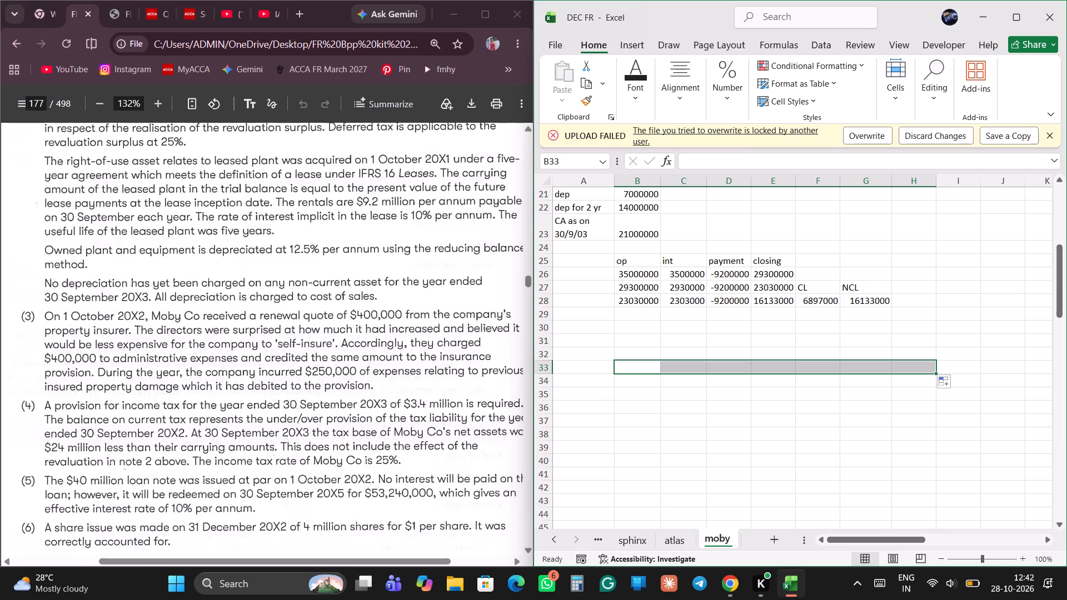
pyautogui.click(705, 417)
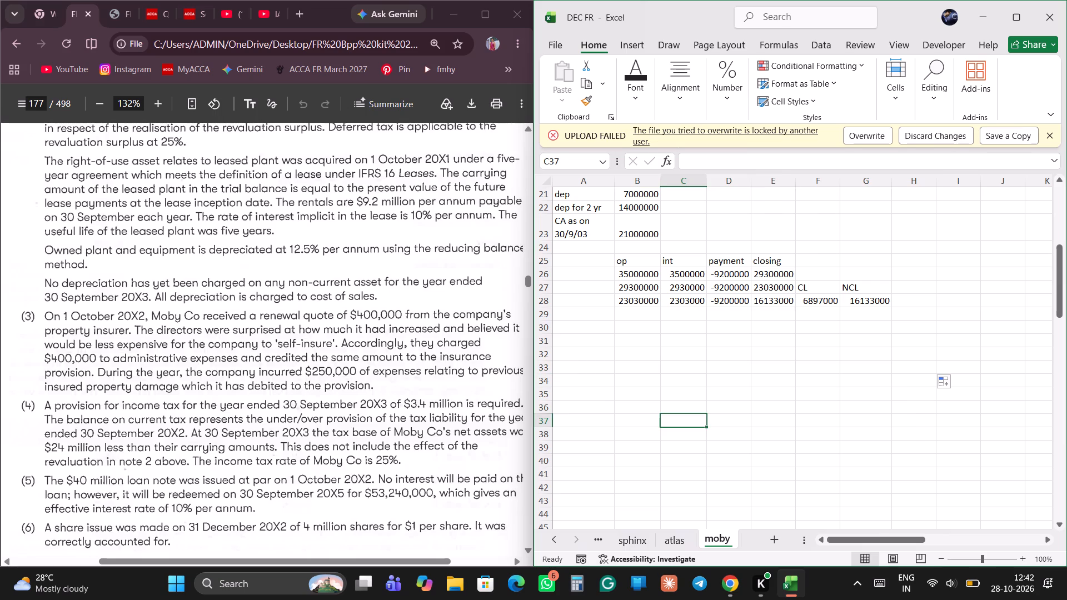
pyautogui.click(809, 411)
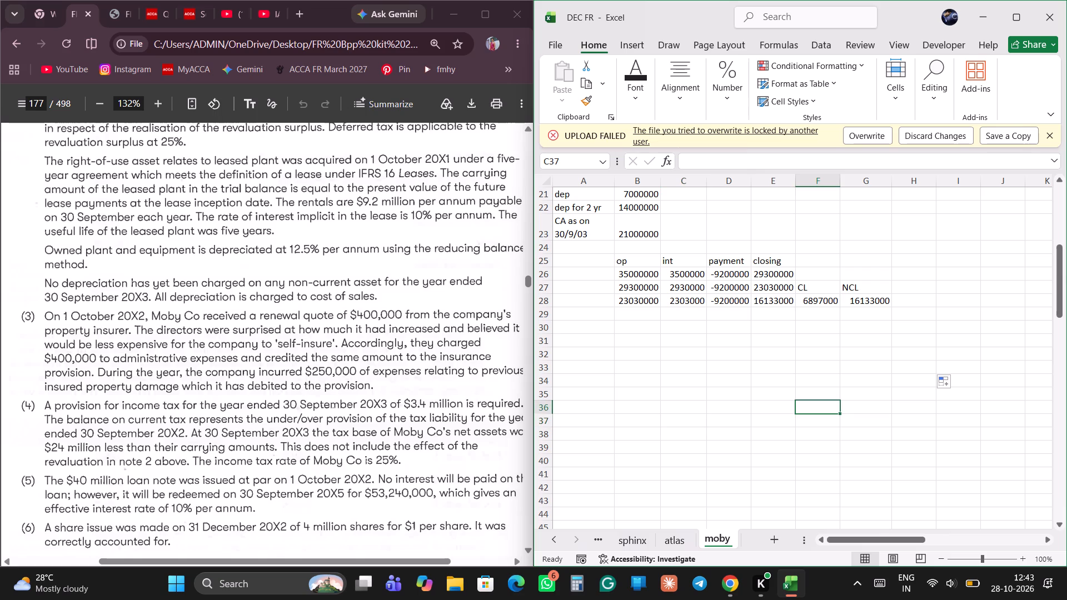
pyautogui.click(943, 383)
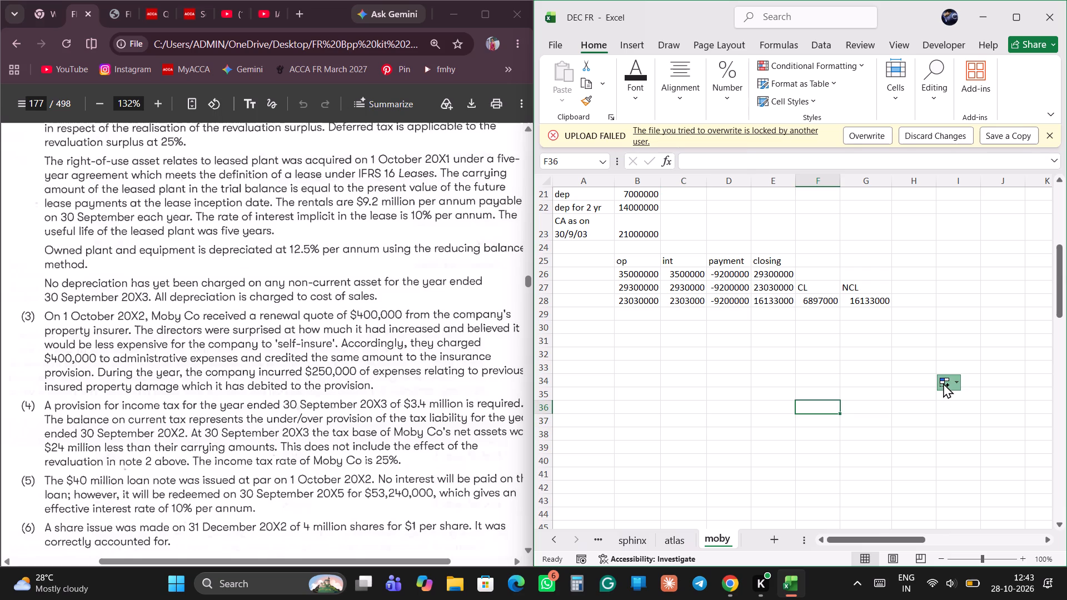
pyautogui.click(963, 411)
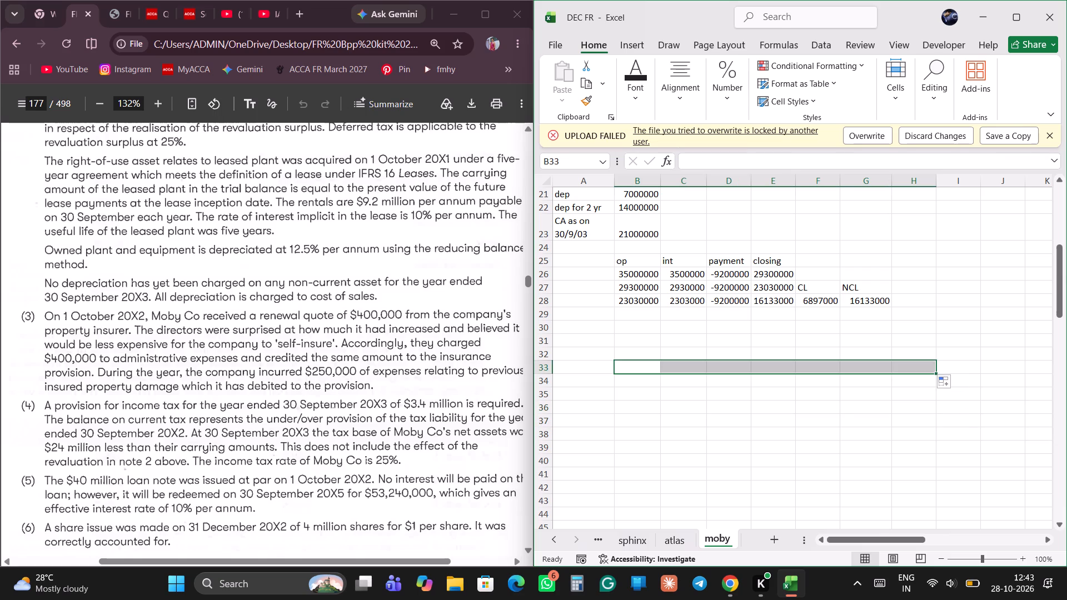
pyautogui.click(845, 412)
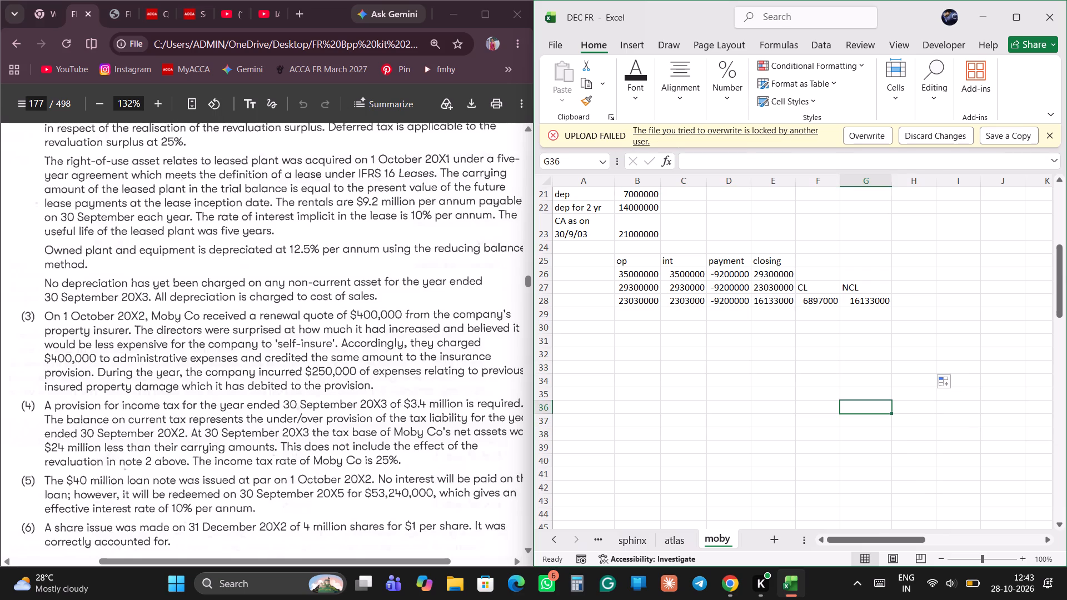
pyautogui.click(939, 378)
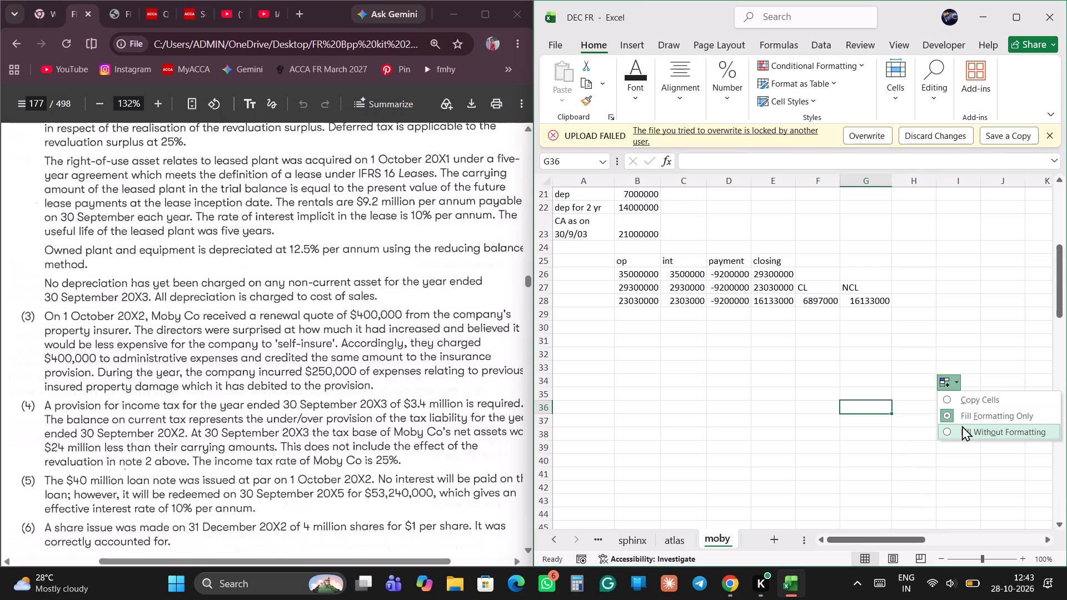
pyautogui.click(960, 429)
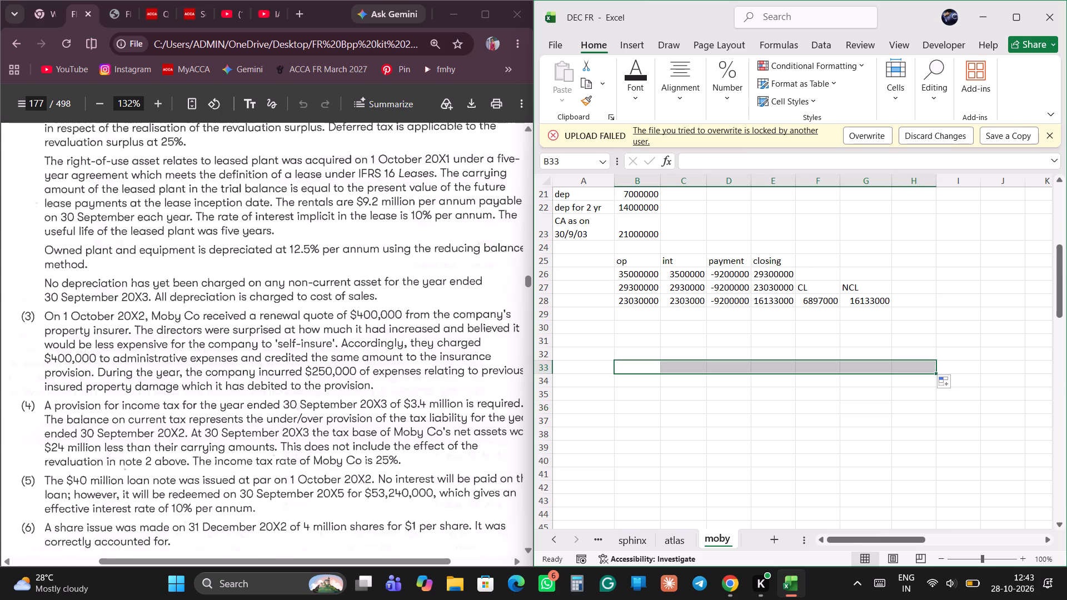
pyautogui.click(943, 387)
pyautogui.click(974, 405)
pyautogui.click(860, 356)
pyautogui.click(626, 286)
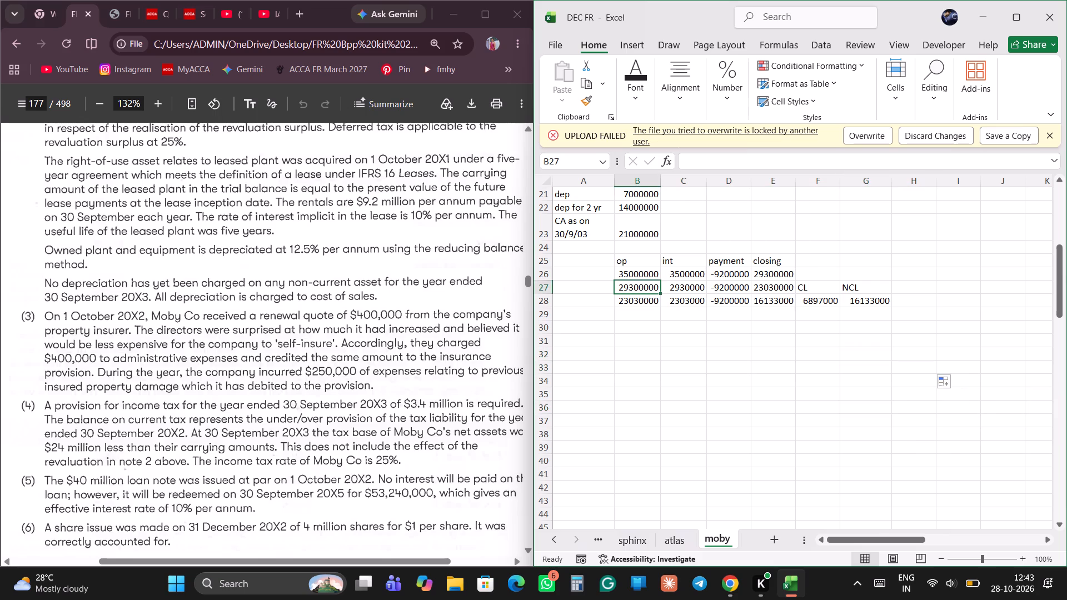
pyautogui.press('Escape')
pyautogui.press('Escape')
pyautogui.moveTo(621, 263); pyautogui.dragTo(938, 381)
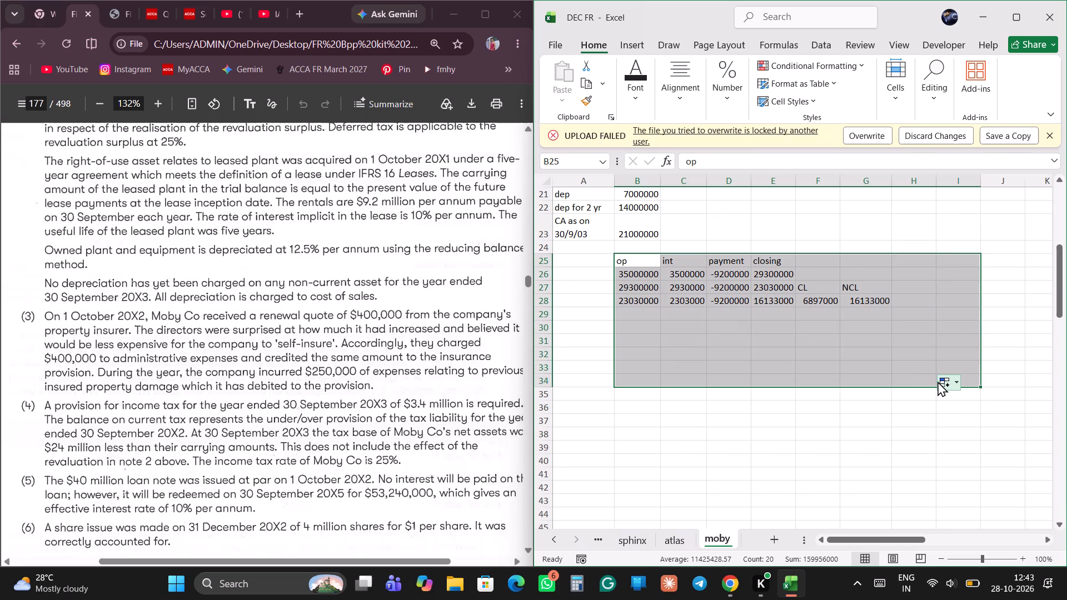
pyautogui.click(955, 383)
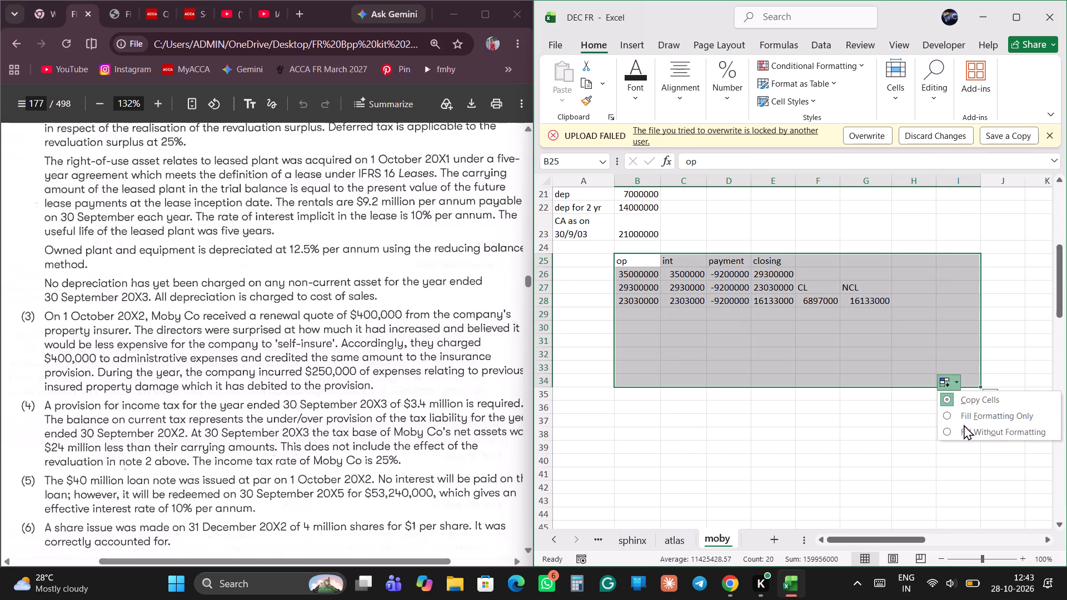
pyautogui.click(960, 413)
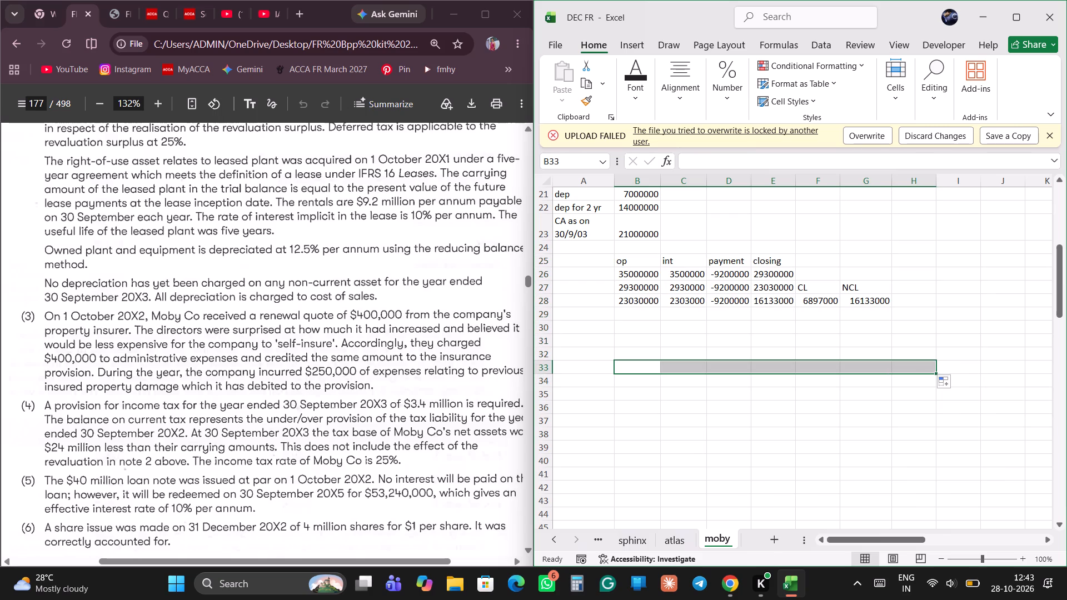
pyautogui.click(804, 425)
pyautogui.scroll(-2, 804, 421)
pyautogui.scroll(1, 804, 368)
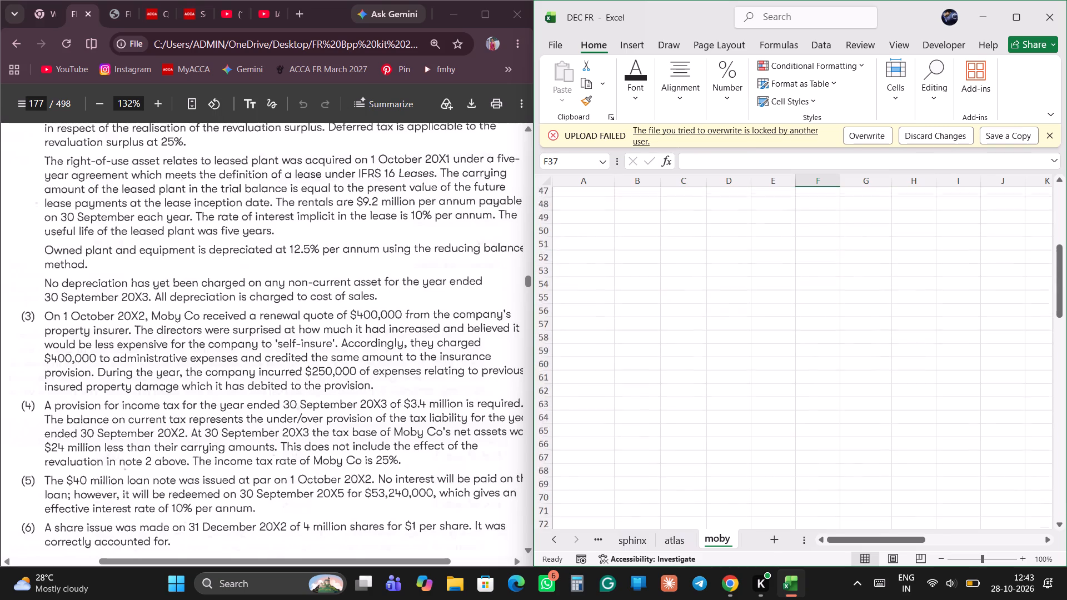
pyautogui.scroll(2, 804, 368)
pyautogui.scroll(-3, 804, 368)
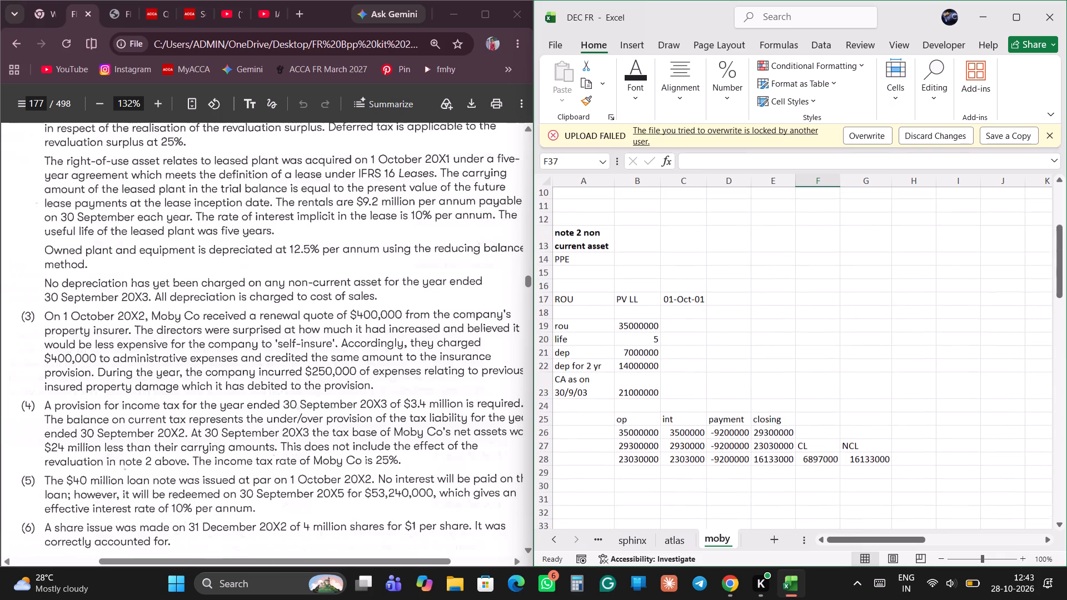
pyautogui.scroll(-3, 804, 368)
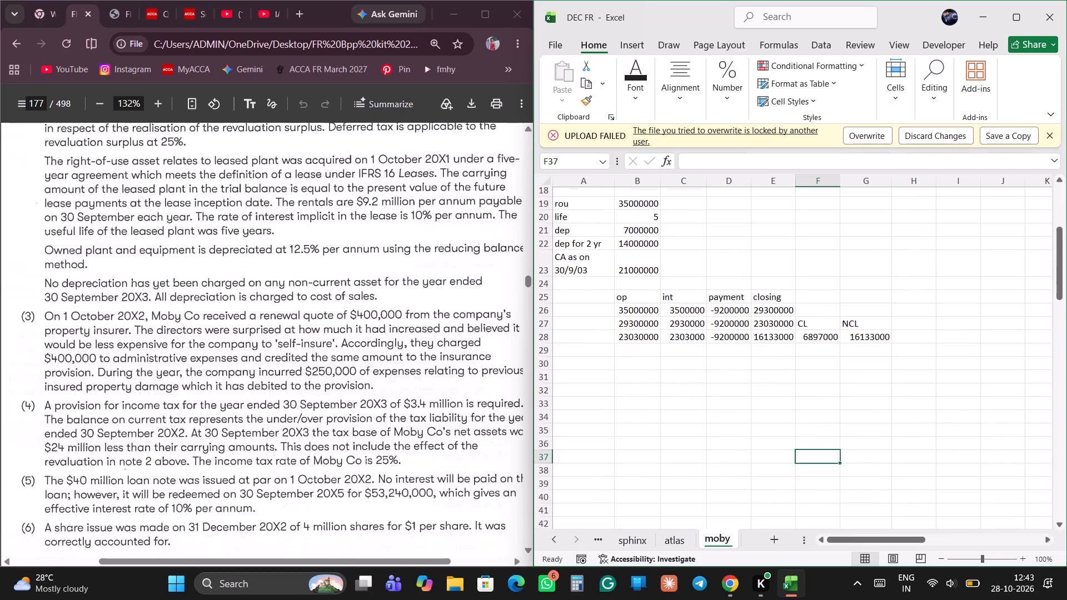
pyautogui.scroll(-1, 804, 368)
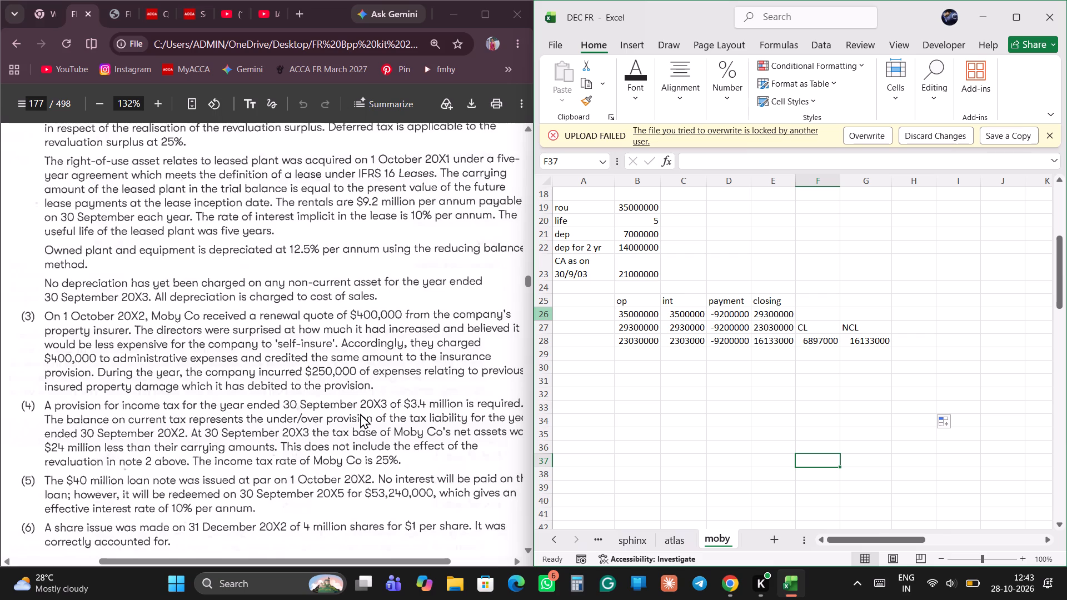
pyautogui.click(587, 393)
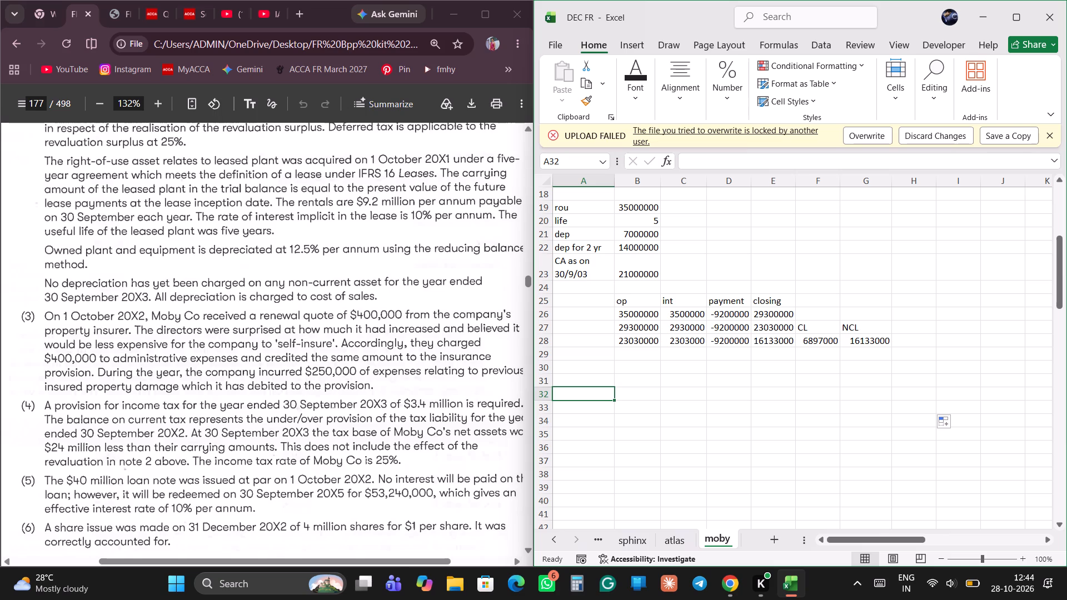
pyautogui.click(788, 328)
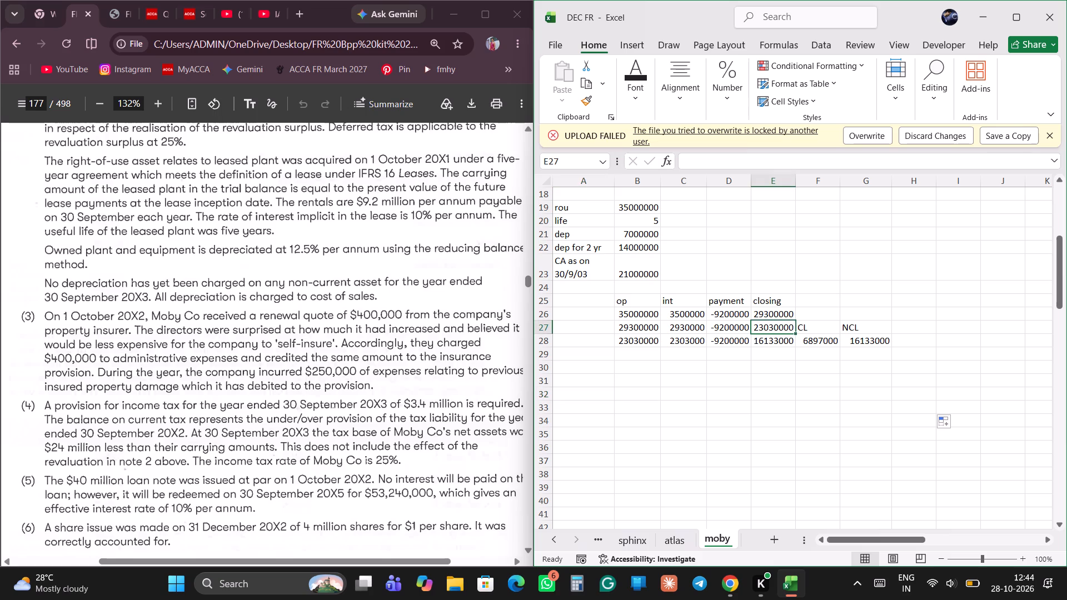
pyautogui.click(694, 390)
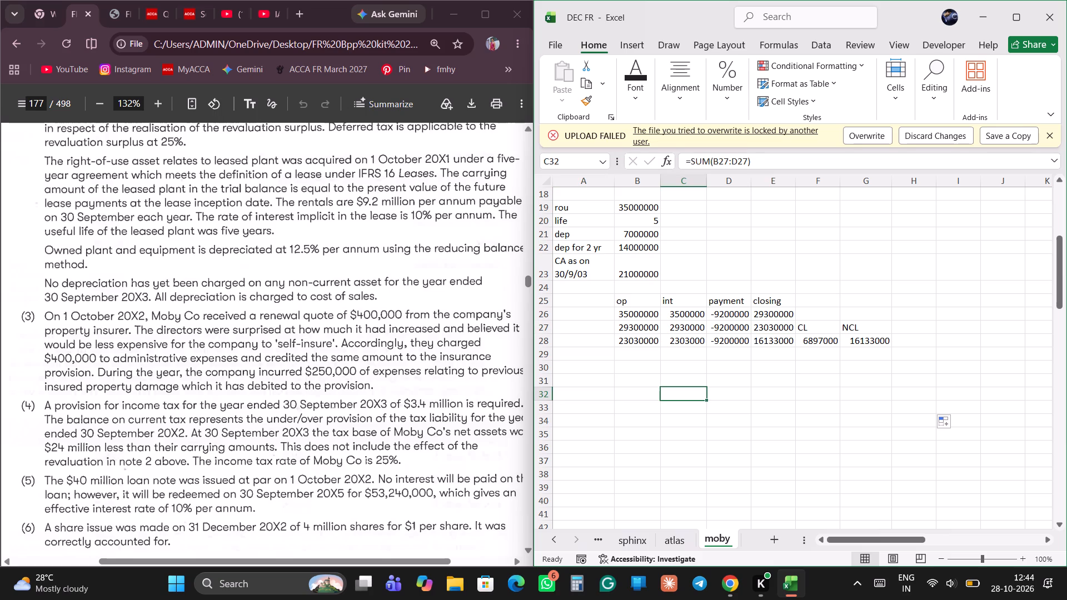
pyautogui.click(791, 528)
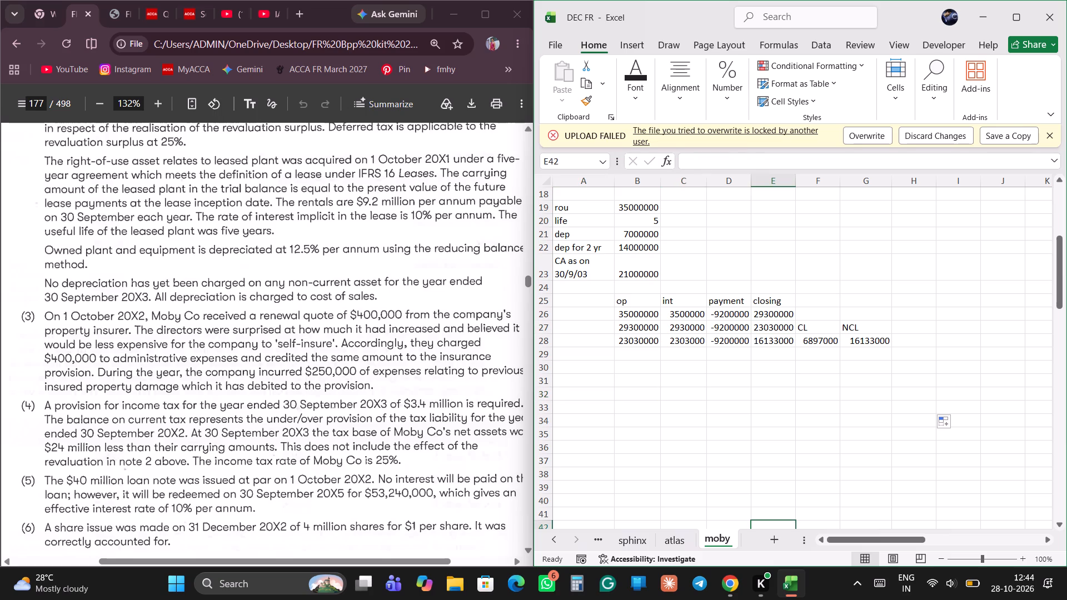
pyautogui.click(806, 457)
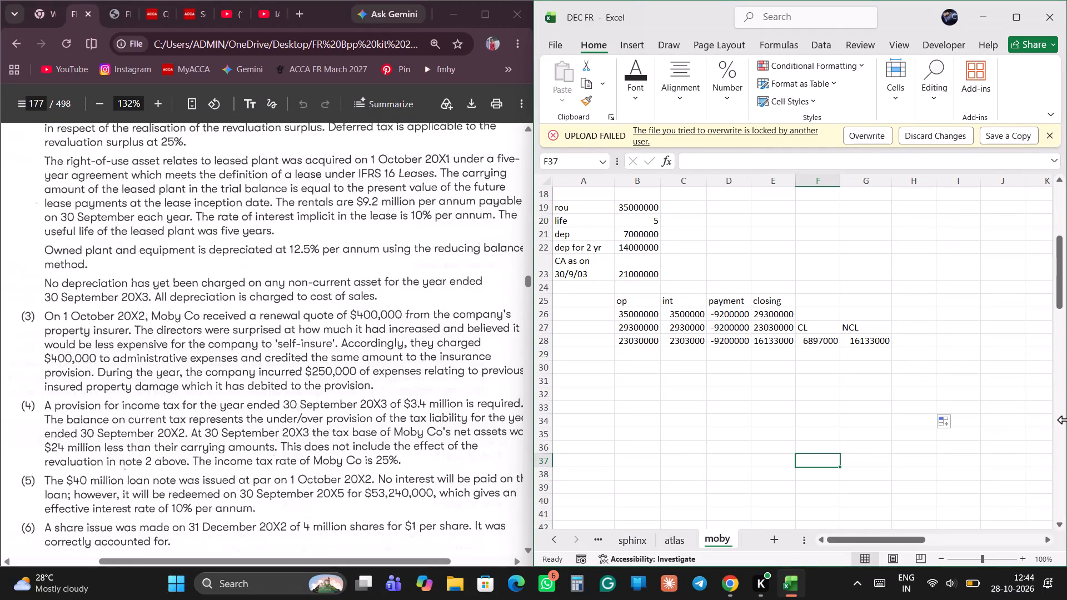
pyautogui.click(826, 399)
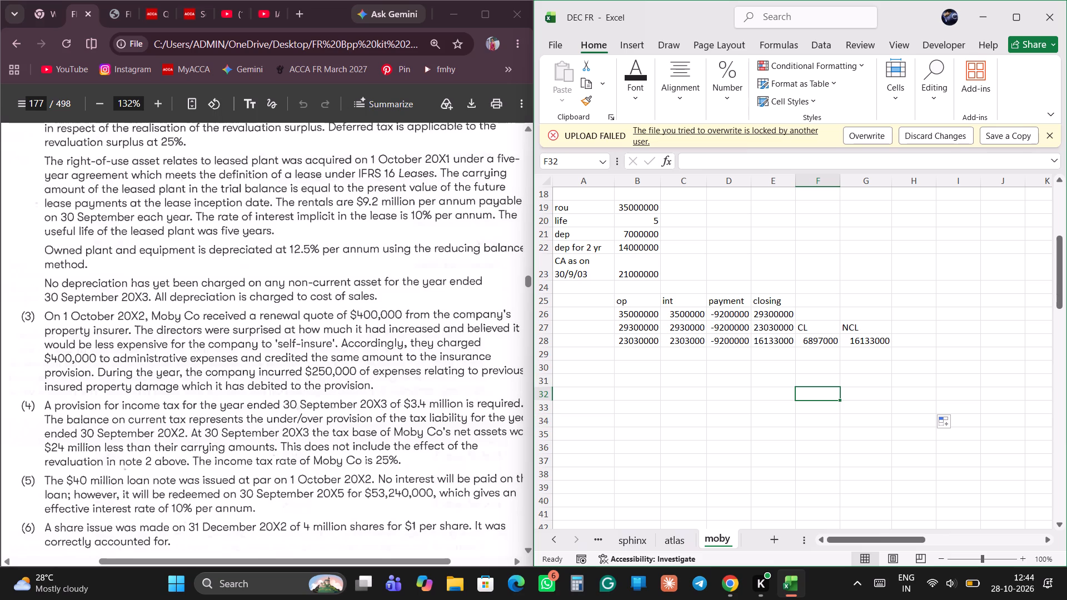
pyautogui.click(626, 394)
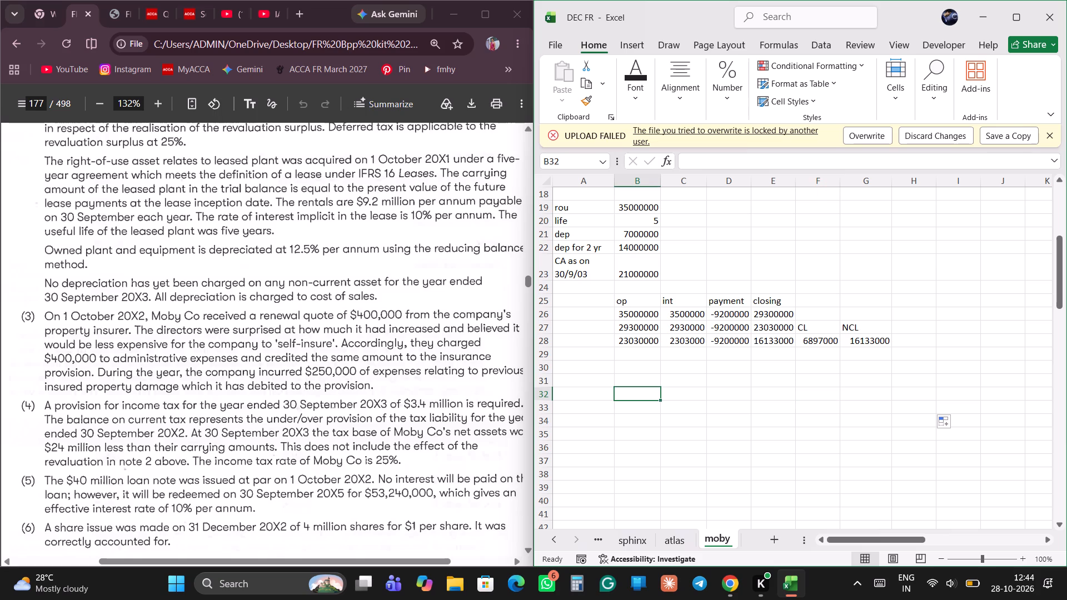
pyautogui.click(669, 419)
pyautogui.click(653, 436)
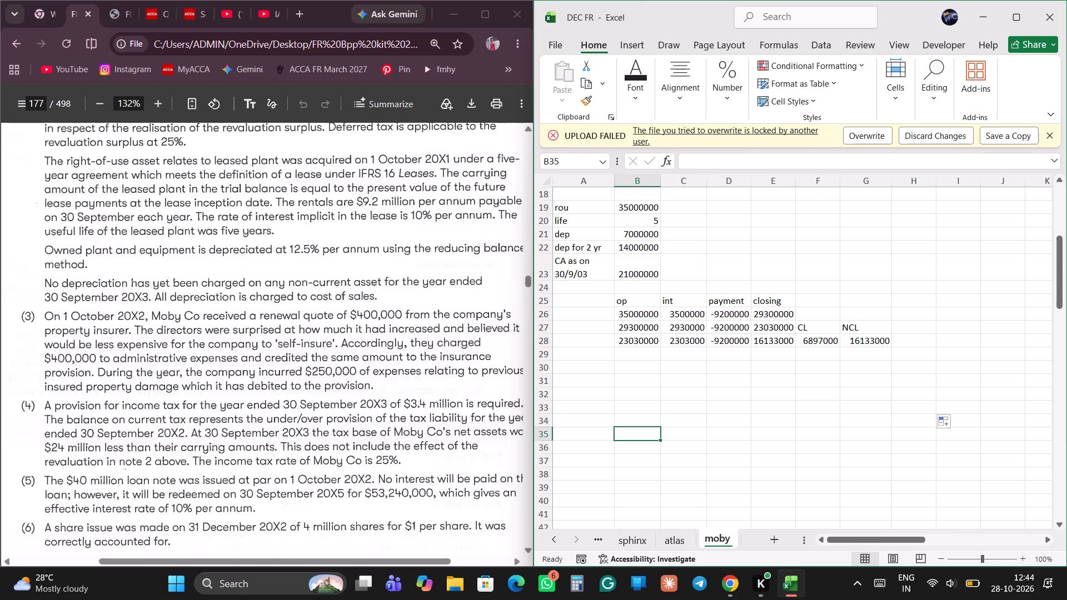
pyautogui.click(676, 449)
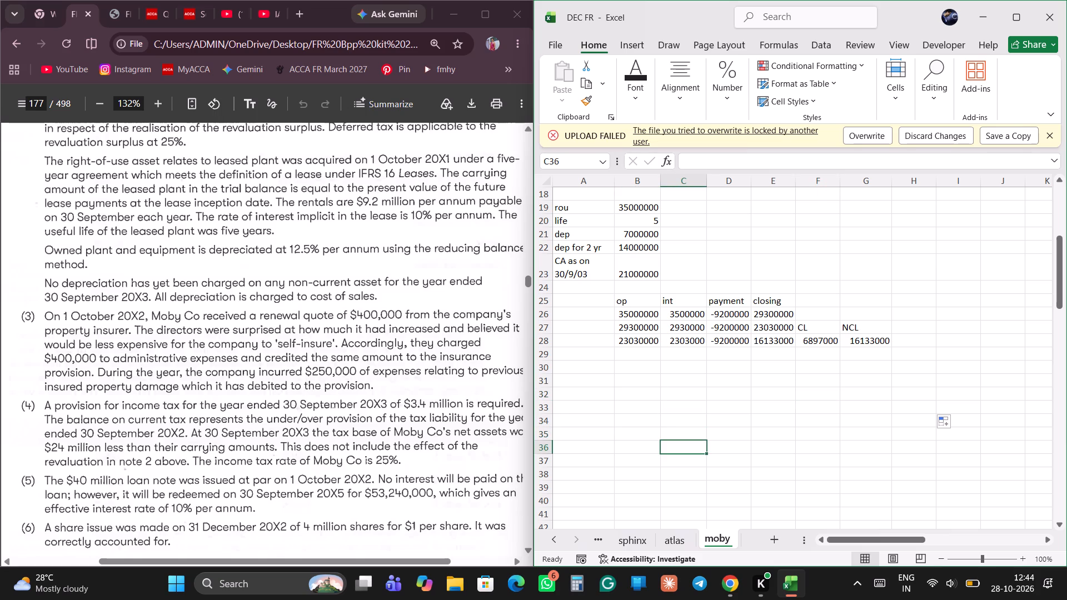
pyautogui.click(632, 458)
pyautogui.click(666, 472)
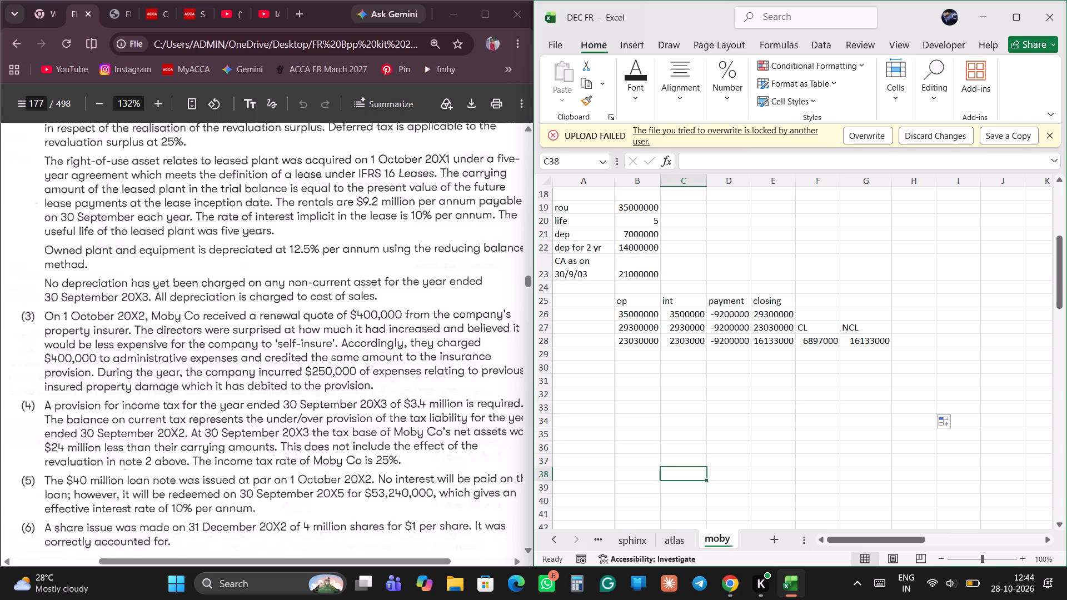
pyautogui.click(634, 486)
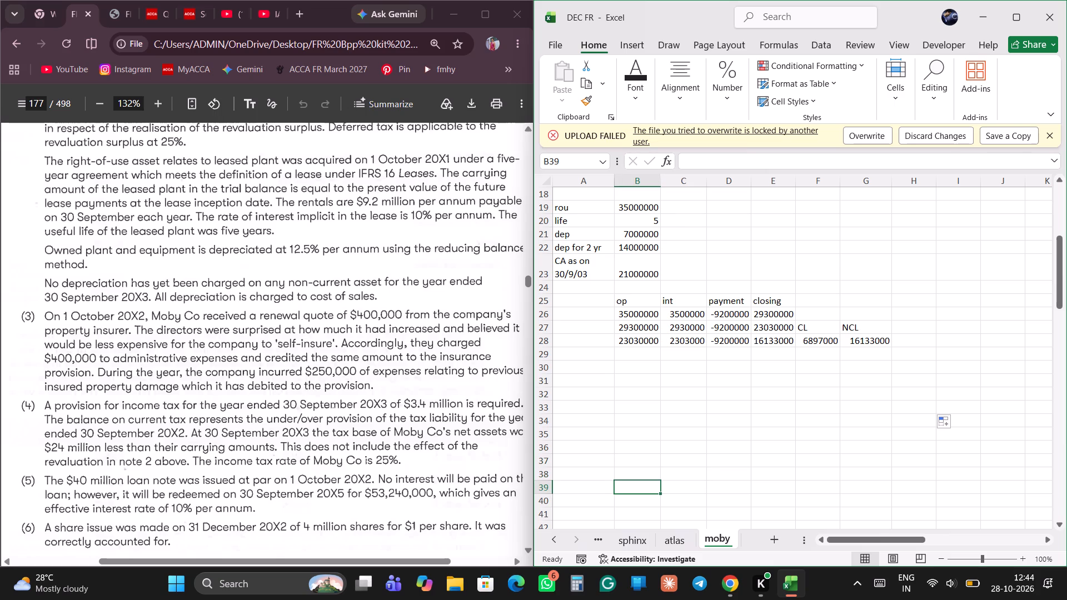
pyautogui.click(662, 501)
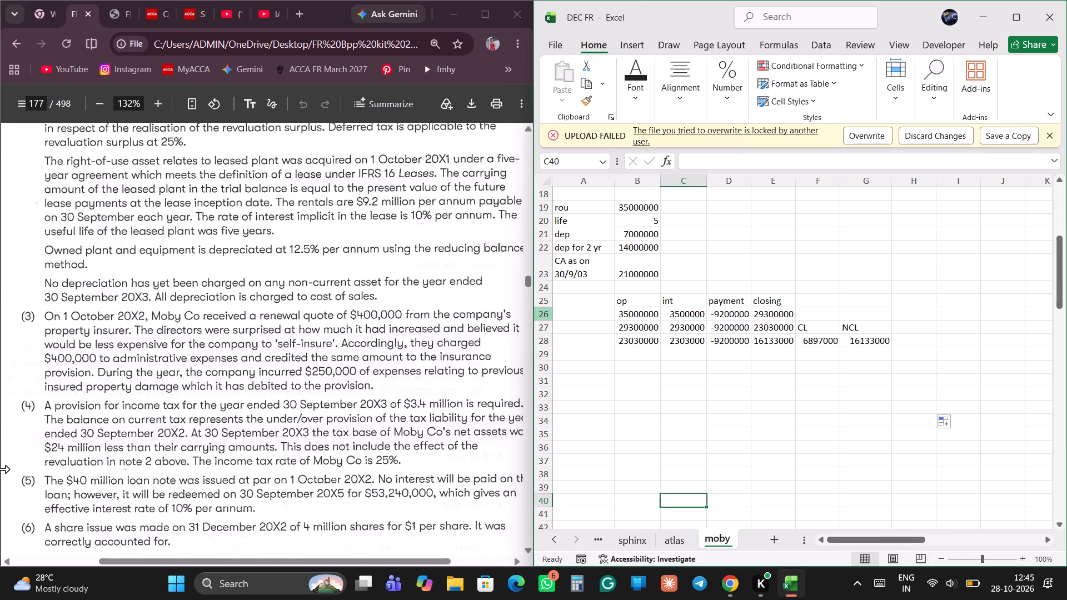
# Enter the heading NOTE 3 in A31, below the lease liability workings on the moby sheet.
pyautogui.click(572, 376)
pyautogui.write('NOTE')
pyautogui.press('space')
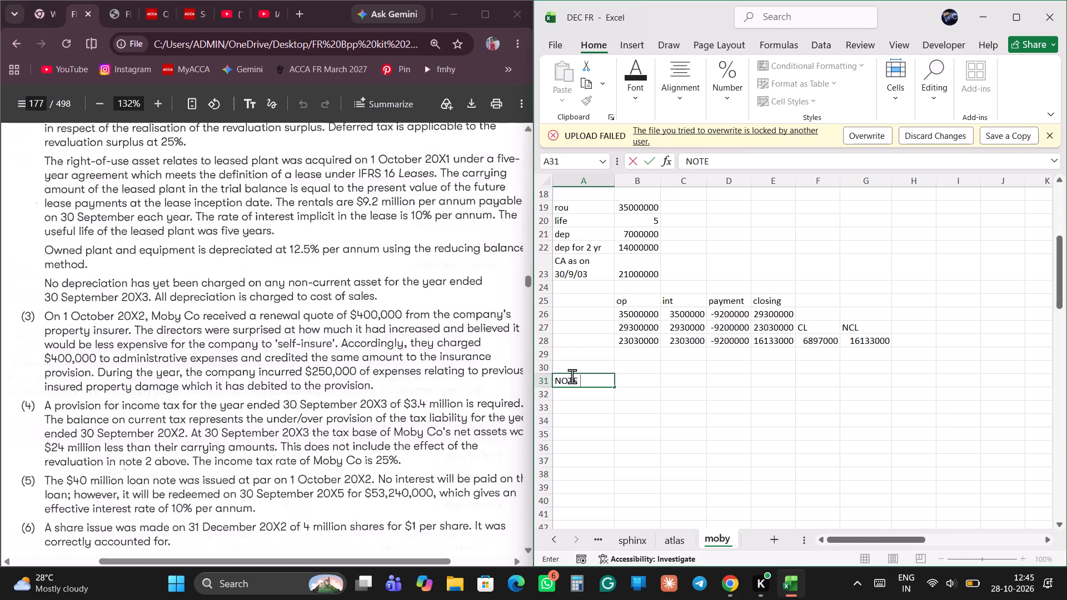
pyautogui.press('3')
pyautogui.press('Return')
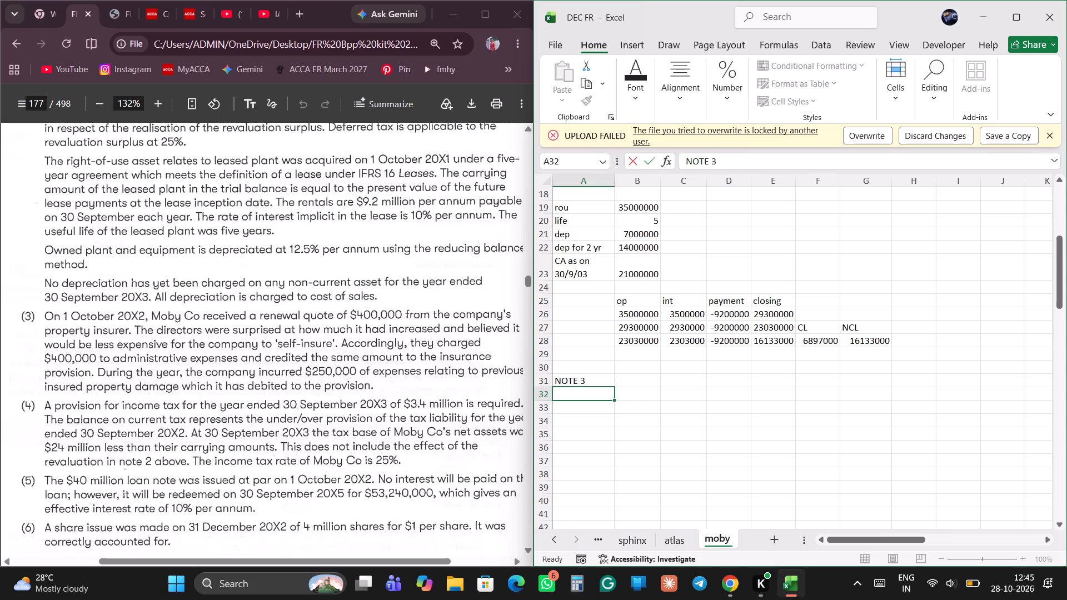
# Enter the heading SELF INSURANCE in B31 beside NOTE 3, and widen column B to fit it on one line.
pyautogui.press('Right')
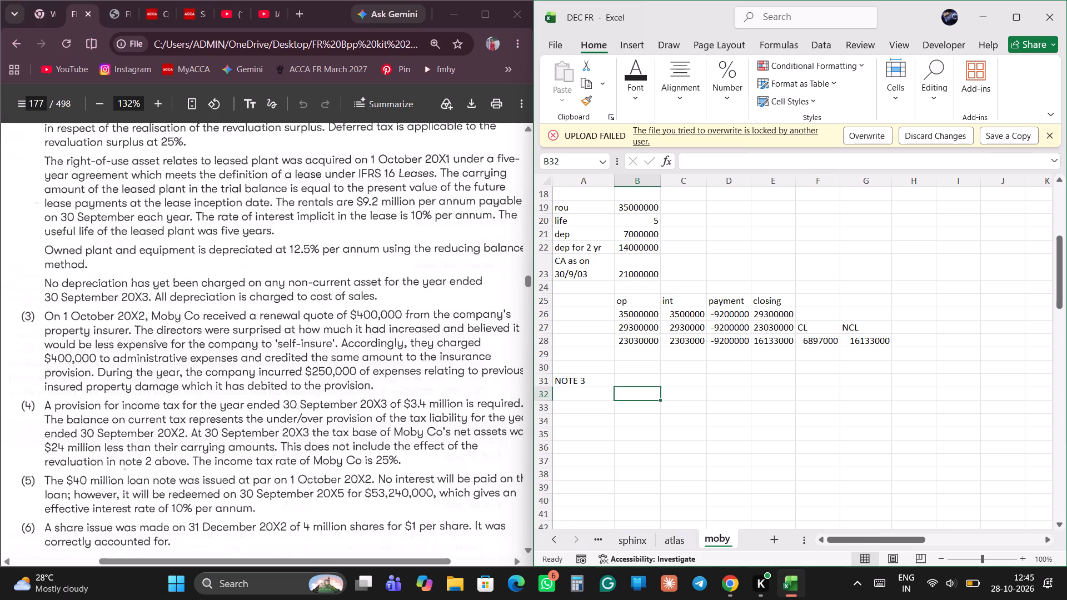
pyautogui.press('Up')
pyautogui.write('SELF IN')
pyautogui.write('SURE')
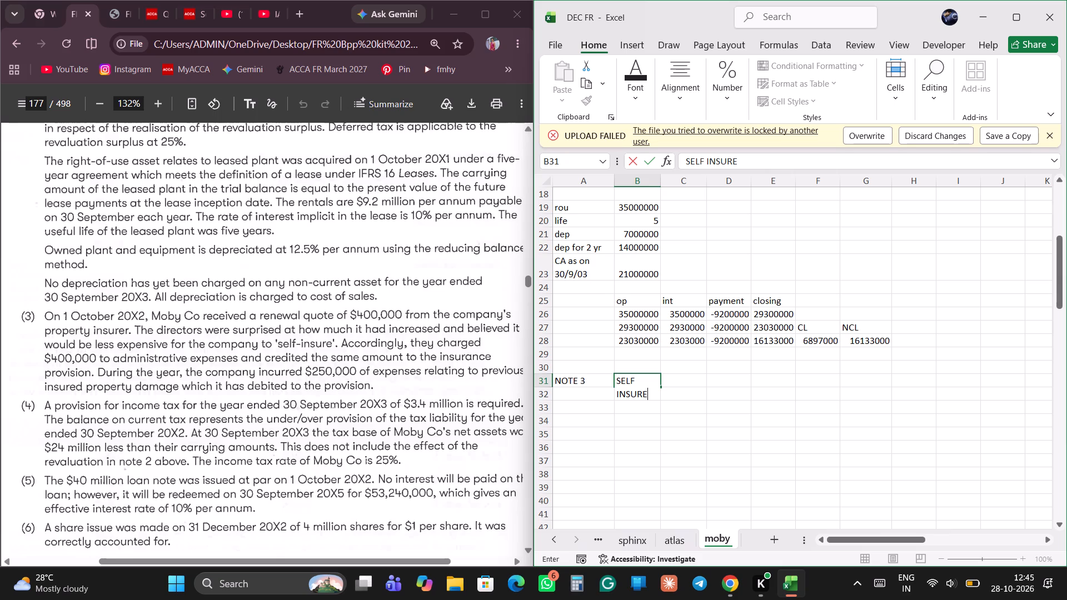
pyautogui.write('RANC=')
pyautogui.press('BackSpace')
pyautogui.press('BackSpace')
pyautogui.press('BackSpace')
pyautogui.press('BackSpace')
pyautogui.press('BackSpace')
pyautogui.press('BackSpace')
pyautogui.write('RANCE')
pyautogui.press('space')
pyautogui.press('Return')
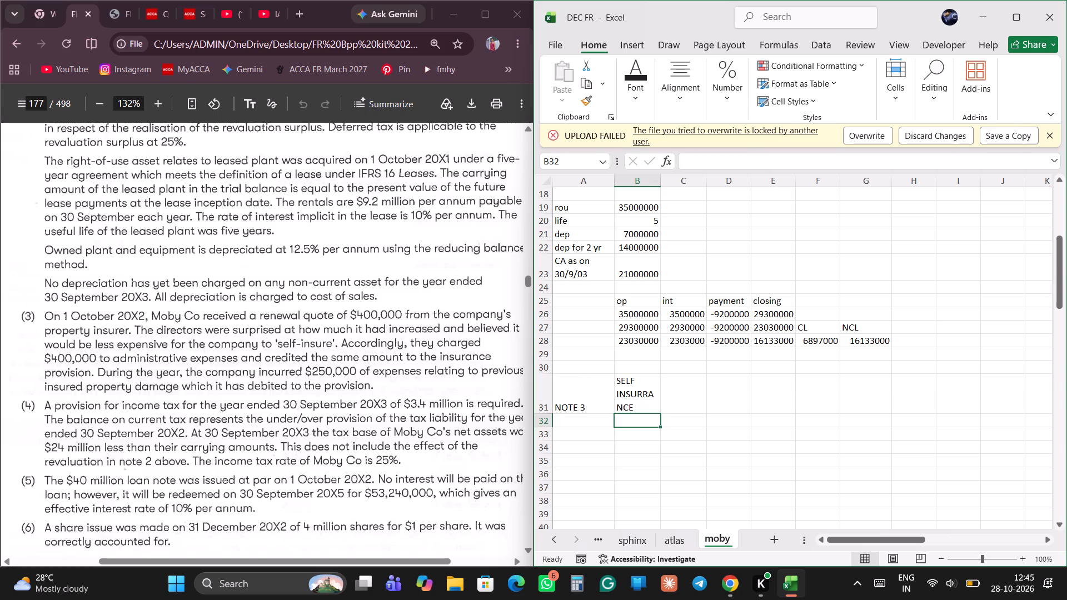
pyautogui.moveTo(662, 181); pyautogui.dragTo(691, 195)
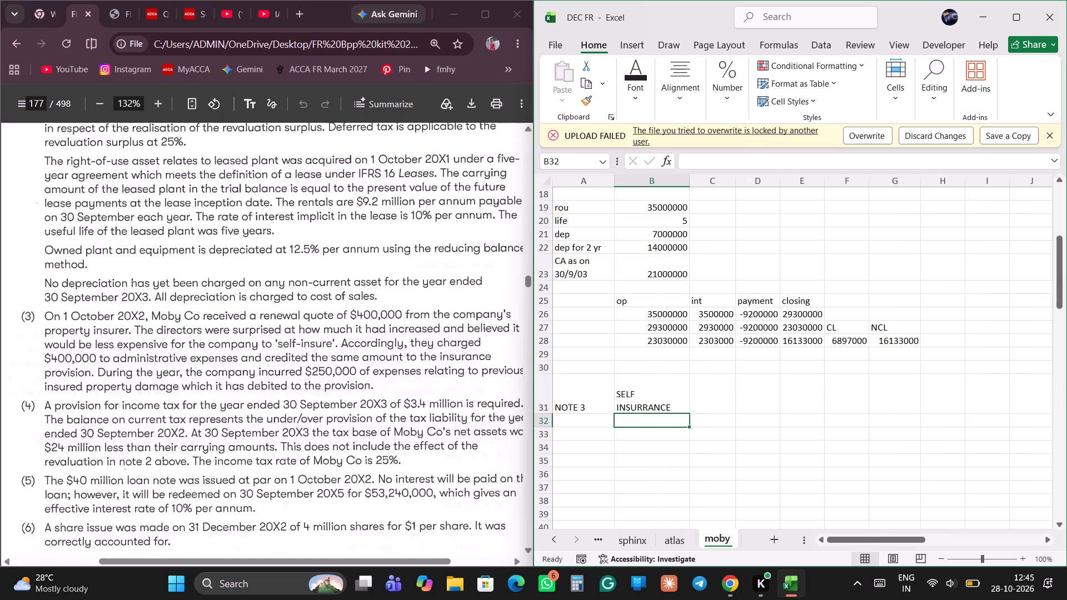
pyautogui.click(646, 386)
pyautogui.click(730, 159)
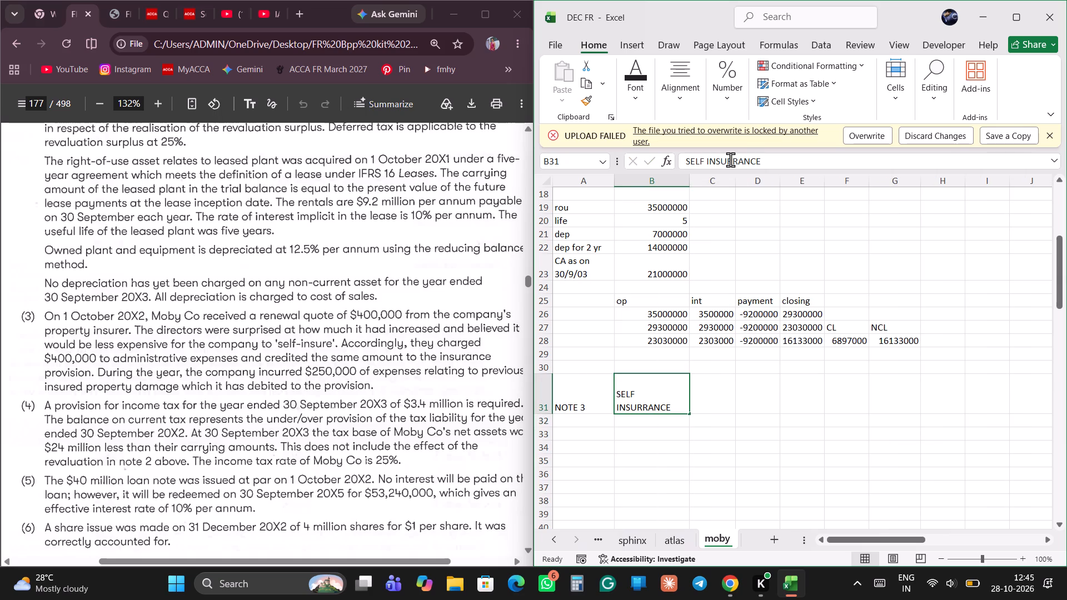
pyautogui.press('BackSpace')
pyautogui.press('Return')
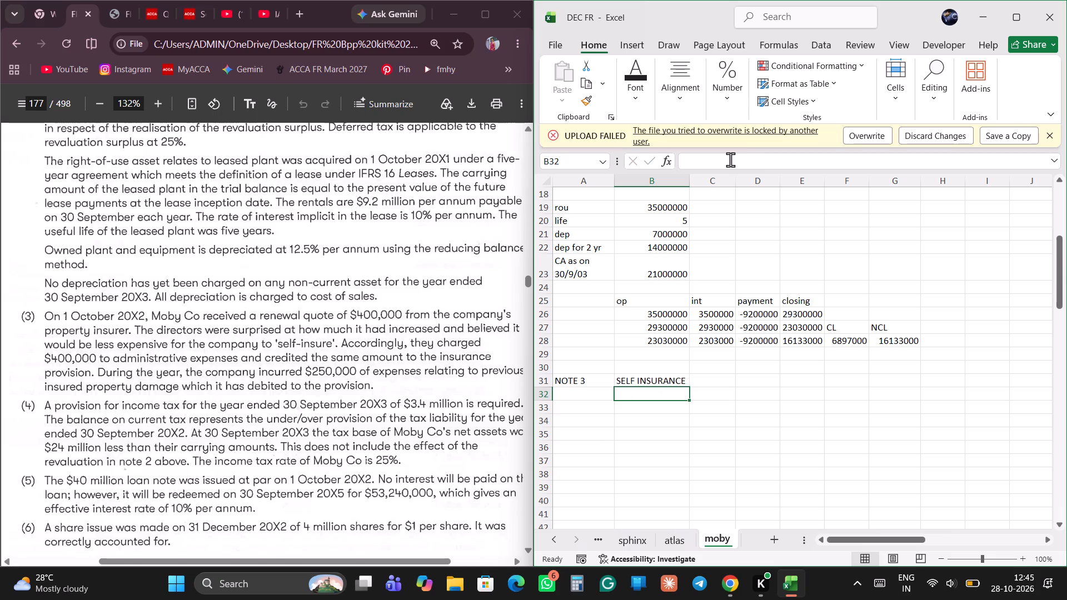
# Enter the debit-side journal label prov dr in B32, beneath the SELF INSURANCE heading.
pyautogui.press('Down')
pyautogui.press('Down')
pyautogui.press('Left')
pyautogui.press('Up')
pyautogui.press('Right')
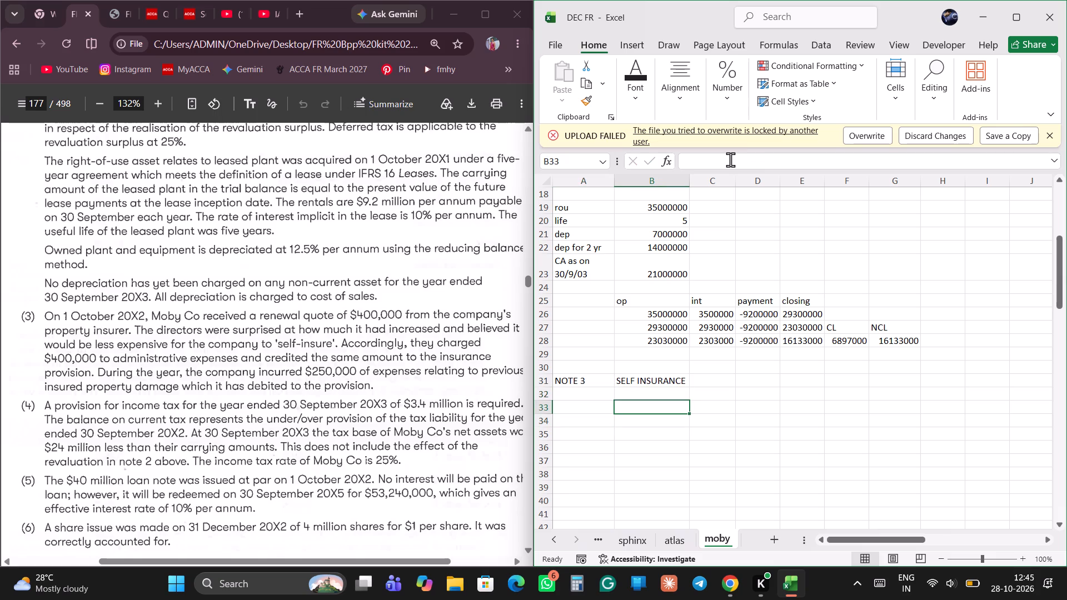
pyautogui.press('Up')
pyautogui.press('Down')
pyautogui.press('Up')
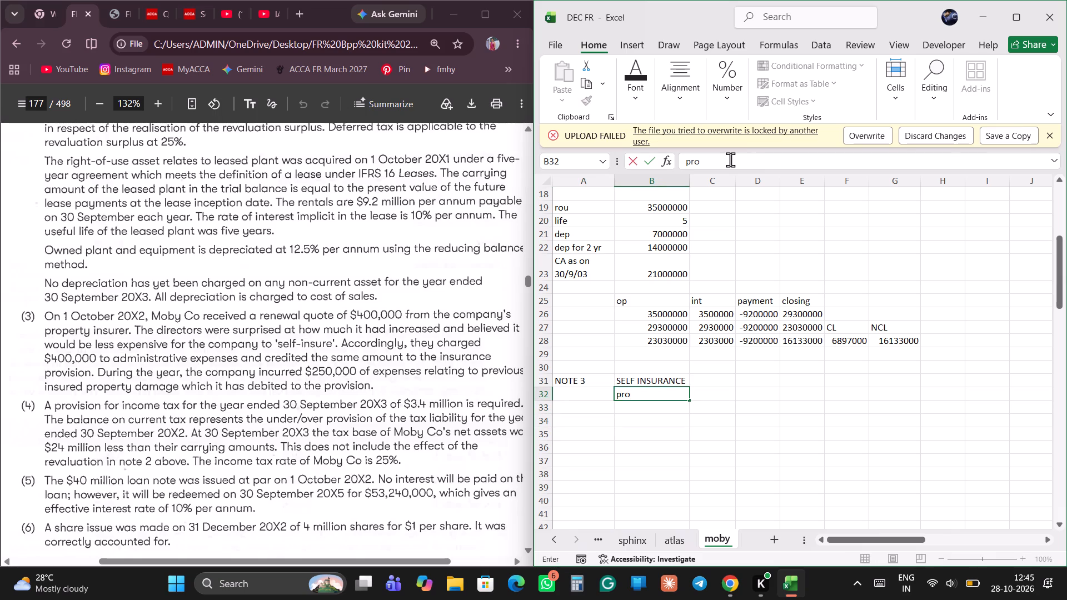
pyautogui.write('v')
pyautogui.press('space')
pyautogui.write('f]d')
pyautogui.press('BackSpace')
pyautogui.press('BackSpace')
pyautogui.press('d')
pyautogui.press('BackSpace')
pyautogui.press('BackSpace')
pyautogui.write('dr')
pyautogui.press('Return')
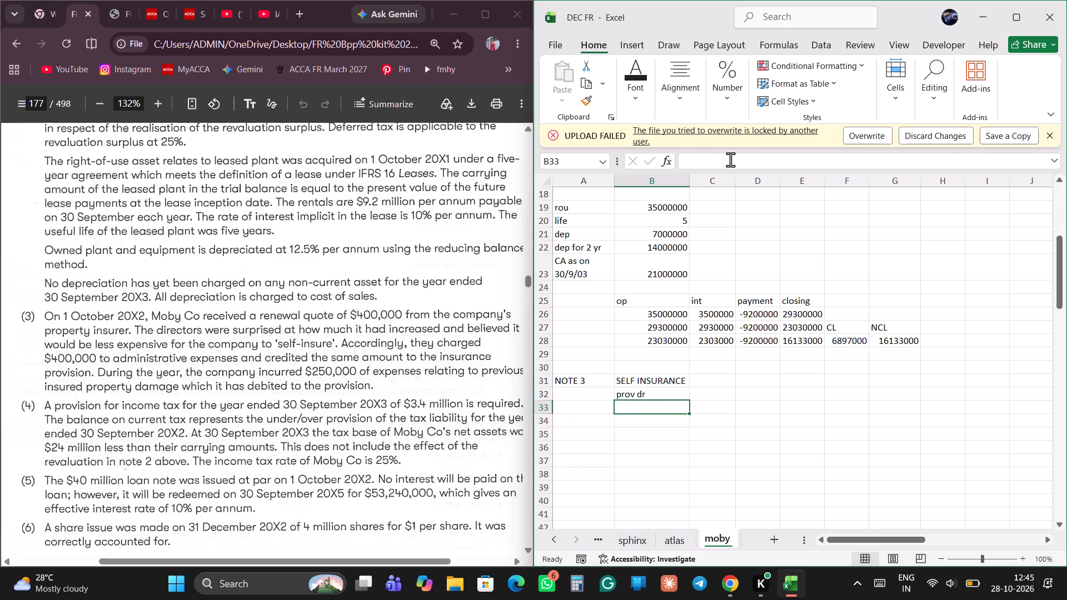
# Enter the credit-side journal label p&l cr in B33, beneath prov dr.
pyautogui.press('p')
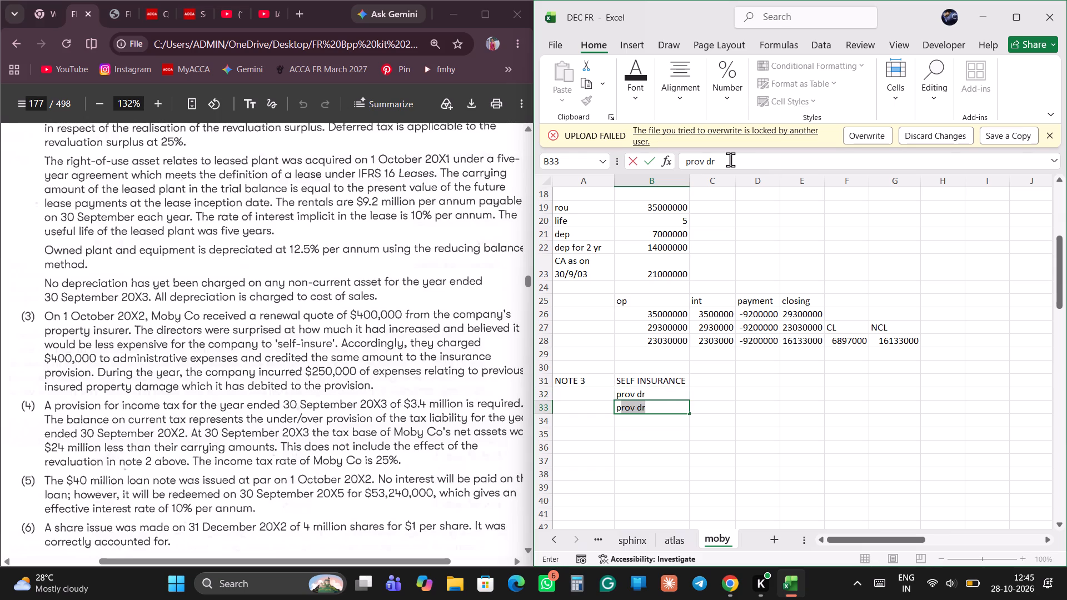
pyautogui.press('space')
pyautogui.write('&l')
pyautogui.press('space')
pyautogui.press('BackSpace')
pyautogui.press('BackSpace')
pyautogui.press('BackSpace')
pyautogui.press('BackSpace')
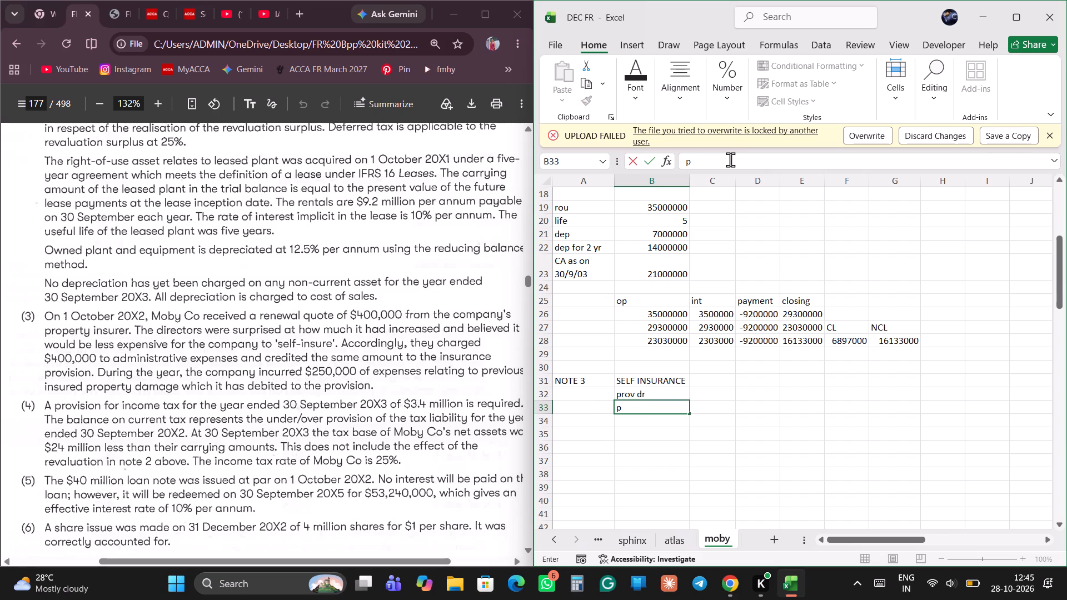
pyautogui.write('&l')
pyautogui.press('space')
pyautogui.write('cr')
pyautogui.press('space')
pyautogui.press('Return')
# Enter the amount 150 in both C32 and C33, against the prov dr and p&l cr labels.
pyautogui.press('Right')
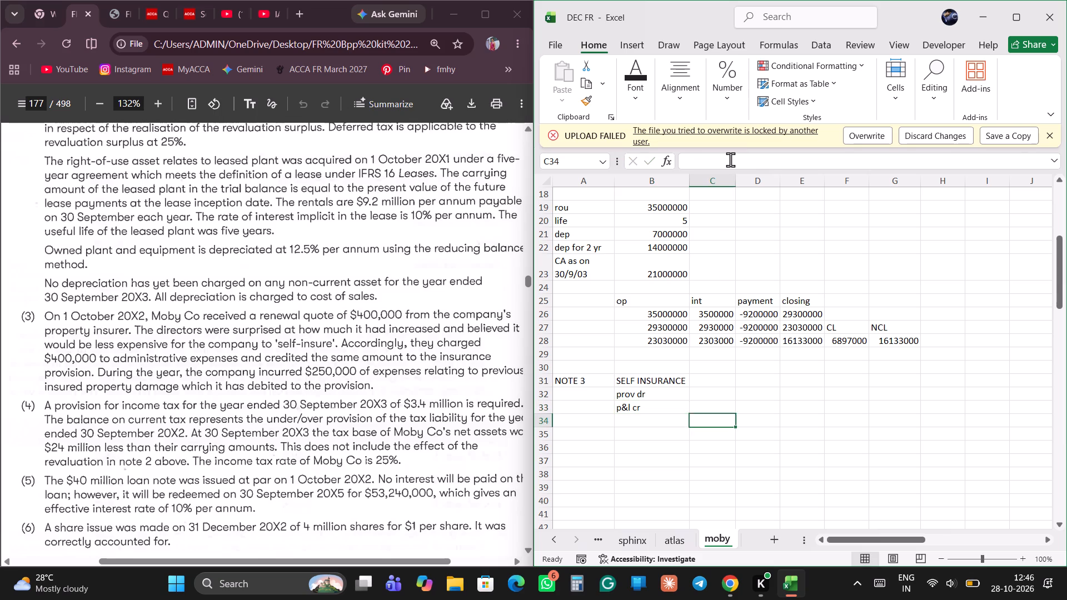
pyautogui.press('Up')
pyautogui.press('Right')
pyautogui.press('Up')
pyautogui.press('Left')
pyautogui.press('Up')
pyautogui.press('Down')
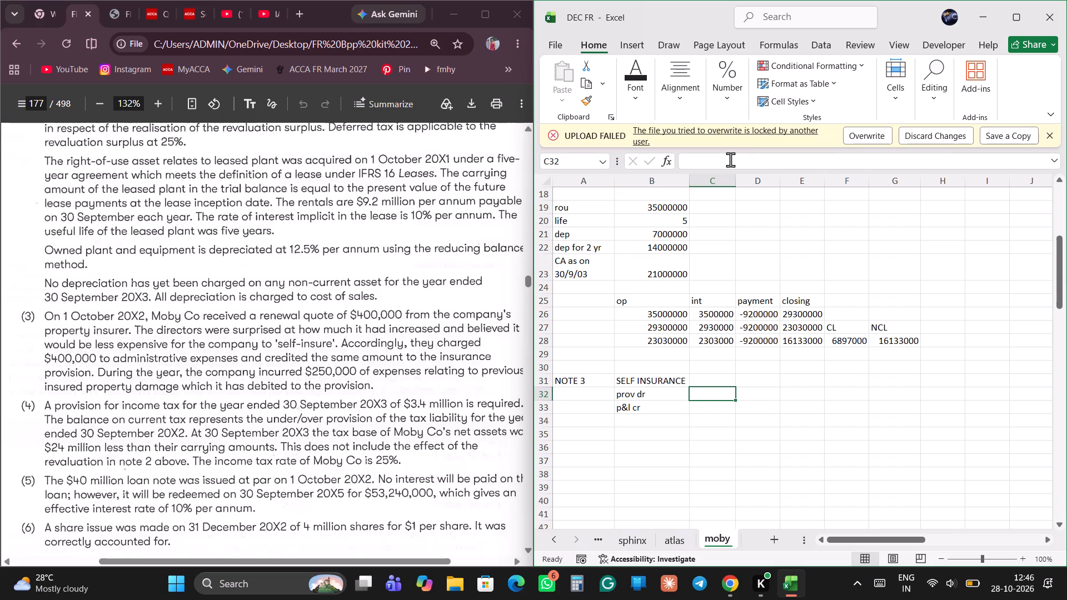
pyautogui.write('150')
pyautogui.press('Return')
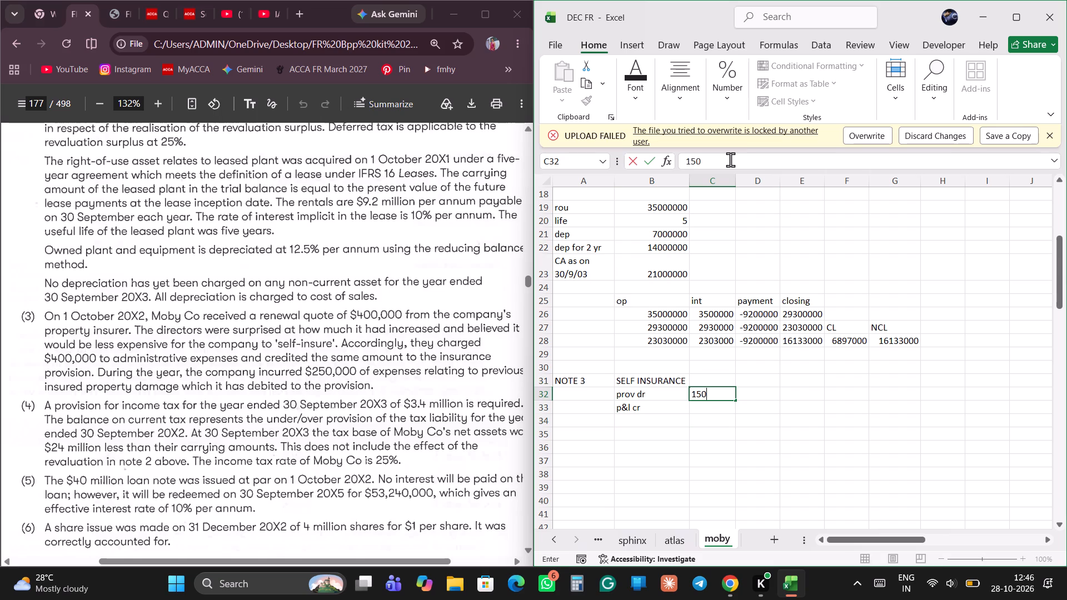
pyautogui.write('150')
pyautogui.press('Return')
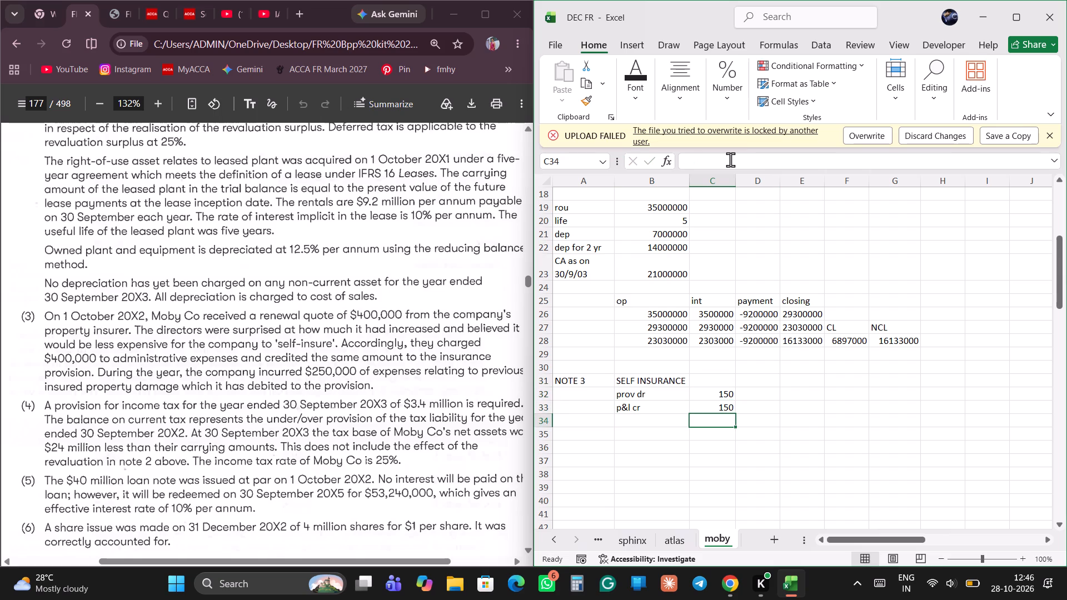
# Enter the heading NOTE 4 in A36, below the self-insurance journal.
pyautogui.press('Down')
pyautogui.press('Down')
pyautogui.press('Left')
pyautogui.press('Left')
pyautogui.press('Left')
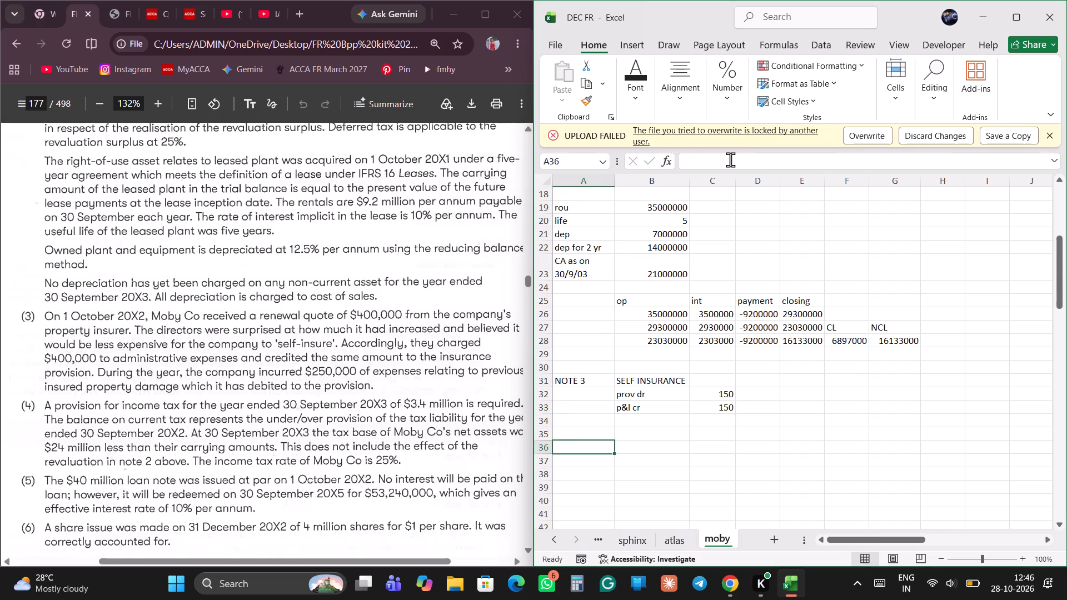
pyautogui.write('note')
pyautogui.press('space')
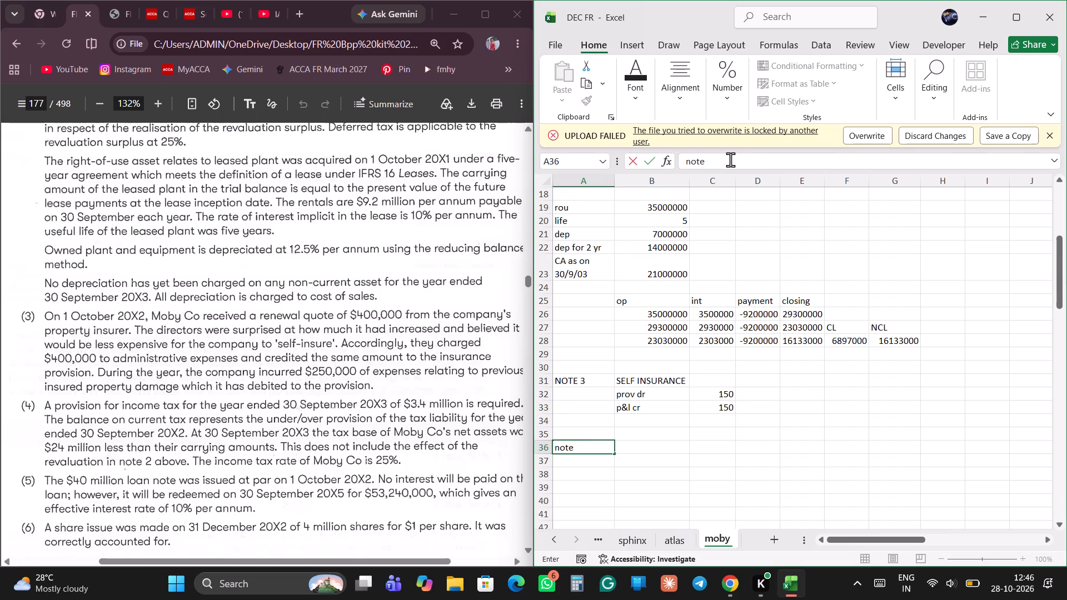
pyautogui.press('BackSpace')
pyautogui.press('BackSpace')
pyautogui.press('BackSpace')
pyautogui.press('BackSpace')
pyautogui.press('BackSpace')
pyautogui.write('NTE')
pyautogui.press('space')
pyautogui.press('BackSpace')
pyautogui.press('BackSpace')
pyautogui.press('BackSpace')
pyautogui.write('OTE 4')
pyautogui.press('Return')
# Enter the heading INCOME TAX in B36, beside NOTE 4.
pyautogui.press('Right')
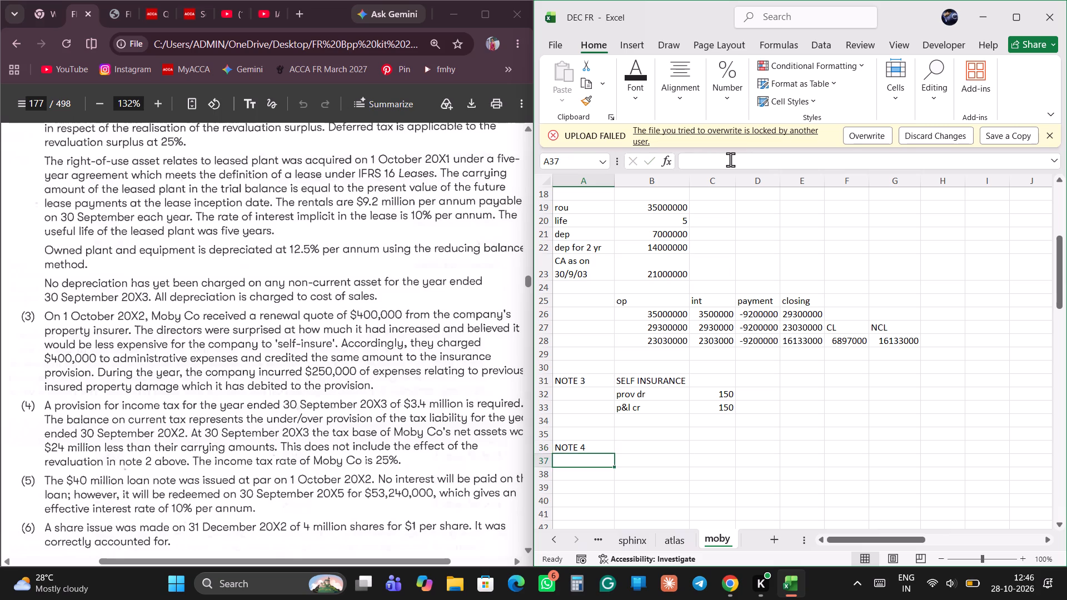
pyautogui.press('Up')
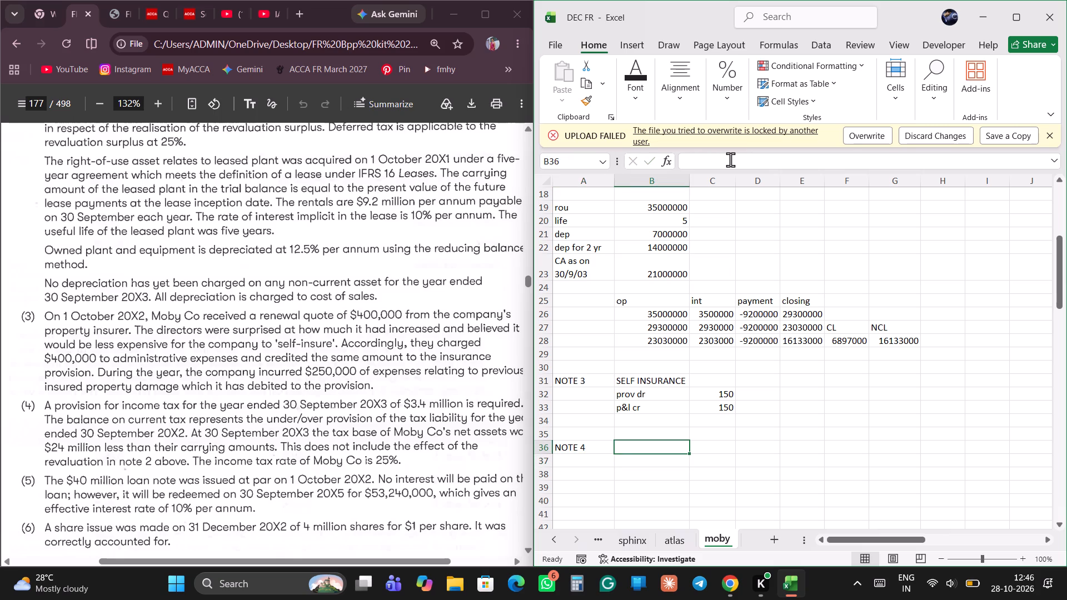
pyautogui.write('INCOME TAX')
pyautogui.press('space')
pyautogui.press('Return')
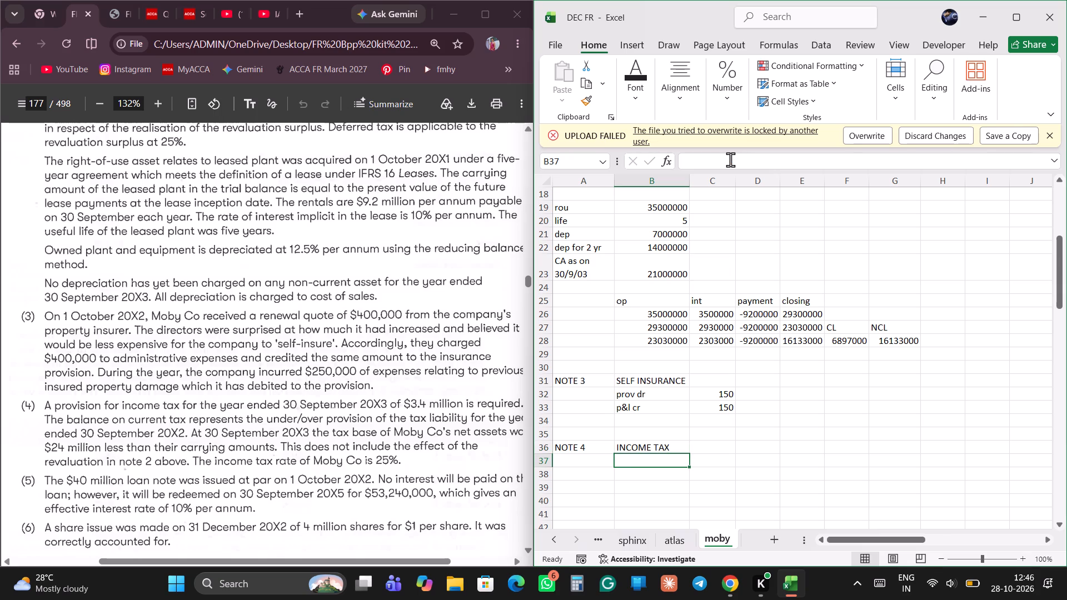
# Add the line PROV THIS YR in B37 with the amount 3400000 in C37, under INCOME TAX.
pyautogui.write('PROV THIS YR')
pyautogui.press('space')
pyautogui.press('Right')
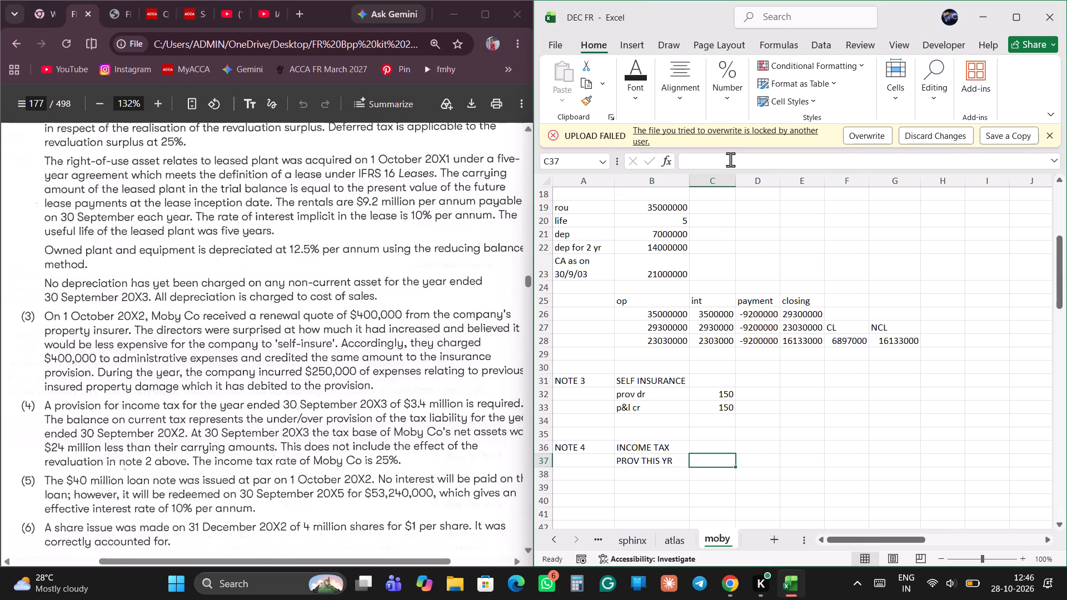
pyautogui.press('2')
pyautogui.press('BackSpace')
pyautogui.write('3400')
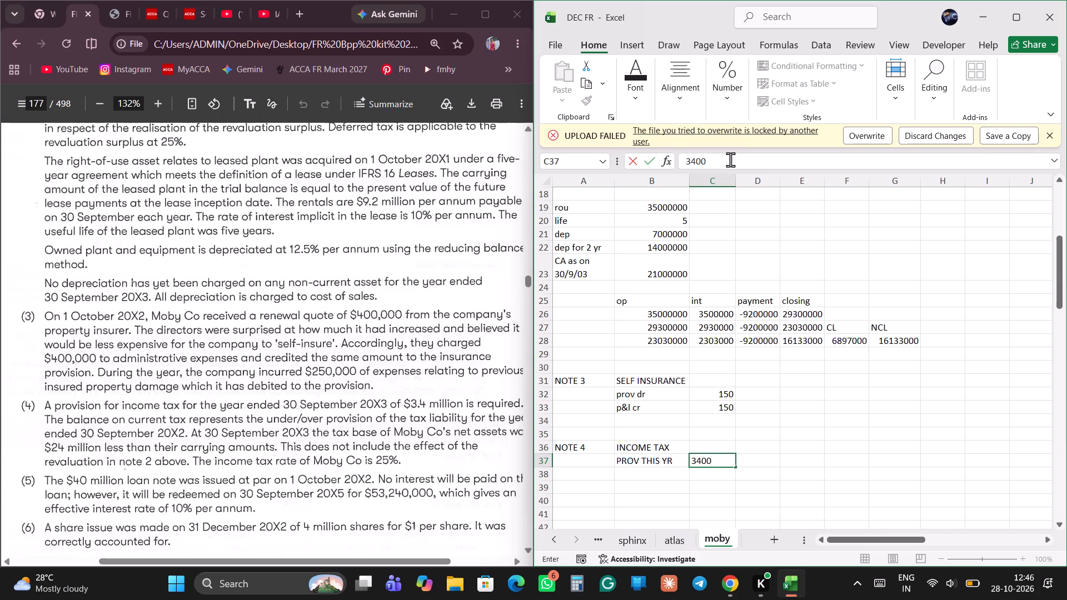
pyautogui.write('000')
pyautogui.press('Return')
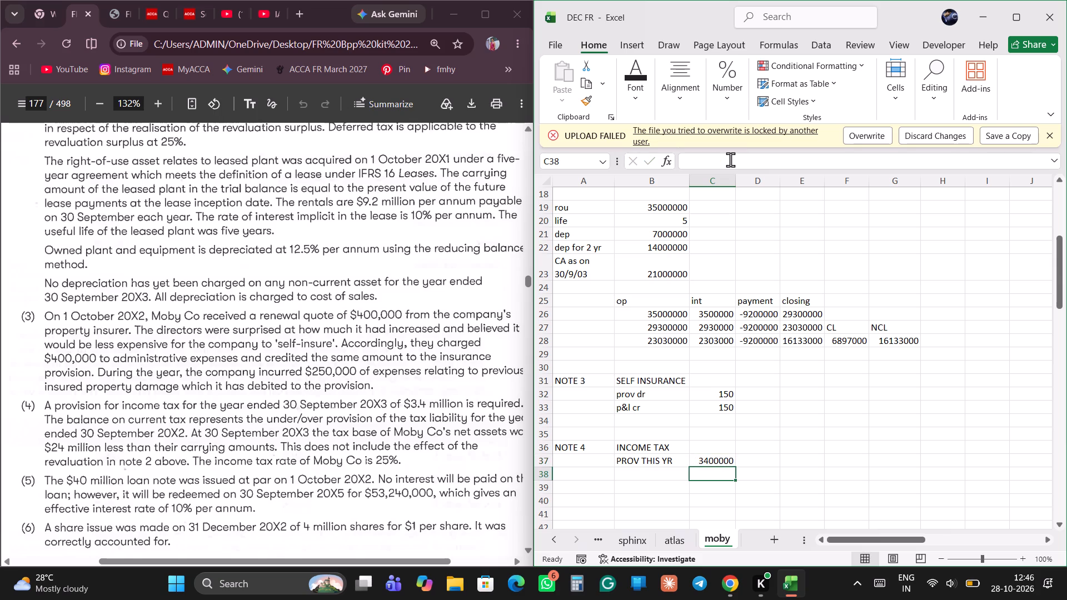
# Add the line OVER PROV in B38 with the amount 1050 in C38, beneath the PROV THIS YR line.
pyautogui.click(637, 477)
pyautogui.write('OVER PROV')
pyautogui.press('space')
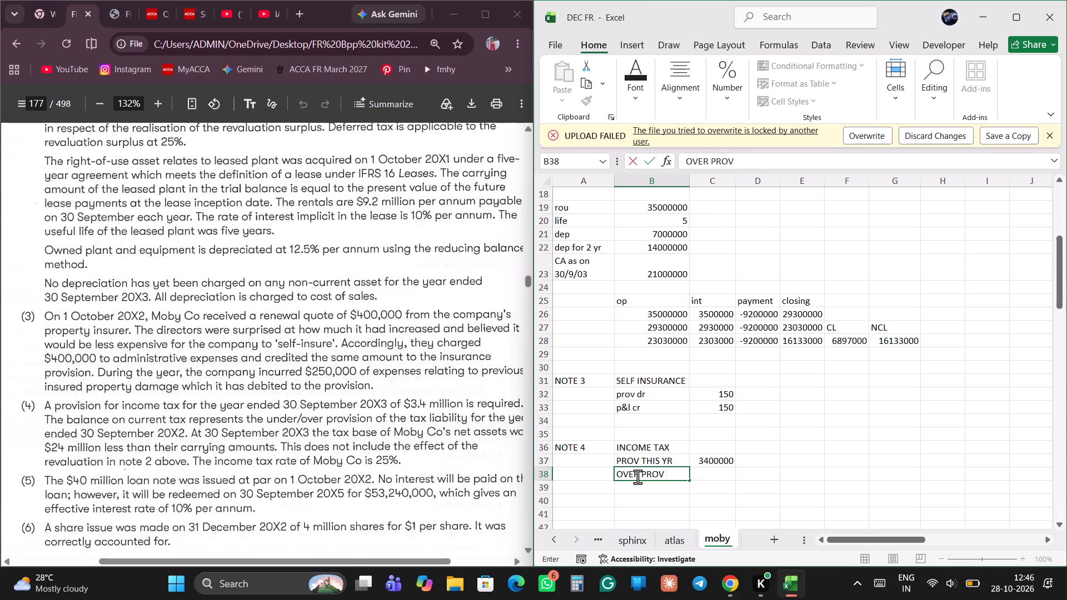
pyautogui.press('Return')
pyautogui.press('Right')
pyautogui.press('Up')
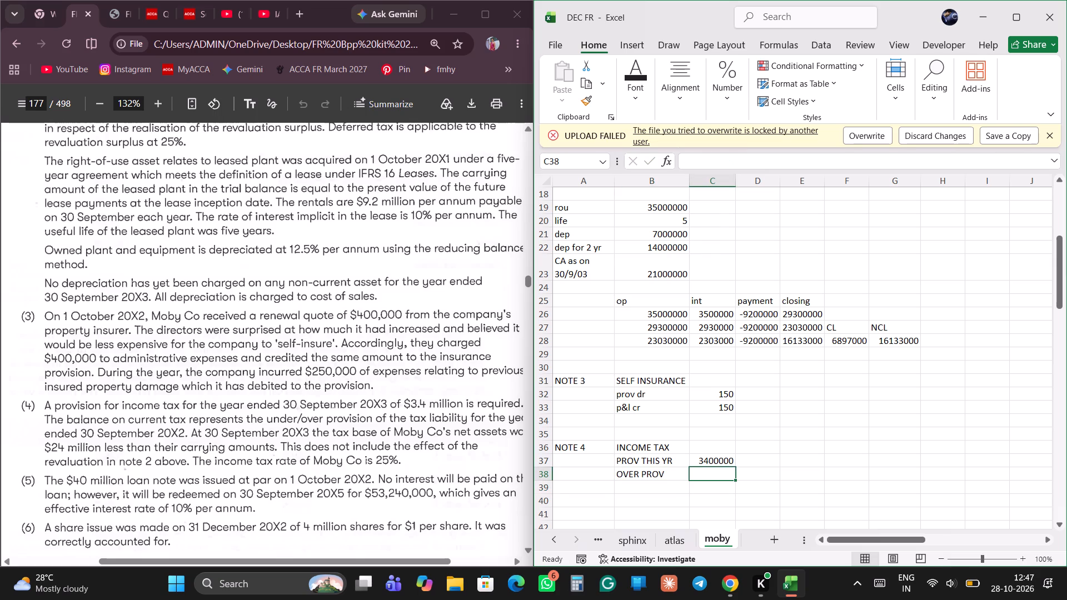
pyautogui.write('1050')
pyautogui.press('space')
pyautogui.press('Return')
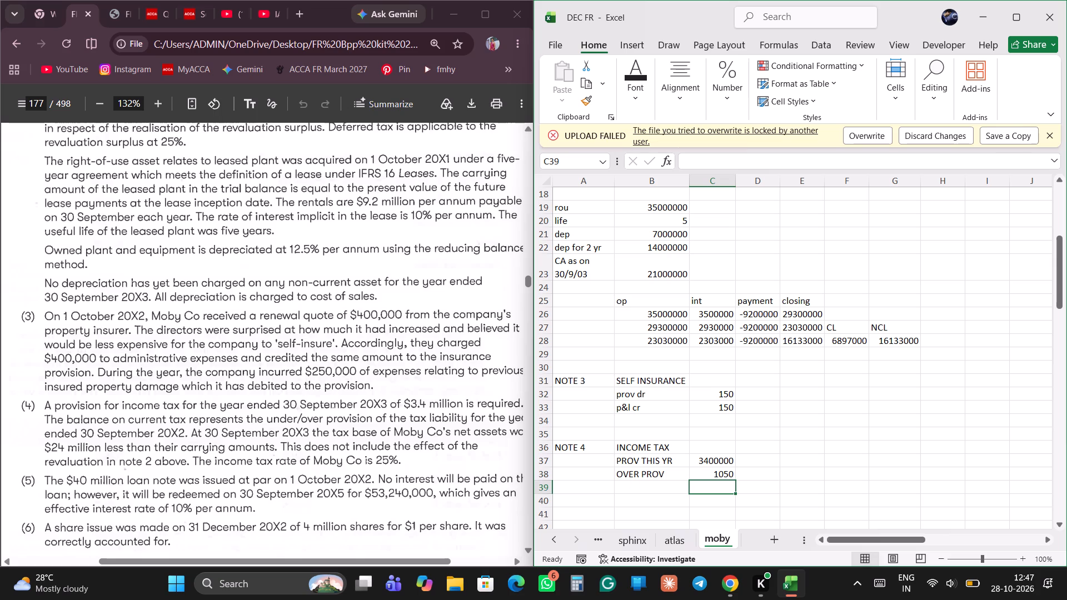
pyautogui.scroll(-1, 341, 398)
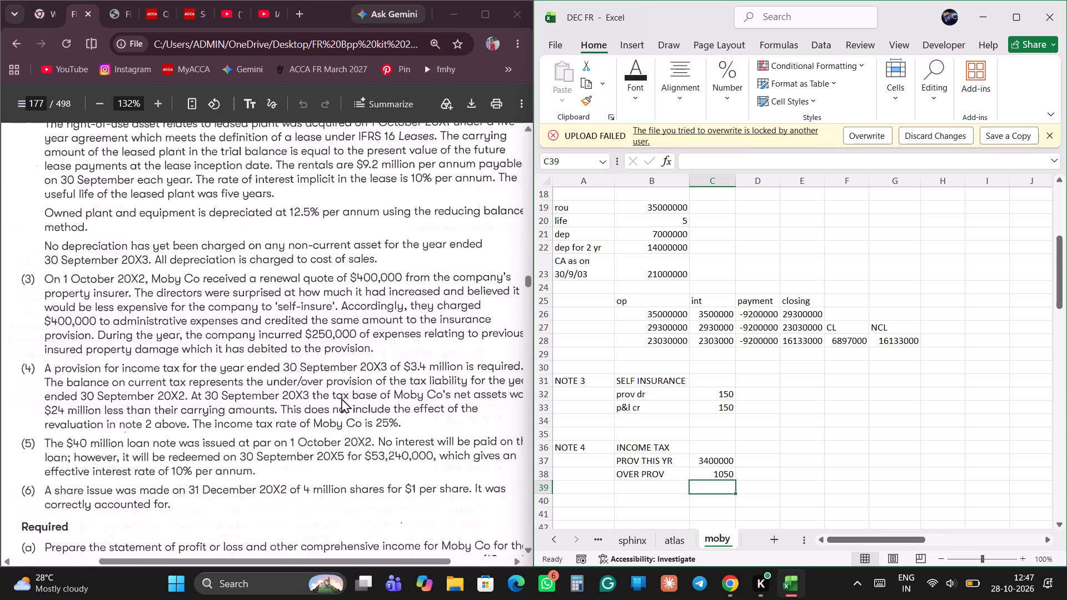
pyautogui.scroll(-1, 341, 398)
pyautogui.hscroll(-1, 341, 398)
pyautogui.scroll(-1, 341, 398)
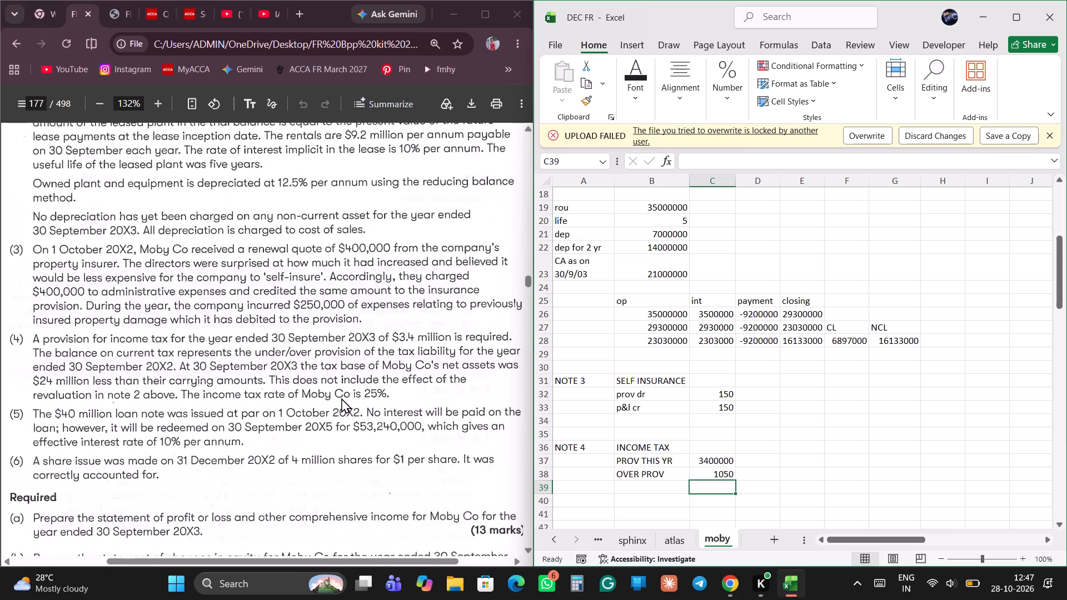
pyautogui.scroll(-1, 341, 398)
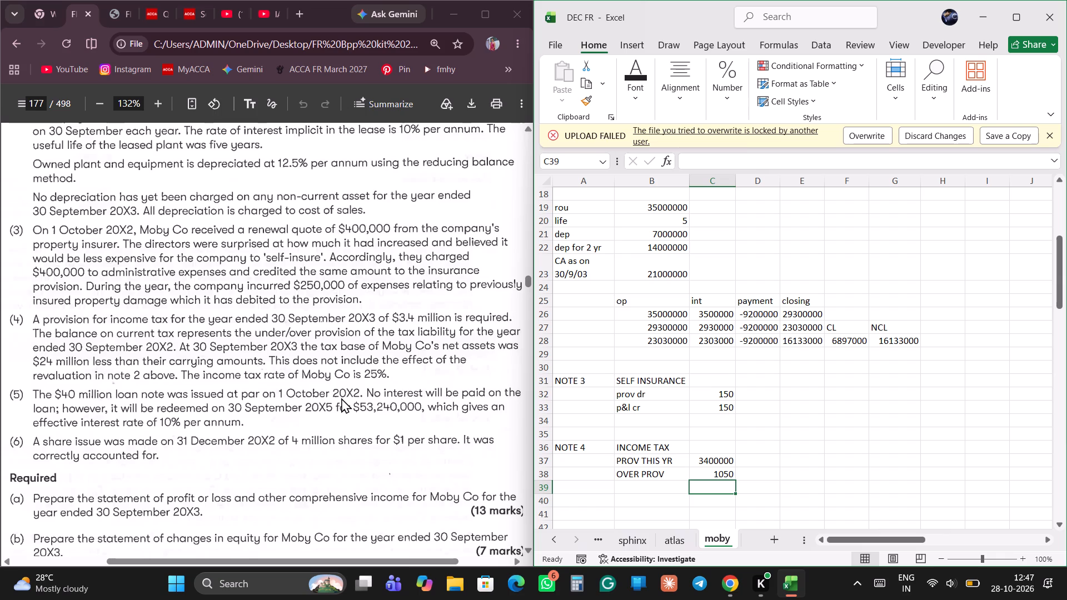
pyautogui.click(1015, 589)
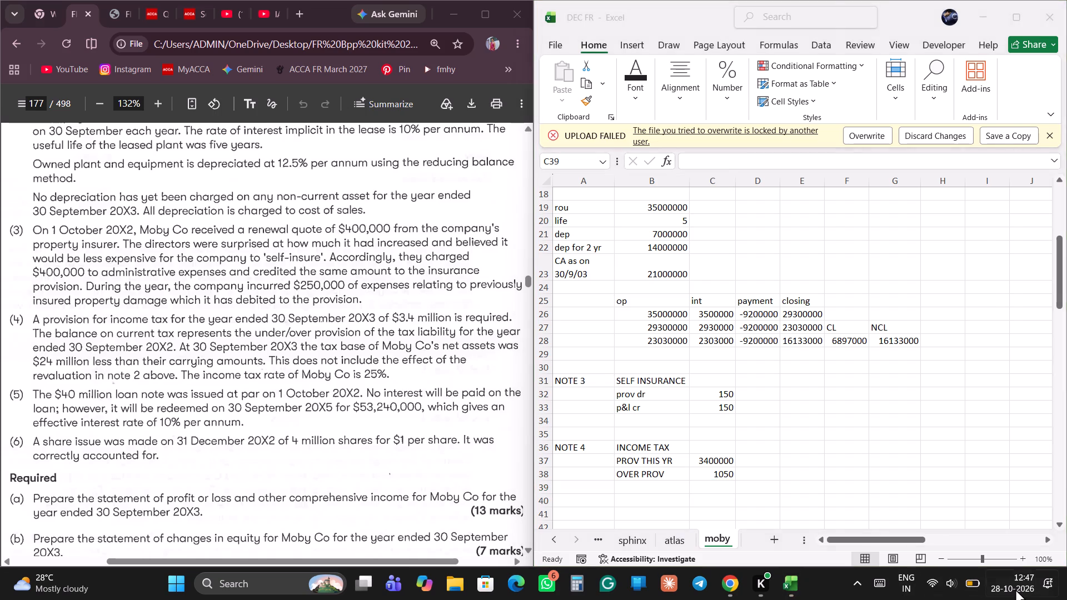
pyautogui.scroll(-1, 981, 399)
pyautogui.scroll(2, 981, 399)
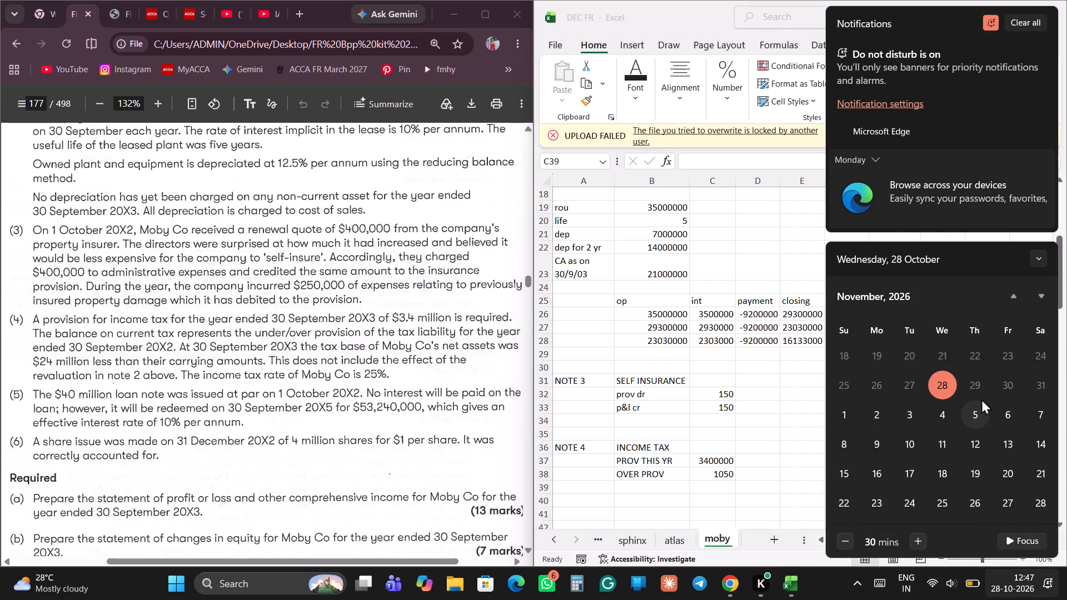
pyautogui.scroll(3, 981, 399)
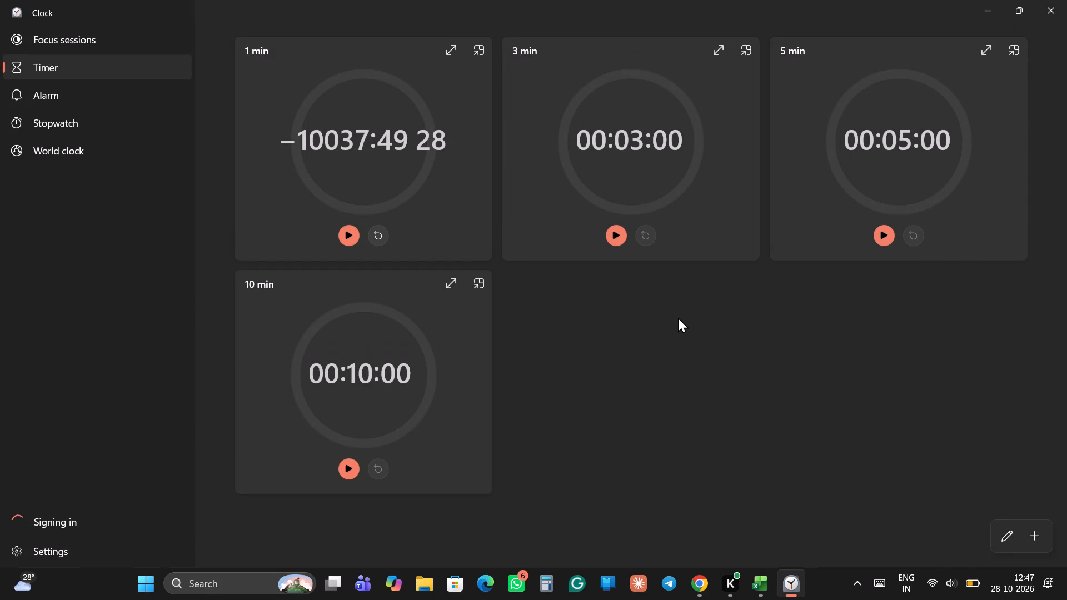
pyautogui.click(93, 106)
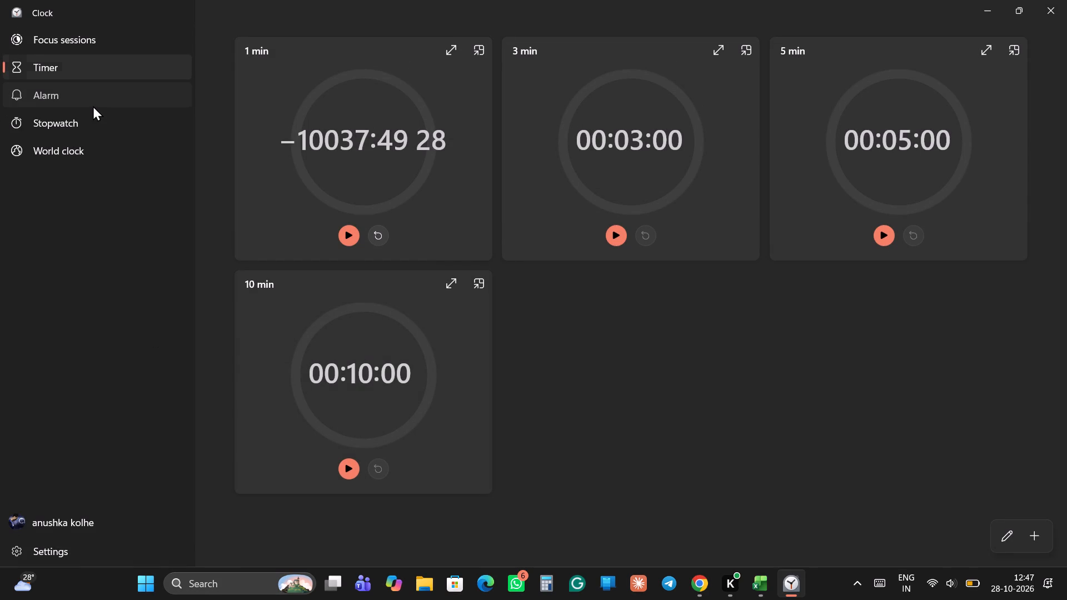
pyautogui.click(77, 122)
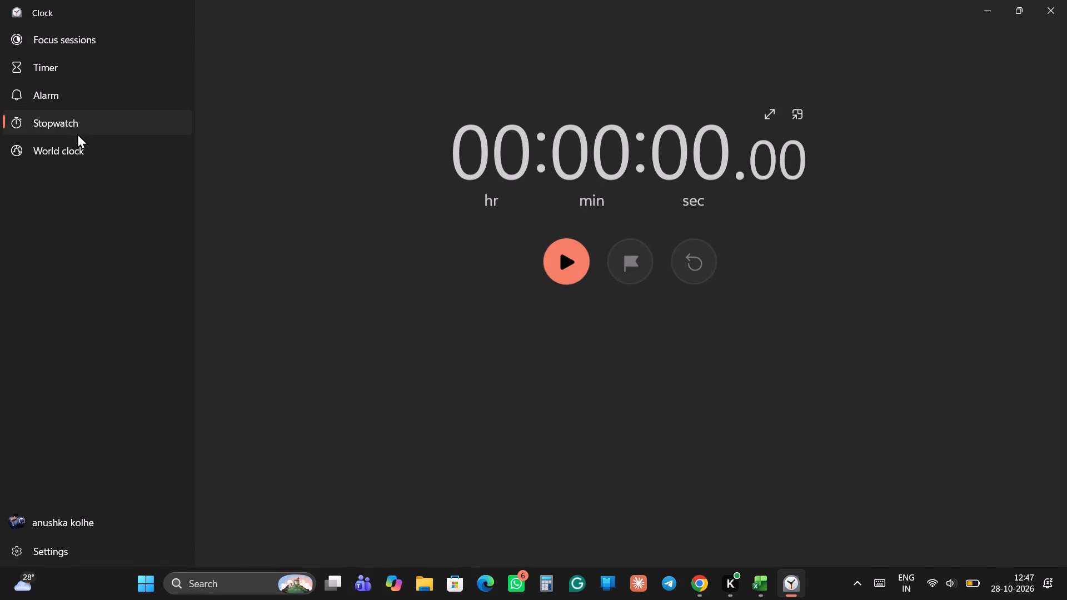
pyautogui.click(87, 144)
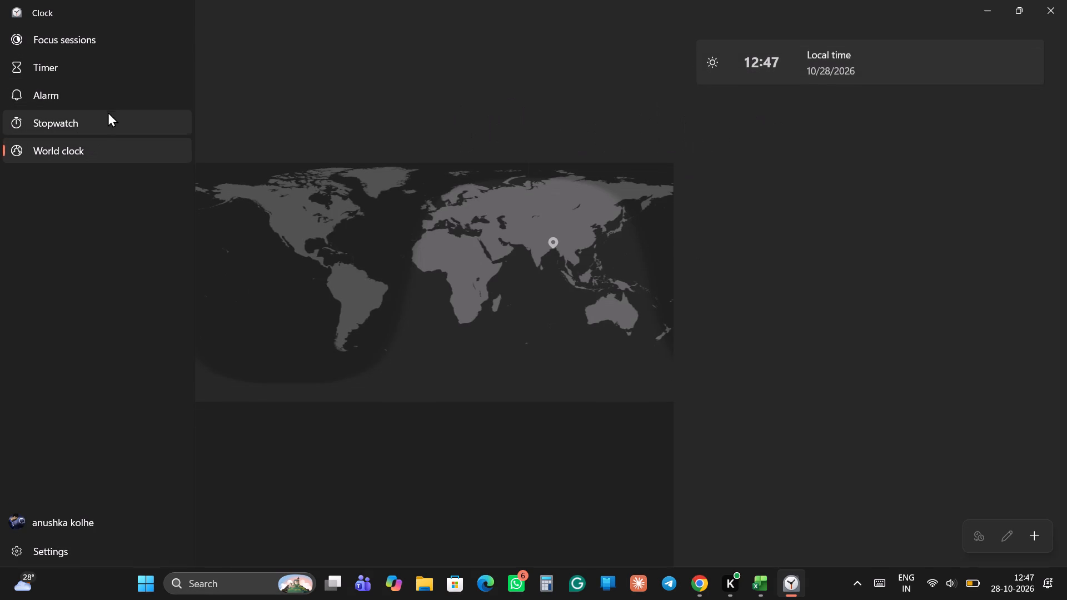
pyautogui.moveTo(317, 228); pyautogui.dragTo(486, 331)
pyautogui.click(560, 217)
pyautogui.click(536, 234)
pyautogui.click(68, 37)
pyautogui.click(102, 66)
pyautogui.click(97, 46)
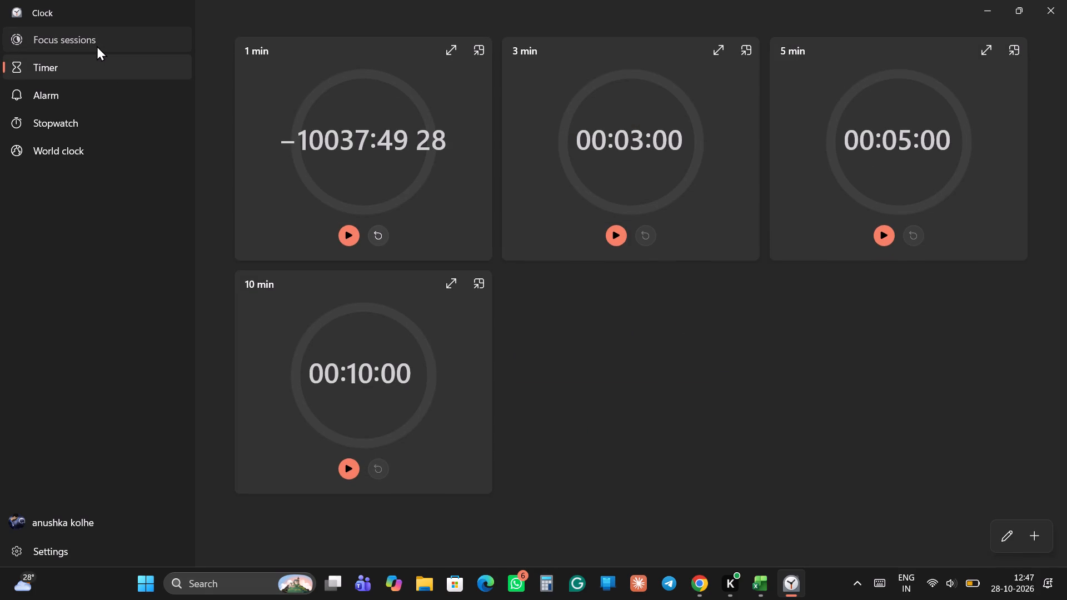
pyautogui.click(591, 469)
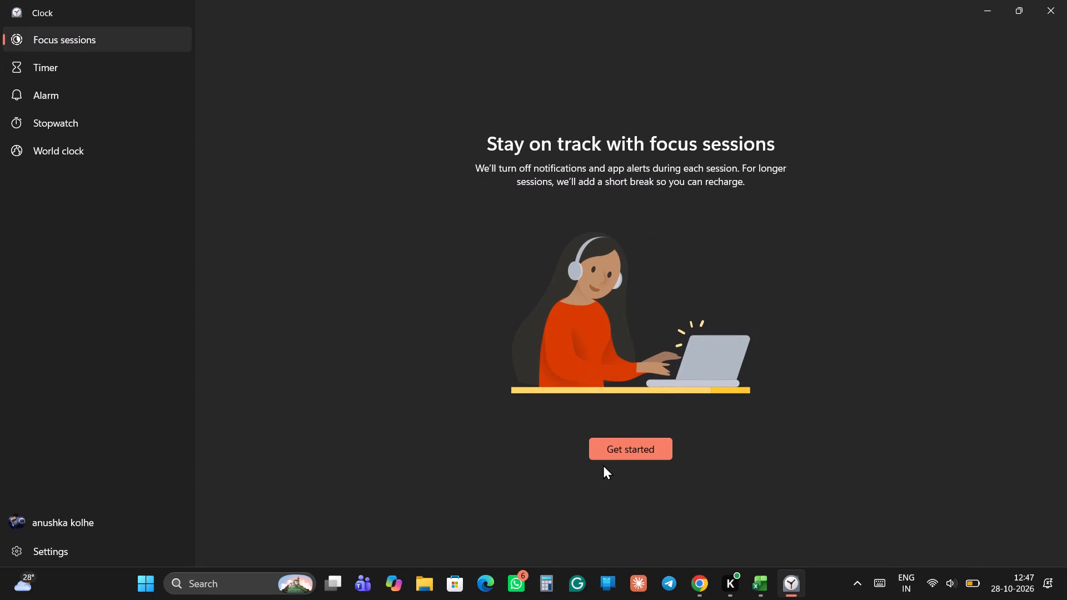
pyautogui.click(650, 442)
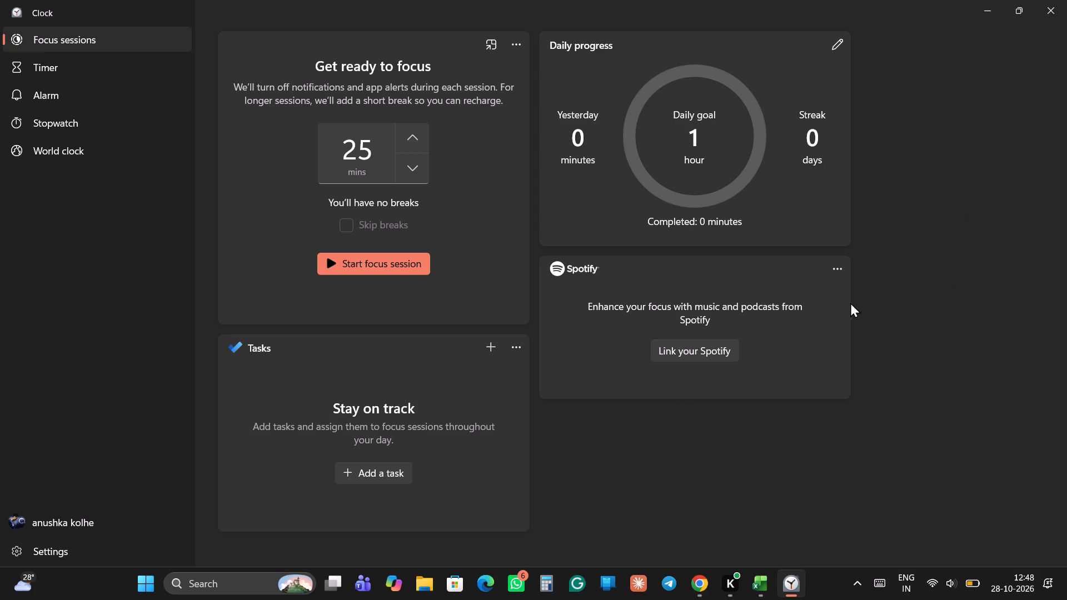
pyautogui.click(1066, 0)
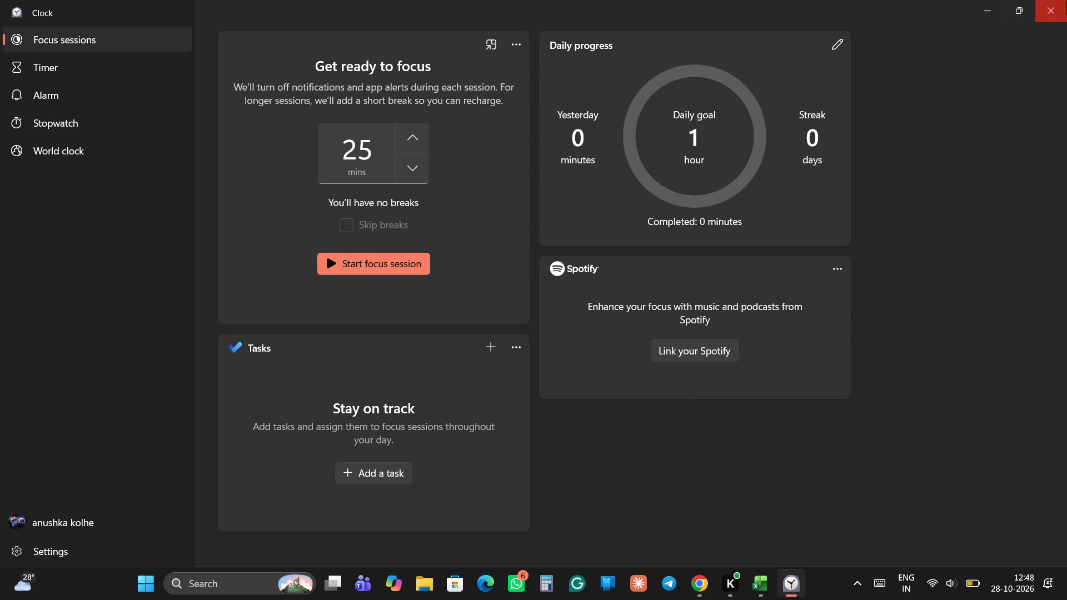
# Enter the heading DEF TAX in B40, below the OVER PROV line of the note 4 working.
pyautogui.click(770, 433)
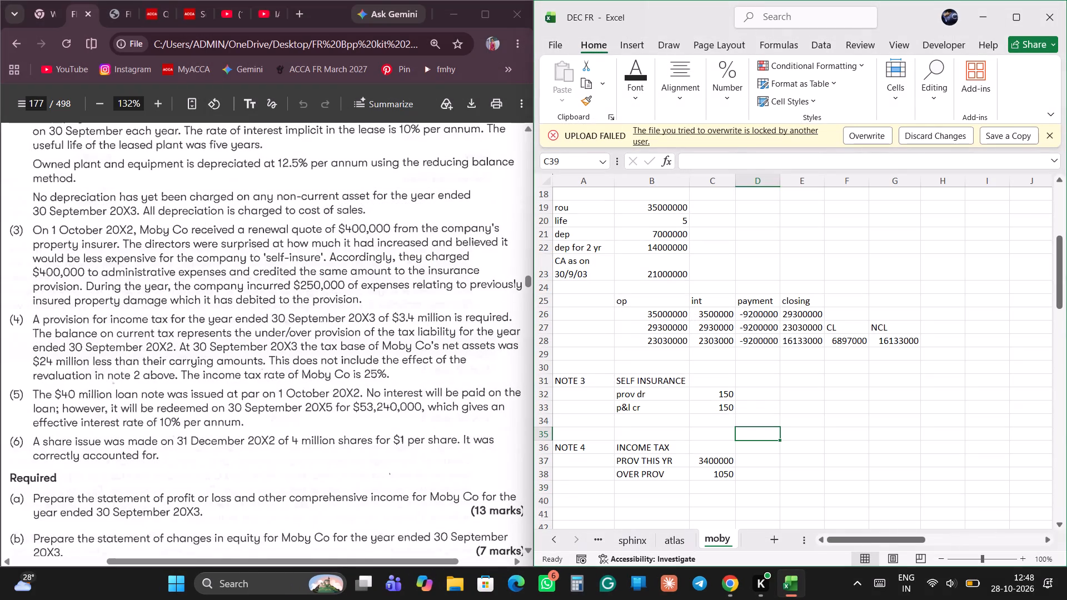
pyautogui.scroll(-1, 770, 433)
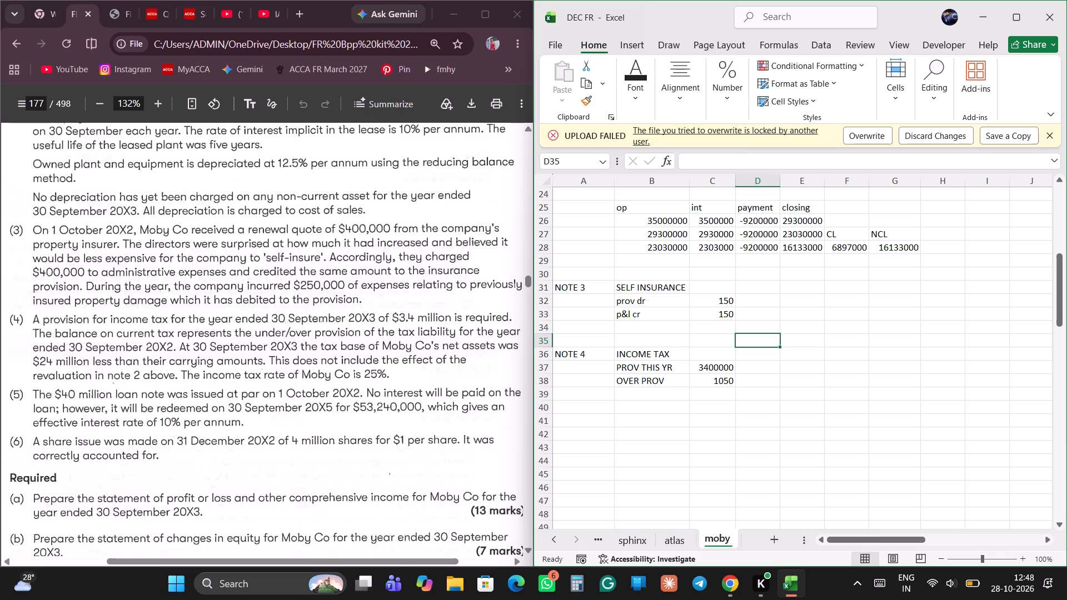
pyautogui.click(676, 408)
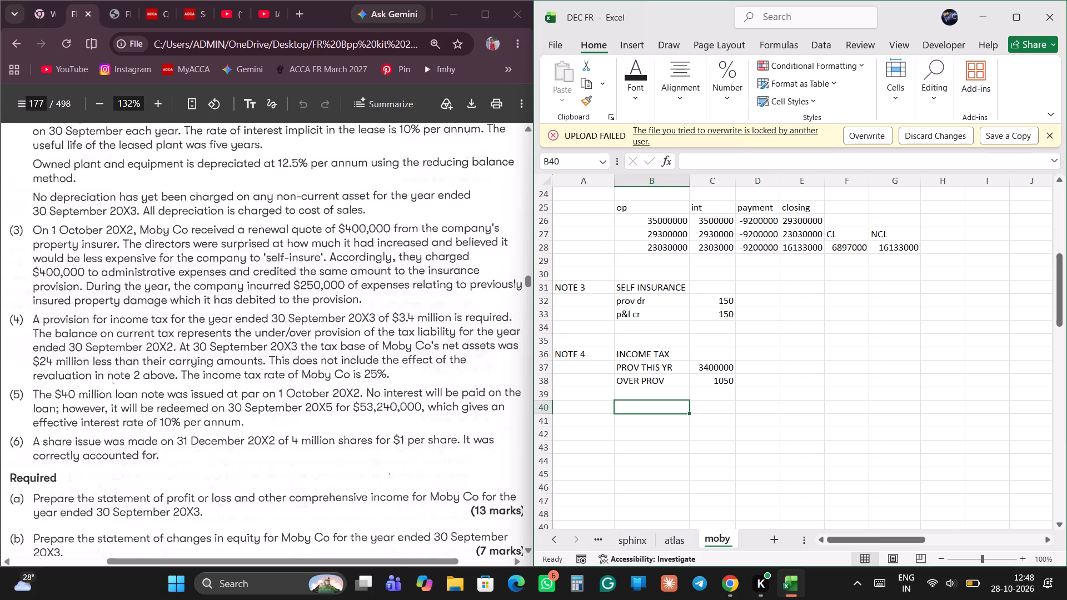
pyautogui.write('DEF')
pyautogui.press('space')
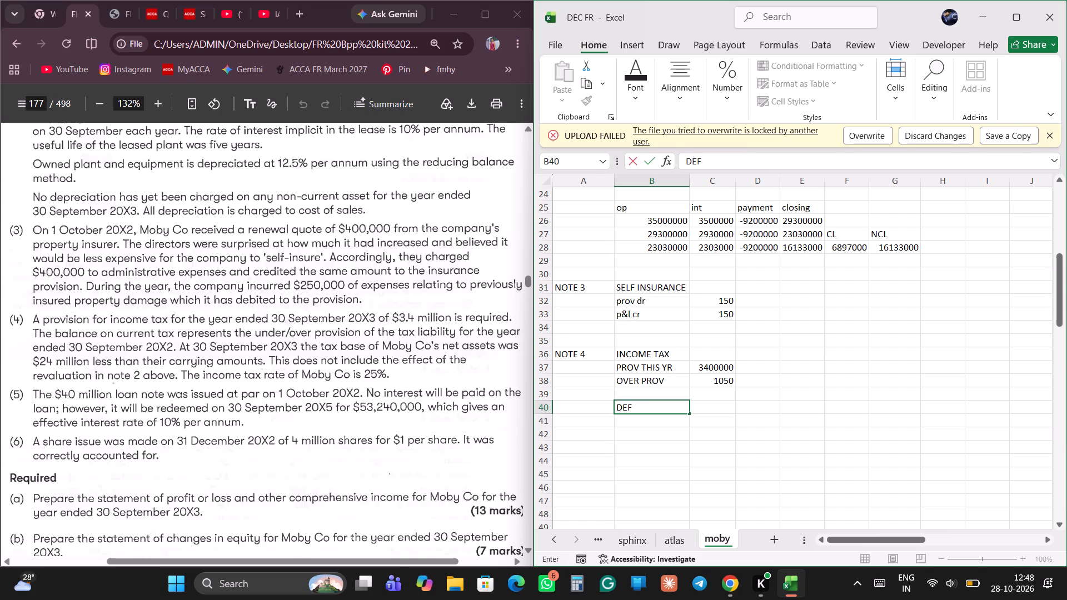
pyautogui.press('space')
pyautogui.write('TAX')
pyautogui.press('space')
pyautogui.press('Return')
# Enter the column headings TAX BASE, ACCTING and DIFF across B41 to D41, under DEF TAX.
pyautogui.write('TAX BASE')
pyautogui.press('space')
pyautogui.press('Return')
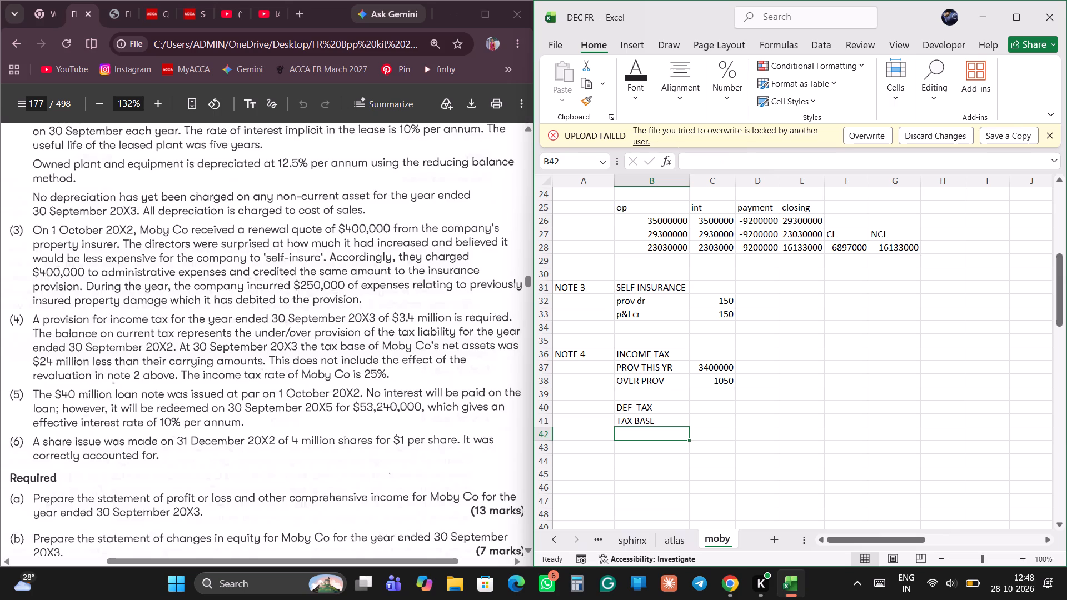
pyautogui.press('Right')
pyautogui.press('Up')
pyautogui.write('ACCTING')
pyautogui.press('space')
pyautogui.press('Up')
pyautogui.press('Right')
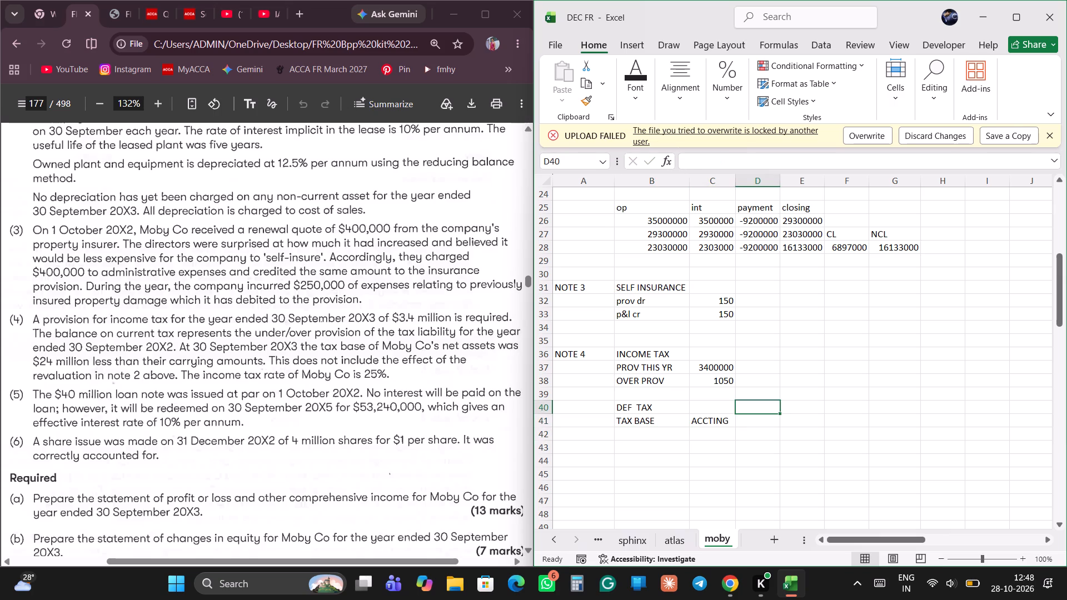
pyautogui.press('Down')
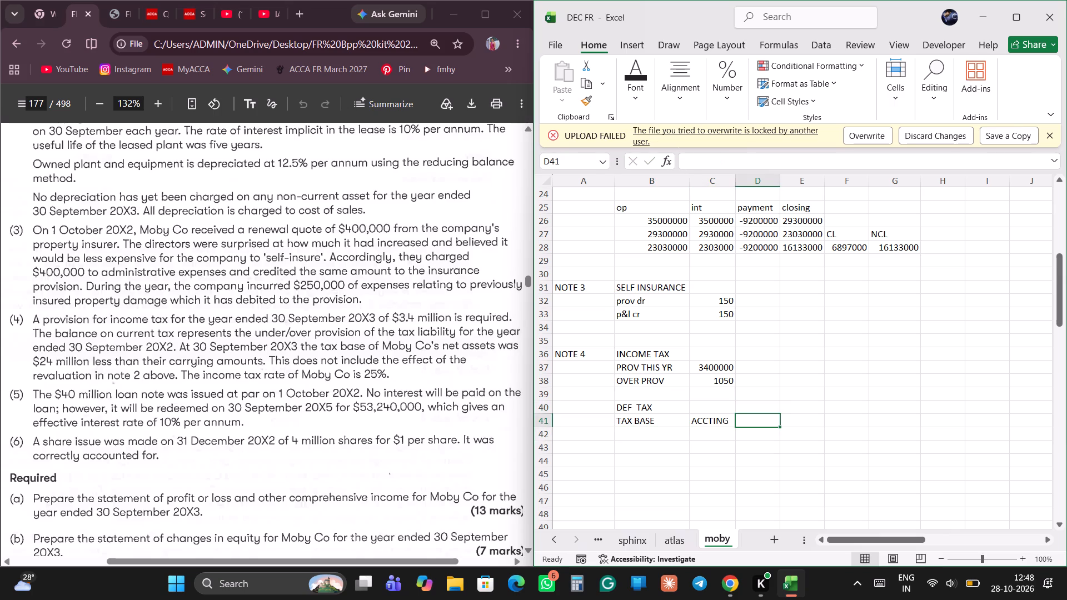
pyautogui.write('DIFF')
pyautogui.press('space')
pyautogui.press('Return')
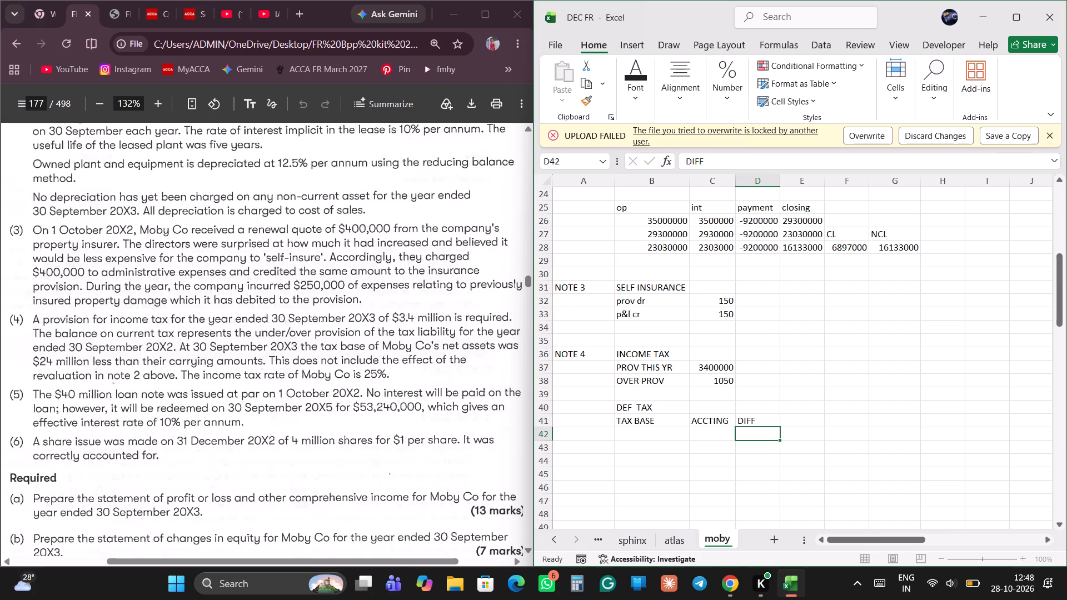
# Enter the difference as =25000000 in D42, under the DIFF heading.
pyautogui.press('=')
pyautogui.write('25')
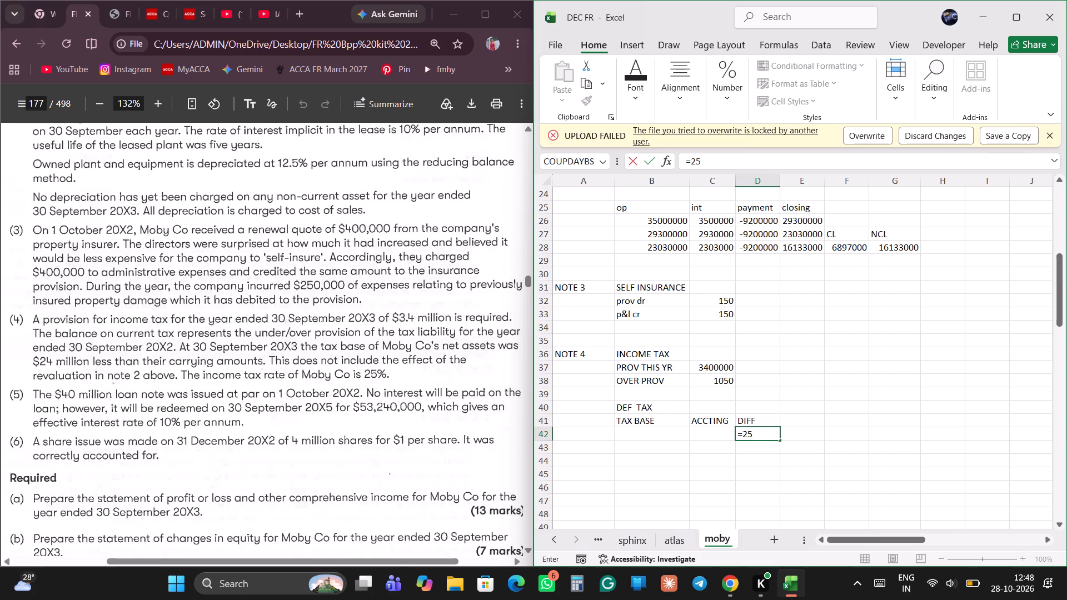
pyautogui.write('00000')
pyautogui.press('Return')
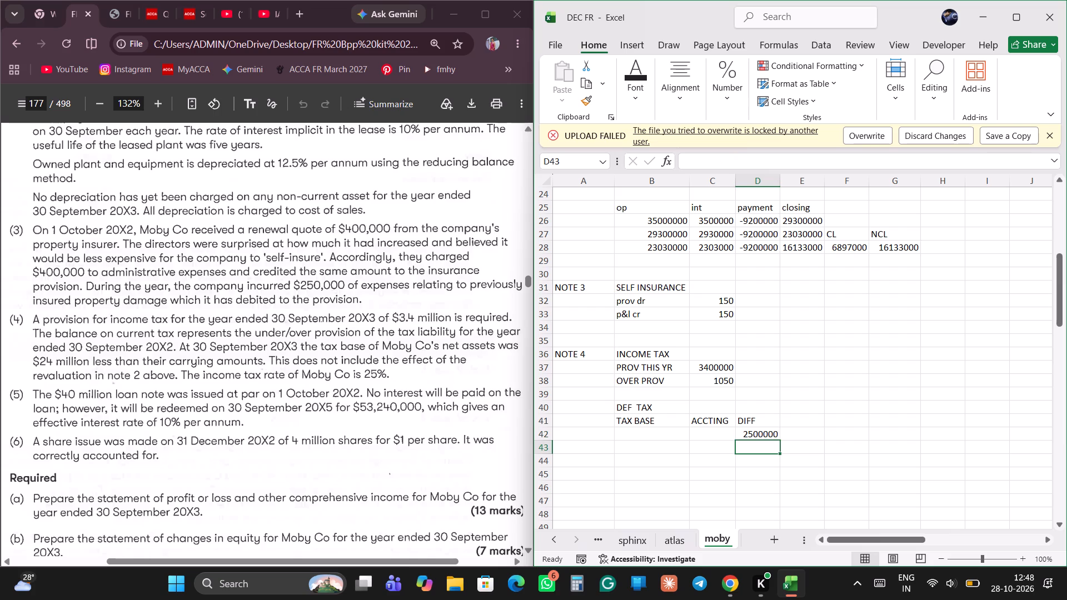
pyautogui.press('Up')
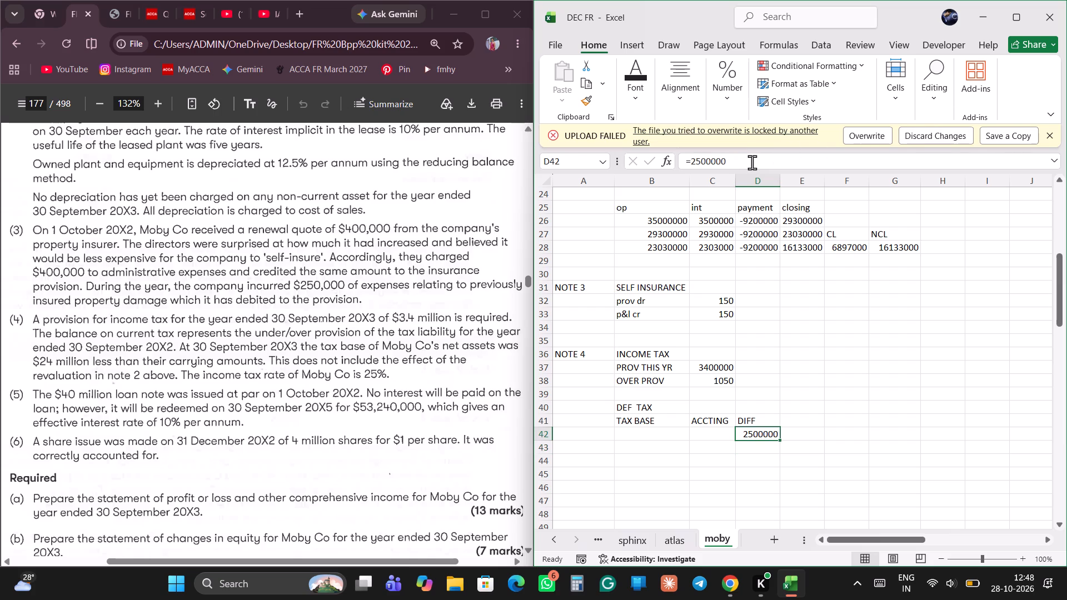
pyautogui.click(752, 162)
pyautogui.press('0')
pyautogui.press('Return')
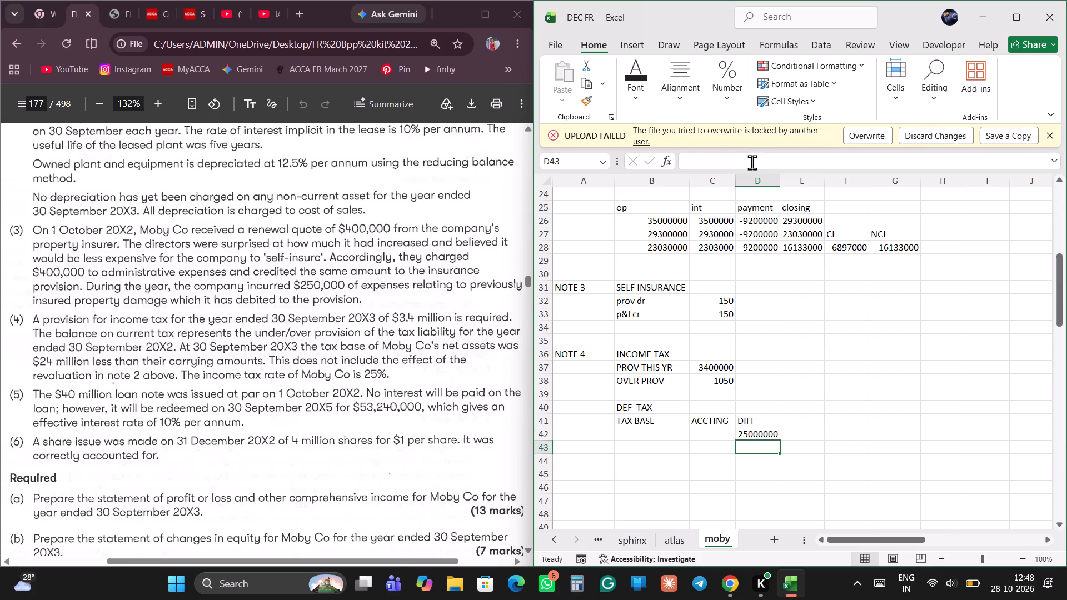
# Add the label ADD REV in D43, beneath the DIFF amount.
pyautogui.write('ADD')
pyautogui.press('space')
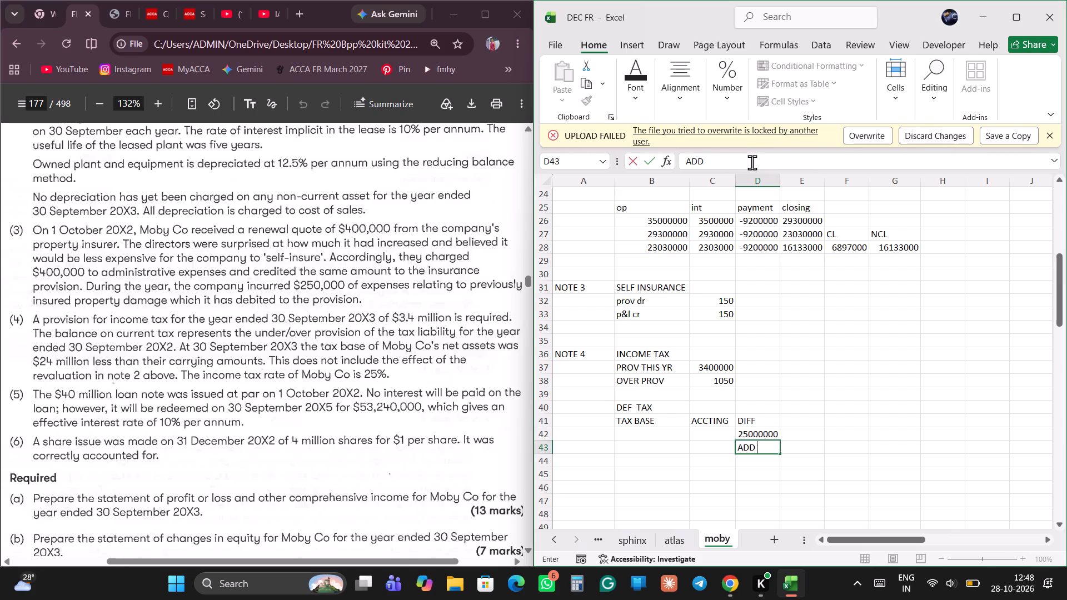
pyautogui.write('REV')
pyautogui.press('space')
pyautogui.press('Right')
# Enter the tax rate 25% as a column heading in E41, beside DIFF.
pyautogui.press('Up')
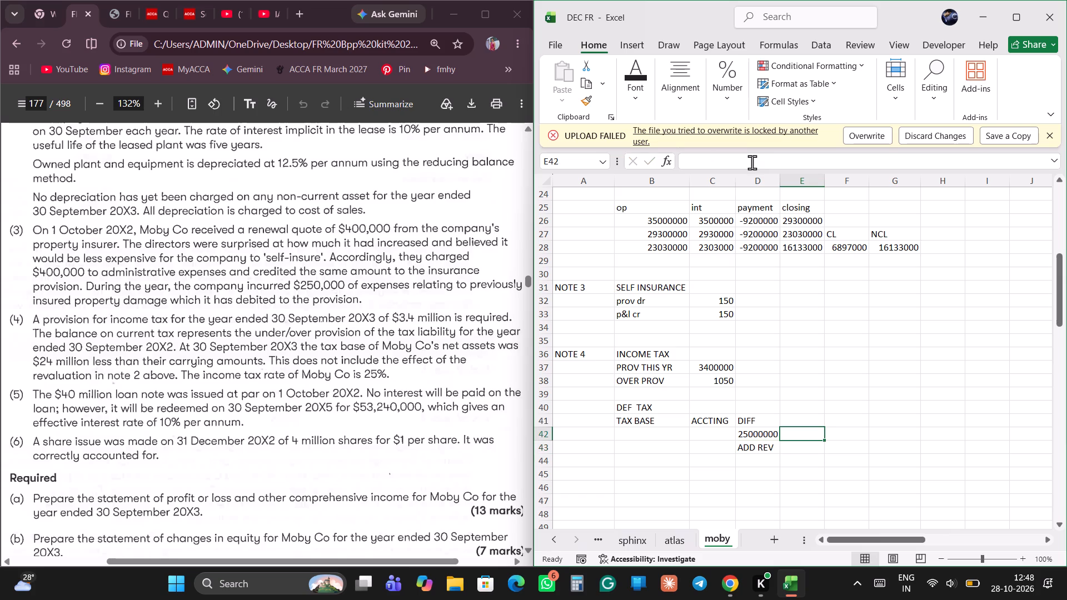
pyautogui.press('Up')
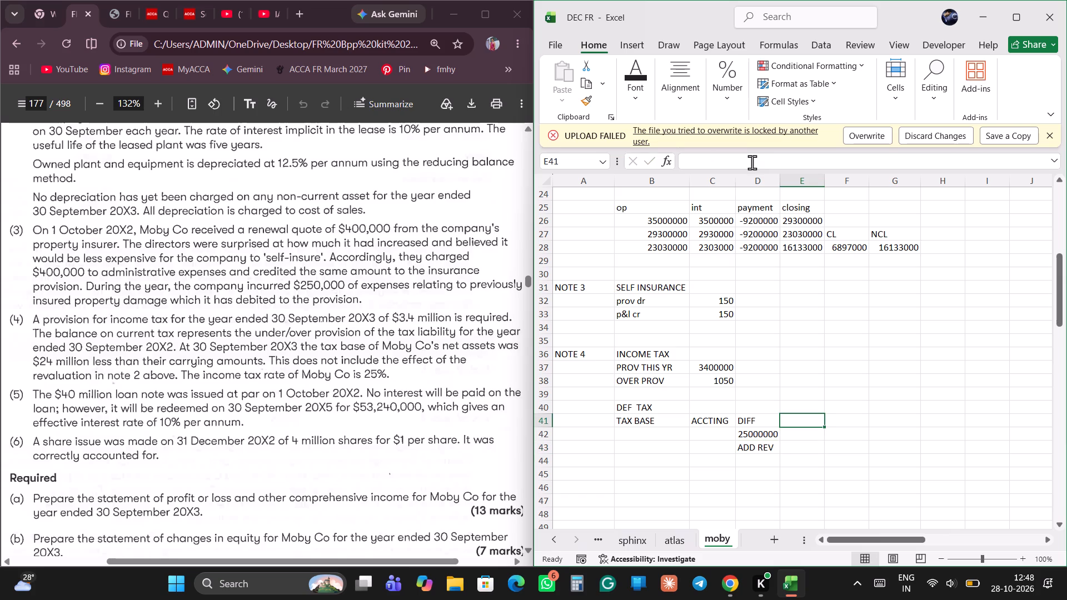
pyautogui.write('@25')
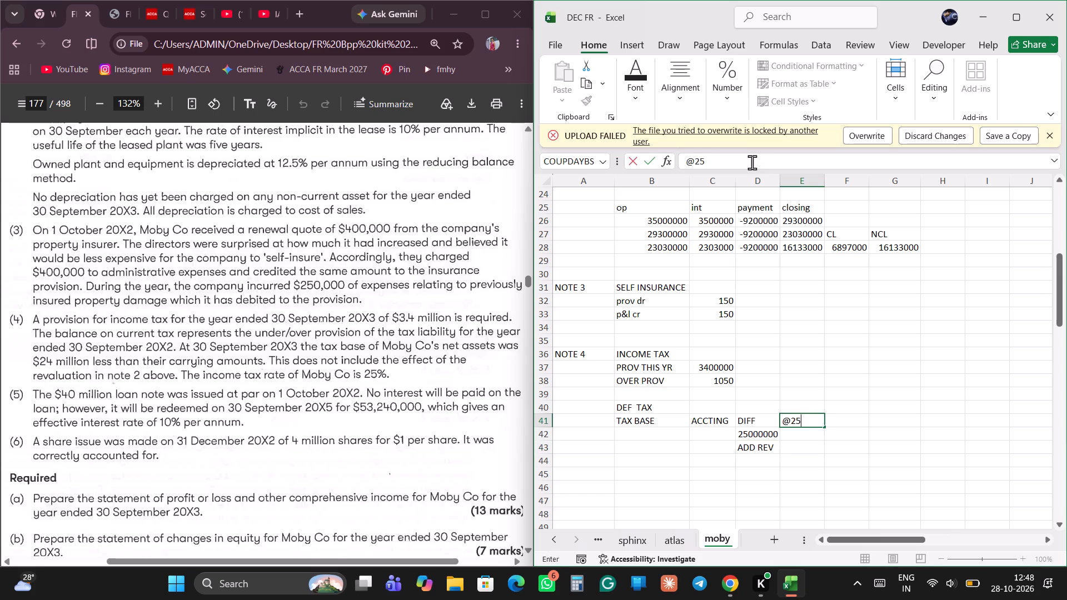
pyautogui.hotkey('shift', '%')
pyautogui.press('Right')
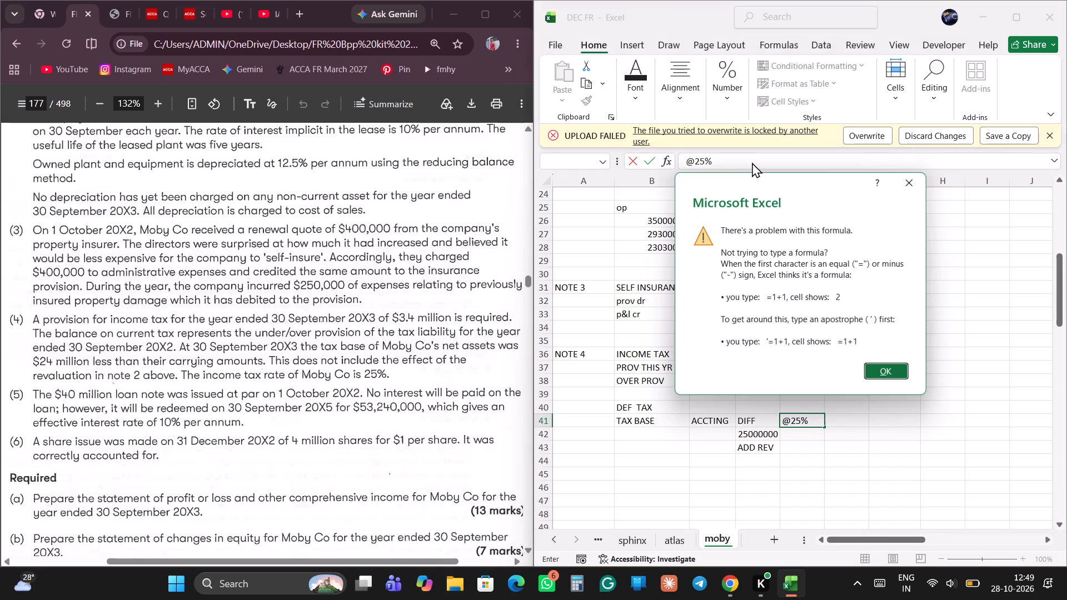
pyautogui.press('Return')
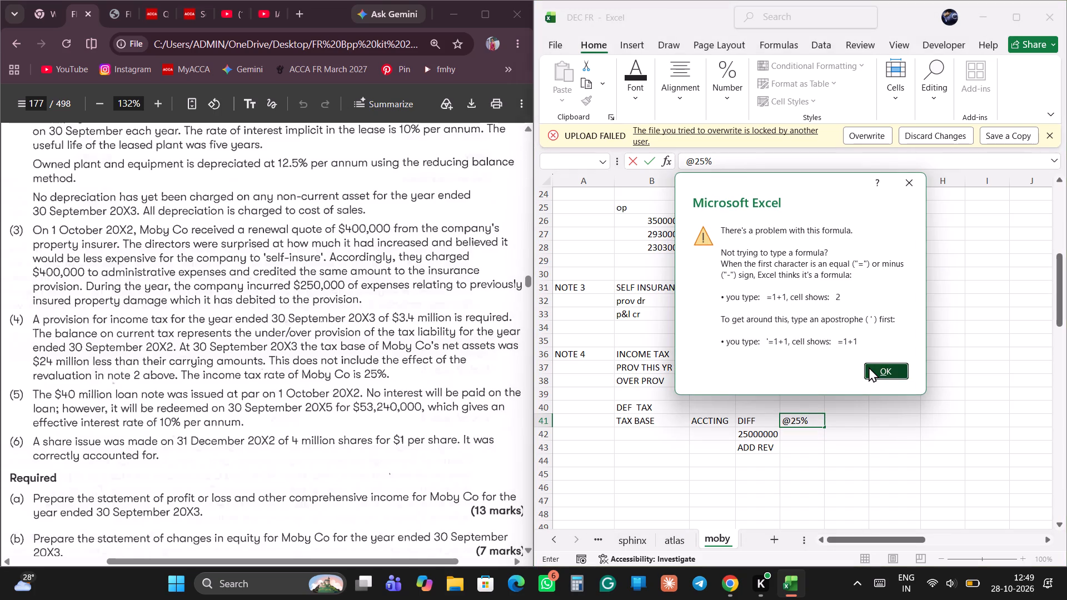
pyautogui.press('Return')
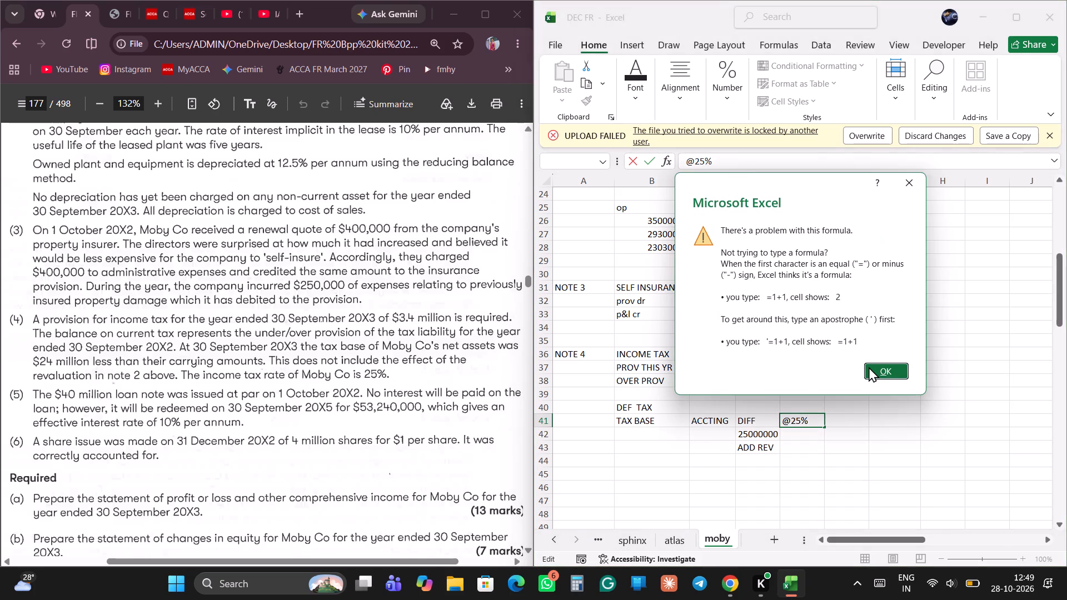
pyautogui.click(869, 367)
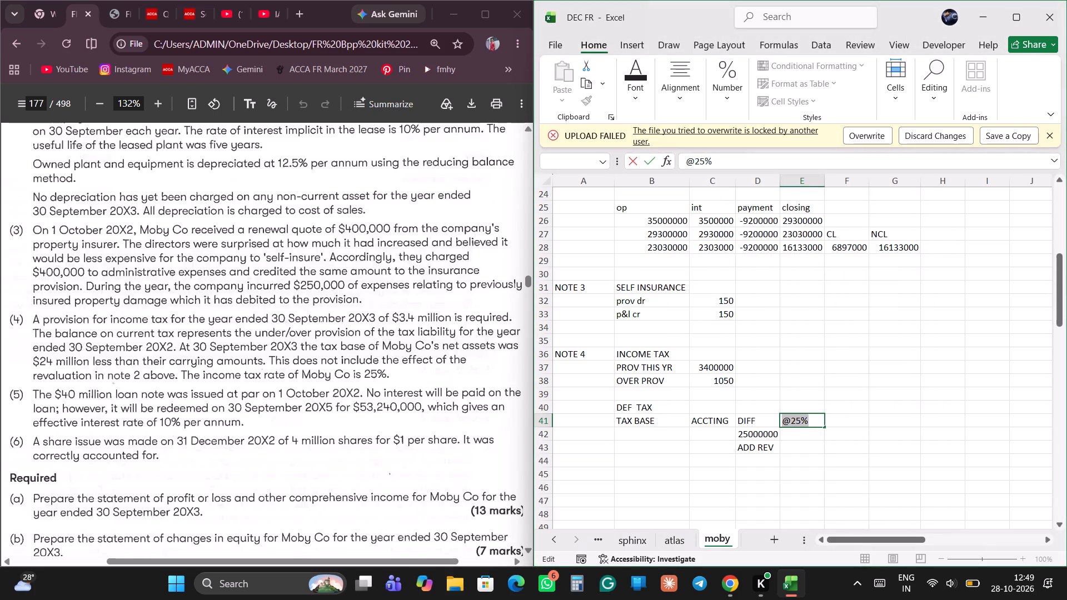
pyautogui.click(792, 419)
pyautogui.press('BackSpace')
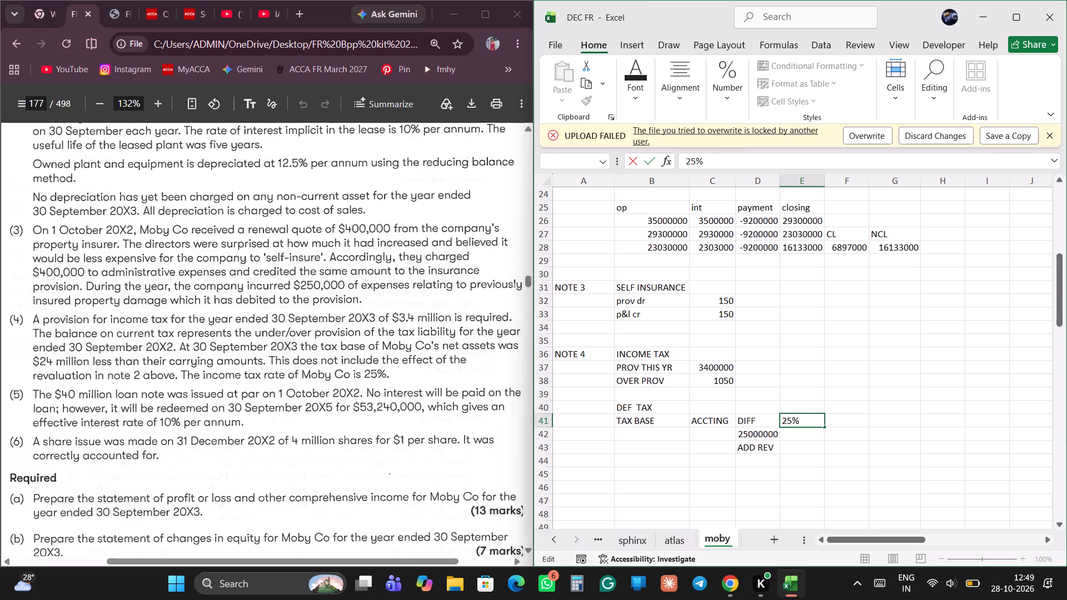
pyautogui.press('Return')
# Enter the column heading DEF PROV in F41, beside the 25% rate.
pyautogui.press('Right')
pyautogui.press('Up')
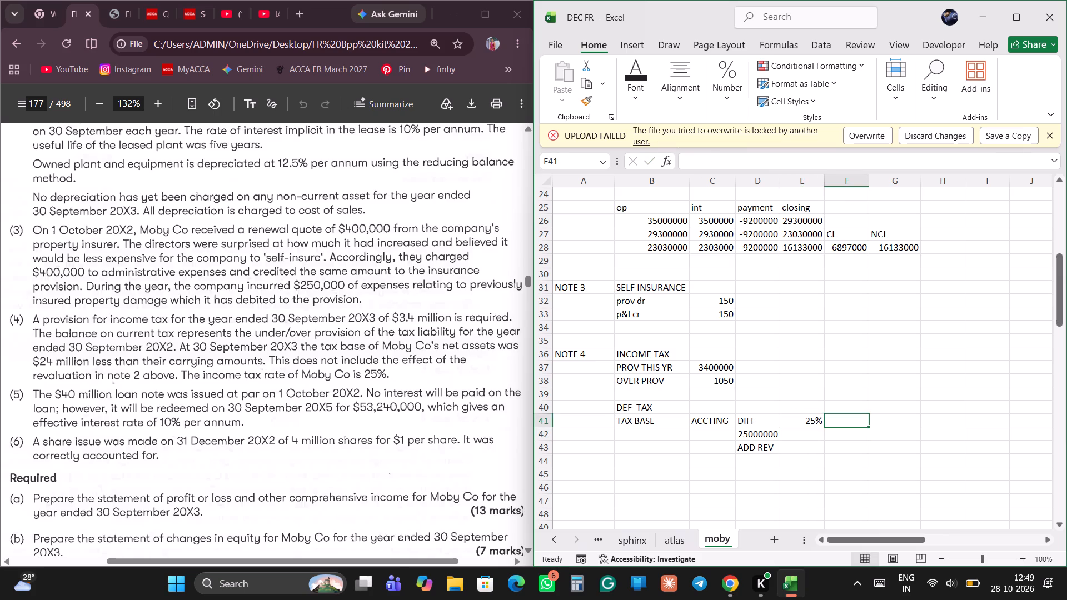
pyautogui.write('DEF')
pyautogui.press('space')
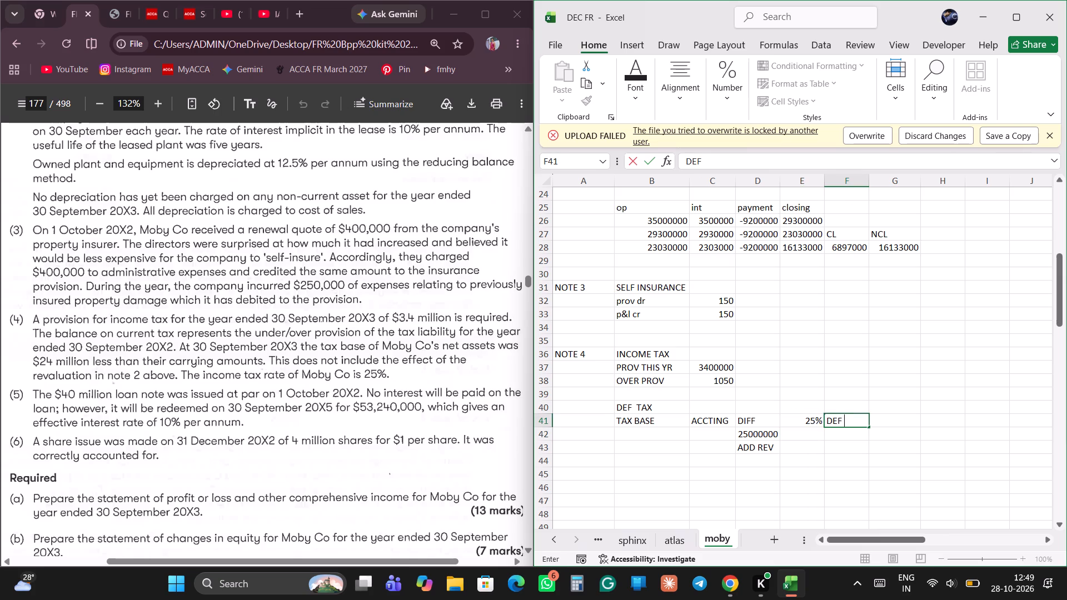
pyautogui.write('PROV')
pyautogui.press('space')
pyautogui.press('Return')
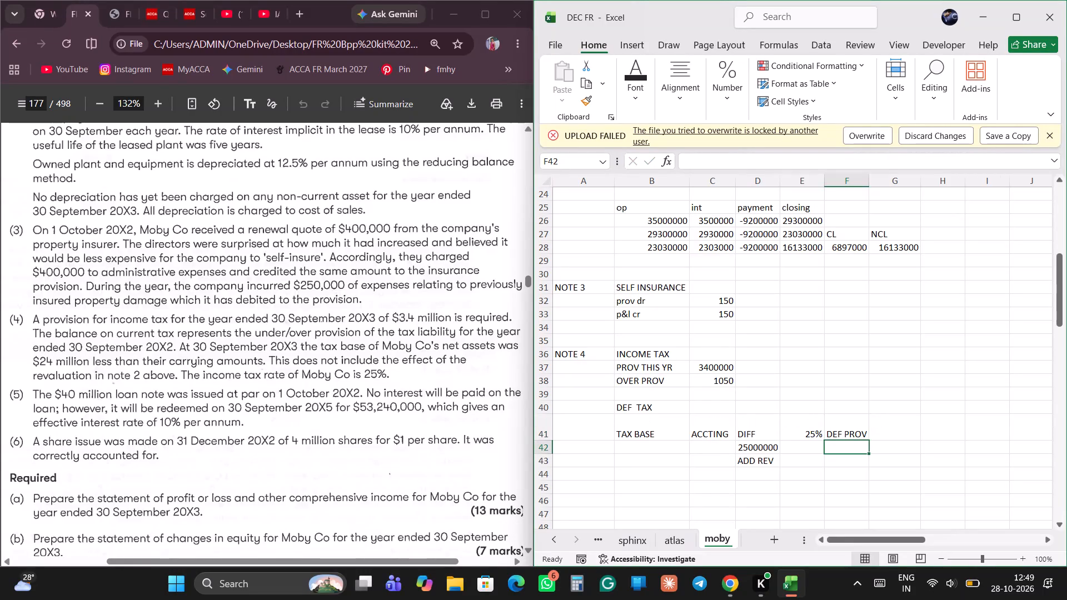
# Enter the deferred tax provision amount 8000000 in F42, under DEF PROV.
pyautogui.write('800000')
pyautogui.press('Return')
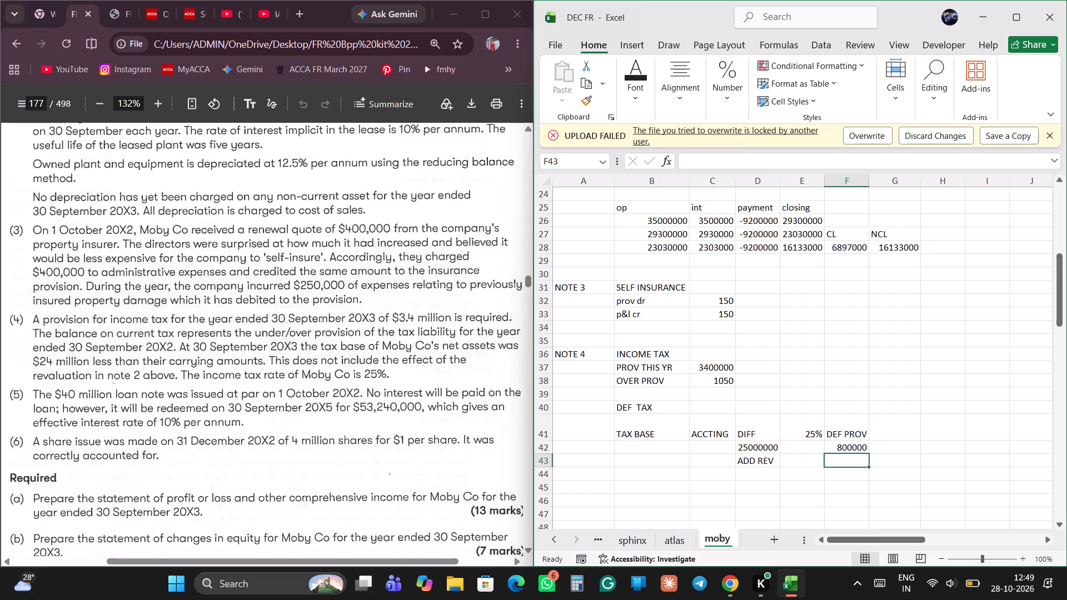
pyautogui.click(844, 453)
pyautogui.click(843, 449)
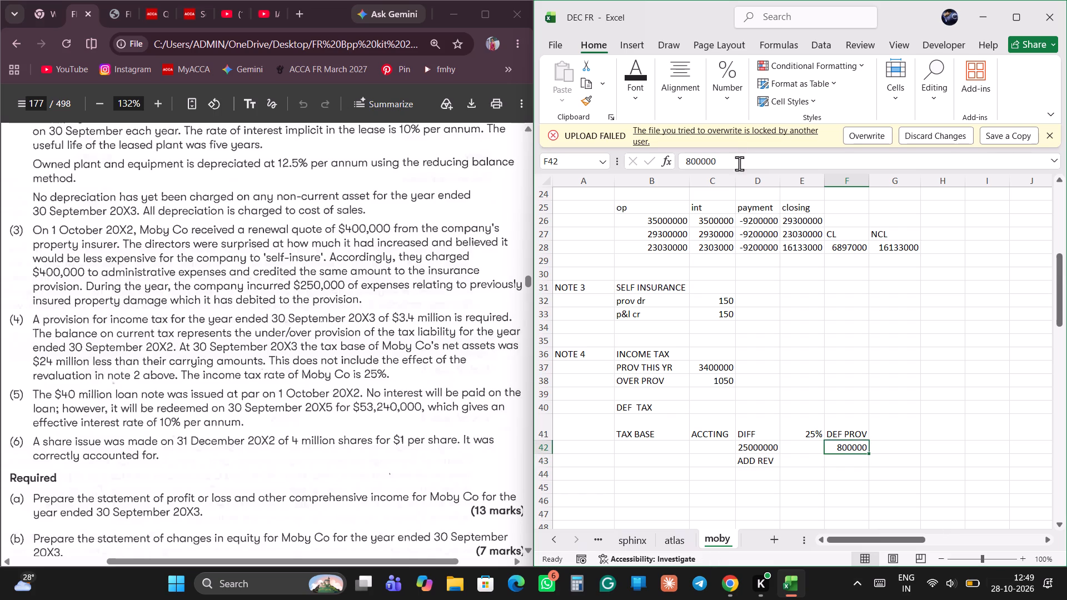
pyautogui.click(736, 178)
pyautogui.click(732, 161)
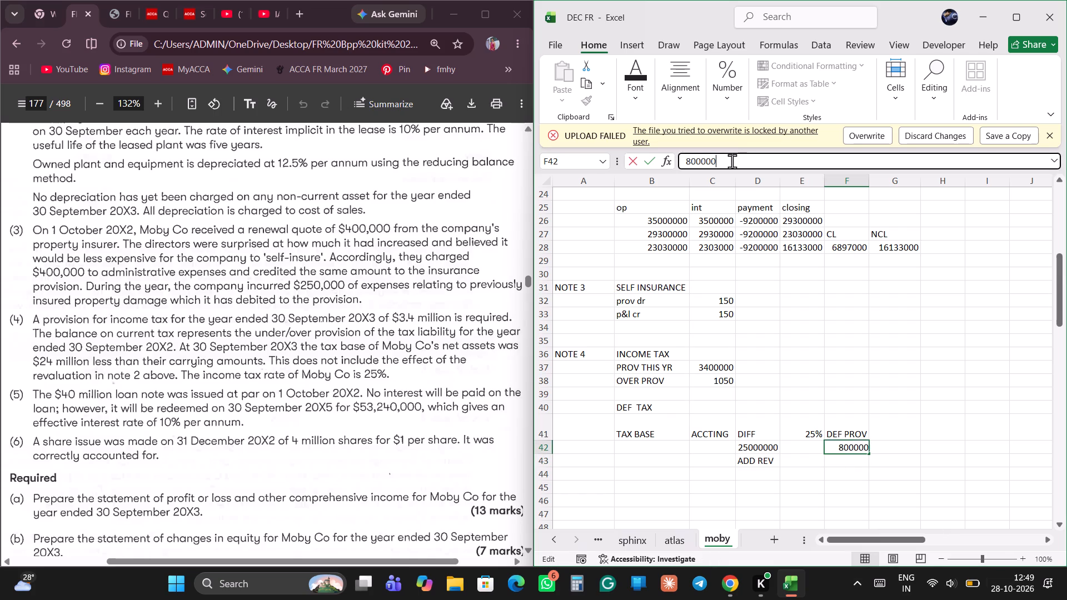
pyautogui.press('0')
pyautogui.press('Return')
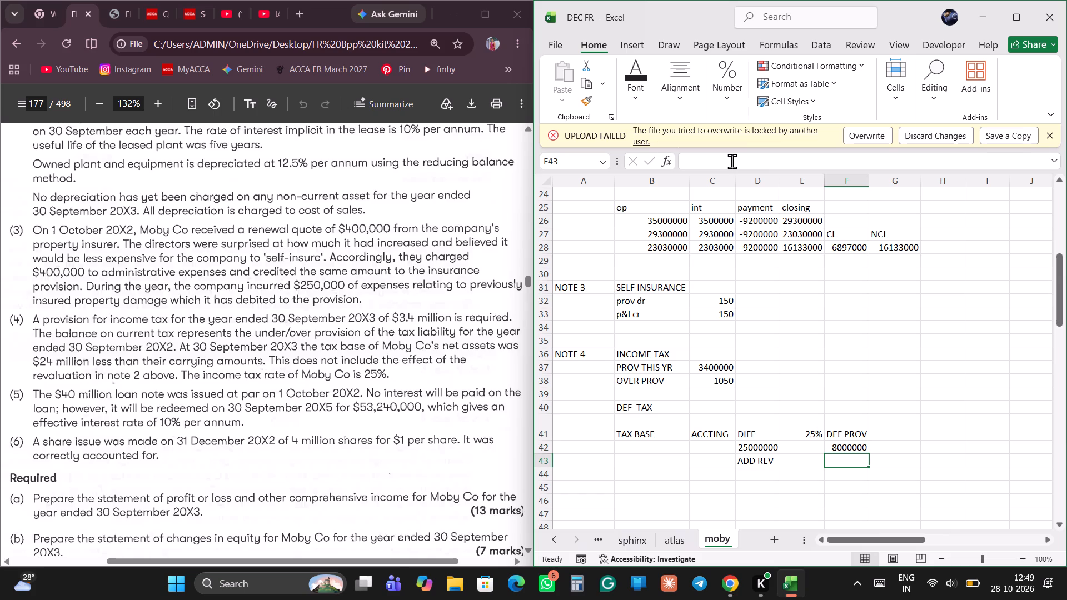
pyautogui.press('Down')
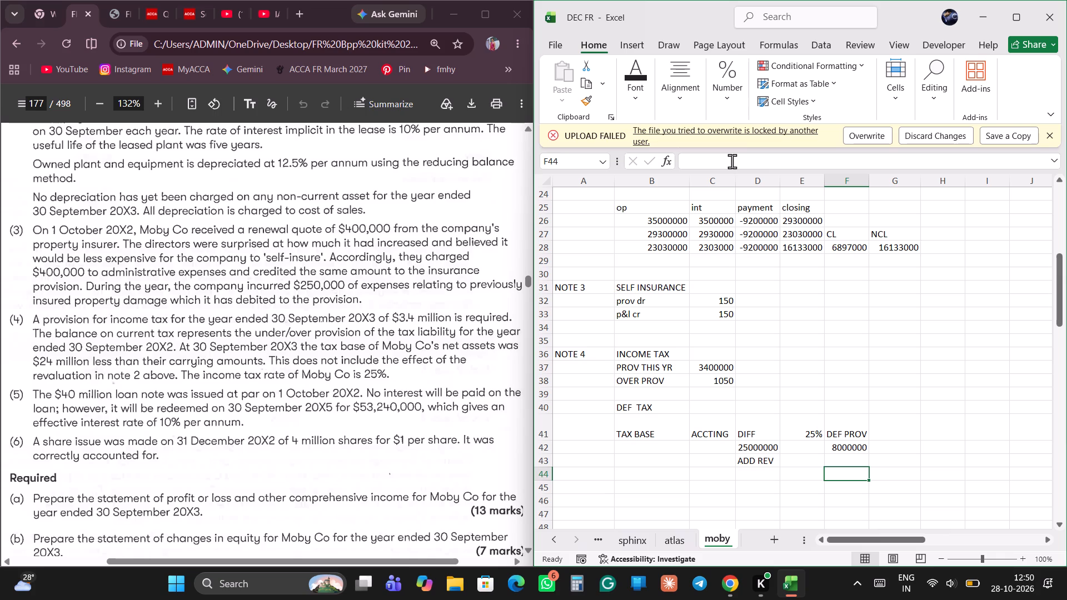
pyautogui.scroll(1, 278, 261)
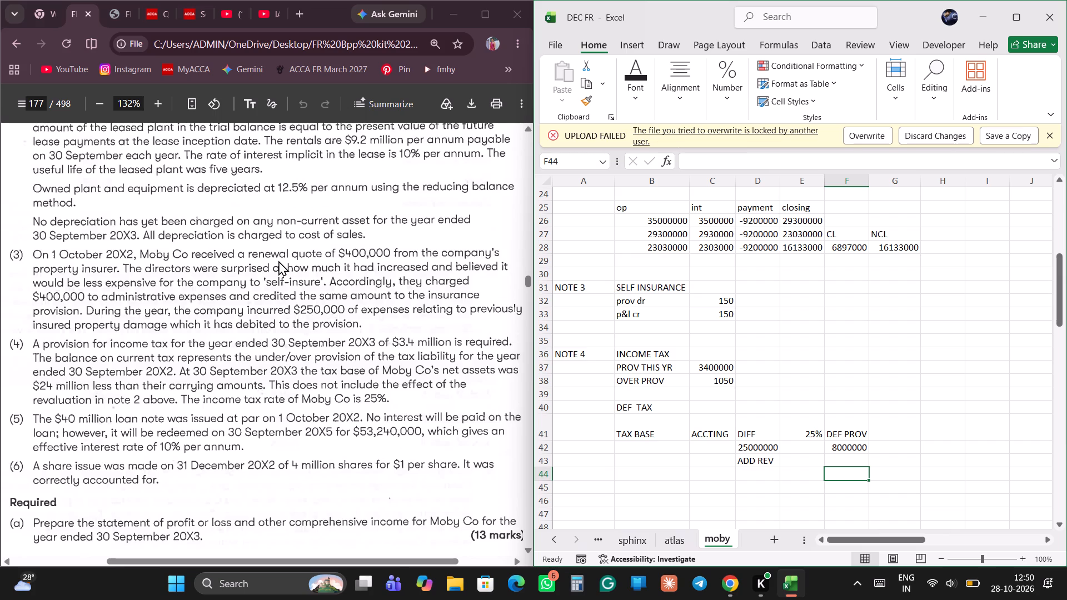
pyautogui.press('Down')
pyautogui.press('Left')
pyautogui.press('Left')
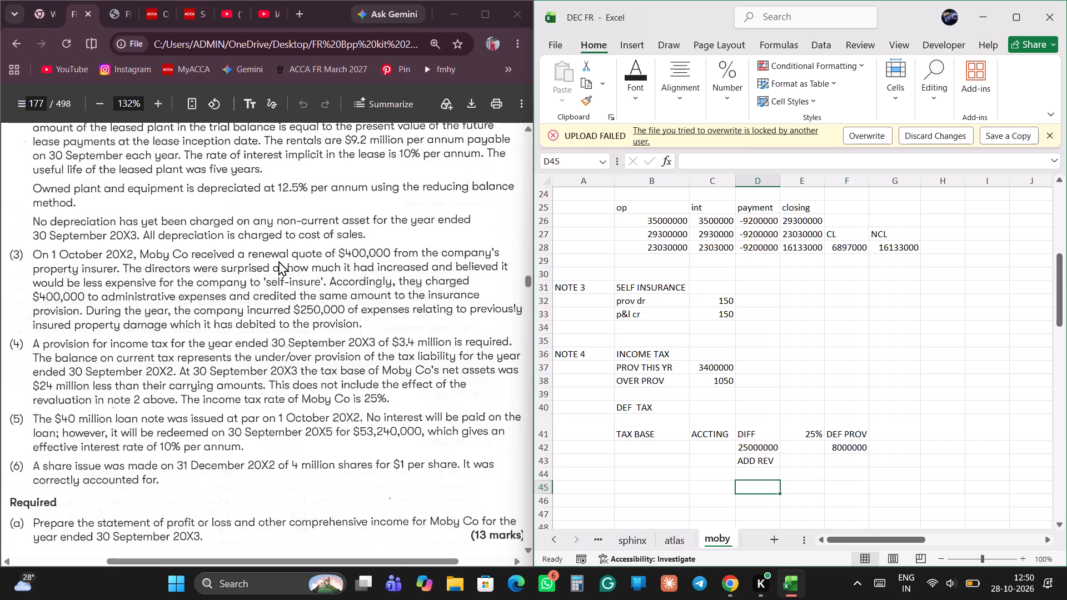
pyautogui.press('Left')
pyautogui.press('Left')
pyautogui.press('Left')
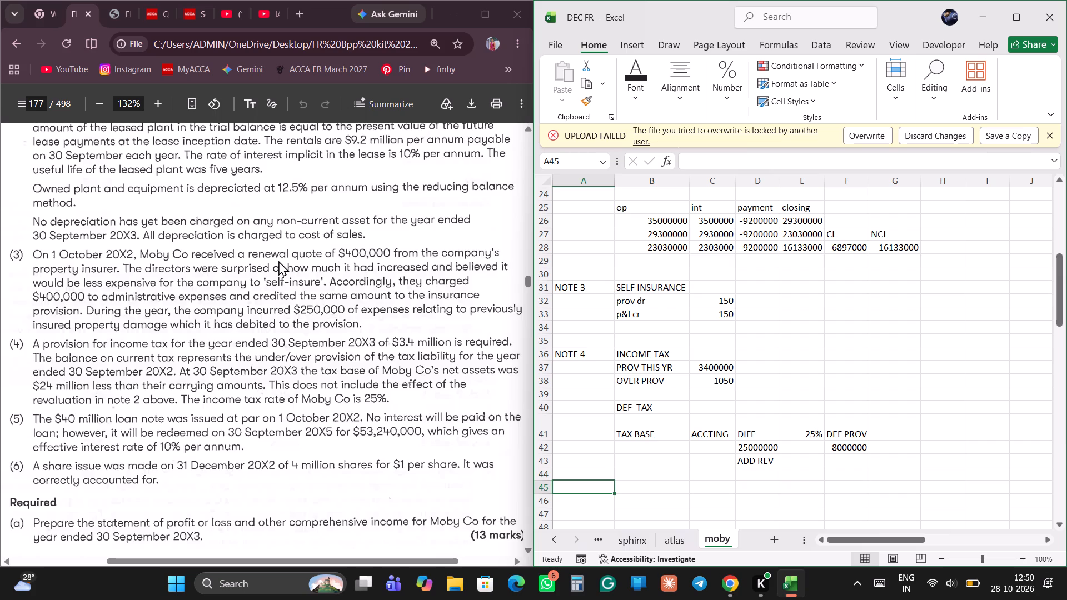
# In D38, calculate the net tax charge by subtracting the over provision from this year's provision (=C37-C38).
pyautogui.press('Right')
pyautogui.press('Up')
pyautogui.press('Up')
pyautogui.press('Up')
pyautogui.press('Up')
pyautogui.press('Up')
pyautogui.press('Up')
pyautogui.press('Up')
pyautogui.press('Up')
pyautogui.press('Right')
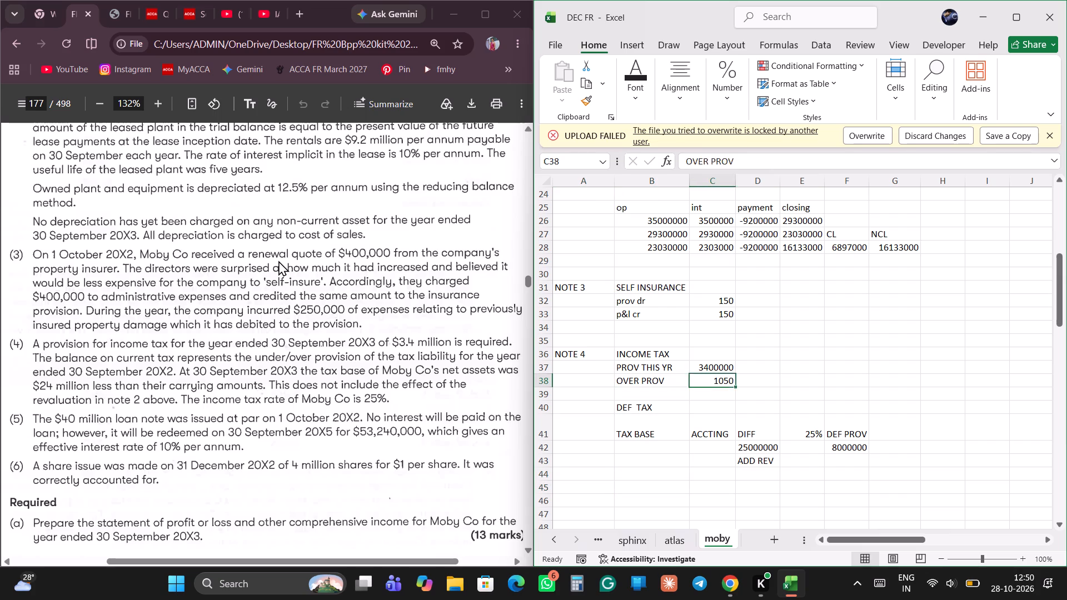
pyautogui.press('Right')
pyautogui.press('=')
pyautogui.press('Left')
pyautogui.press('Down')
pyautogui.press('Up')
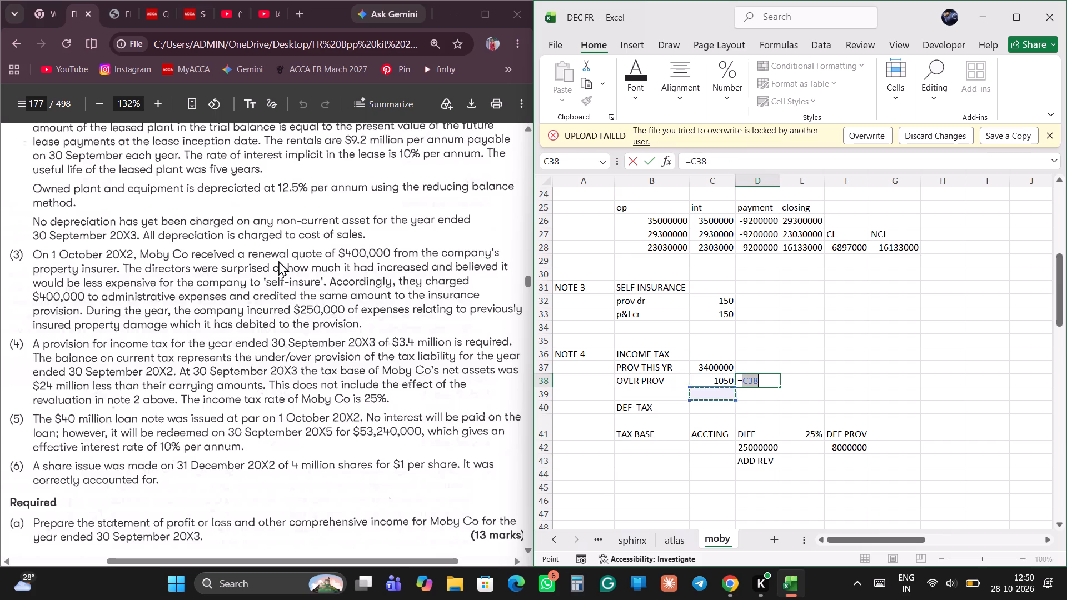
pyautogui.press('Up')
pyautogui.press('-')
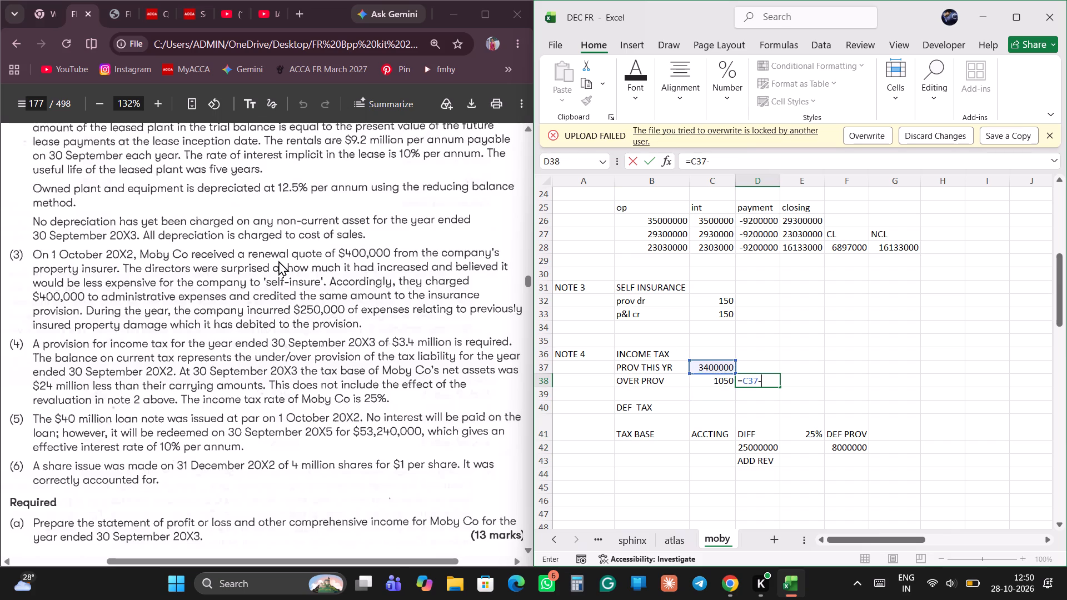
pyautogui.press('Left')
pyautogui.press('Return')
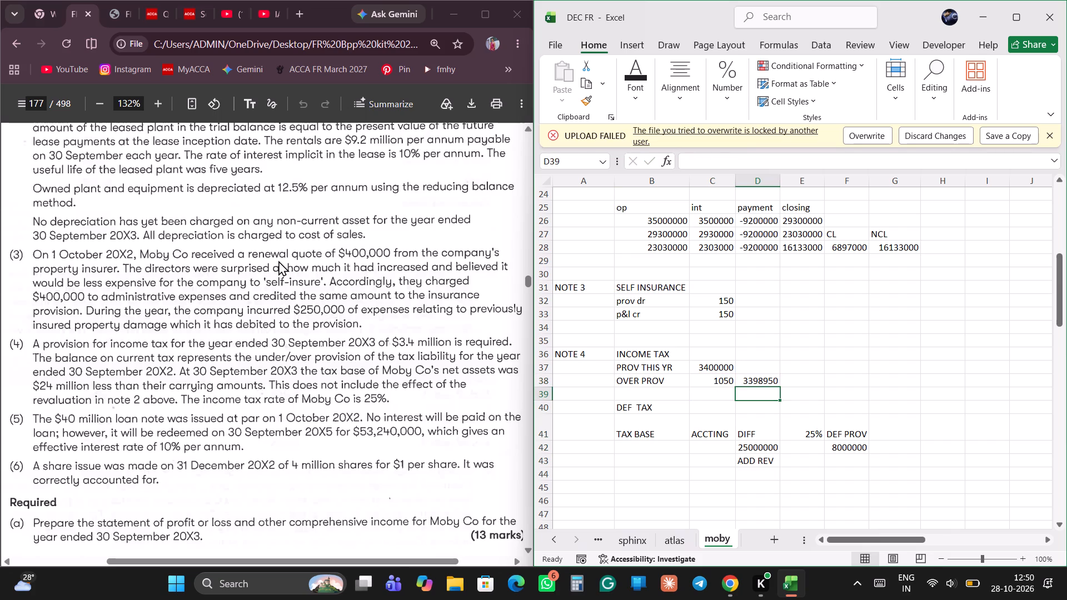
# Set the OVER PROV amount in C38 to 1050000.
pyautogui.click(711, 382)
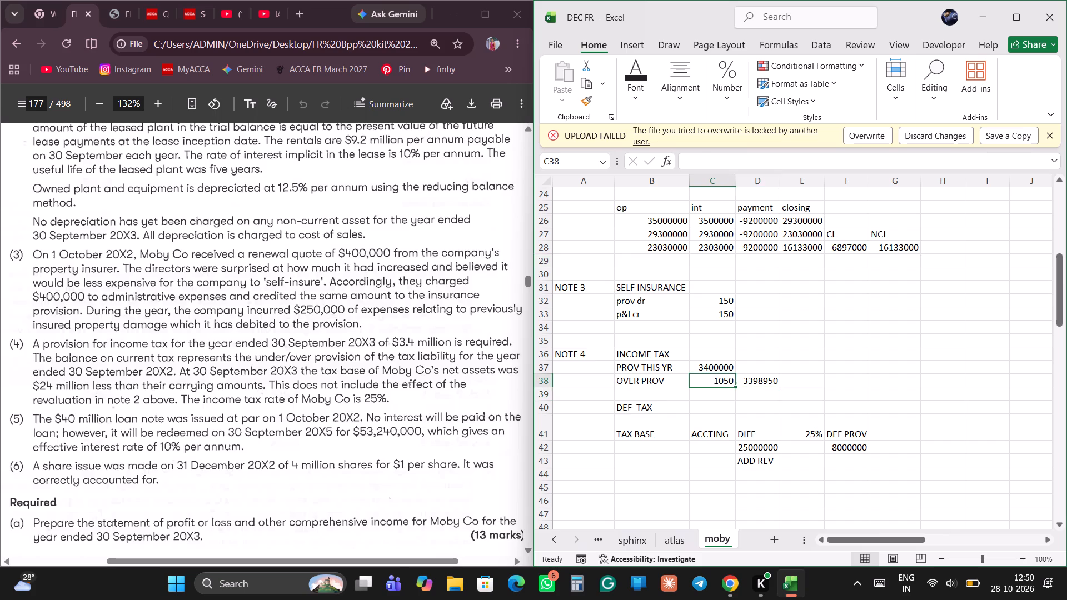
pyautogui.click(723, 162)
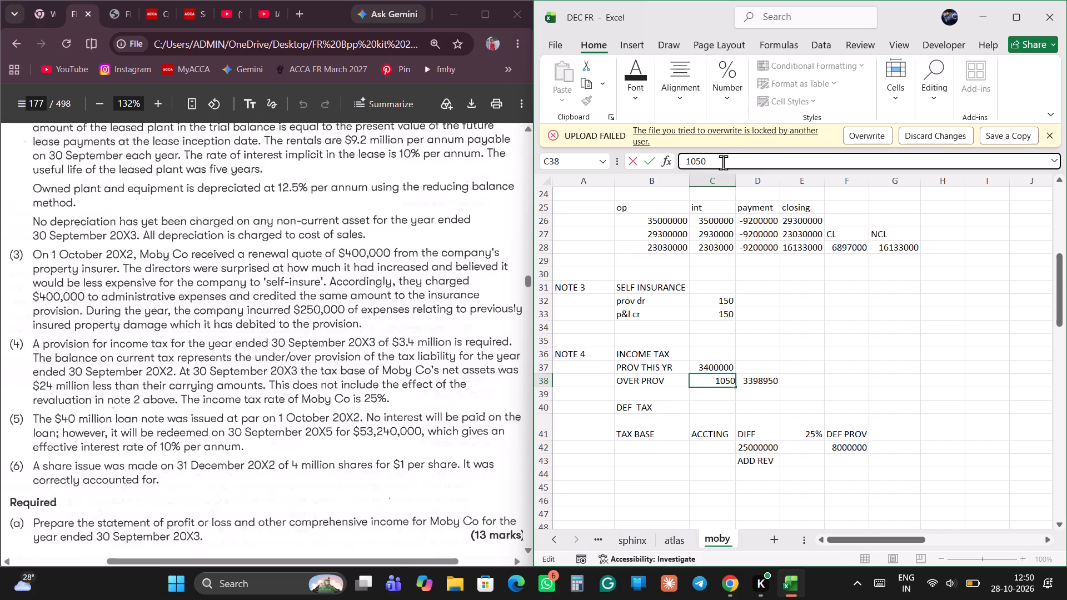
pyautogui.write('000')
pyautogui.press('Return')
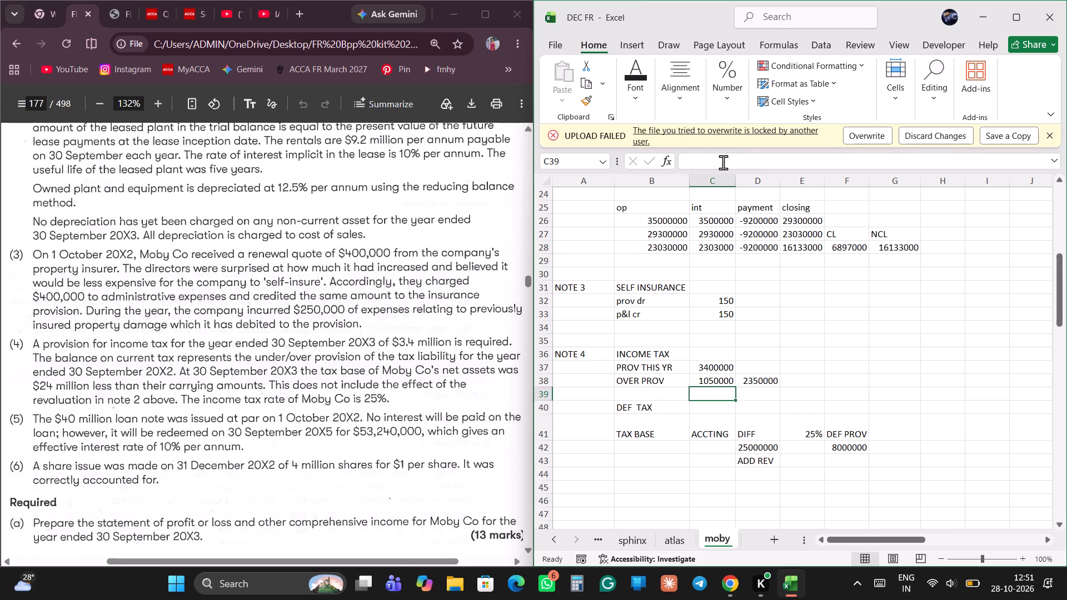
# Add the label CURRENT TAX in E38, beside the net tax charge.
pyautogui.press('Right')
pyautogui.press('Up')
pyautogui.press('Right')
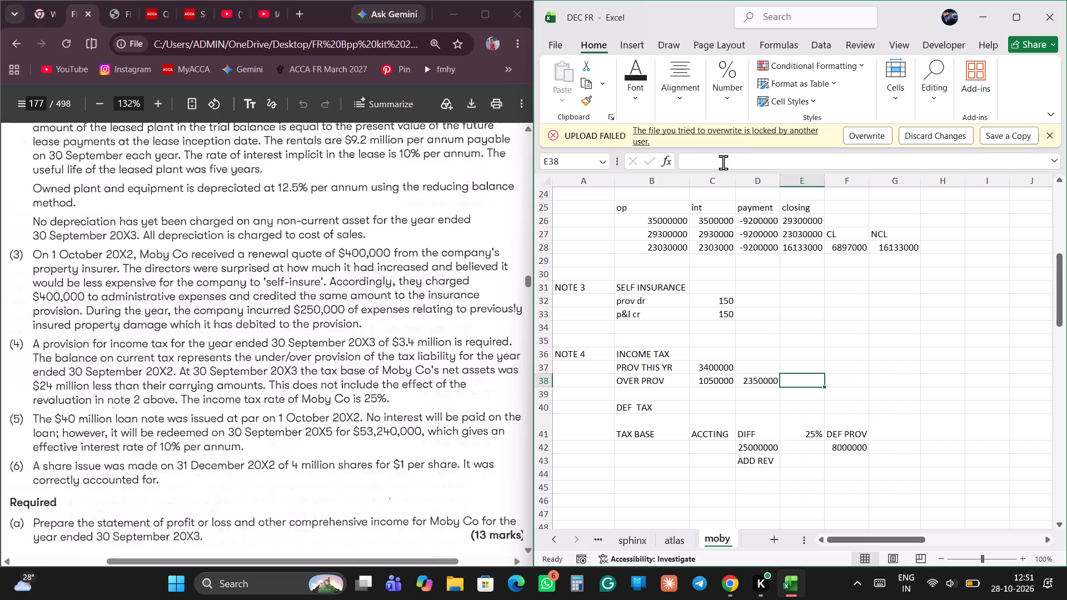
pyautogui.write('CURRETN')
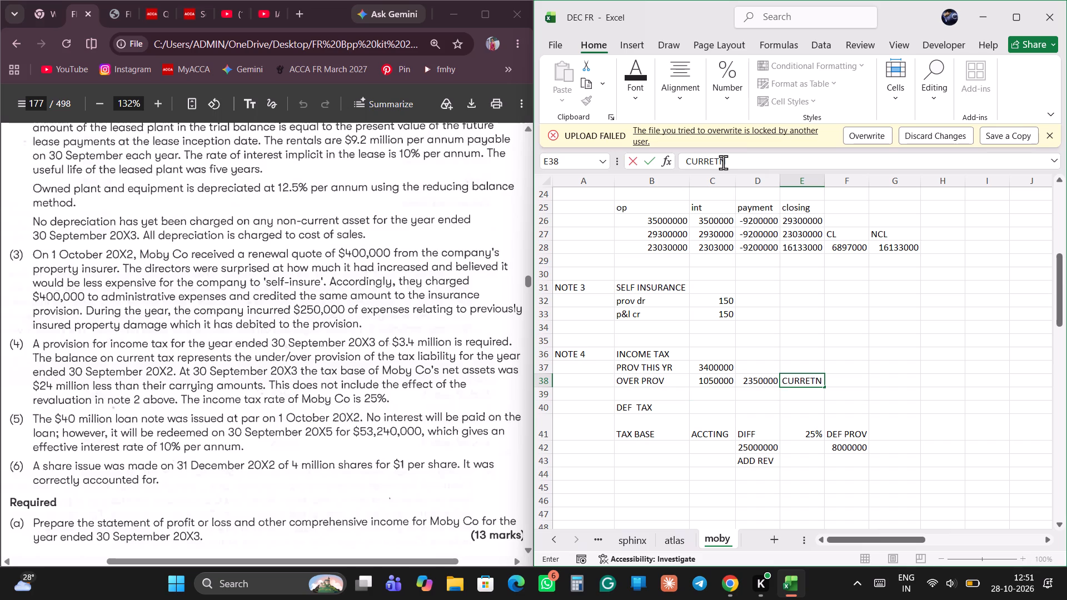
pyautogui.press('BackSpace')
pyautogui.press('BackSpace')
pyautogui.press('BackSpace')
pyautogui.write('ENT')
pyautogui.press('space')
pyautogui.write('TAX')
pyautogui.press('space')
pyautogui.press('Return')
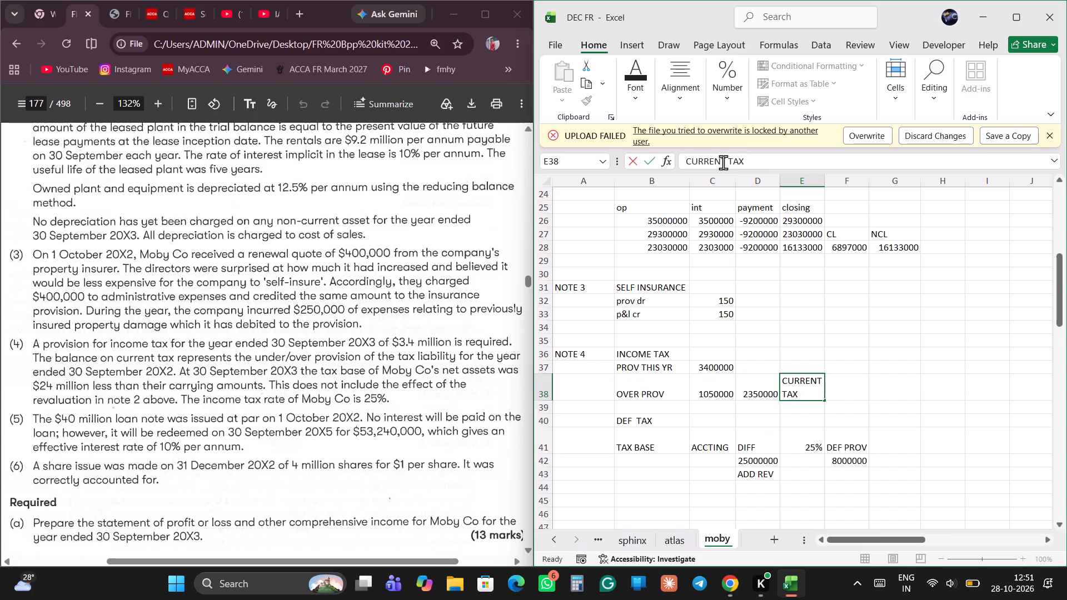
# Add the label P$L dr in D37, beside this year's provision amount.
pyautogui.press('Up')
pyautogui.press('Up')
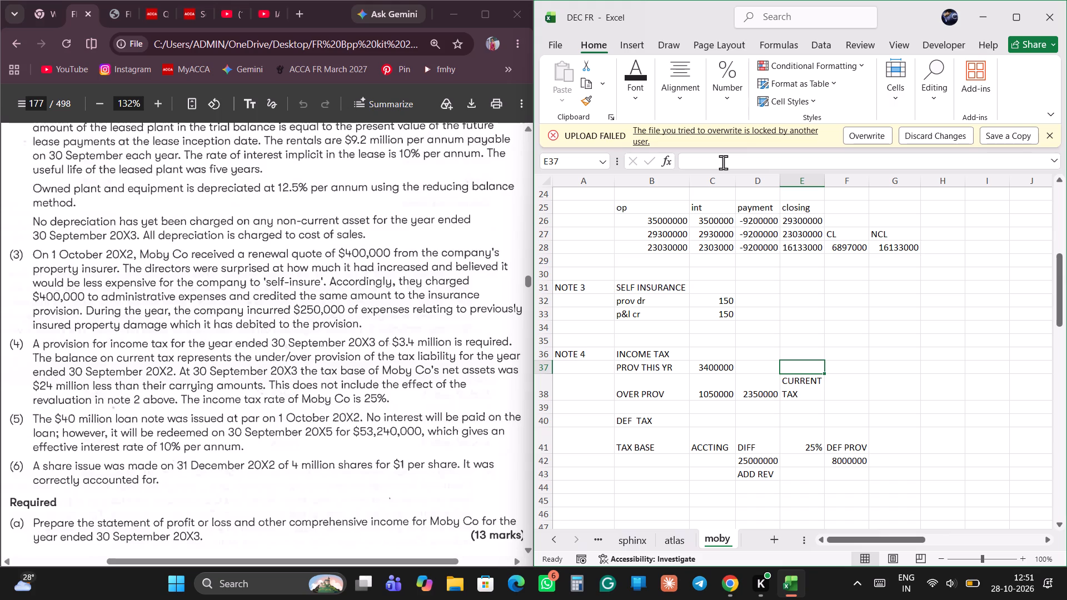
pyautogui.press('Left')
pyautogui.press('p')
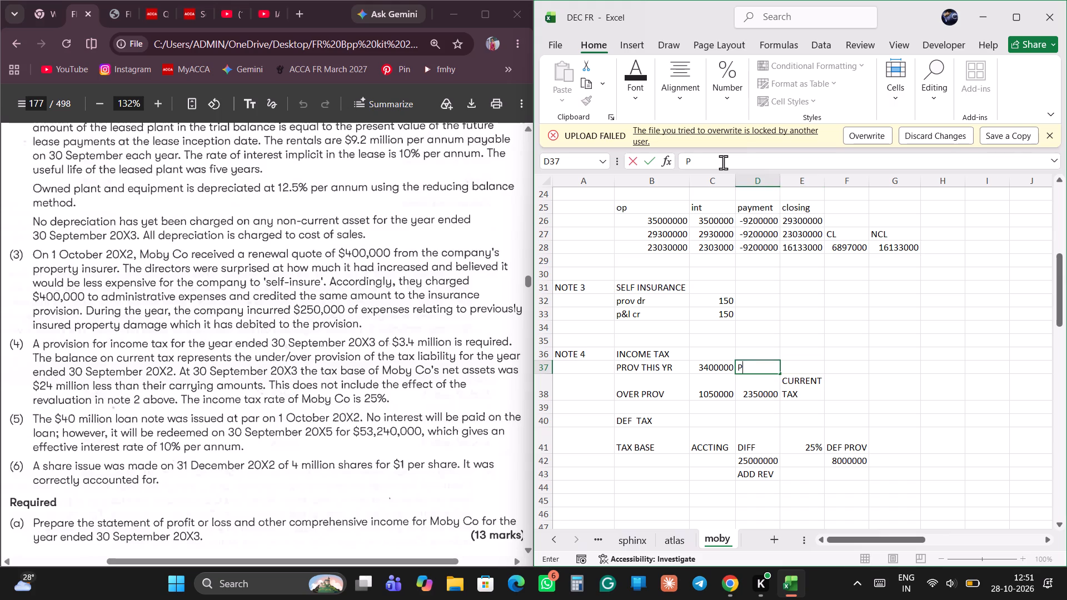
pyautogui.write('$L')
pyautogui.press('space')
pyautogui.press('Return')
# Enter the heading NOTE 5 in A45, below the deferred tax working.
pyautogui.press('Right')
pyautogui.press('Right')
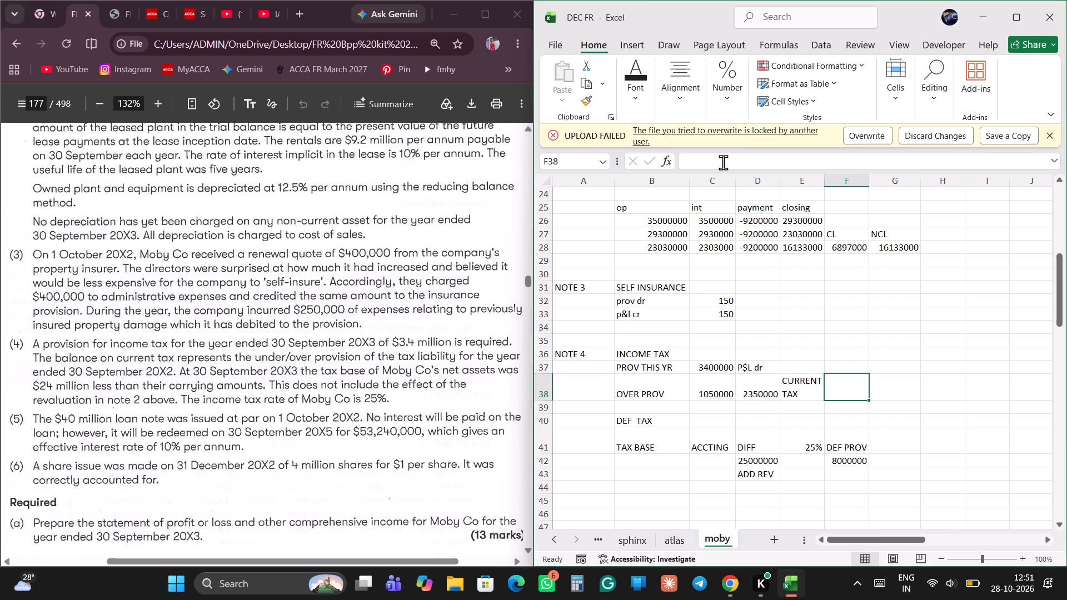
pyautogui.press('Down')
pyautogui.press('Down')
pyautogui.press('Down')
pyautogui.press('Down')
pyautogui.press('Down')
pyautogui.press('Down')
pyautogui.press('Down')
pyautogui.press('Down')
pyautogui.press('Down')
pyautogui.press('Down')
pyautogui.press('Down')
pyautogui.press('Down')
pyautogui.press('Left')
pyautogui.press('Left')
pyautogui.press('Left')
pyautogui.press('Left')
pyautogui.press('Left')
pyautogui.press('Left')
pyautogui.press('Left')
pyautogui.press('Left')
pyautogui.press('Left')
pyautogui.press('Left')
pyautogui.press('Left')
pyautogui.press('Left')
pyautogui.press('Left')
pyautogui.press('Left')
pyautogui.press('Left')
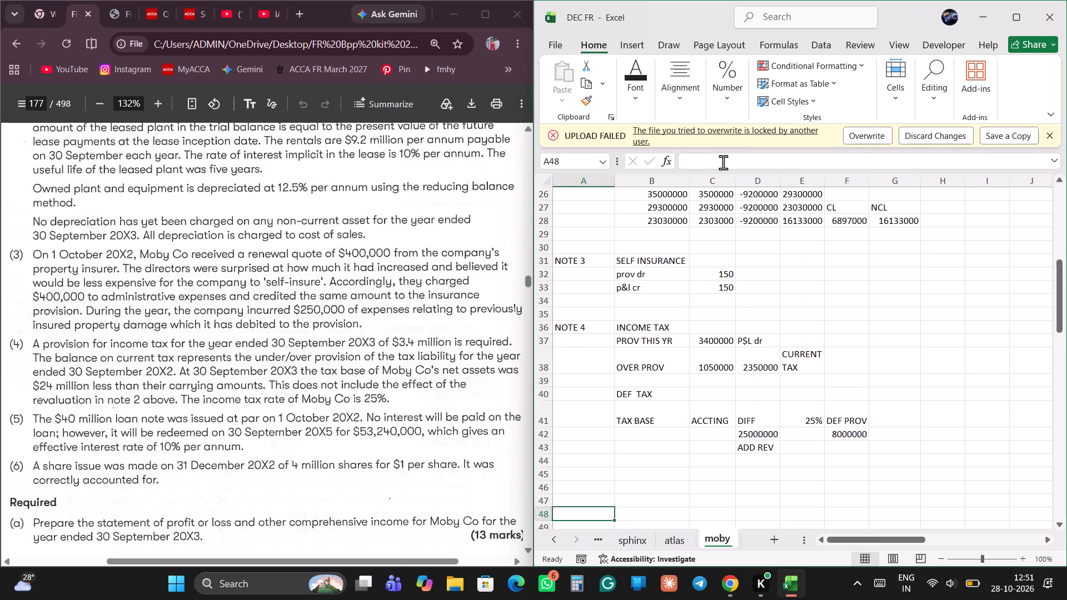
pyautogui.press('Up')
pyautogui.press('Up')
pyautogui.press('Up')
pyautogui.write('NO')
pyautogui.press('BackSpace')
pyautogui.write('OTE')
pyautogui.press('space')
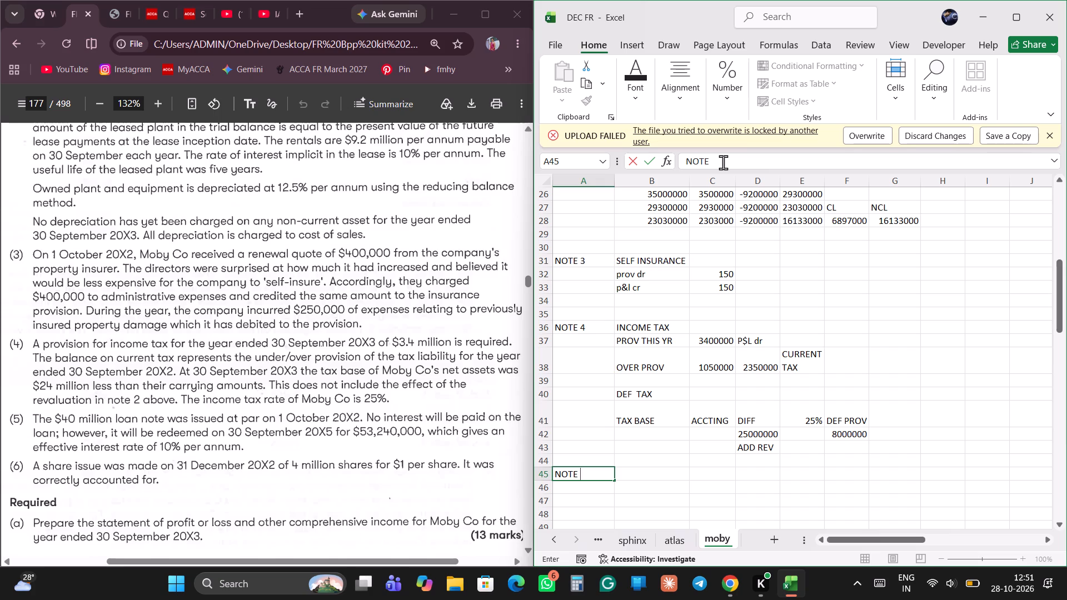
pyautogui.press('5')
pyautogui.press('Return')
# Add a LOAN NOTES row under the NOTE 5 heading, with the label in A46 and 40000000 in B46.
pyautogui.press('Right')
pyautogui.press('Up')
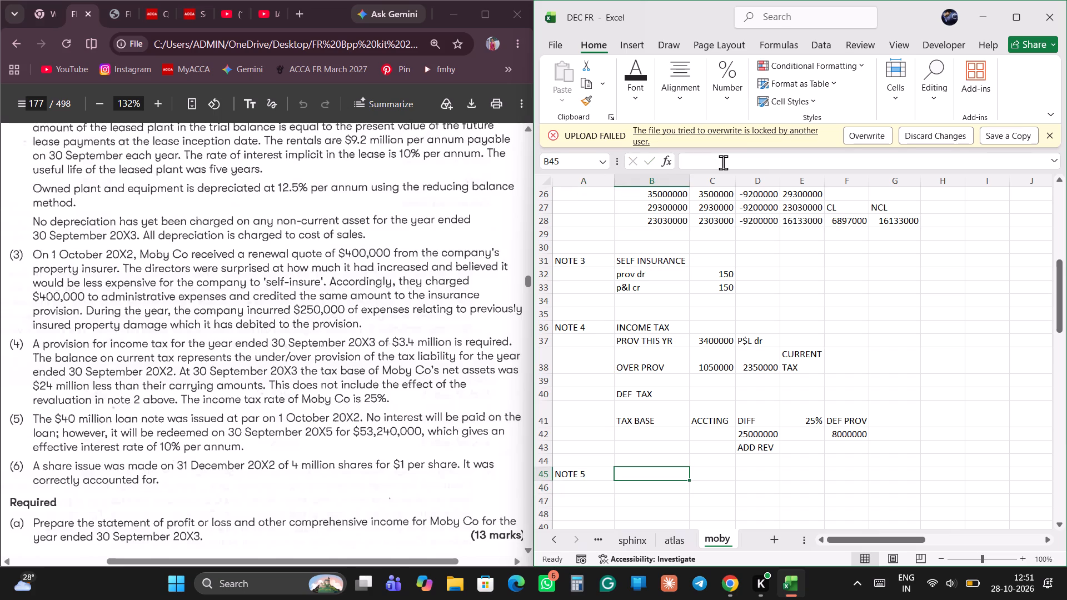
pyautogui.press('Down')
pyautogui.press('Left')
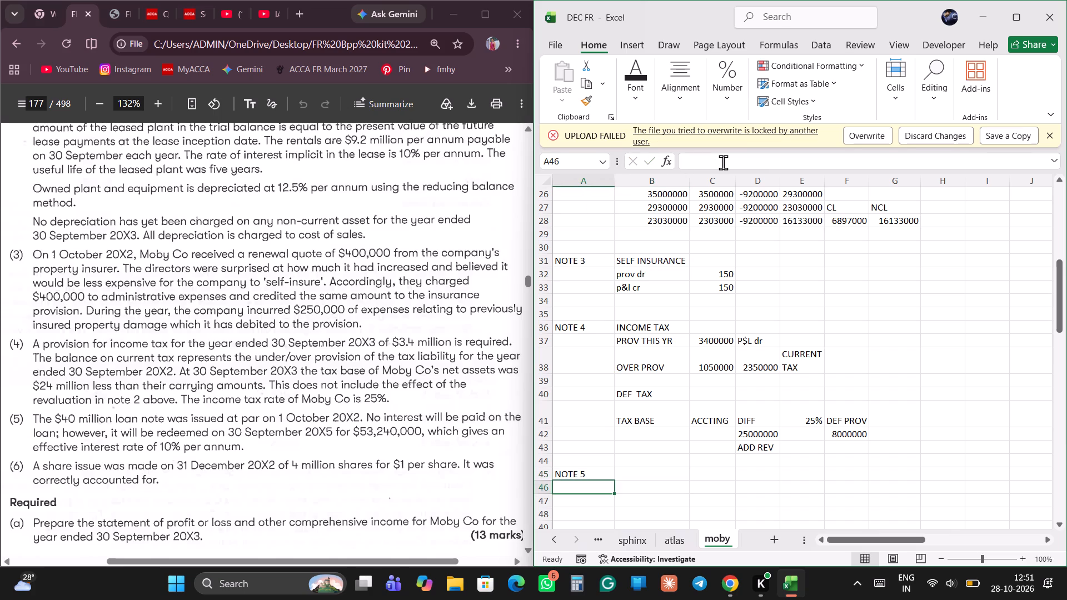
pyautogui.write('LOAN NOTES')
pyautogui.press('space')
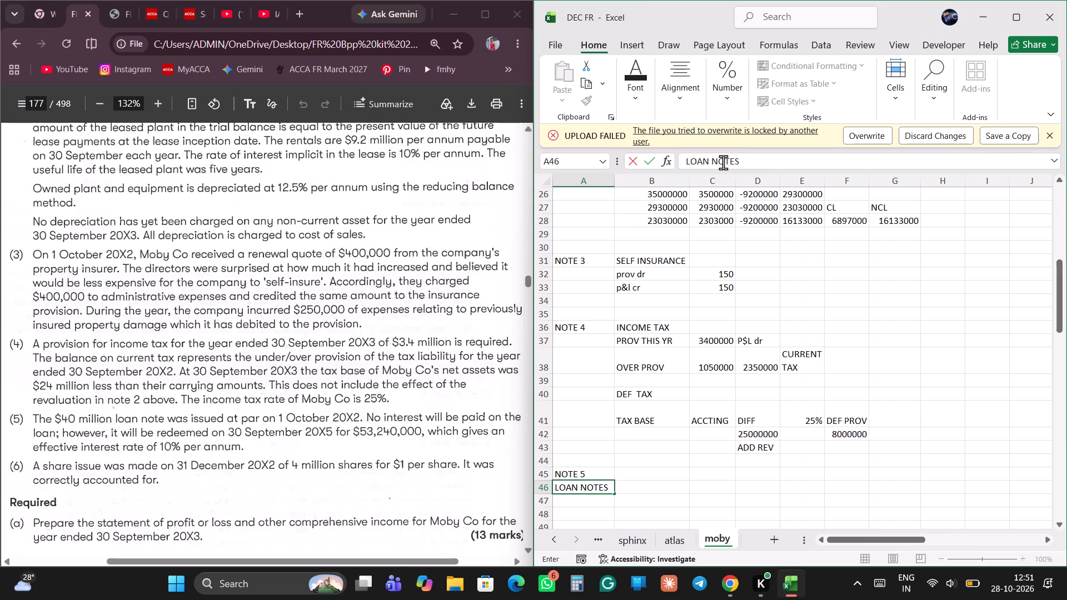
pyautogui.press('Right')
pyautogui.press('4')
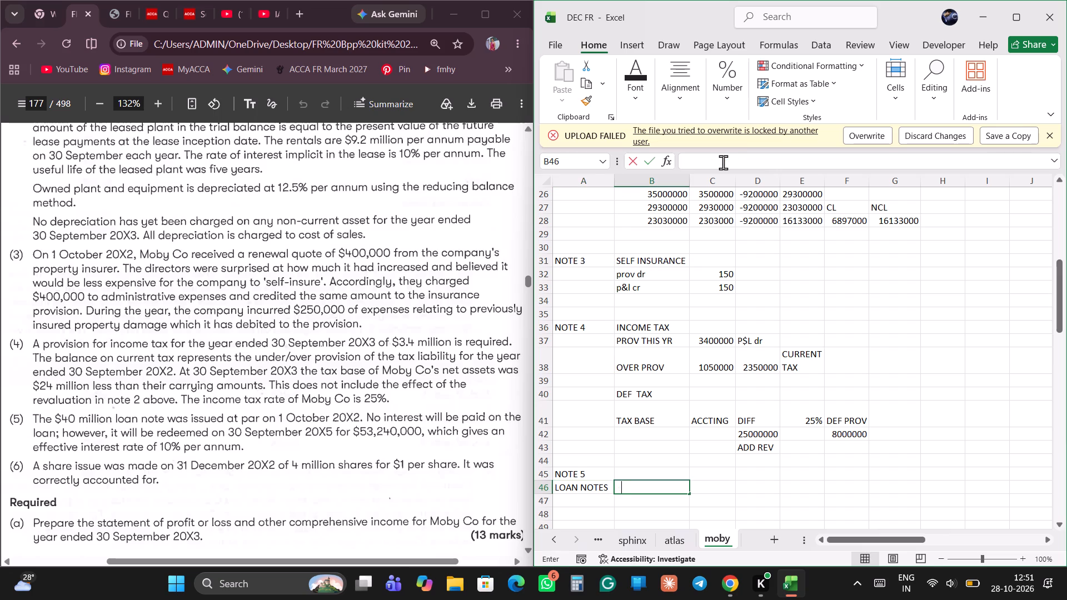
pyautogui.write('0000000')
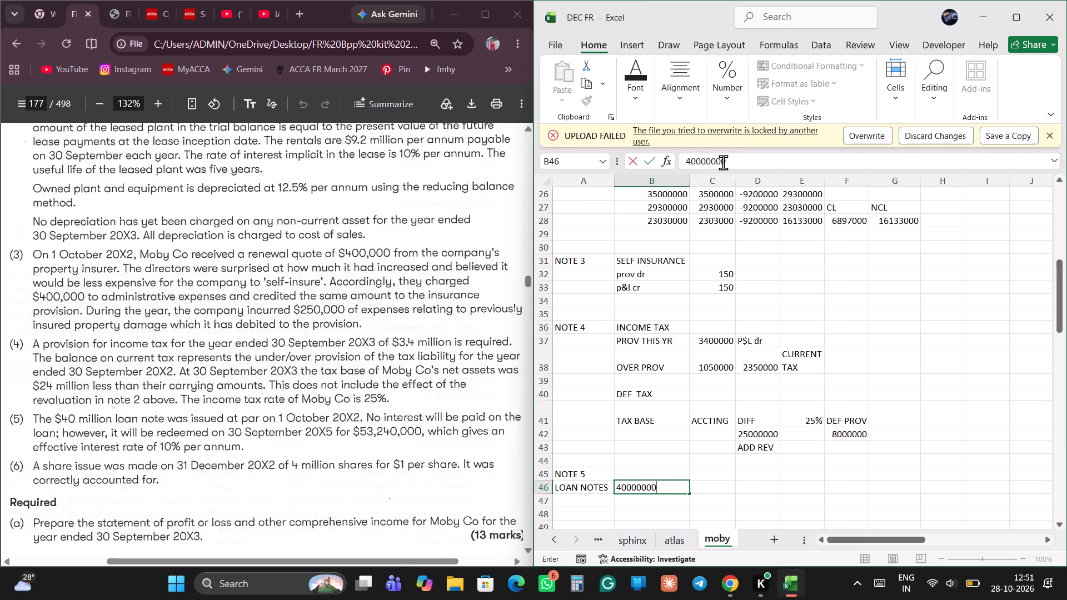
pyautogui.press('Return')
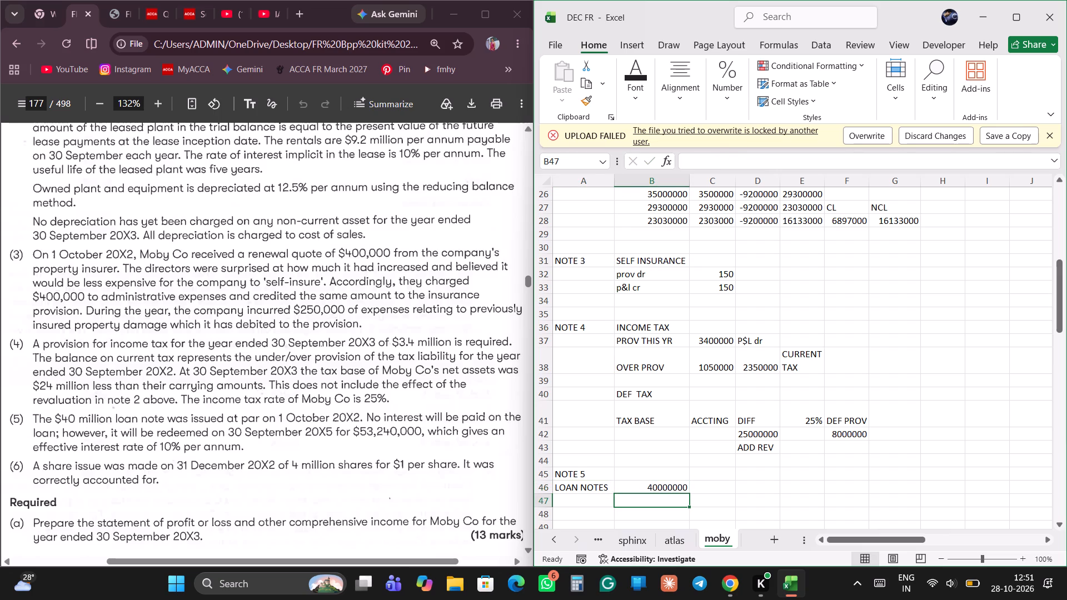
# Narrow column B slightly, keeping the loan notes amount fully readable.
pyautogui.click(684, 491)
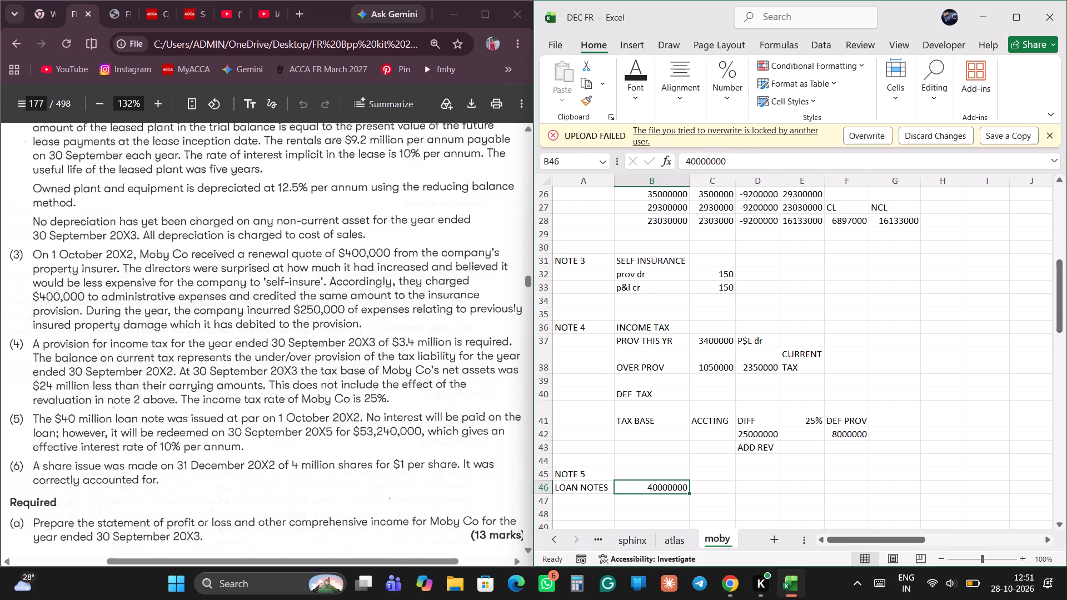
pyautogui.moveTo(690, 186); pyautogui.dragTo(672, 186)
pyautogui.click(699, 496)
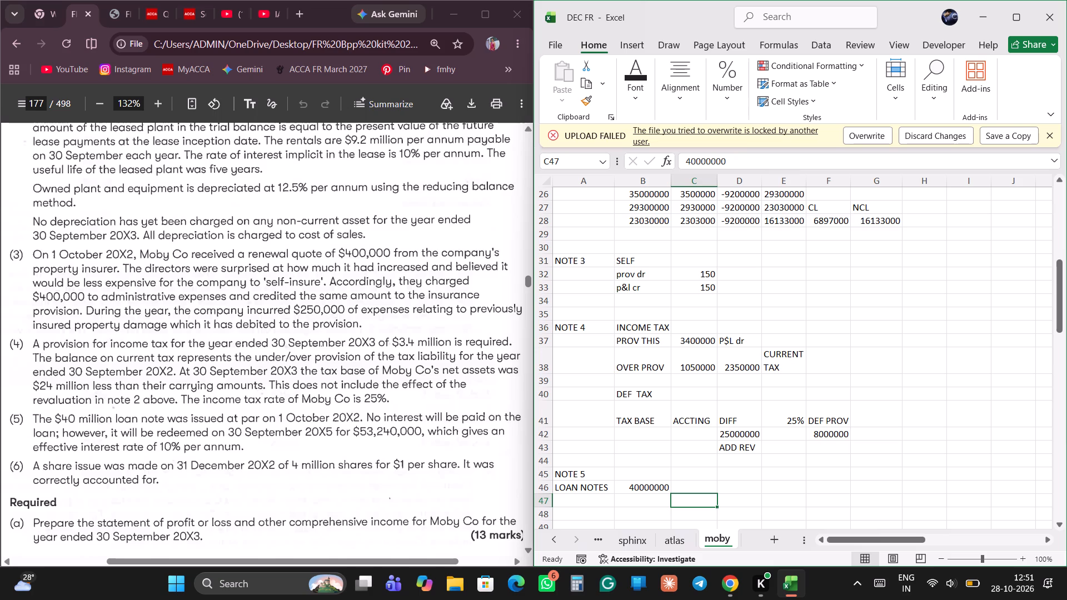
pyautogui.click(661, 489)
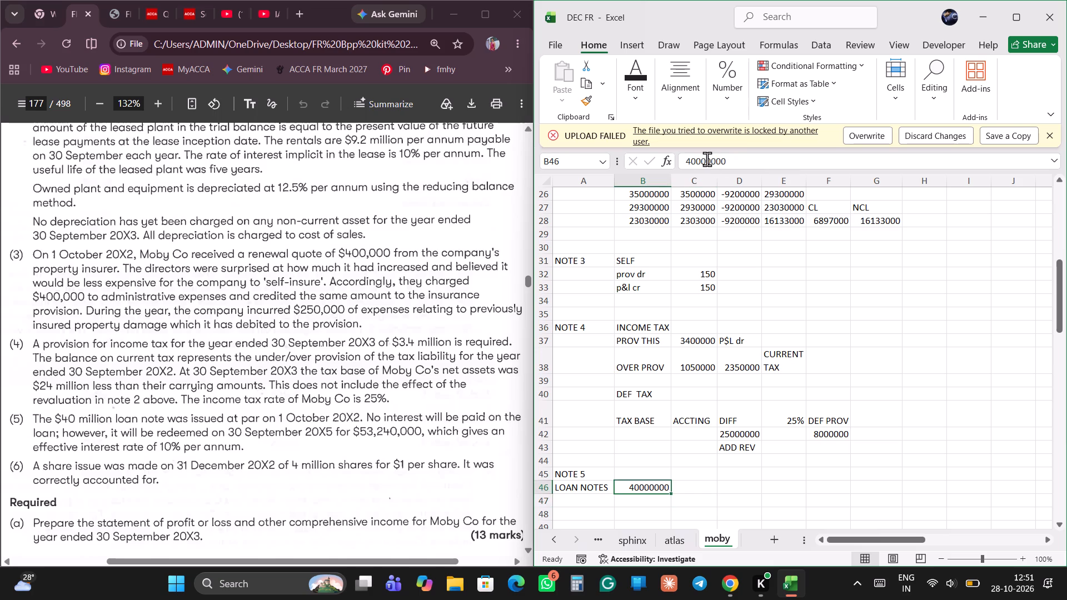
pyautogui.click(754, 433)
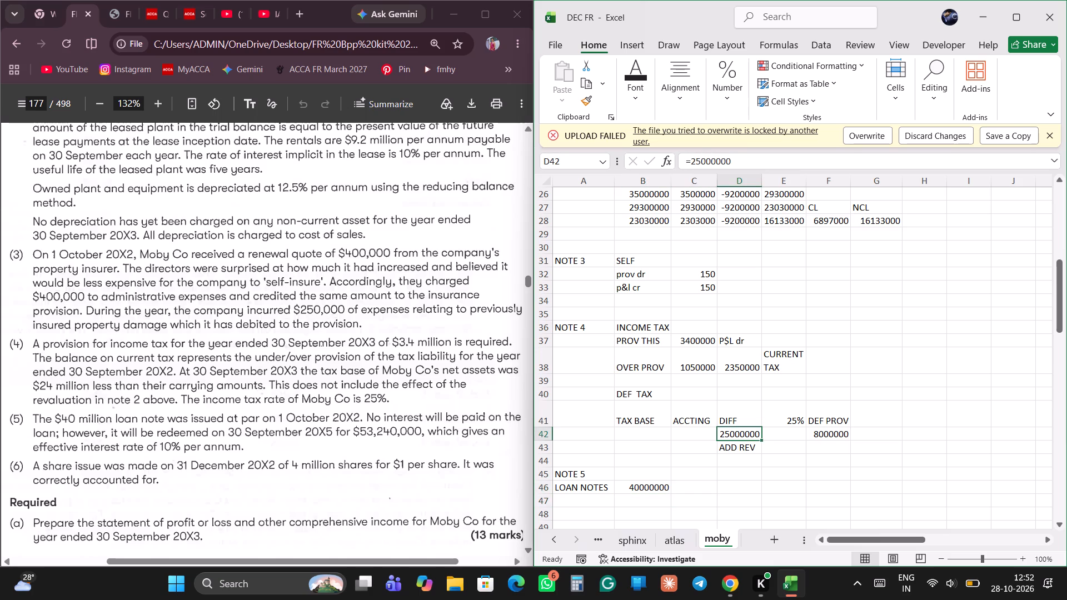
# Enter the label ZERO COUPOUN in A47, beneath LOAN NOTES.
pyautogui.click(597, 504)
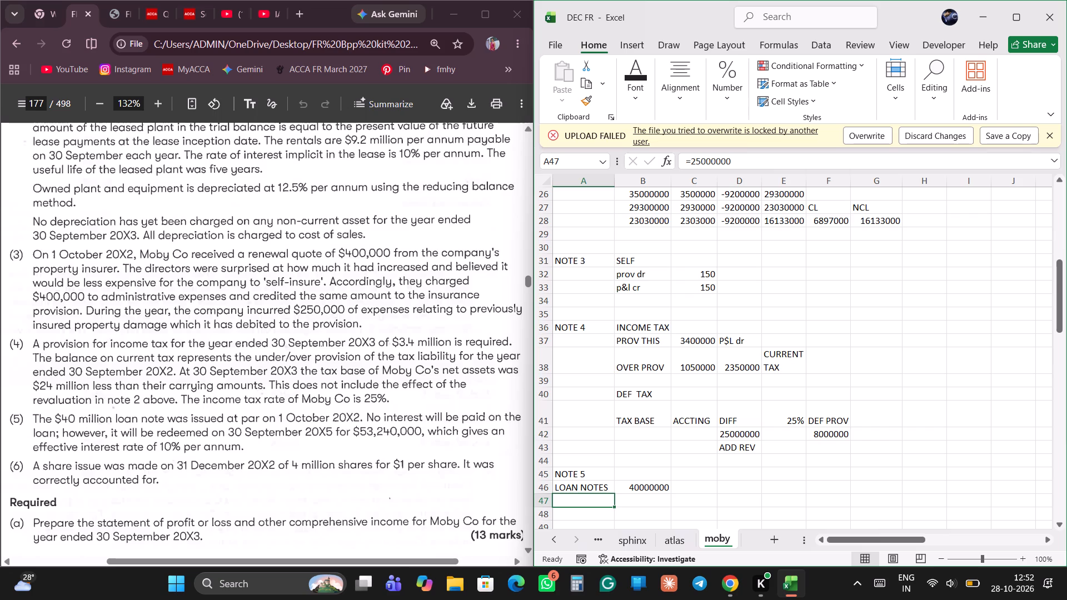
pyautogui.write('ZERO')
pyautogui.press('space')
pyautogui.write('COUPOUN')
pyautogui.press('space')
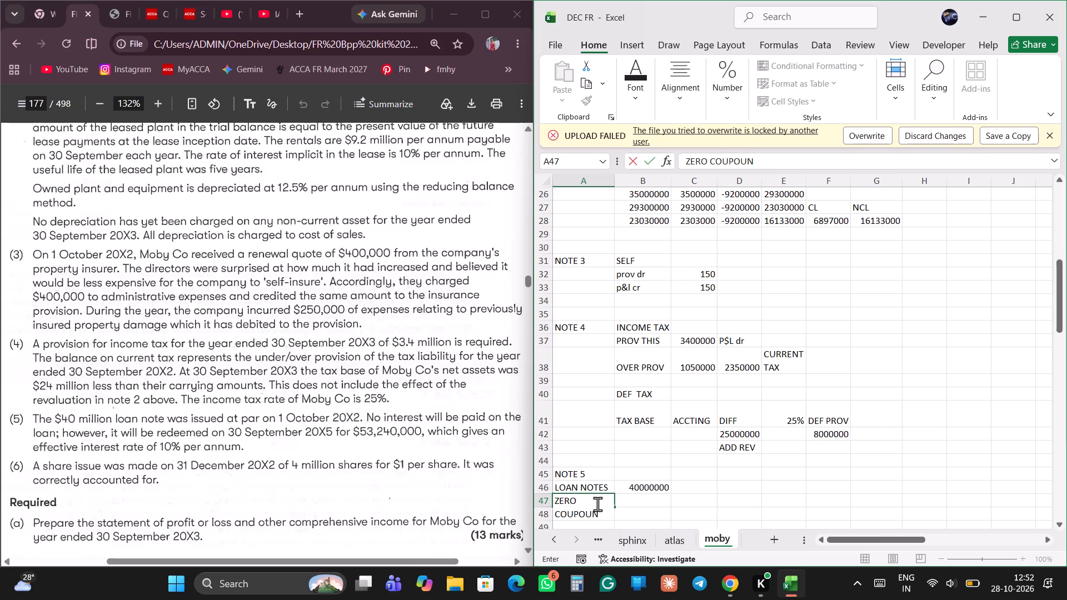
pyautogui.press('Return')
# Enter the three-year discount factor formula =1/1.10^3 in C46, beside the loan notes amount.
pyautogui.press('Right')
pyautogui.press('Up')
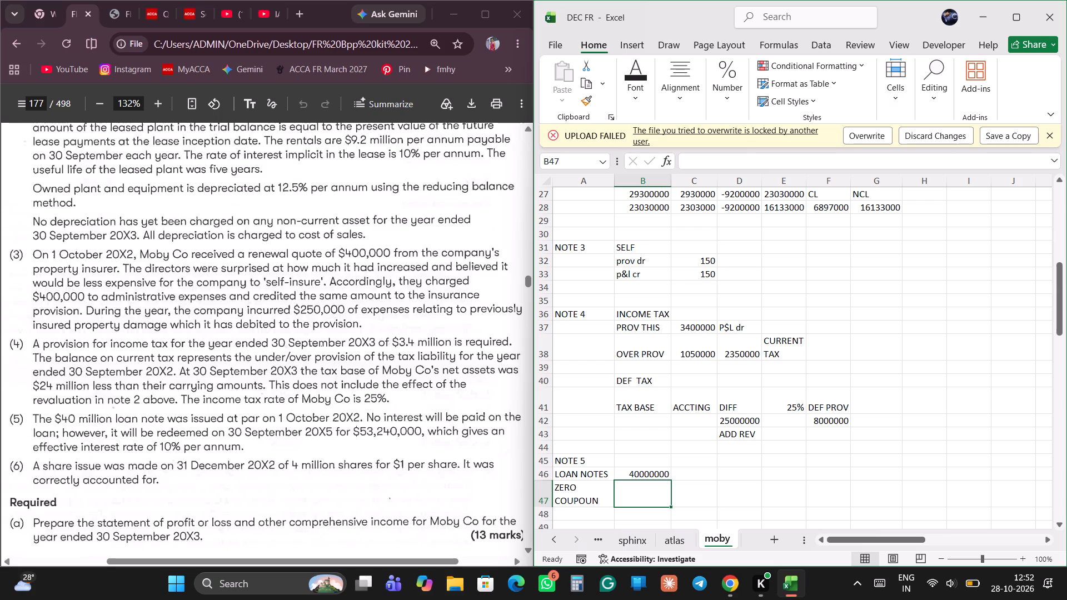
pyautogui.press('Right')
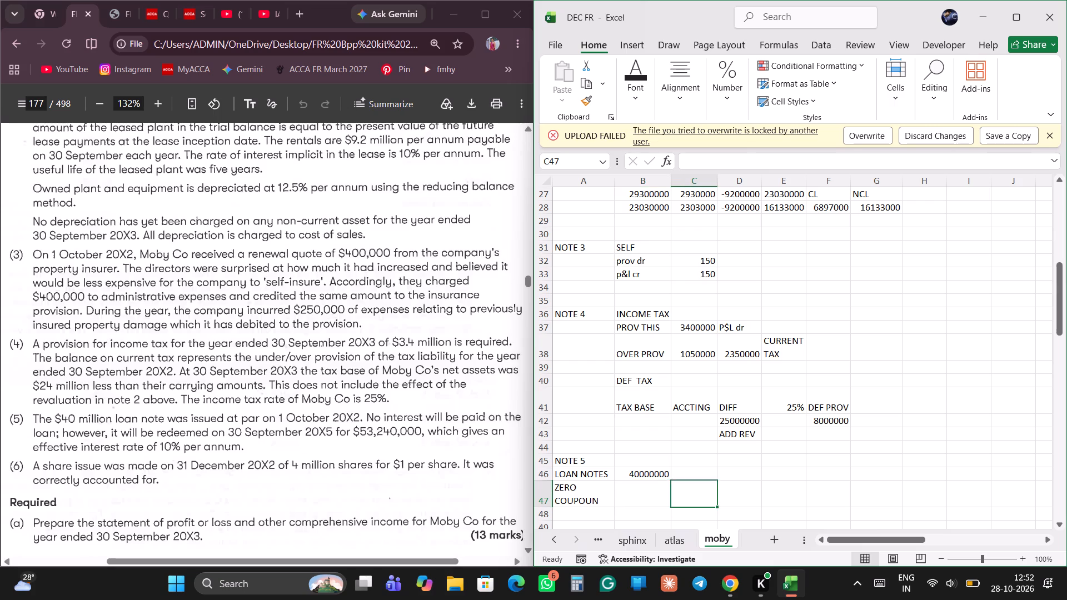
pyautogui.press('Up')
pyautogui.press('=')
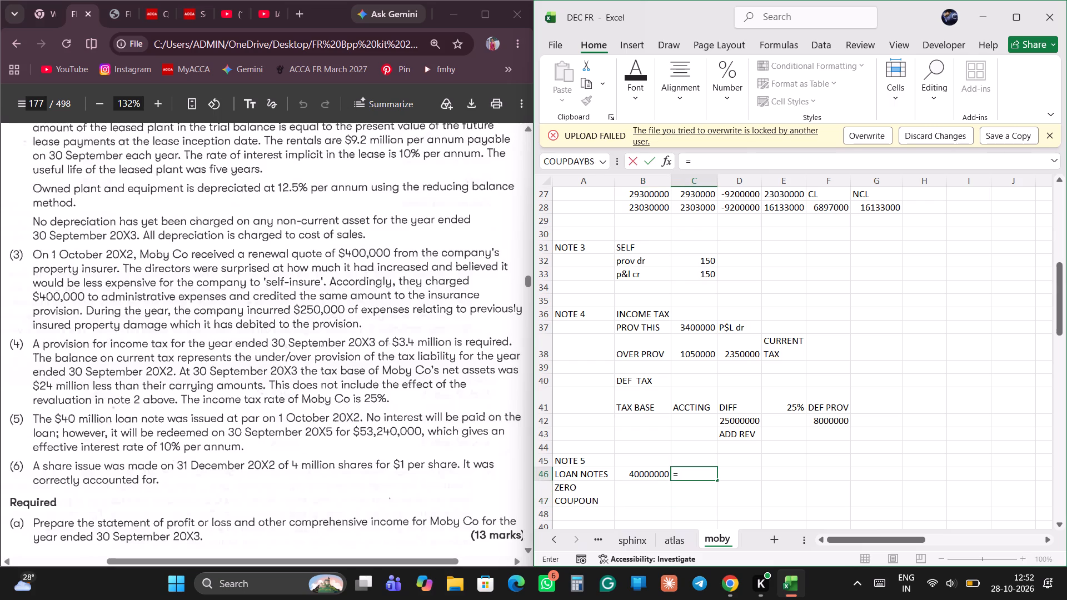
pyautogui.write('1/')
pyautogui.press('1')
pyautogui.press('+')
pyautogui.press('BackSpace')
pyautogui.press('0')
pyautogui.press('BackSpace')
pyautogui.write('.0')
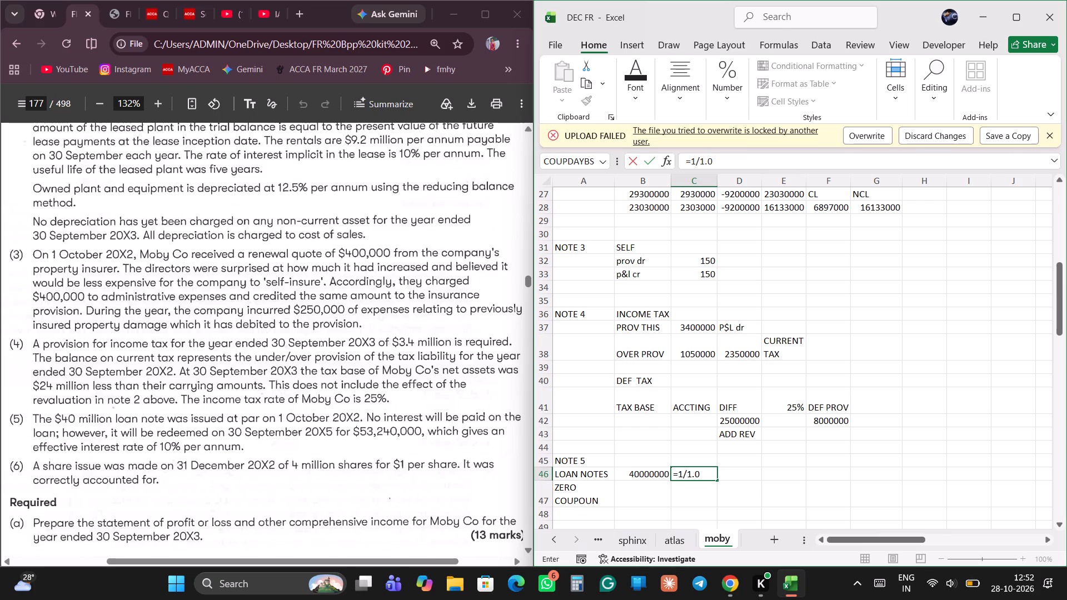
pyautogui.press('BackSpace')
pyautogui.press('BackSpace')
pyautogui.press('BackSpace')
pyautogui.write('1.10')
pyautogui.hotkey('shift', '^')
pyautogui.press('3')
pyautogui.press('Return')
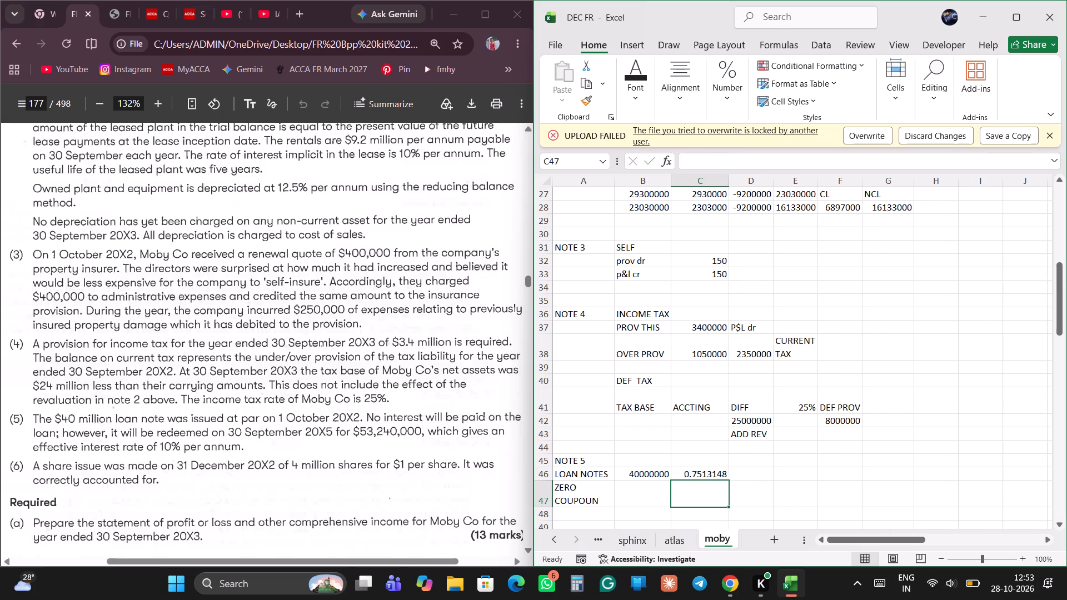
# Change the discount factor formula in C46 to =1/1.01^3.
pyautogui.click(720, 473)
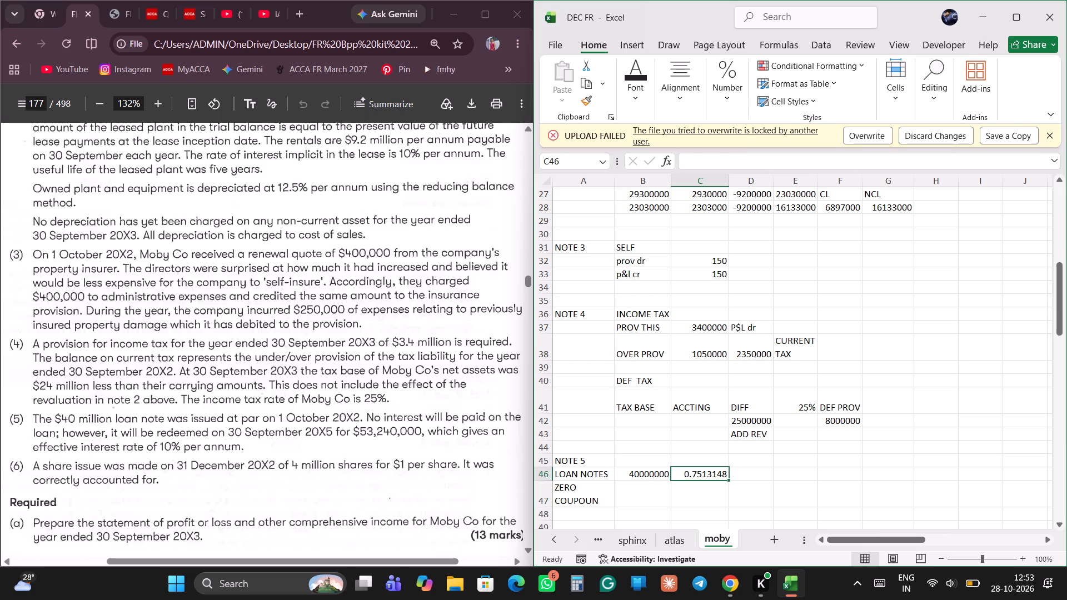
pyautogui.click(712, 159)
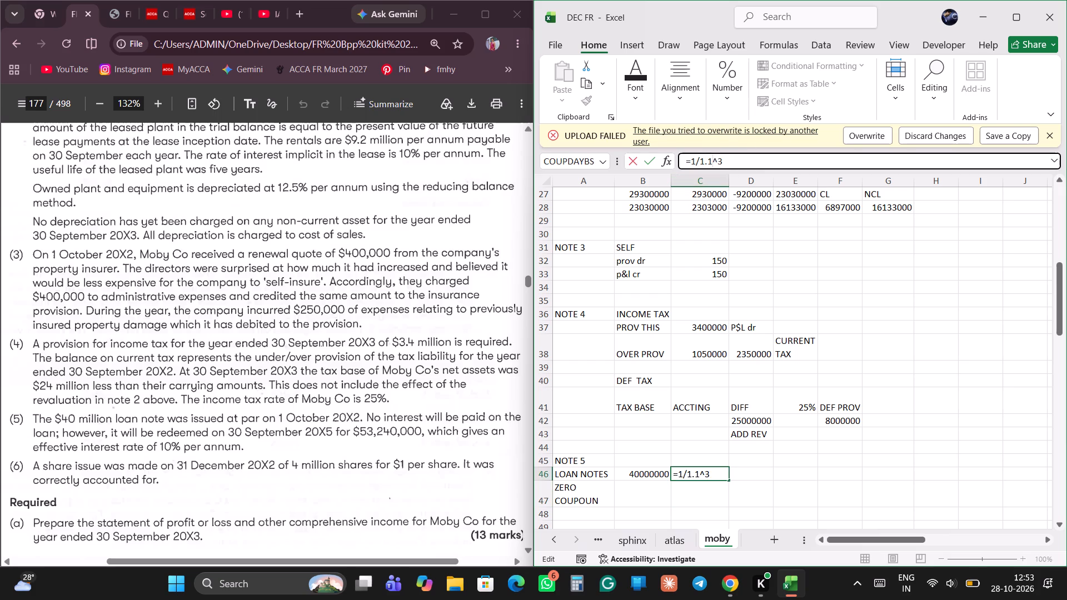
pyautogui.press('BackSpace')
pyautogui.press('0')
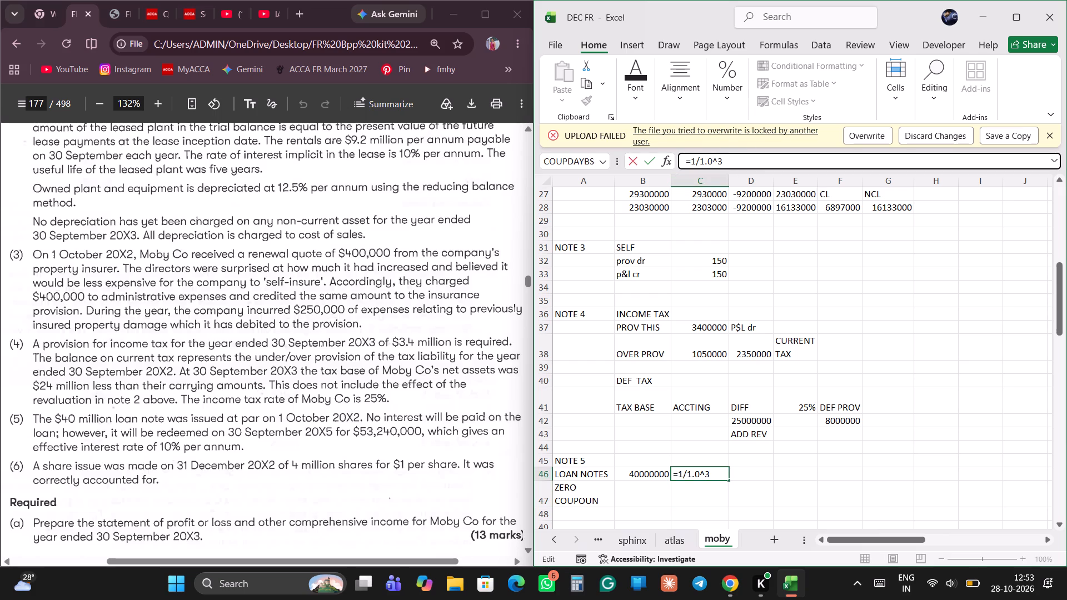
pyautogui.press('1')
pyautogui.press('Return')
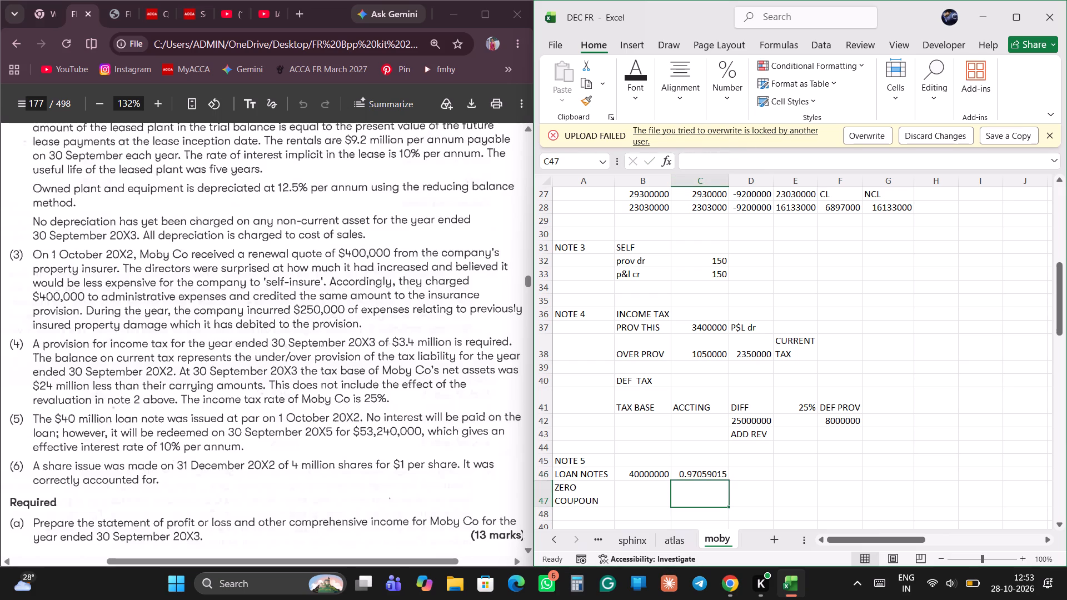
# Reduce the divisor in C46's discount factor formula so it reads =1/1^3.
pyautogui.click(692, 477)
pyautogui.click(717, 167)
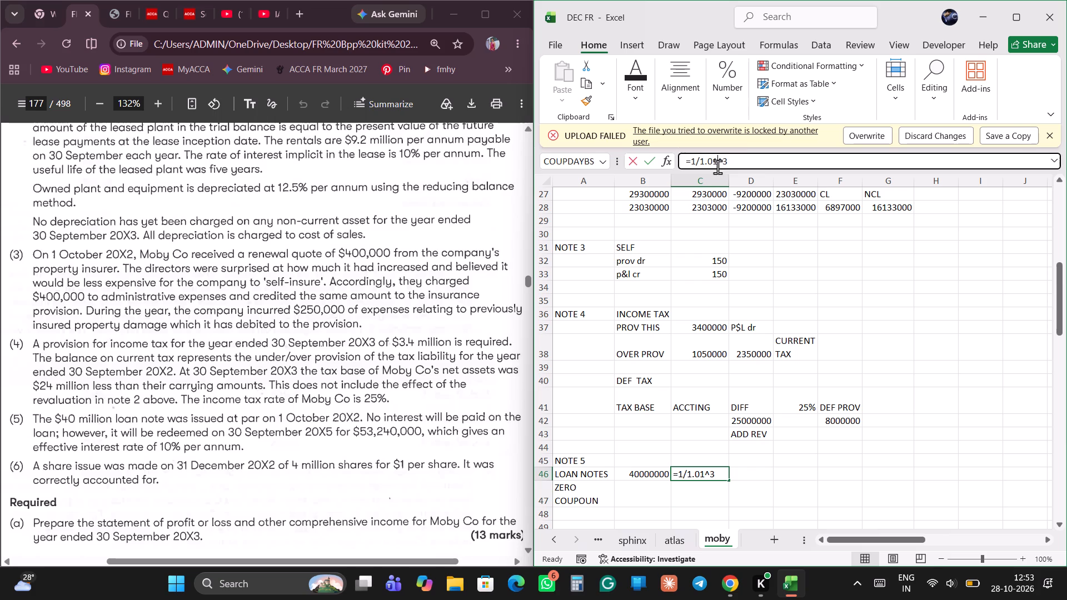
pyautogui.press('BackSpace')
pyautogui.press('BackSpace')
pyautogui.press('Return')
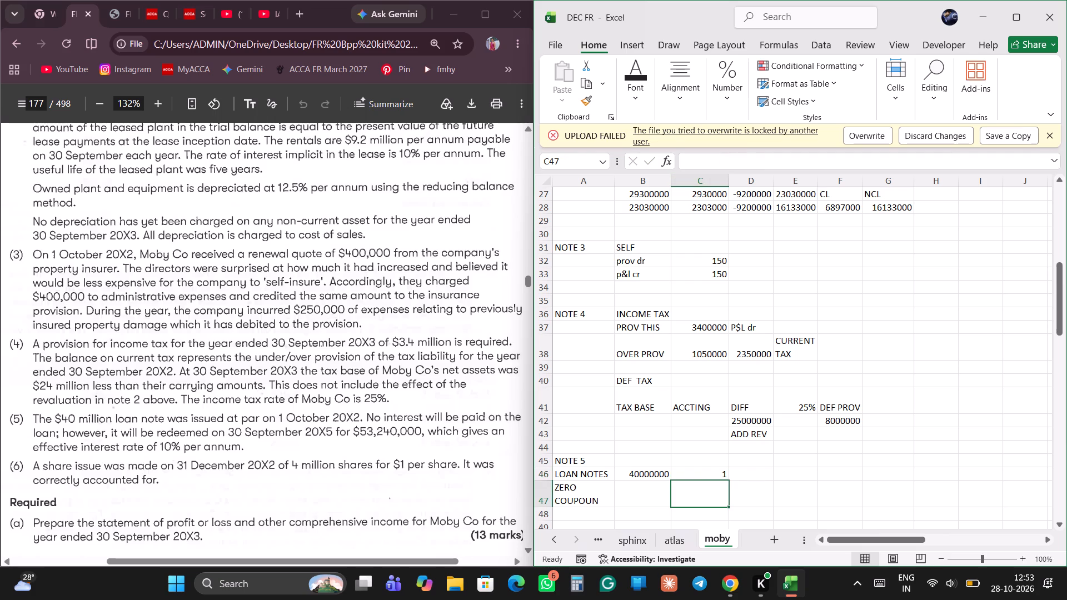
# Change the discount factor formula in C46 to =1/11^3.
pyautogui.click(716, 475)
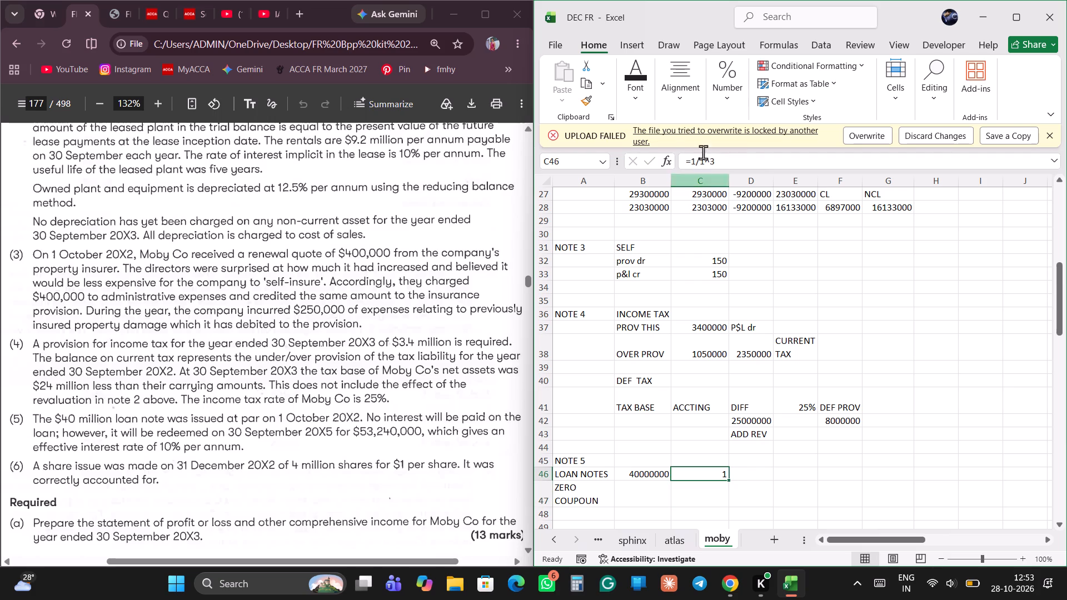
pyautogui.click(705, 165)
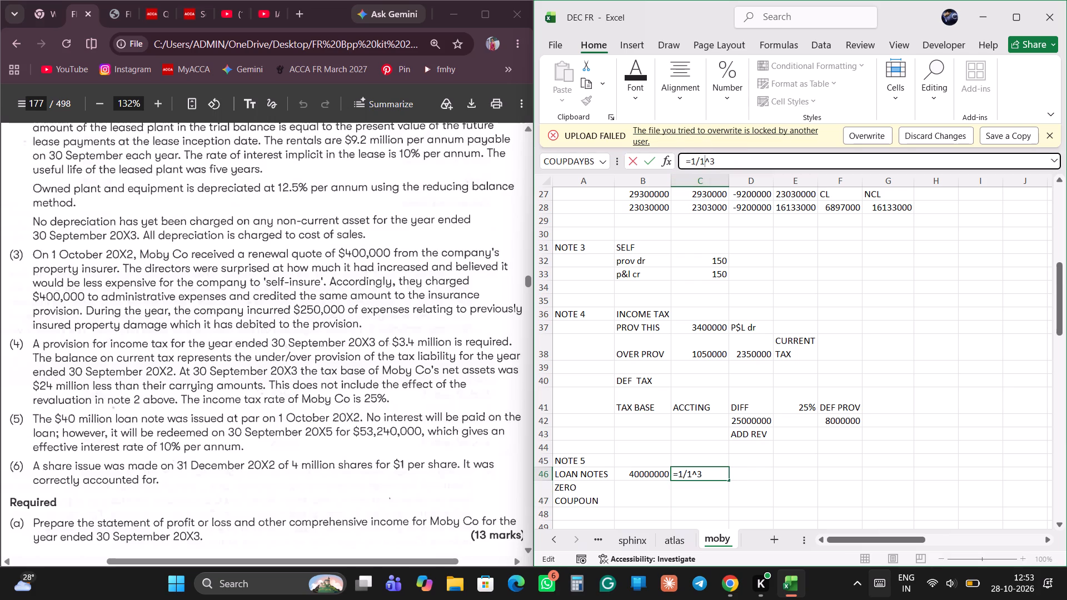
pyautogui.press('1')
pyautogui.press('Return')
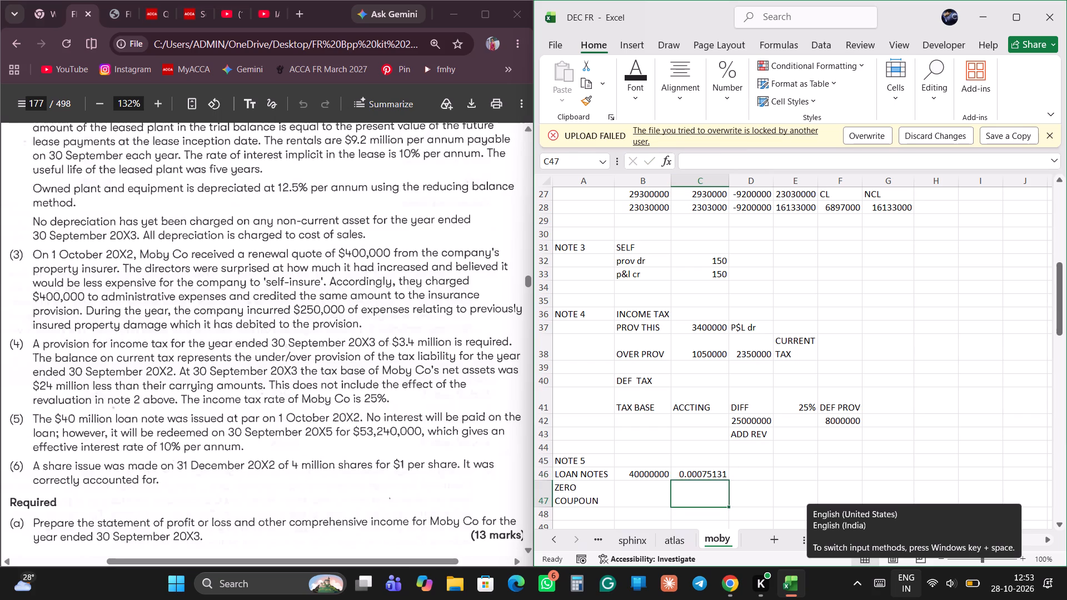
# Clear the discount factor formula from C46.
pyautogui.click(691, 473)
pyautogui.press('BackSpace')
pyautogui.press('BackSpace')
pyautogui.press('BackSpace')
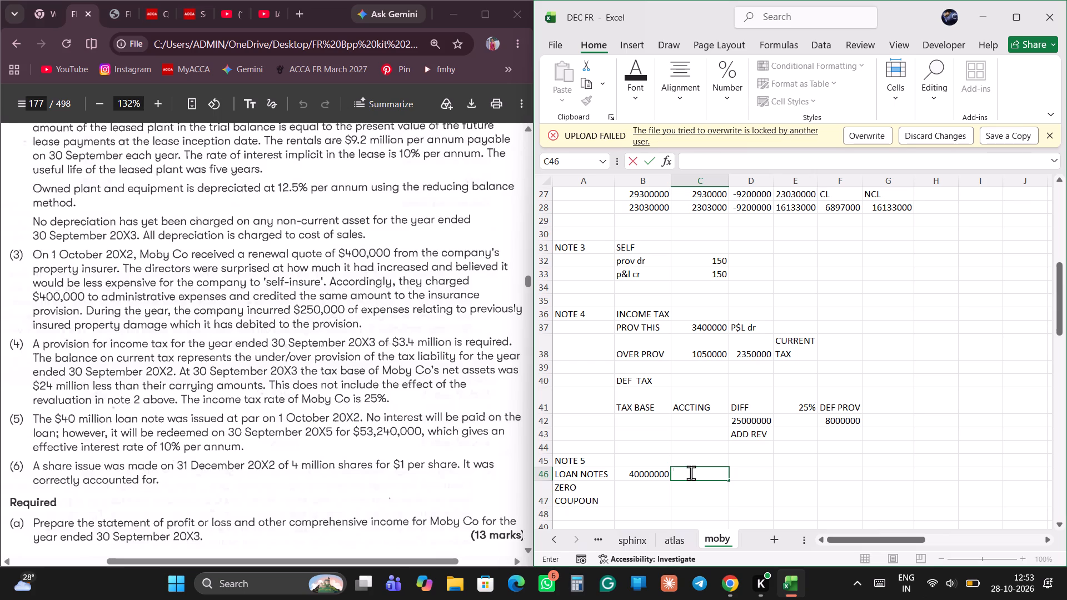
# Move the LOAN NOTES and ZERO COUPOUN block from A46:B47 one column across, so that it starts in B46.
pyautogui.press('Right')
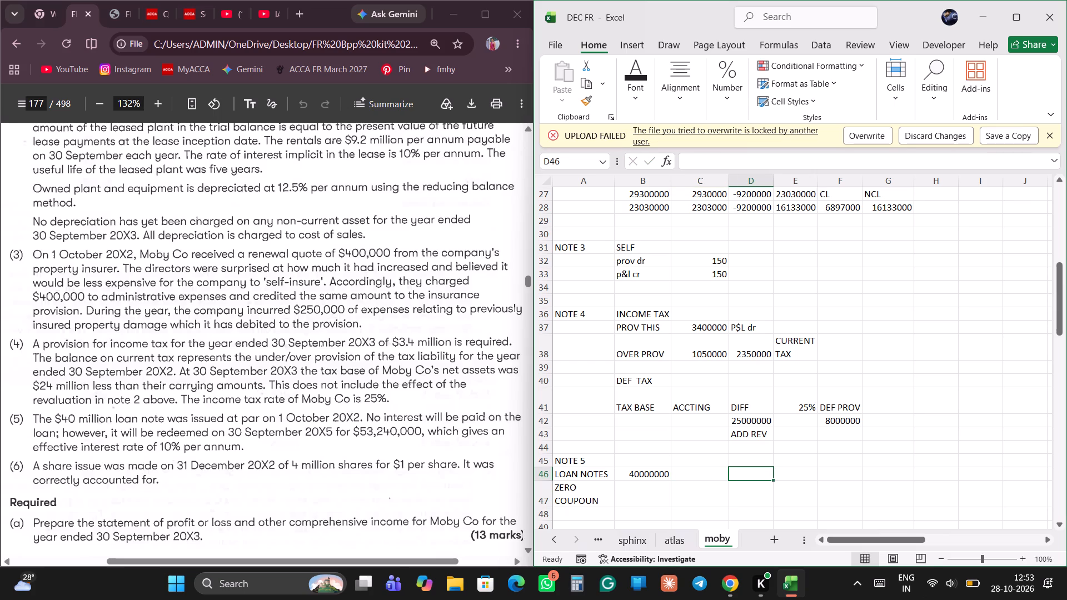
pyautogui.press('Down')
pyautogui.press('Left')
pyautogui.press('Left')
pyautogui.press('Left')
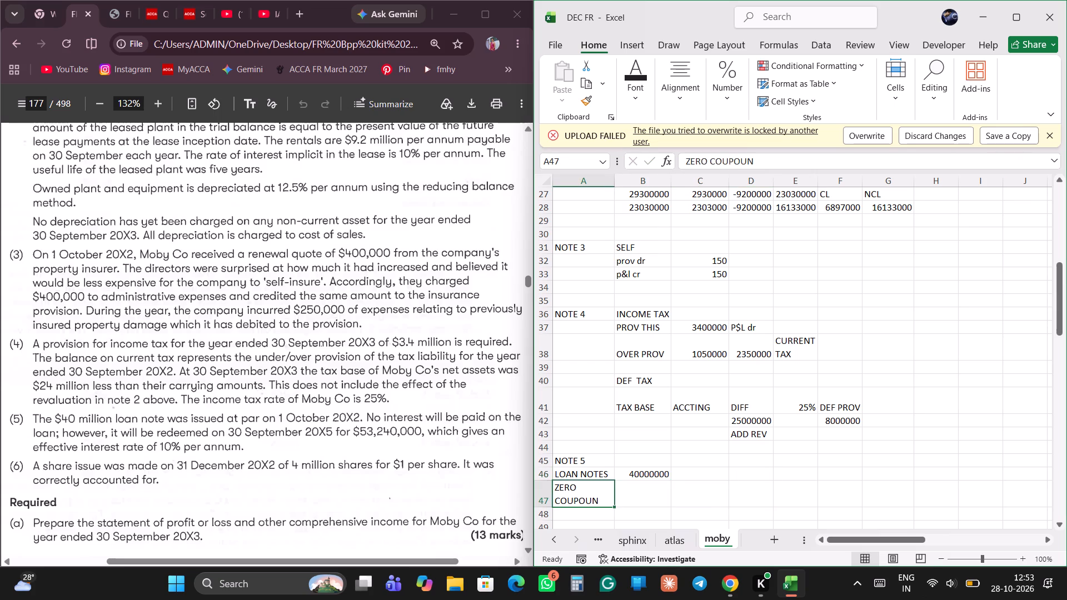
pyautogui.press('Up')
pyautogui.press('Up')
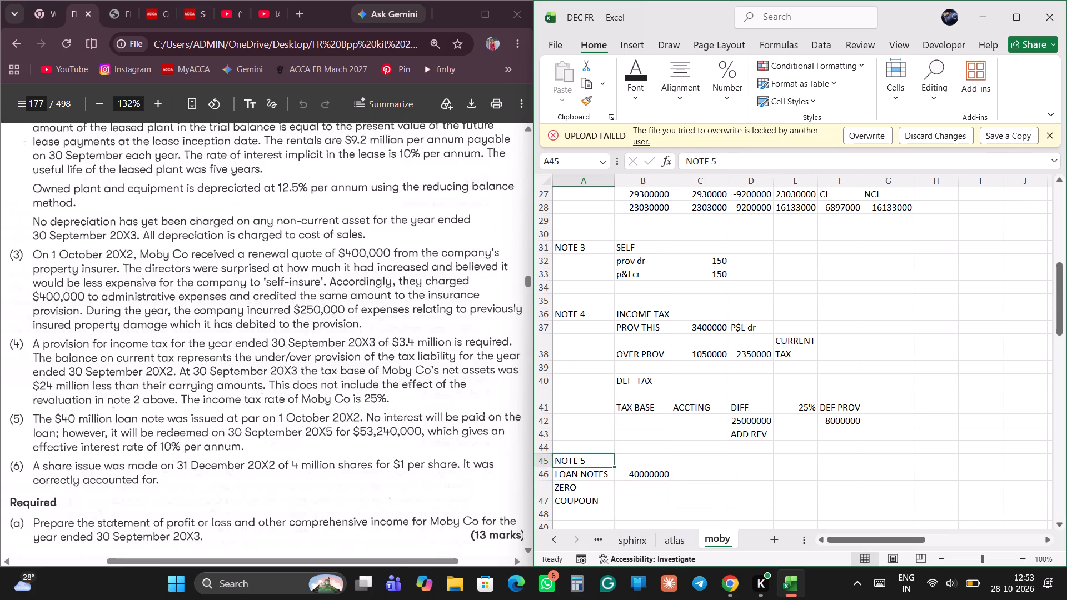
pyautogui.press('Down')
pyautogui.hotkey('ctrl', 'x')
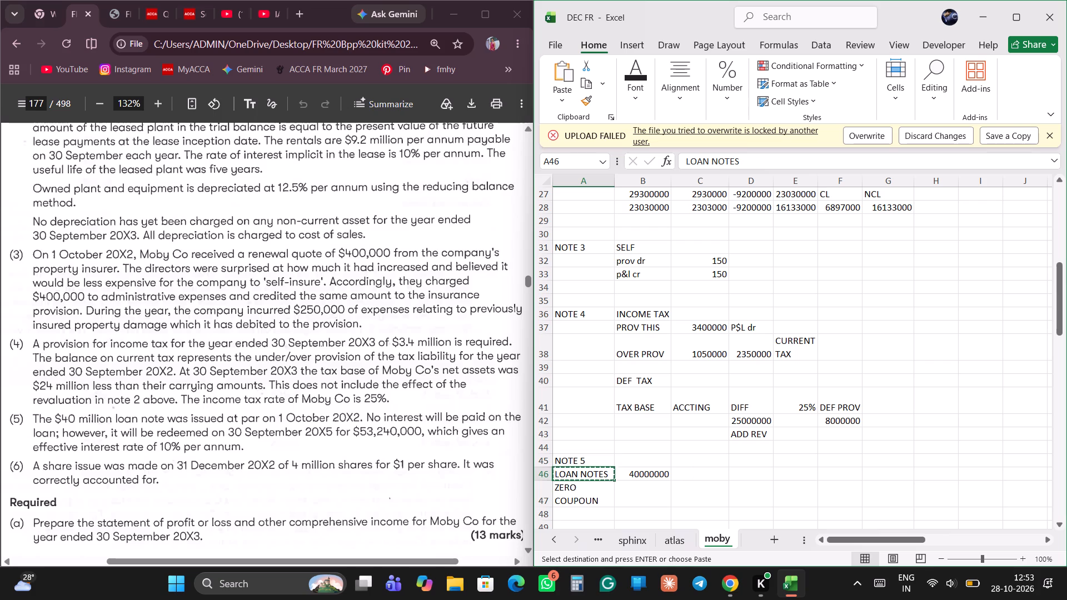
pyautogui.hotkey('shift', 'Right')
pyautogui.hotkey('shift', 'Down')
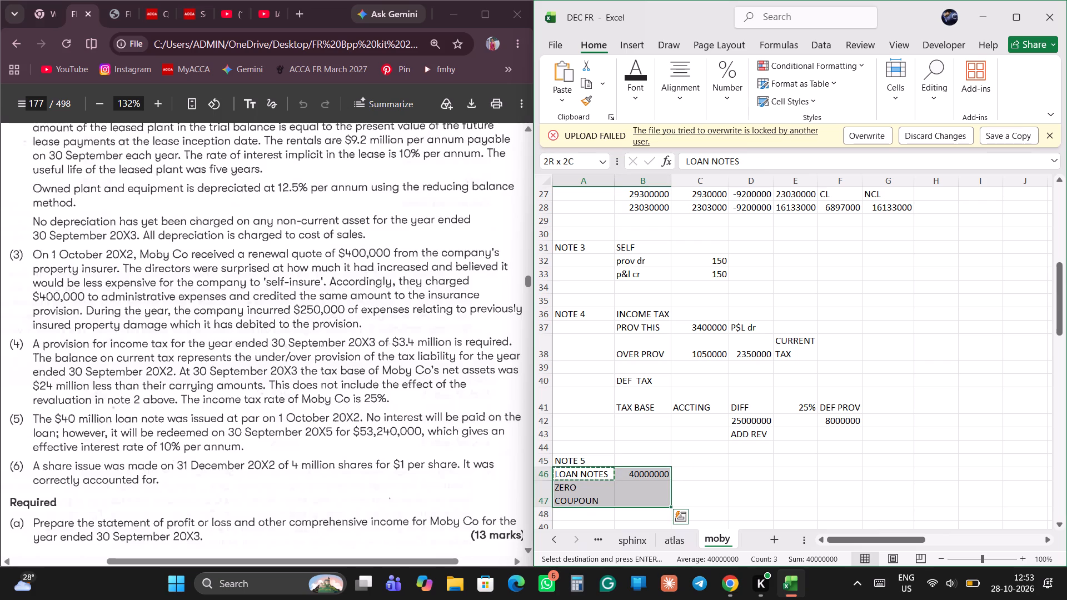
pyautogui.hotkey('ctrl', 'x')
pyautogui.press('Right')
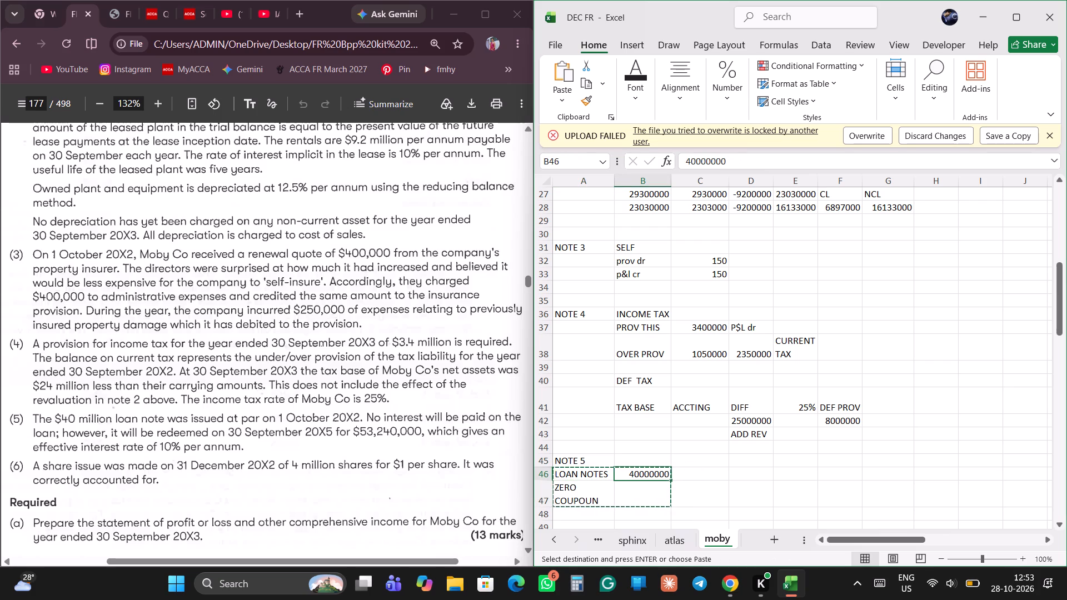
pyautogui.hotkey('ctrl', 'v')
# Enter the date 1/9/3 in A46, beside the LOAN NOTES label.
pyautogui.press('Left')
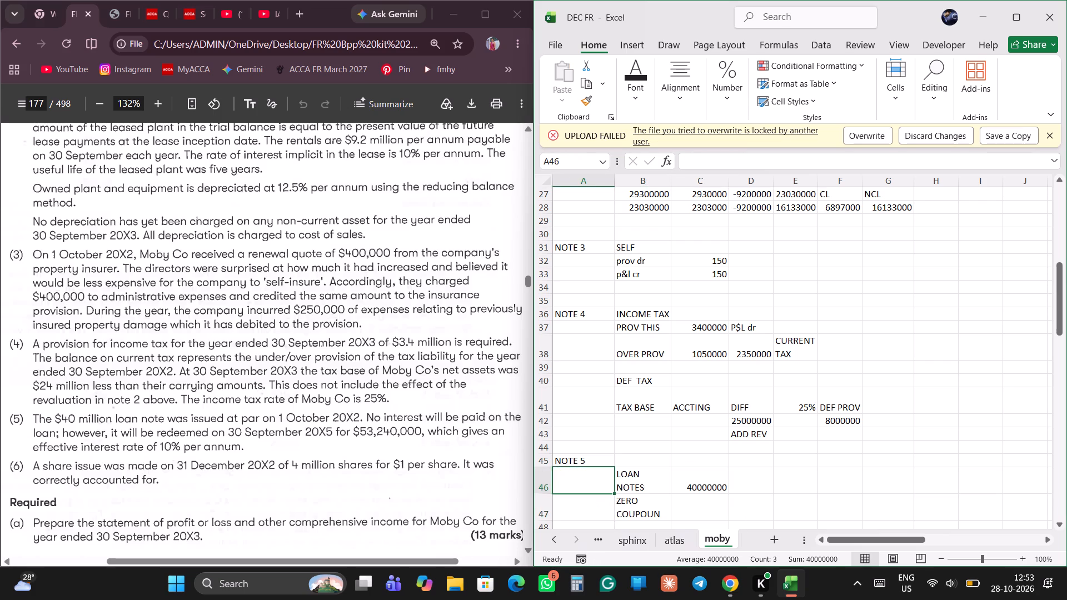
pyautogui.press('1')
pyautogui.press('/')
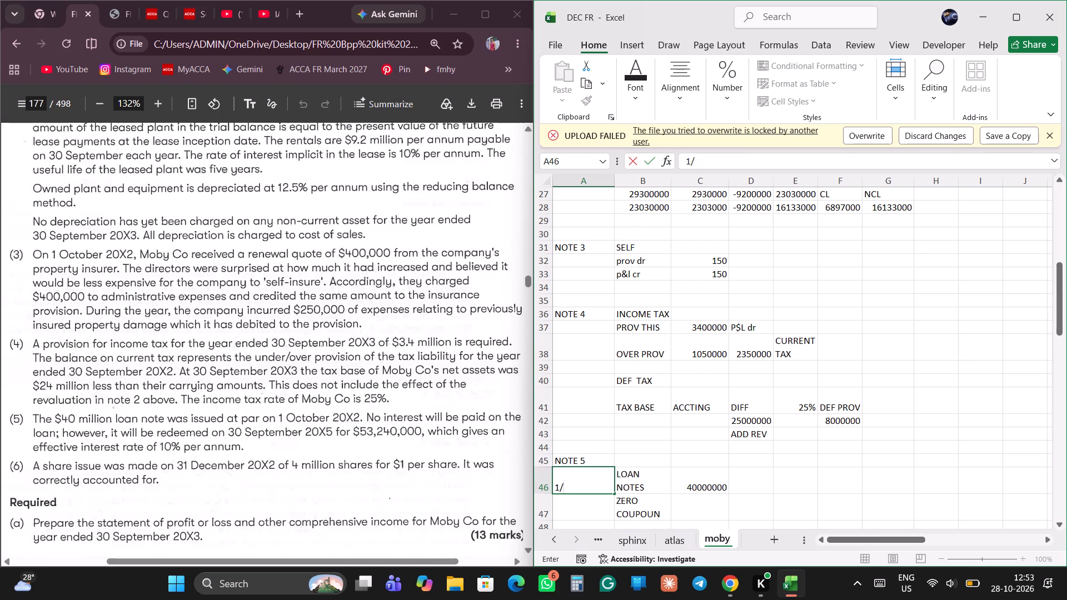
pyautogui.press('9')
pyautogui.press('/')
pyautogui.press('3')
pyautogui.press('Return')
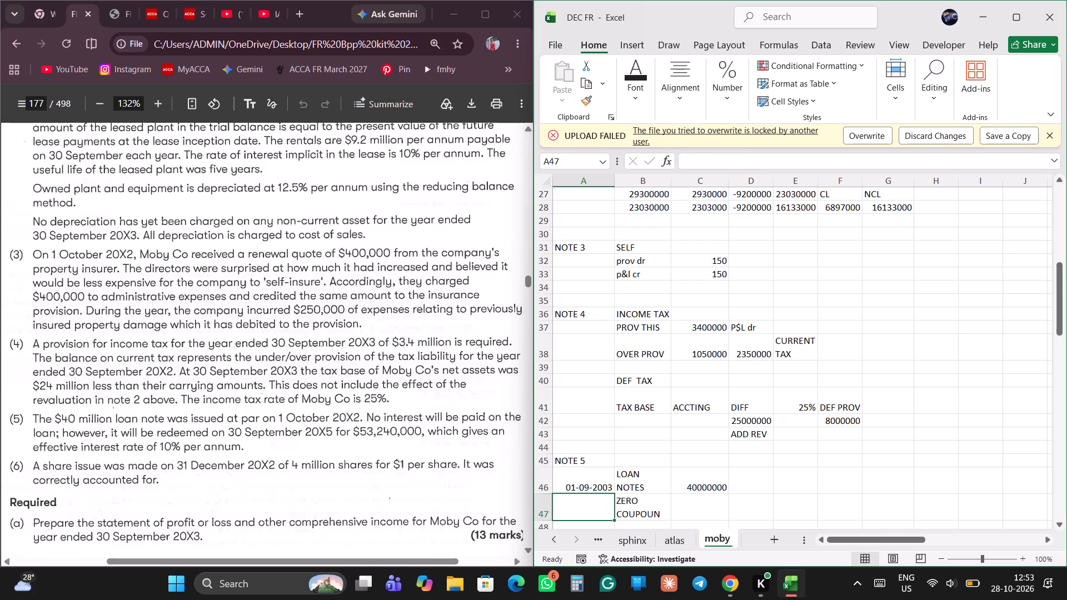
pyautogui.scroll(-1, 640, 528)
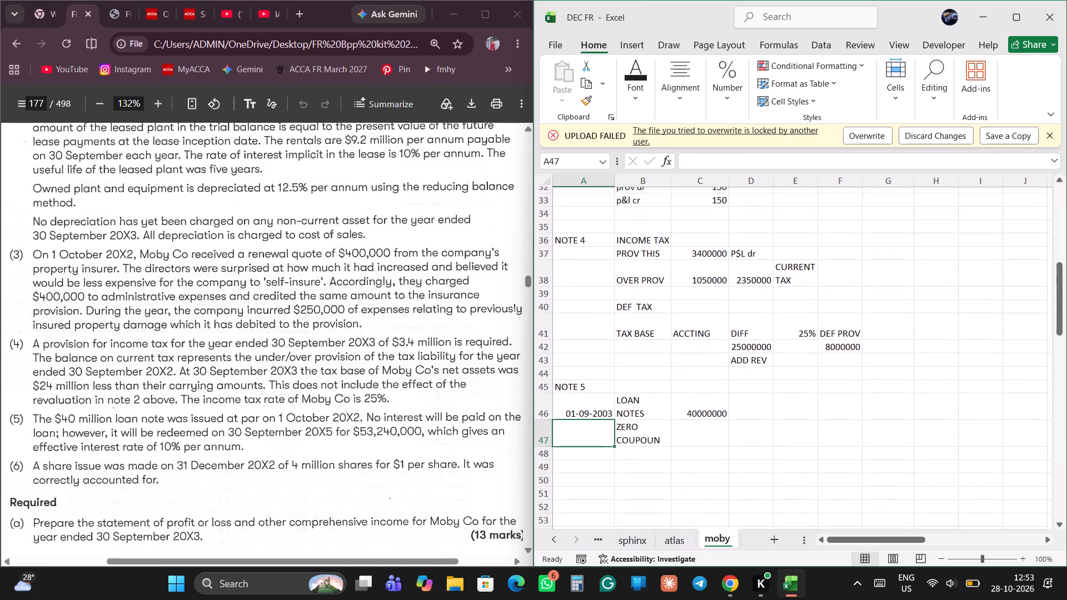
# Label the interest row of the note 5 working intt in B48.
pyautogui.scroll(-1, 640, 528)
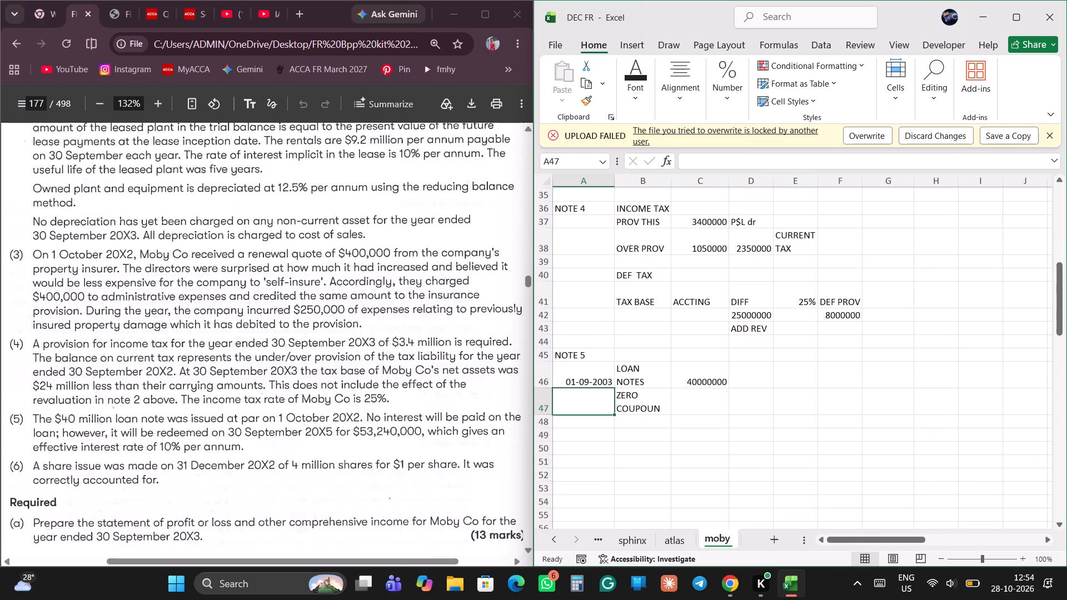
pyautogui.scroll(-1, 640, 528)
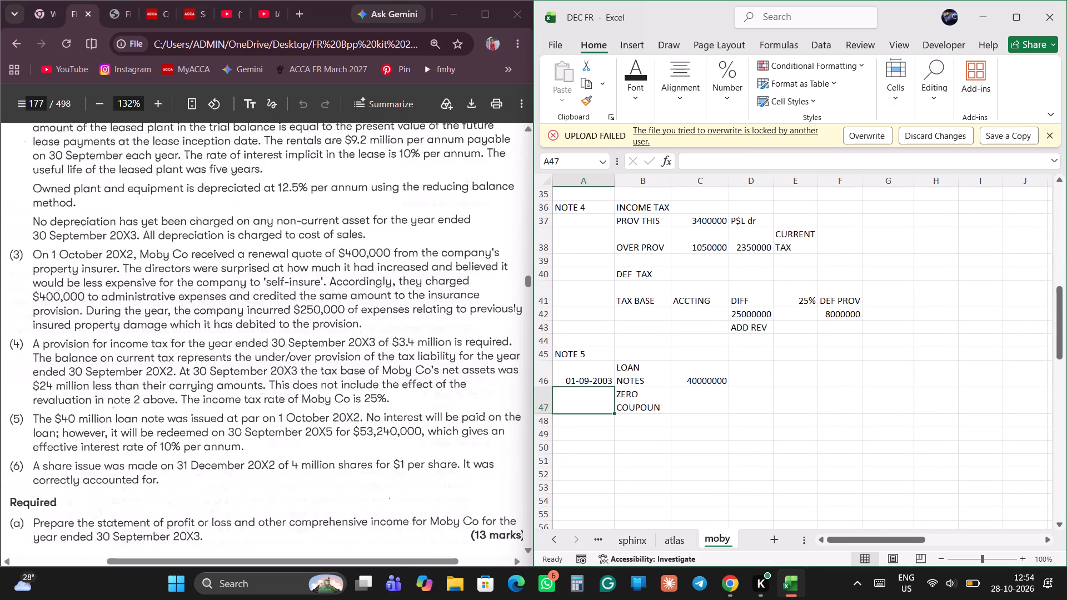
pyautogui.click(648, 426)
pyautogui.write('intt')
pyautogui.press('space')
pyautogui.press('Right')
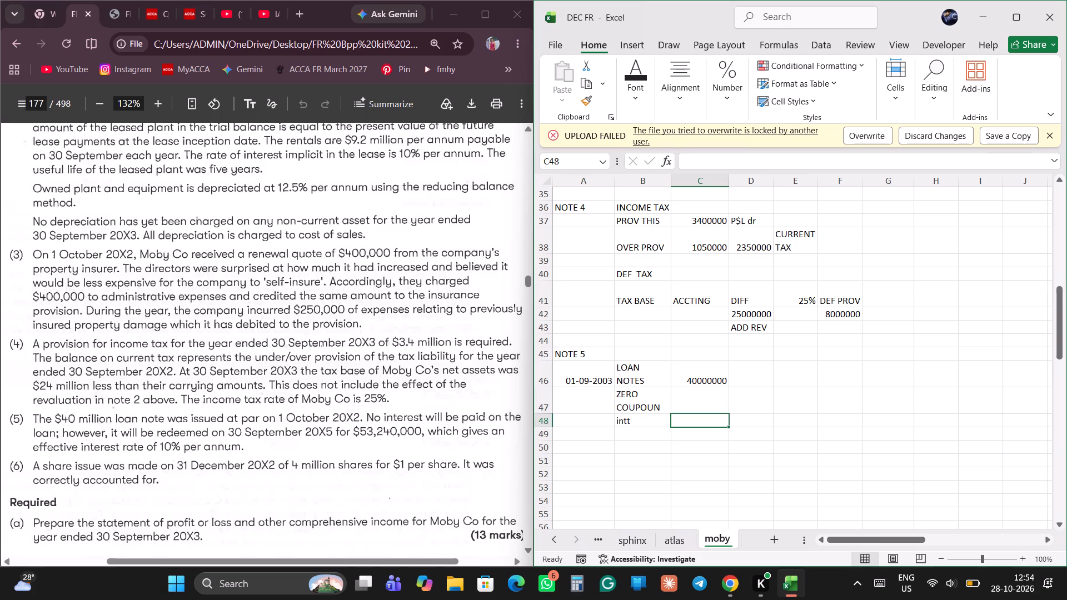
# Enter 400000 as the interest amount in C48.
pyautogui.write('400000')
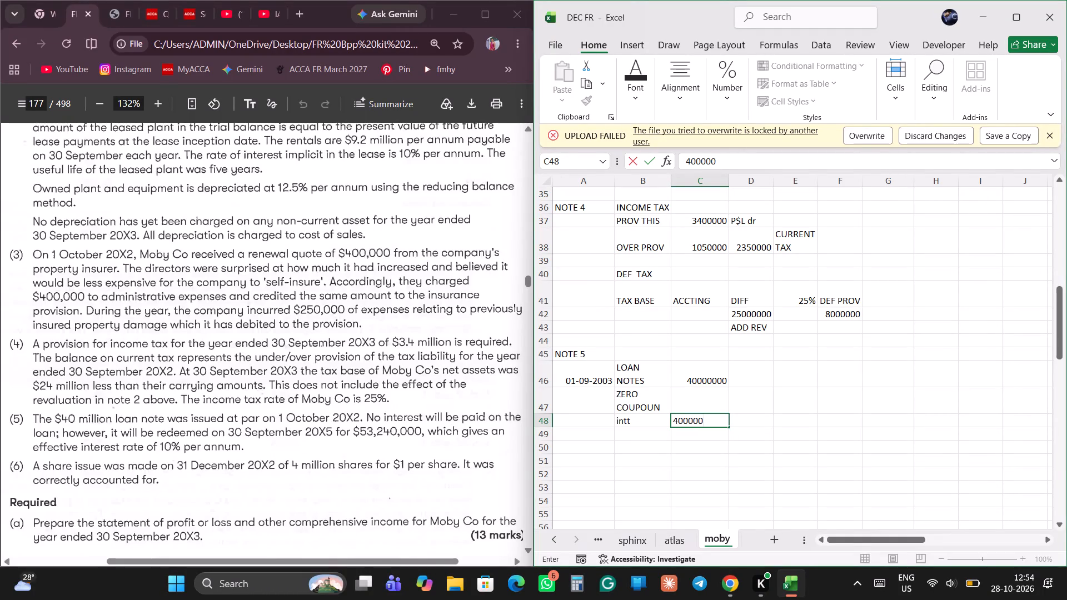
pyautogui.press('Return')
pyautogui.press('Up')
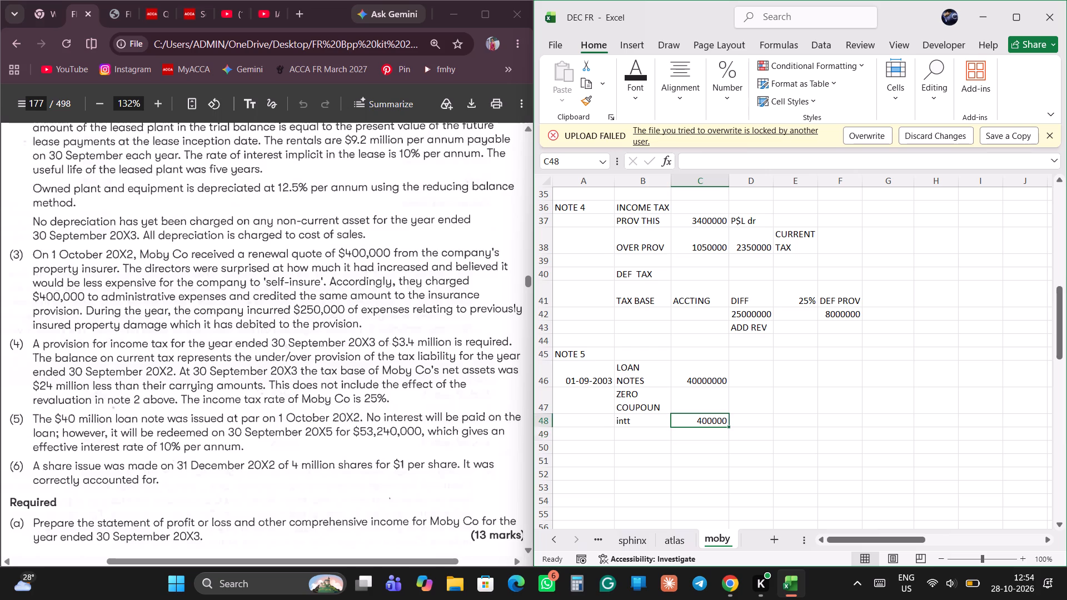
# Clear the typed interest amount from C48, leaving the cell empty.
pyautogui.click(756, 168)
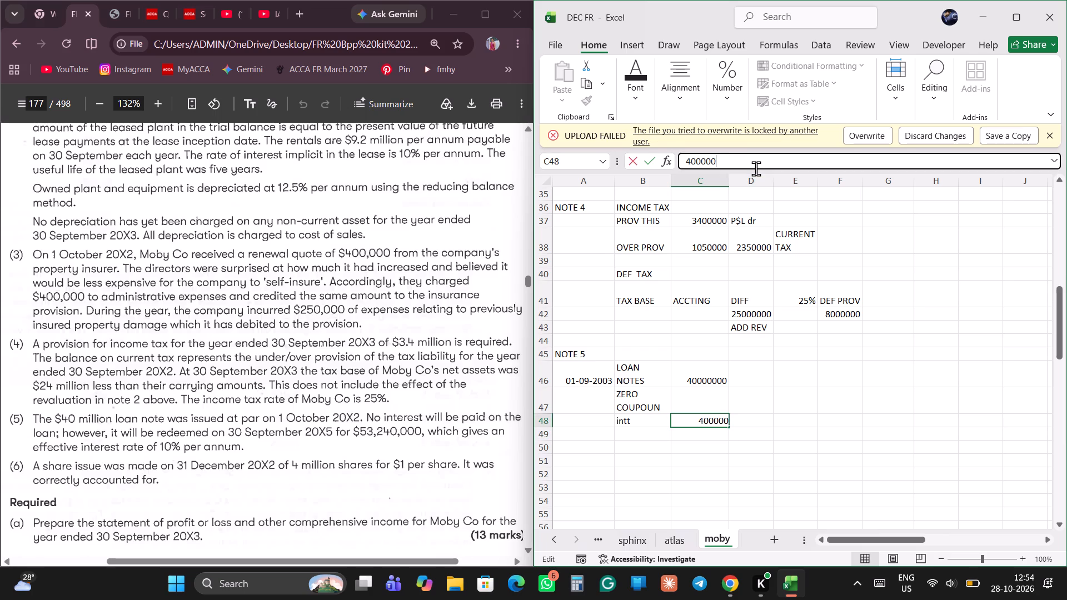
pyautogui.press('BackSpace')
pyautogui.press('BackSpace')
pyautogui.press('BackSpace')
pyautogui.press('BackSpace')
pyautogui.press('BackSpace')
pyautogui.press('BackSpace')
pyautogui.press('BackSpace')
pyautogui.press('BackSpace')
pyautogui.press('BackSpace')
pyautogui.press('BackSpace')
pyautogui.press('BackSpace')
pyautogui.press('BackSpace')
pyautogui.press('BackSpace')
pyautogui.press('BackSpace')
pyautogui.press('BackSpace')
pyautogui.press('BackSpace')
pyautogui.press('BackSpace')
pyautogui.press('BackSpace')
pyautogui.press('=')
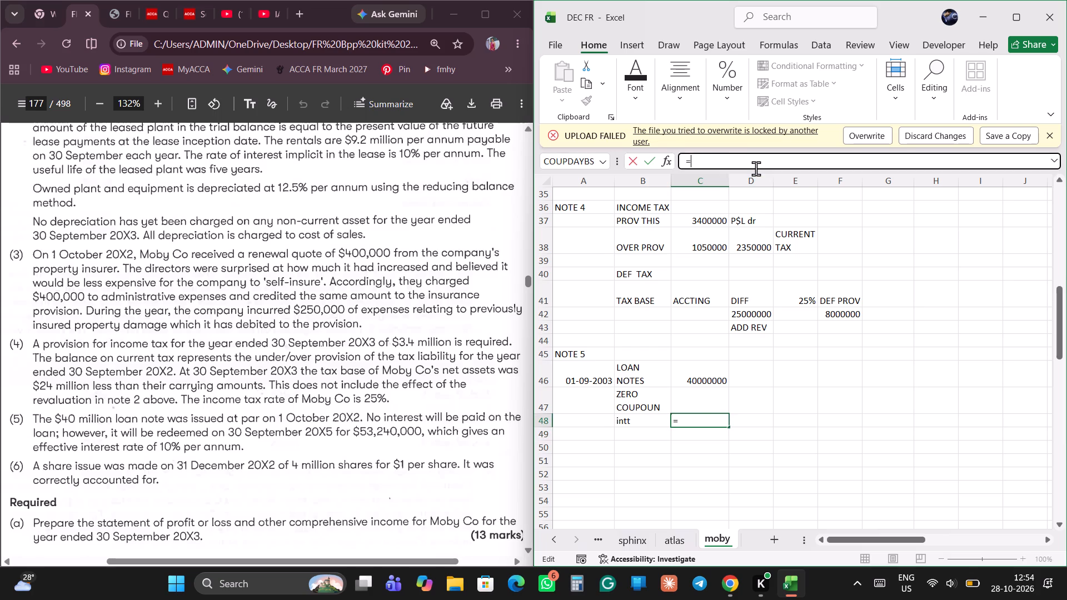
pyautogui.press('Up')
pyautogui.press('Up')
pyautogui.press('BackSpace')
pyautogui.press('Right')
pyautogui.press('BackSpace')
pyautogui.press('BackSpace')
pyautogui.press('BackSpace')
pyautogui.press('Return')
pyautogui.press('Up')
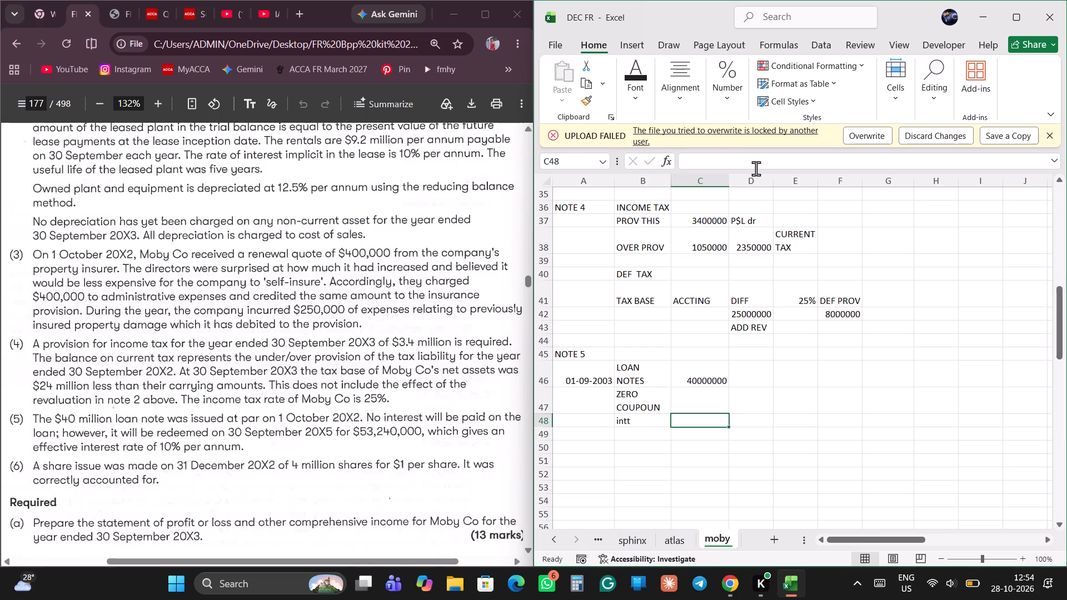
# Calculate the loan note interest in C48 with the formula =C46*10%.
pyautogui.press('=')
pyautogui.press('Up')
pyautogui.press('Up')
pyautogui.press('Up')
pyautogui.press('Down')
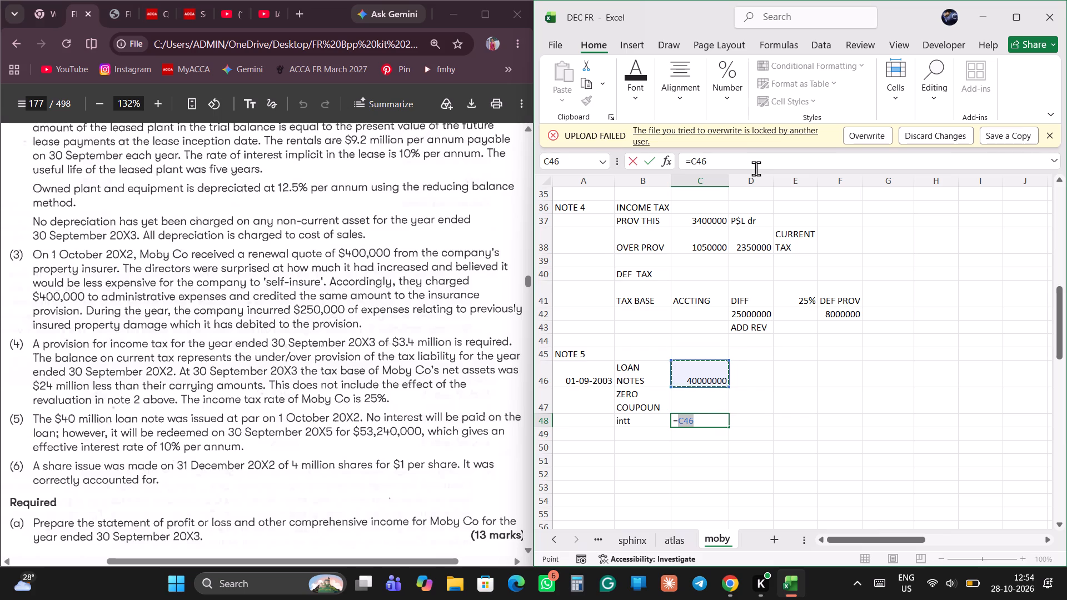
pyautogui.write('*10')
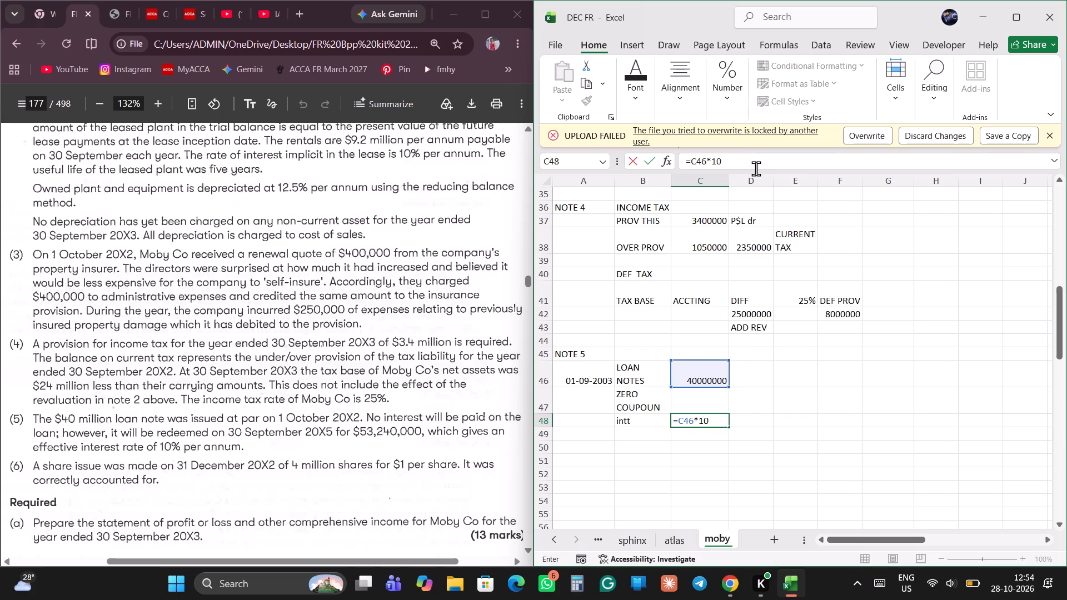
pyautogui.hotkey('shift', '%')
pyautogui.press('Return')
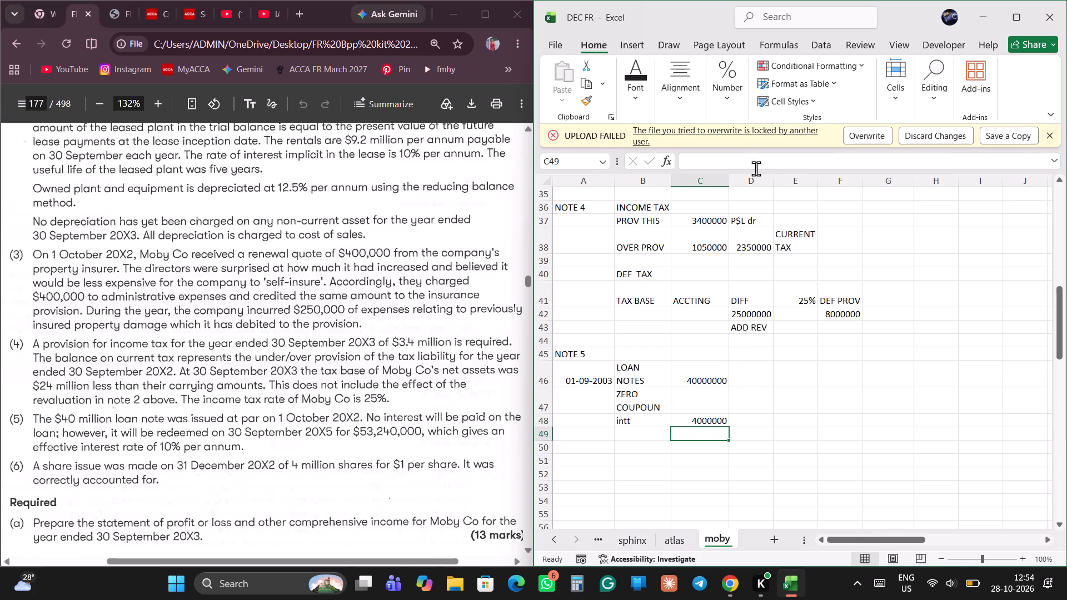
# Enter the posting label p&l dr in D48, beside the interest amount.
pyautogui.press('Right')
pyautogui.press('Up')
pyautogui.press('p')
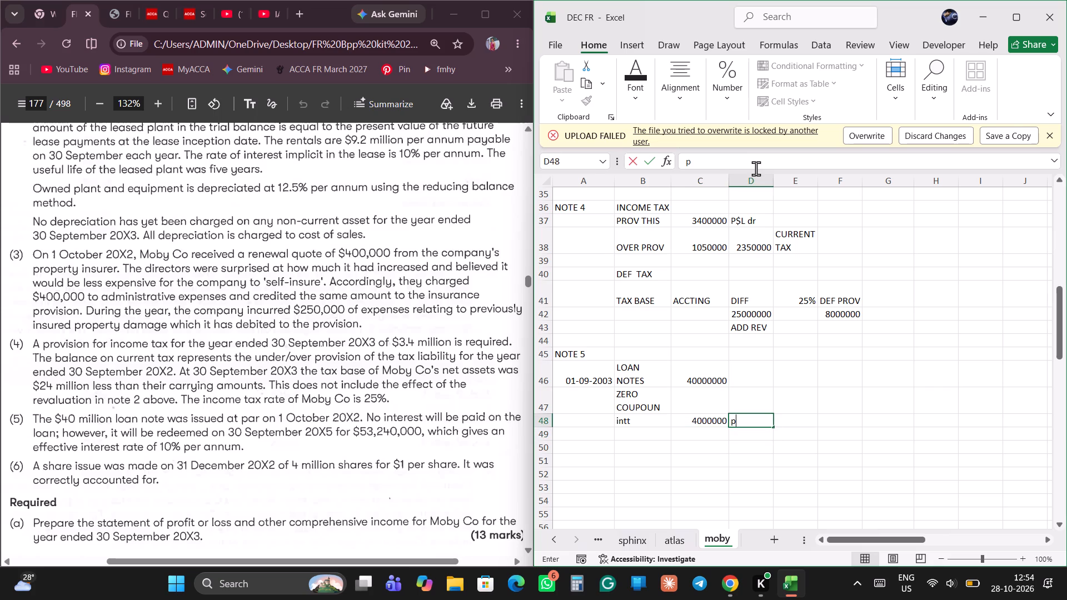
pyautogui.write('&l')
pyautogui.press('space')
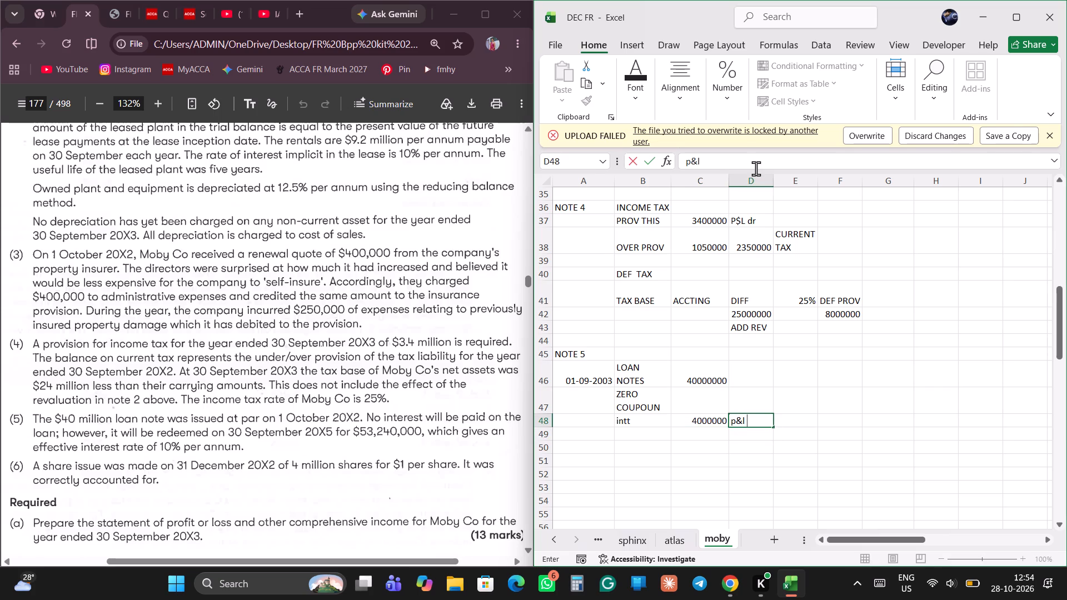
pyautogui.write('dr')
pyautogui.press('Return')
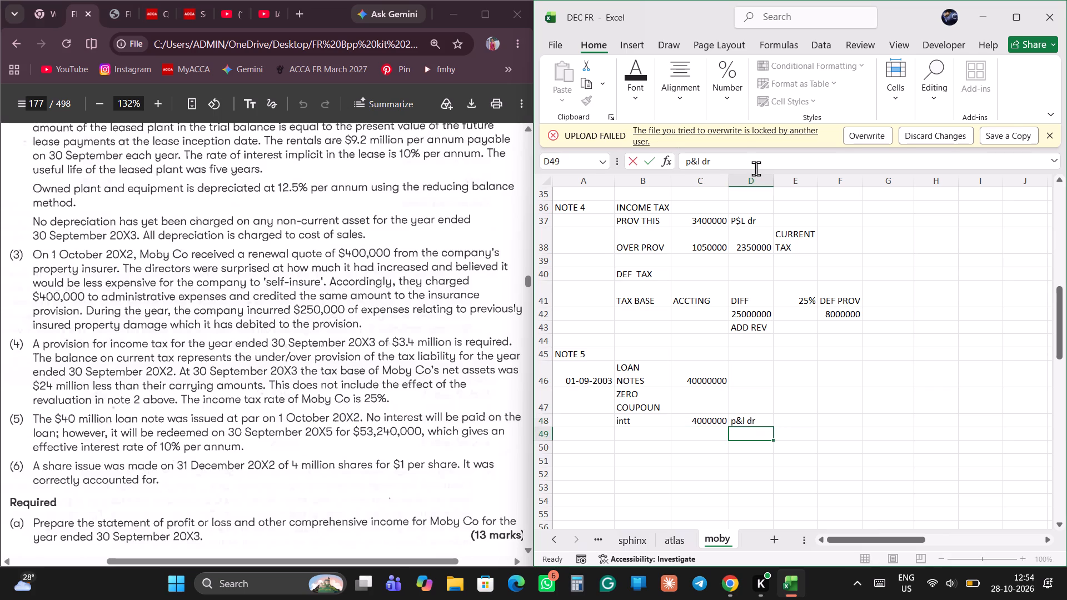
# Complete the interest posting by entering loan notes in E48 and dr in F48.
pyautogui.press('Right')
pyautogui.press('Up')
pyautogui.write('loan notes')
pyautogui.press('space')
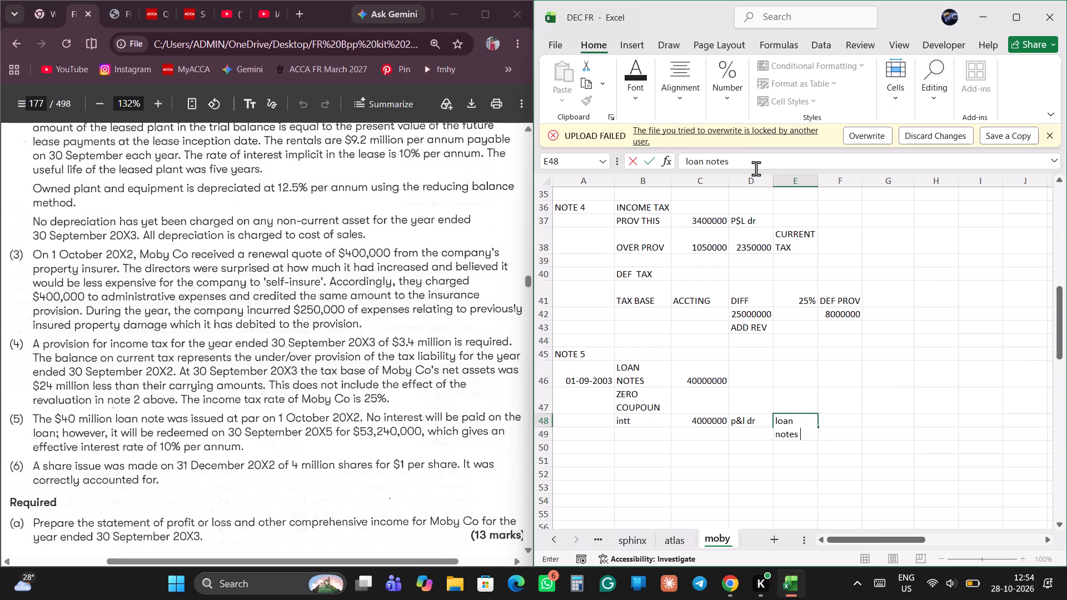
pyautogui.press('Right')
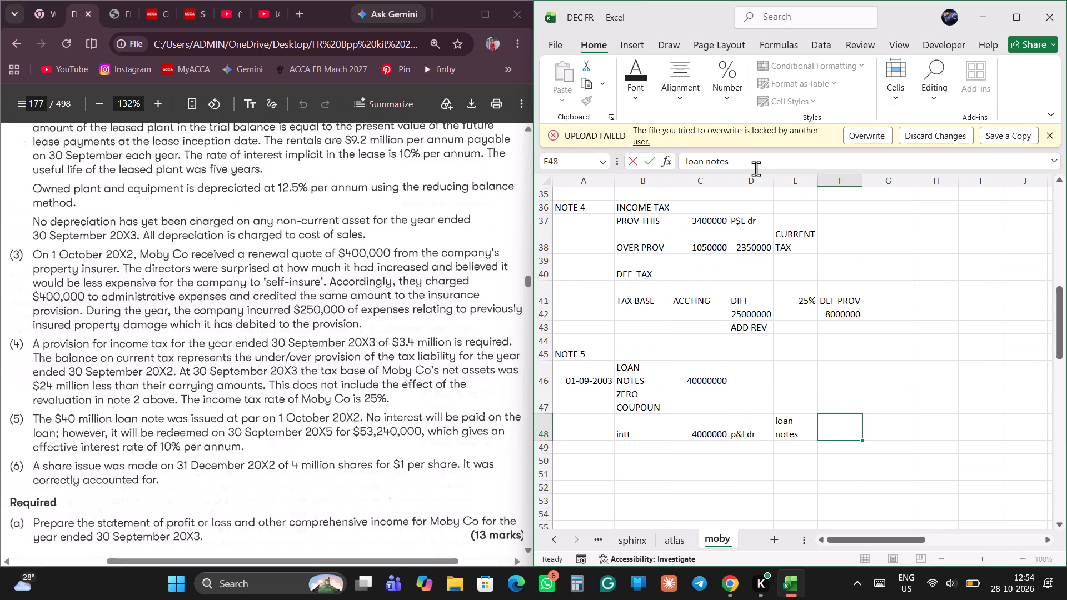
pyautogui.write('de')
pyautogui.press('BackSpace')
pyautogui.press('r')
pyautogui.press('Return')
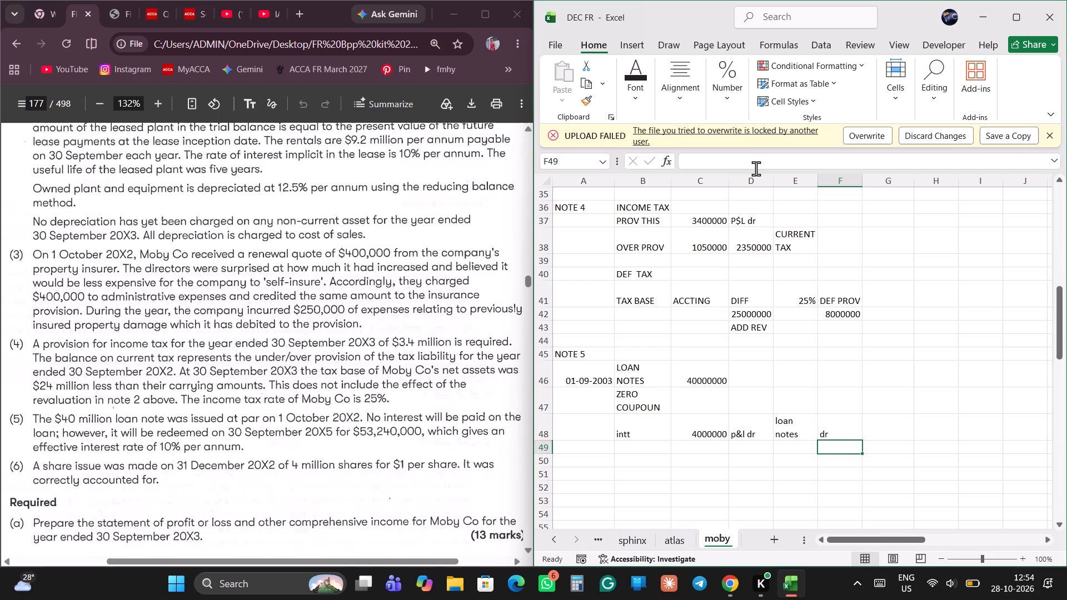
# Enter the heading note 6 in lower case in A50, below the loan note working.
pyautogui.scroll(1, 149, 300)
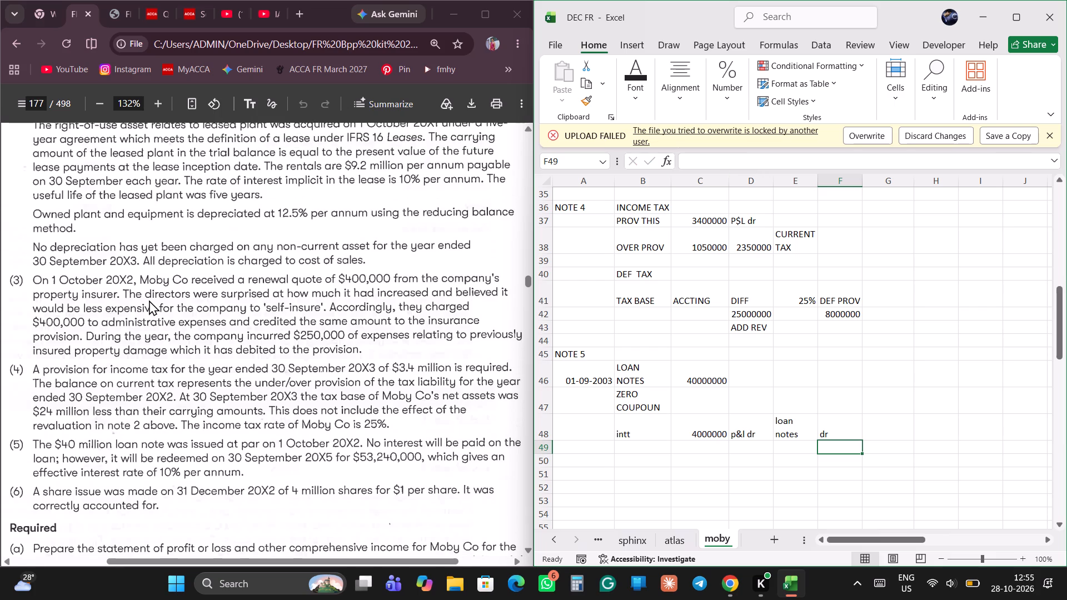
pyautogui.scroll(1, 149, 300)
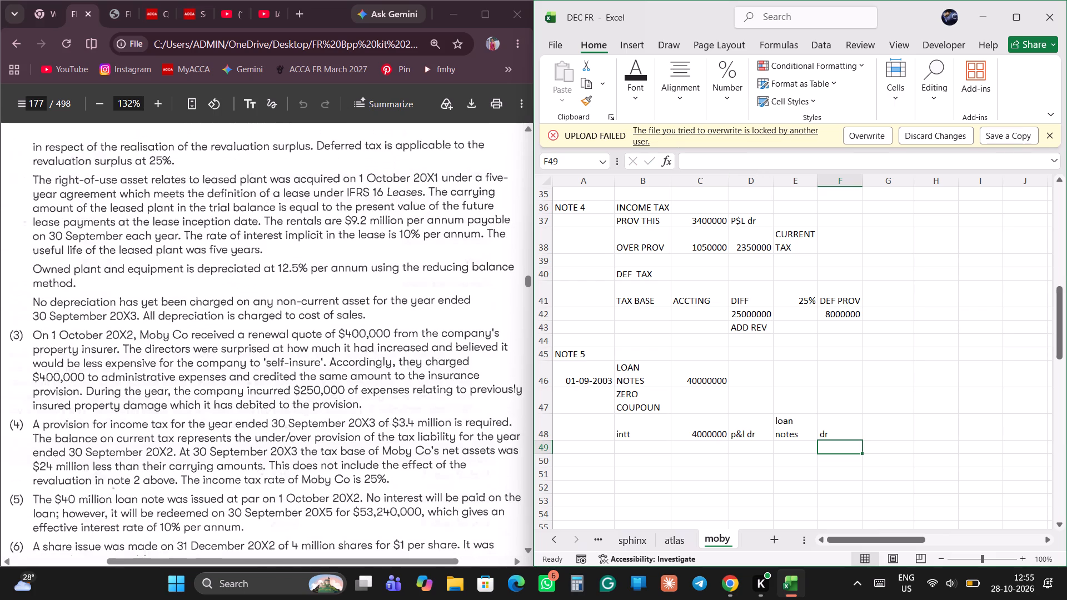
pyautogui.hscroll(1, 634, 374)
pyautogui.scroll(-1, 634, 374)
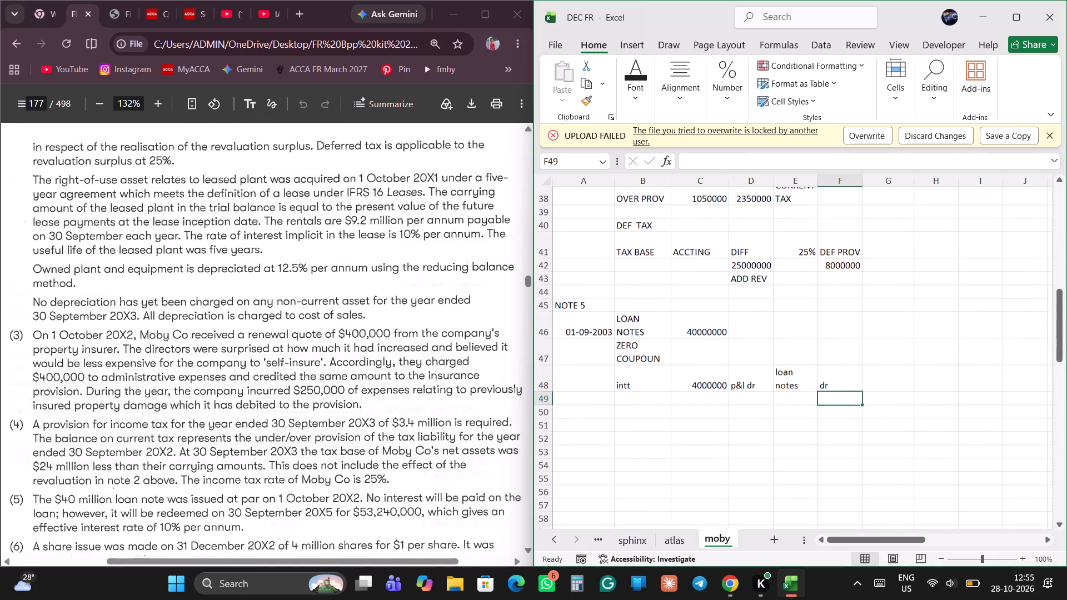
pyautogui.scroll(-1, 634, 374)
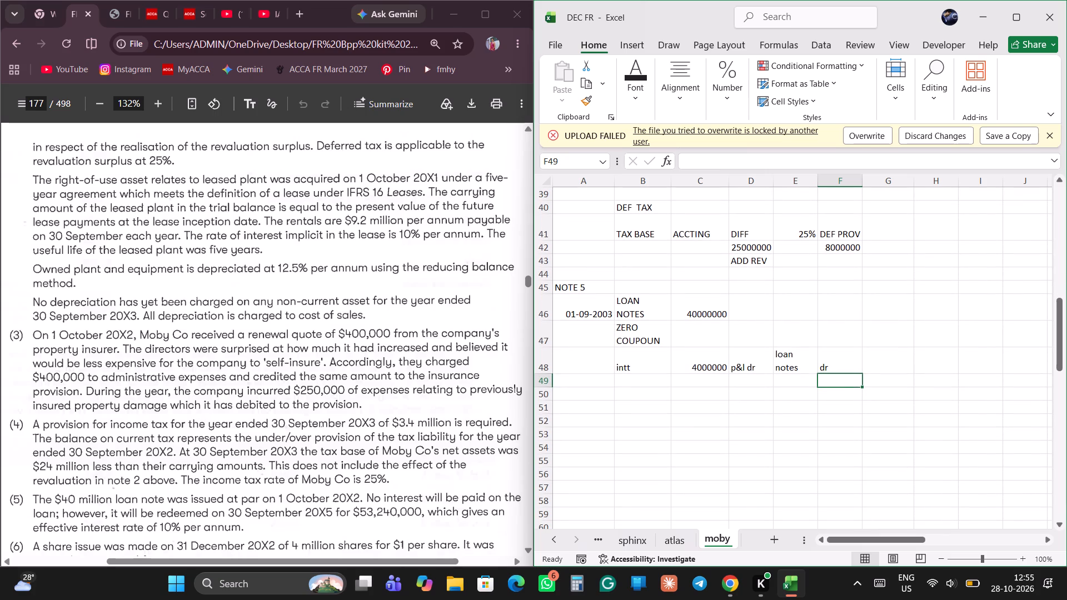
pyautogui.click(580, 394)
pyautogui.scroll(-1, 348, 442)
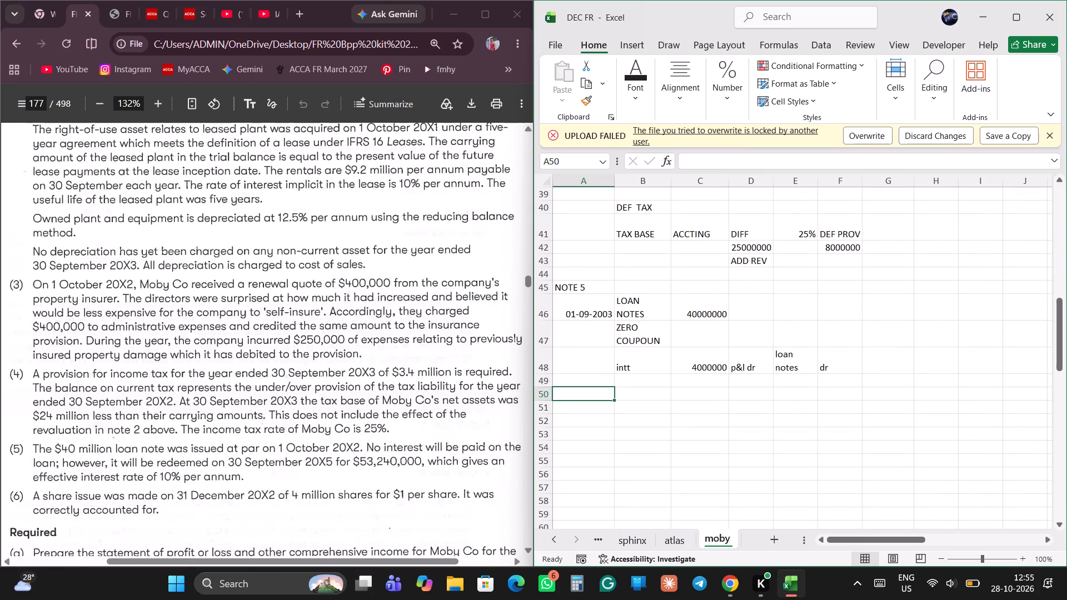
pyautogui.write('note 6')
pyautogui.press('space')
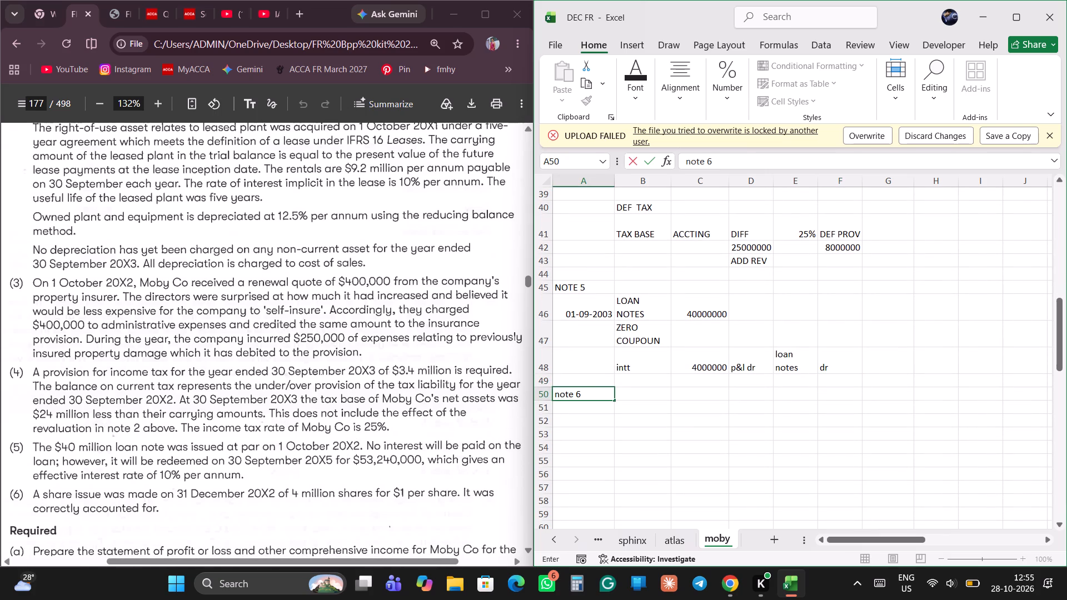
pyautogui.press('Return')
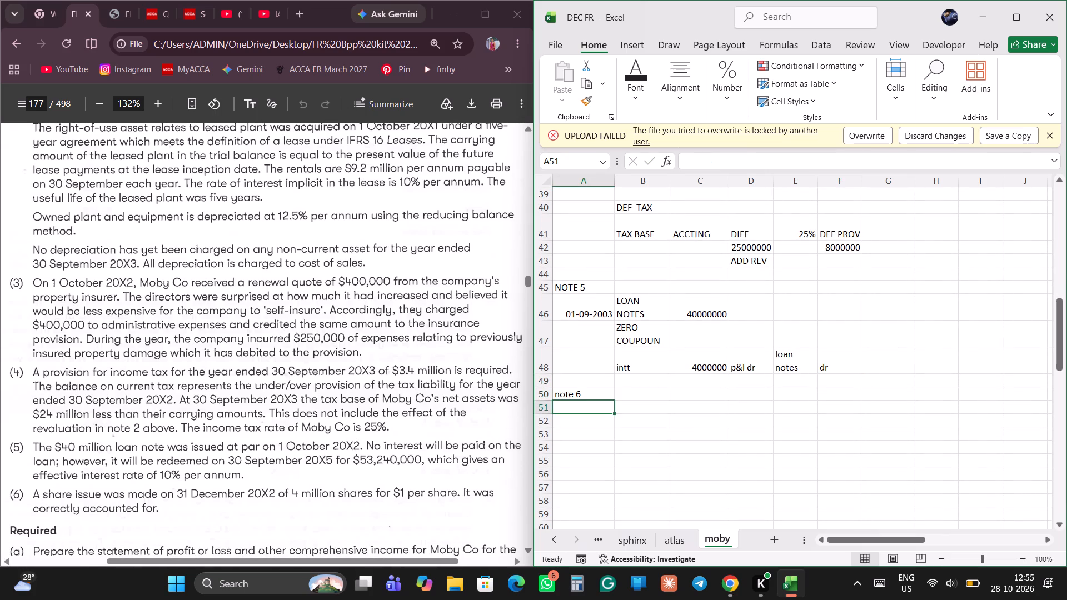
# Replace the heading in A50 with NOTE 6 in capitals.
pyautogui.press('Up')
pyautogui.press('Up')
pyautogui.press('Down')
pyautogui.press('BackSpace')
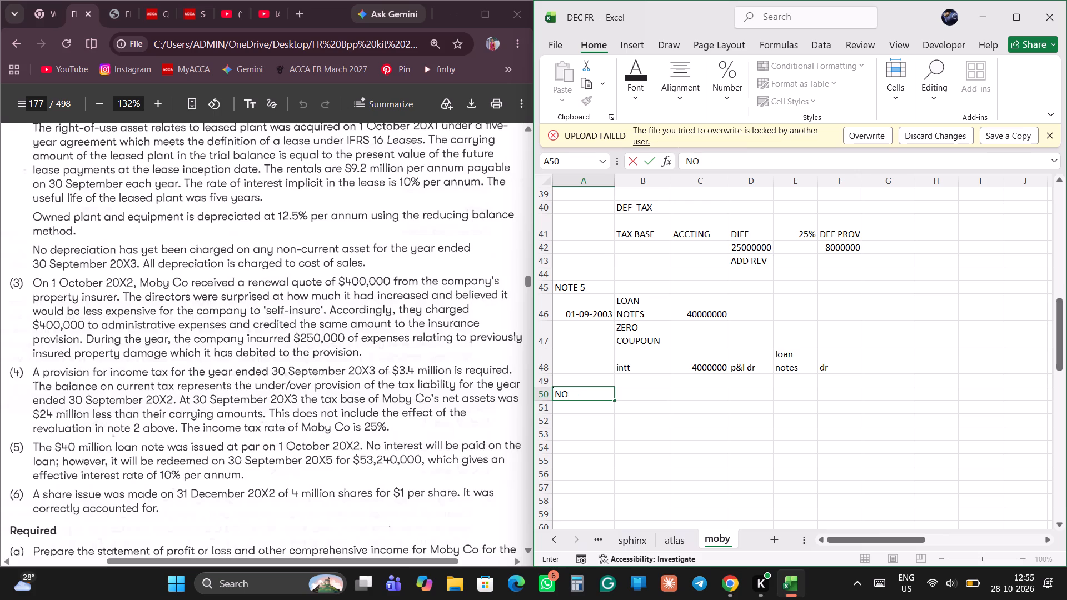
pyautogui.press('Return')
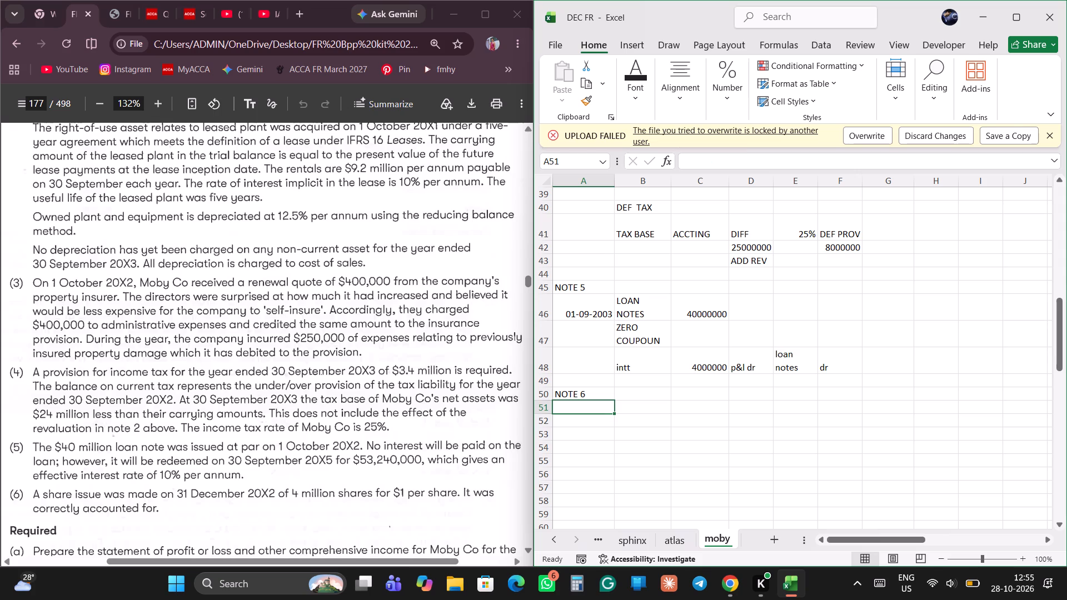
# Review Moby Co's trial balance balances and note 1 contract details in the practice kit PDF.
pyautogui.scroll(3, 511, 439)
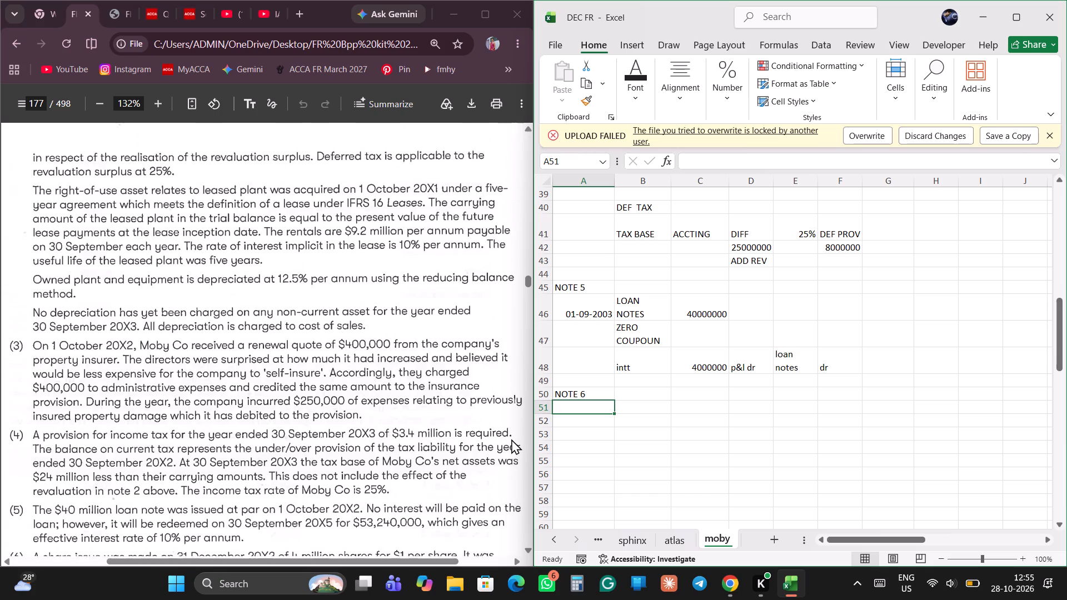
pyautogui.scroll(3, 511, 439)
pyautogui.hscroll(1, 511, 439)
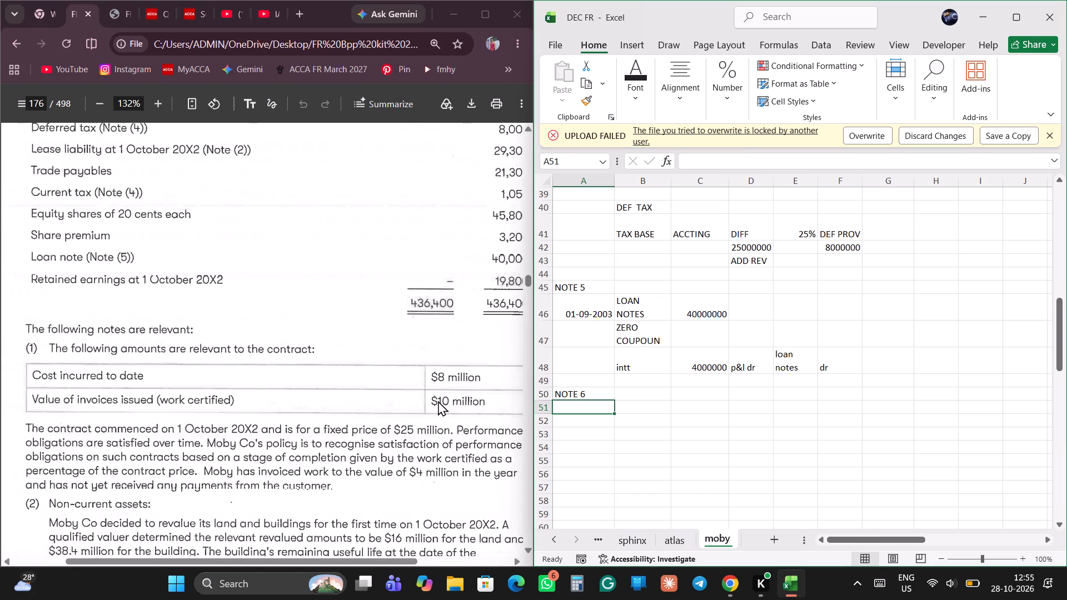
pyautogui.scroll(3, 438, 401)
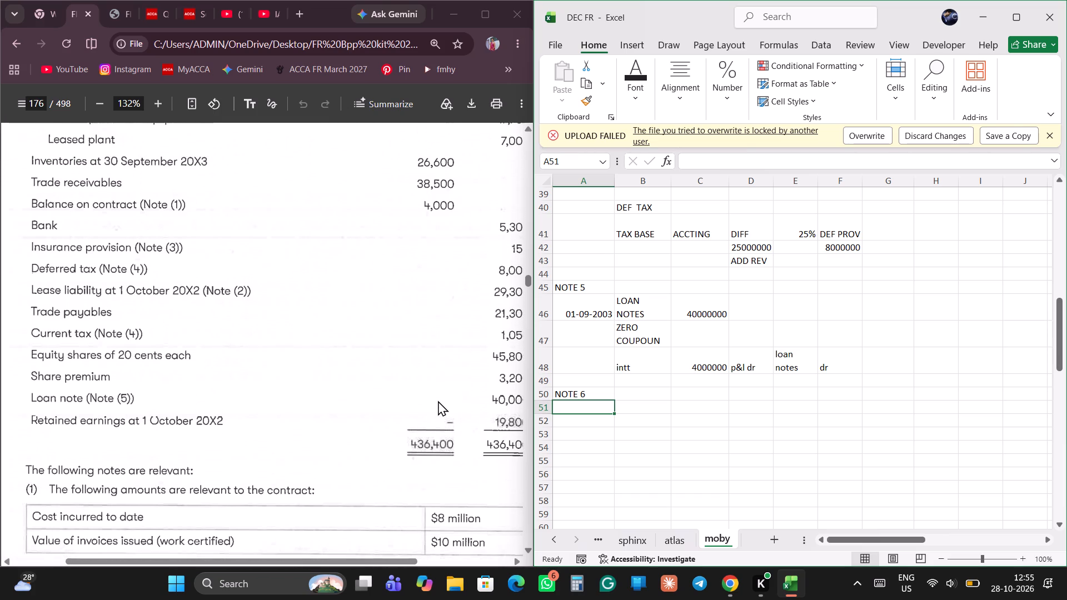
pyautogui.hscroll(-1, 327, 423)
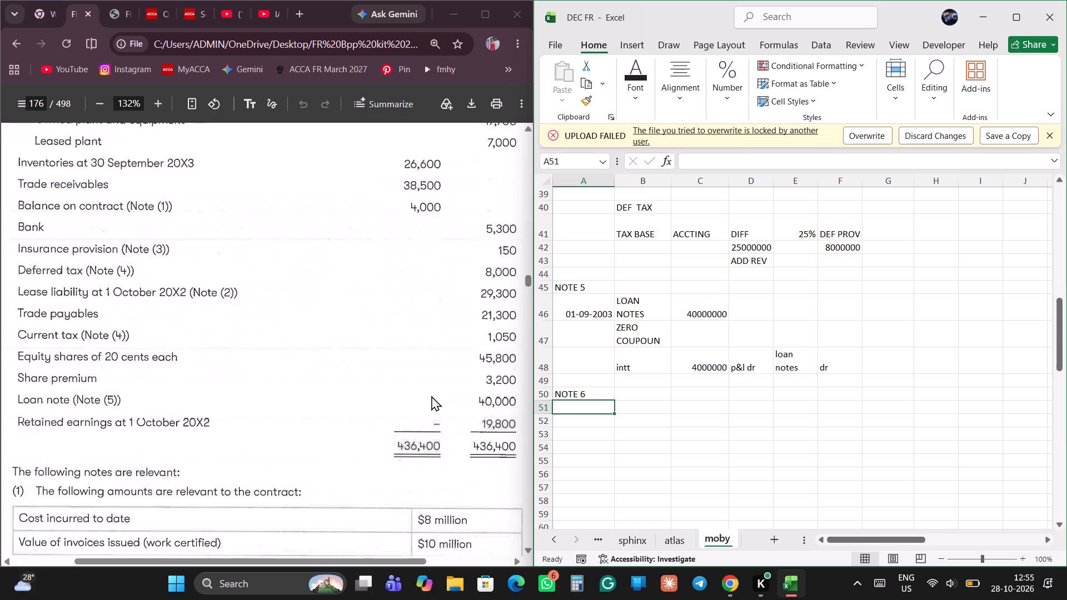
pyautogui.scroll(5, 431, 396)
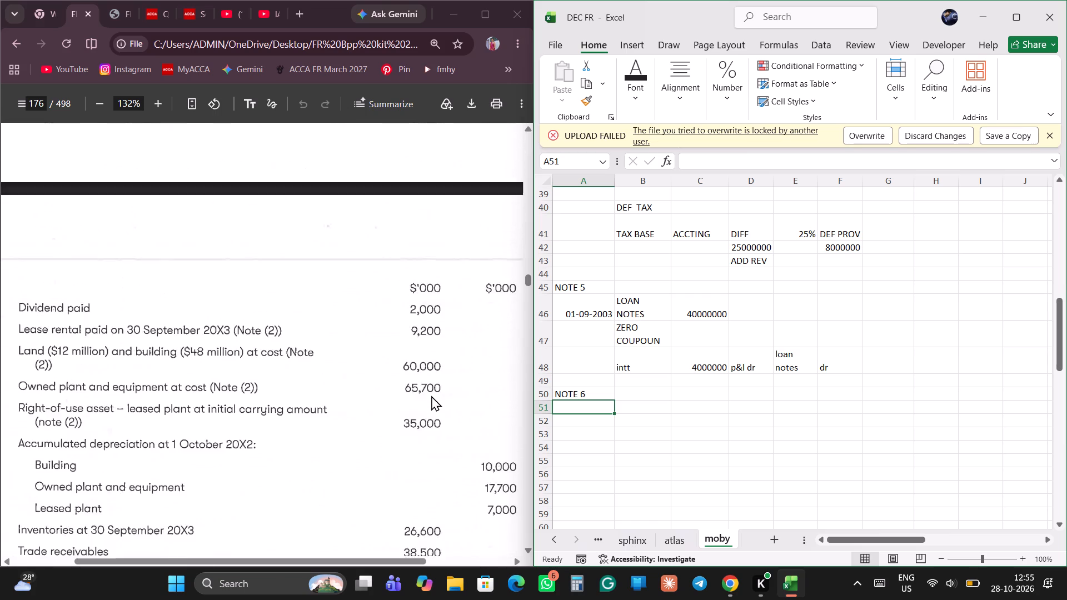
pyautogui.scroll(-1, 431, 396)
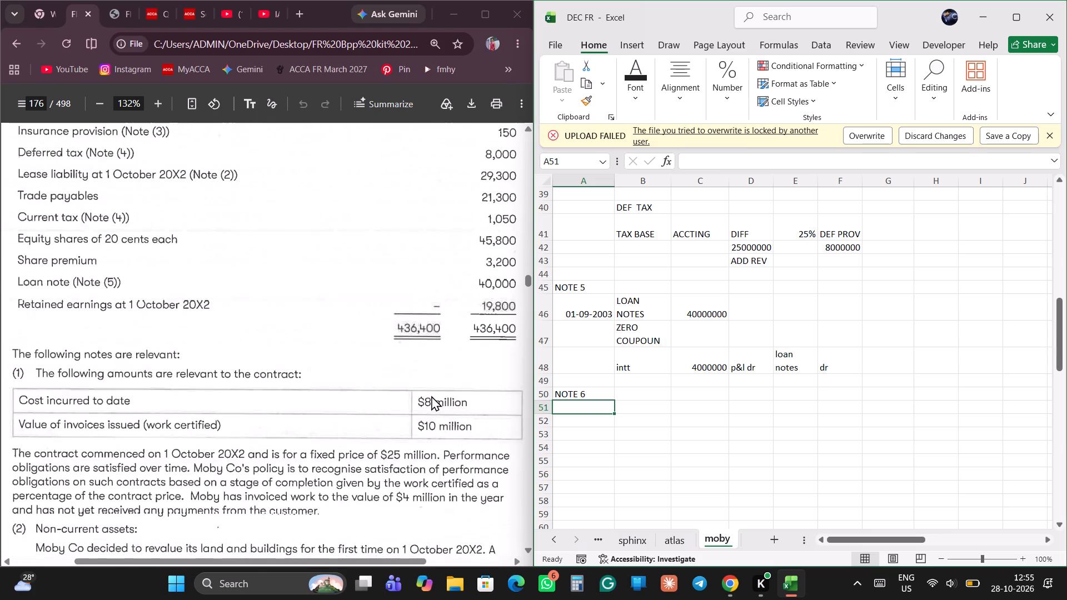
pyautogui.scroll(-1, 431, 396)
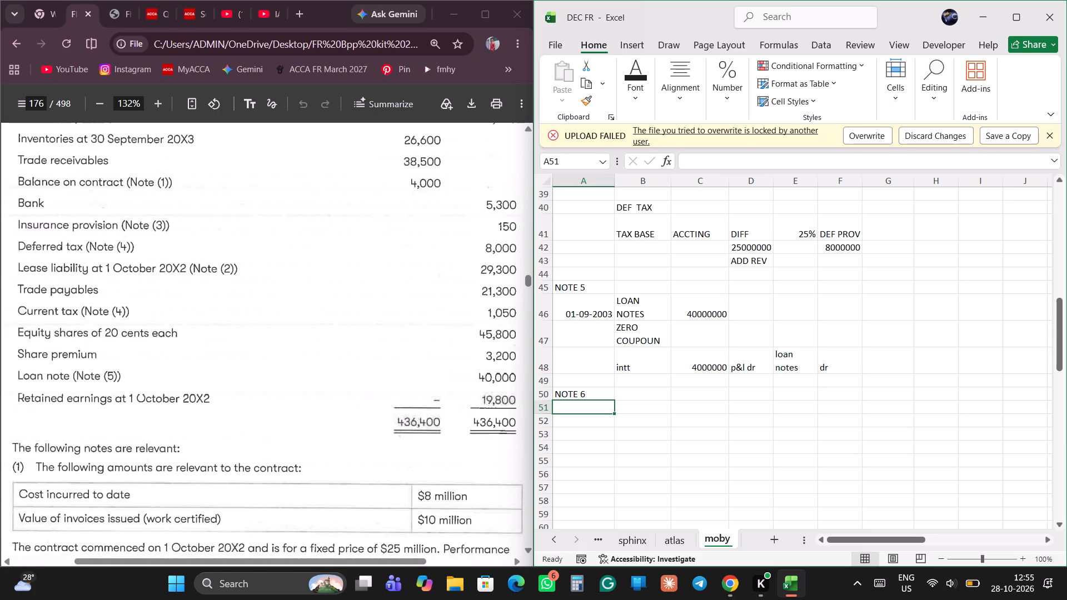
# Switch to the other open copy of the practice kit PDF and go to page 320 in the answers.
pyautogui.click(112, 2)
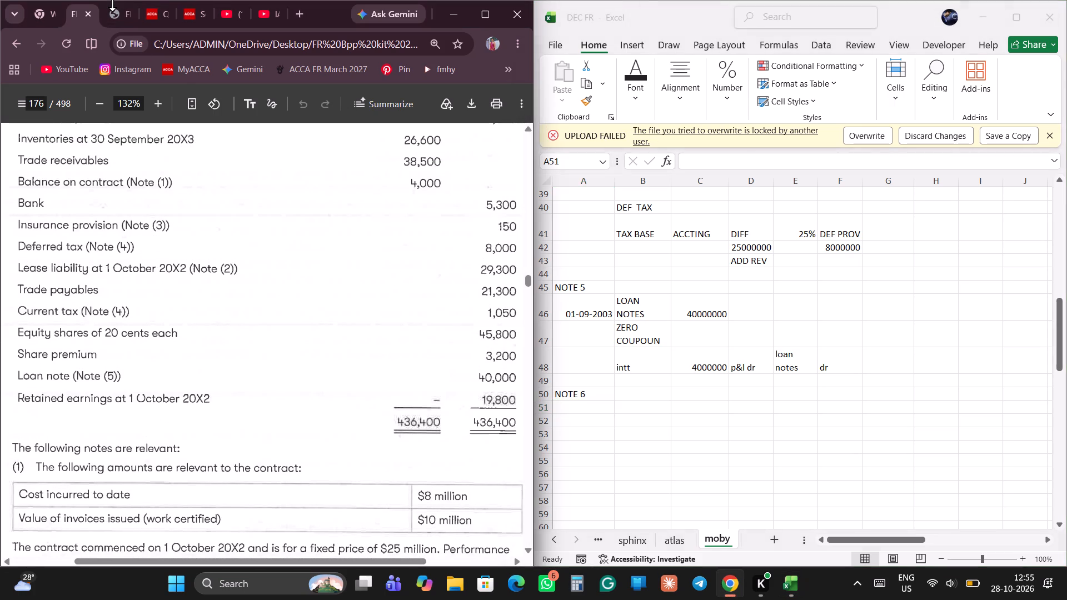
pyautogui.click(116, 14)
pyautogui.scroll(-19, 193, 249)
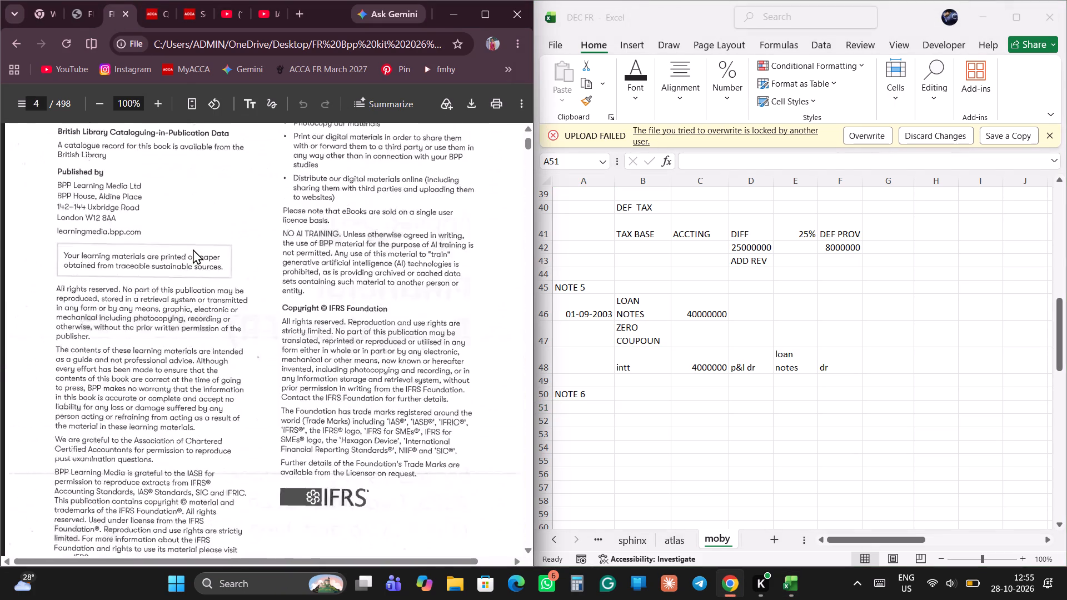
pyautogui.scroll(-10, 193, 249)
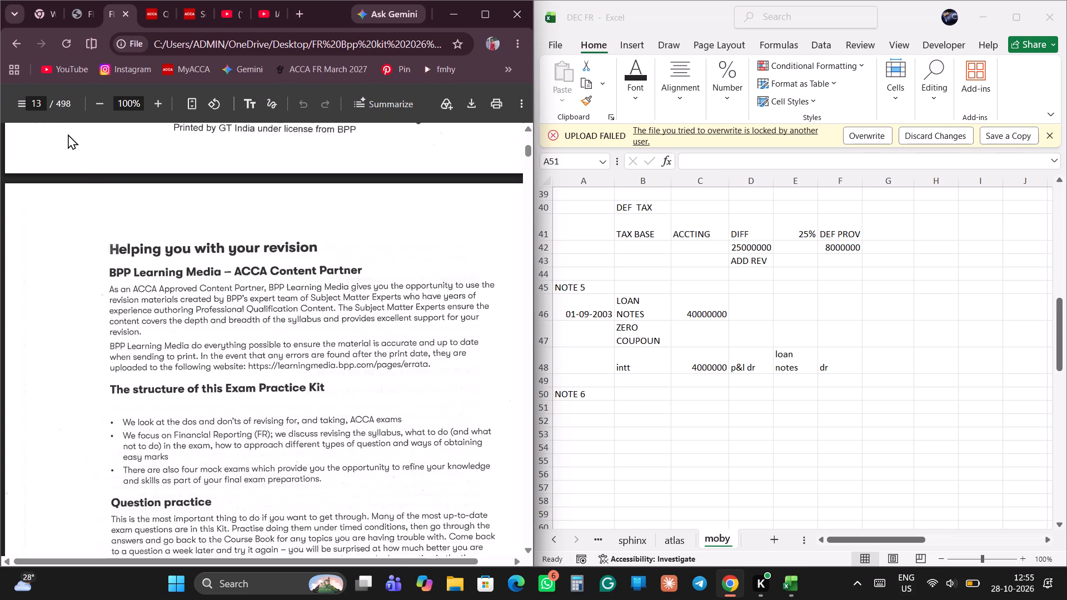
pyautogui.click(42, 108)
pyautogui.press('BackSpace')
pyautogui.press('BackSpace')
pyautogui.write('320')
pyautogui.press('Return')
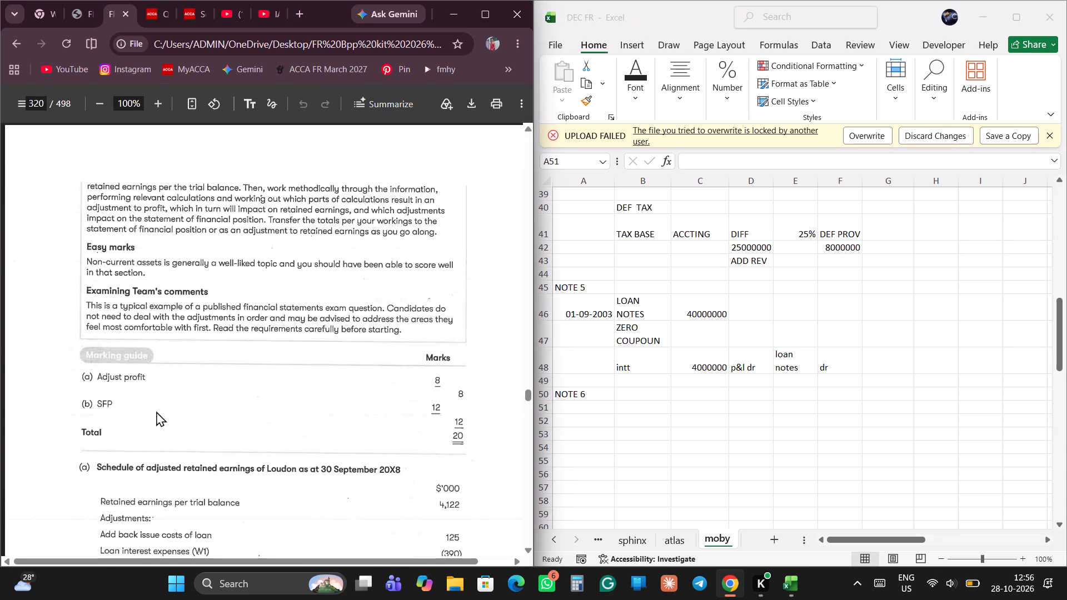
# Find the answer to question 324 Moby Co in the practice kit's answers section.
pyautogui.scroll(-7, 177, 424)
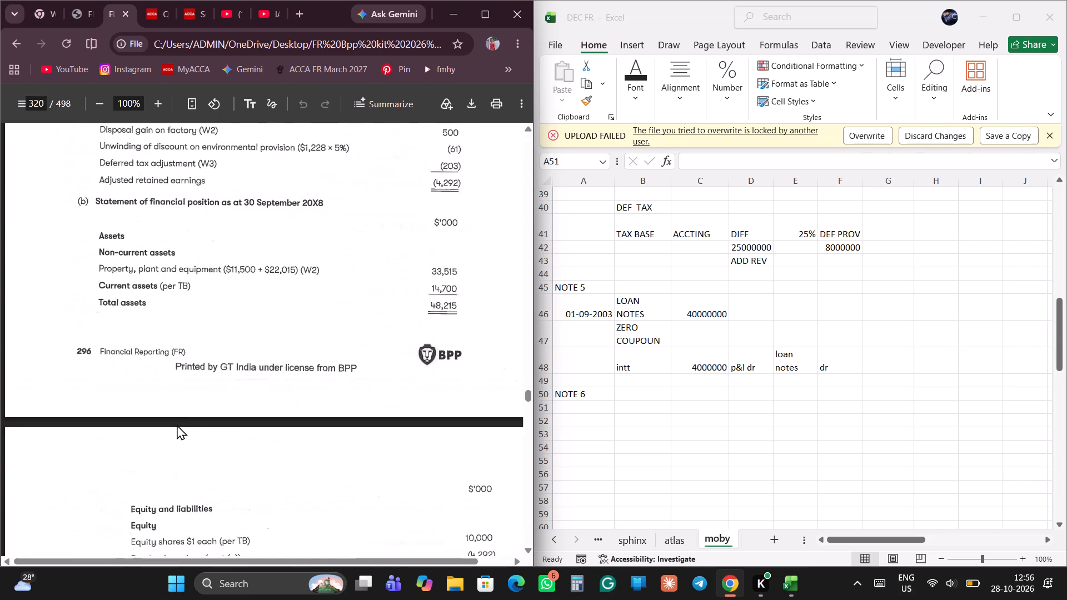
pyautogui.scroll(-8, 177, 424)
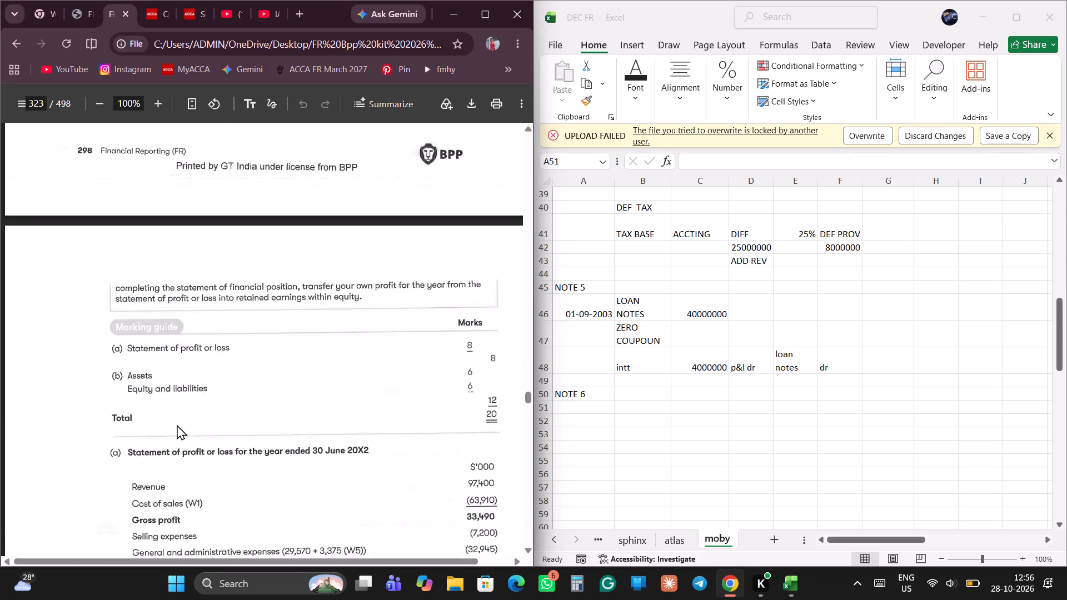
pyautogui.scroll(-10, 177, 424)
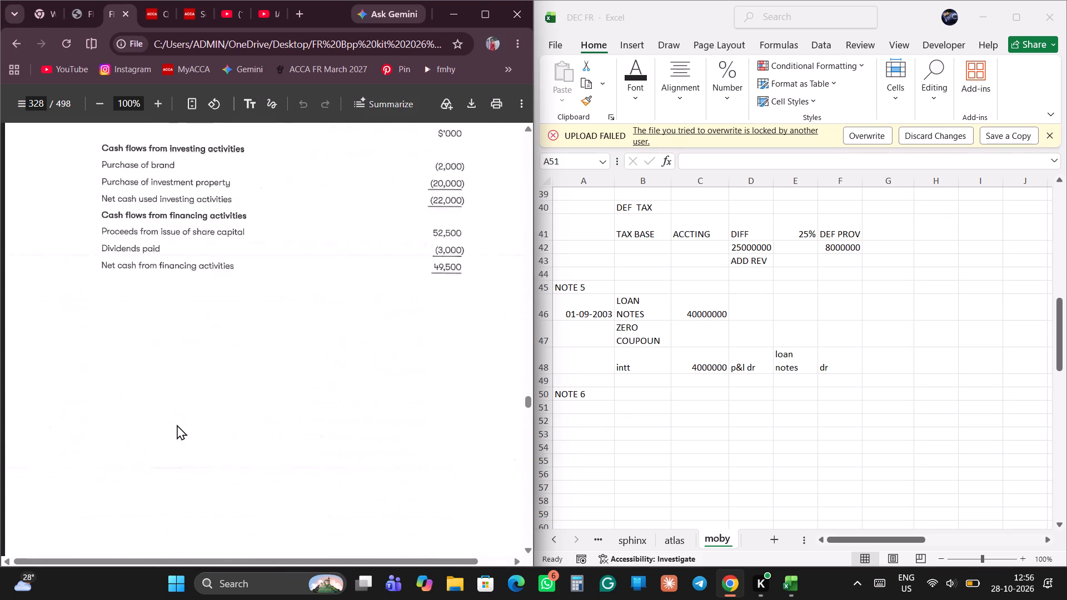
pyautogui.scroll(-6, 177, 424)
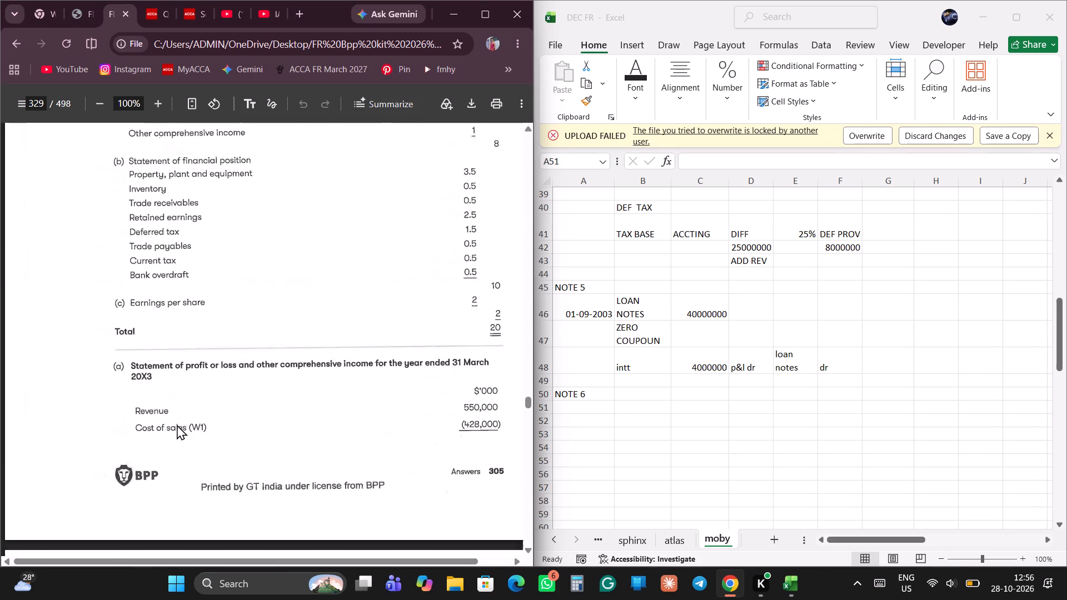
pyautogui.scroll(-1, 177, 424)
pyautogui.scroll(3, 177, 424)
pyautogui.hscroll(1, 177, 424)
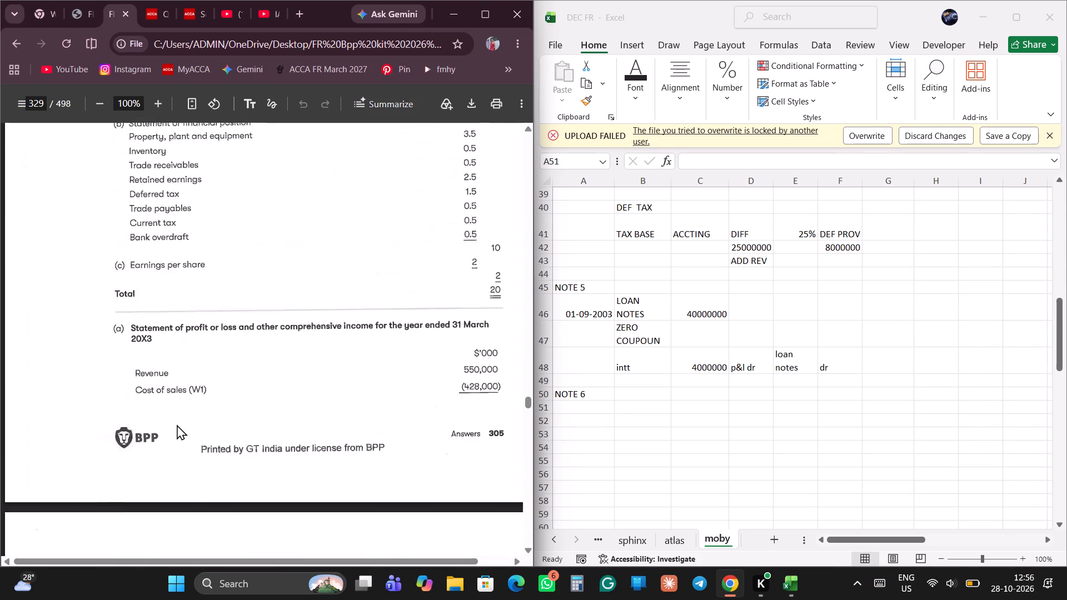
pyautogui.hscroll(1, 177, 424)
pyautogui.scroll(-4, 177, 424)
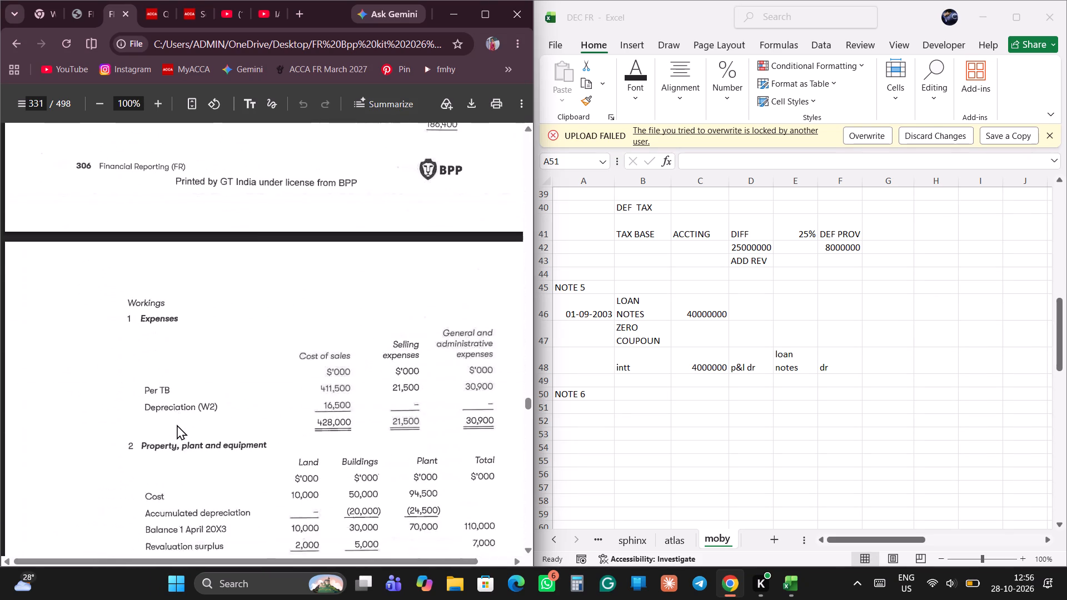
pyautogui.scroll(-6, 177, 424)
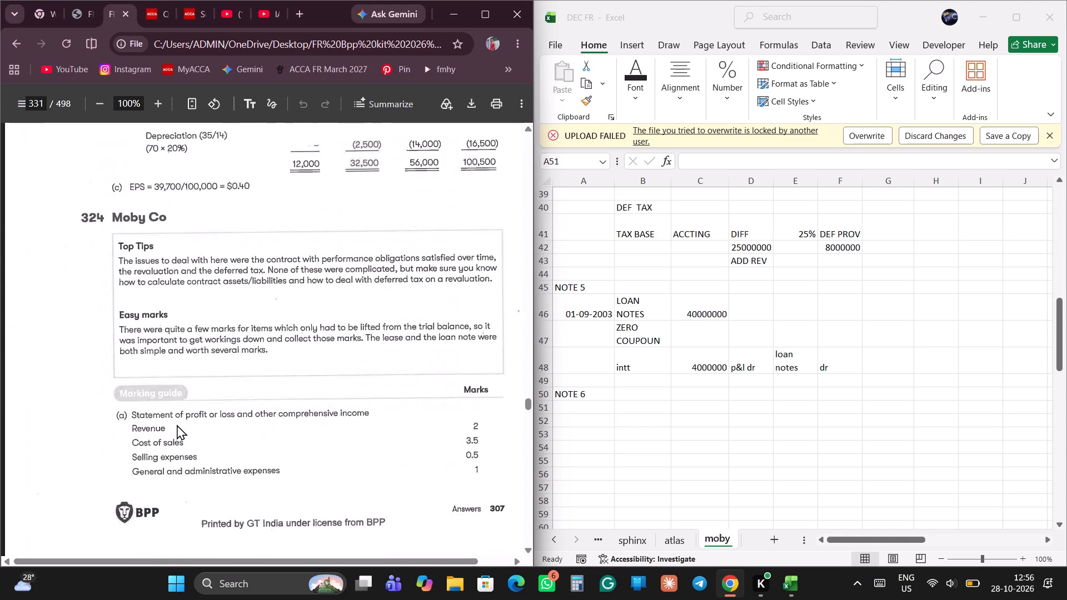
pyautogui.scroll(-5, 177, 424)
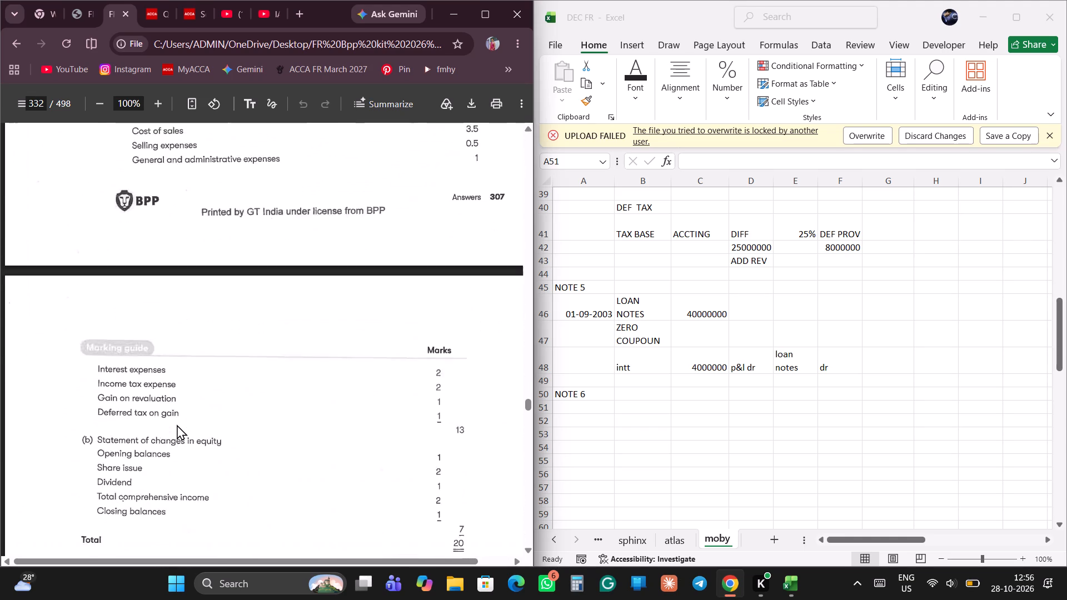
pyautogui.scroll(-1, 177, 424)
# Examine Moby Co's model profit or loss statement, changes in equity, and the expenses and property, plant and equipment workings.
pyautogui.click(668, 381)
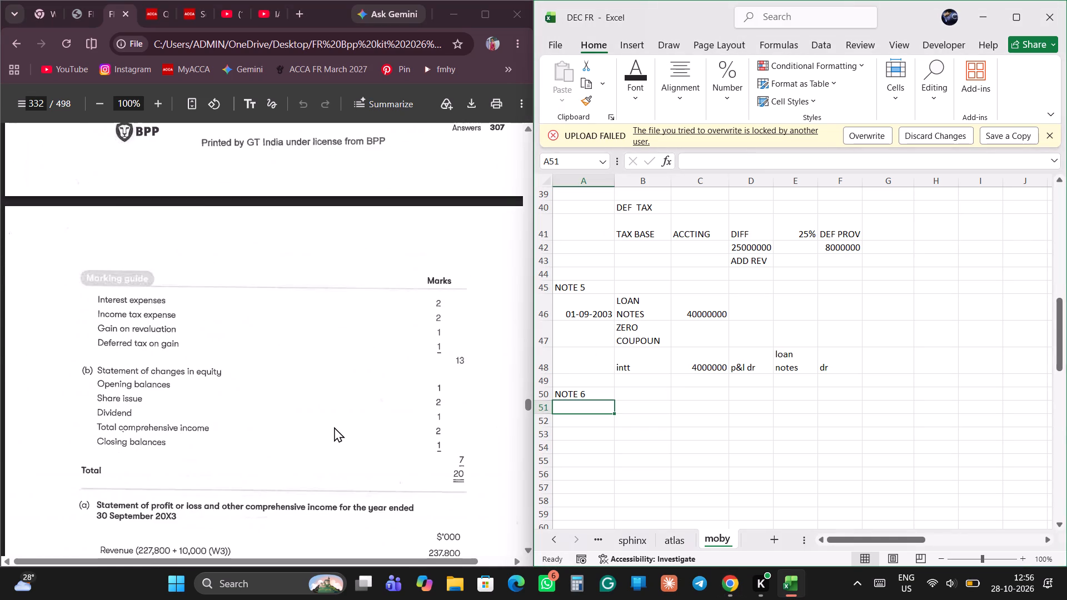
pyautogui.scroll(-5, 334, 427)
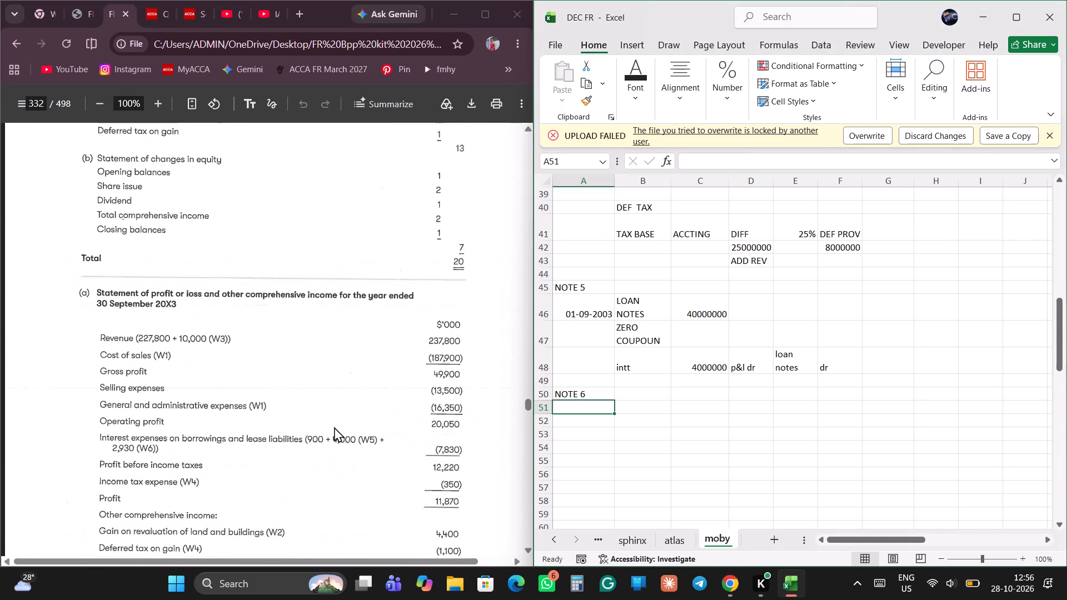
pyautogui.scroll(-4, 334, 427)
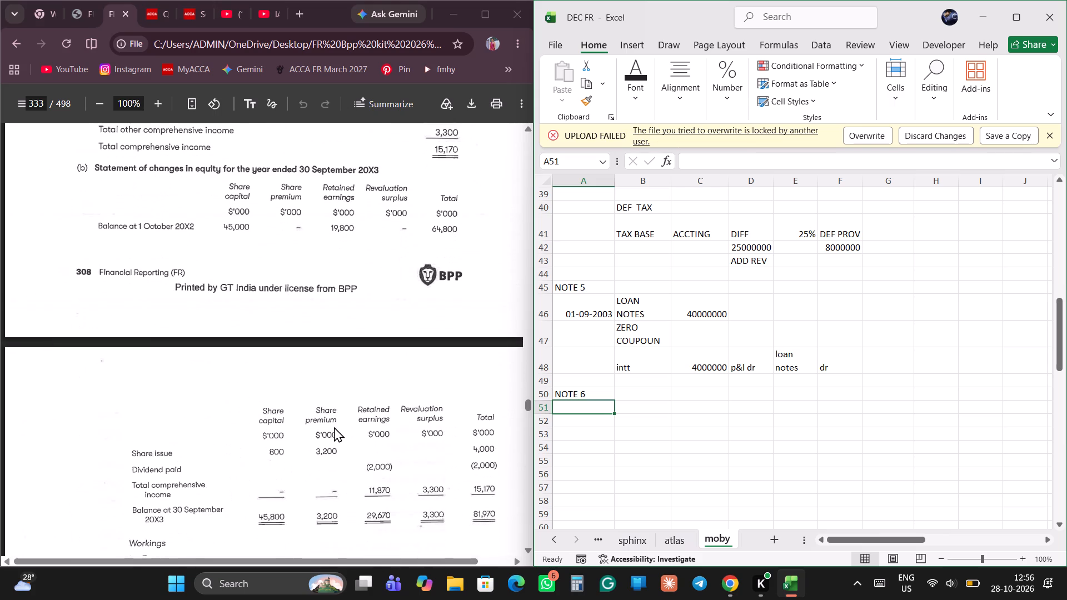
pyautogui.scroll(-1, 334, 427)
pyautogui.hscroll(-1, 334, 427)
pyautogui.scroll(-1, 334, 427)
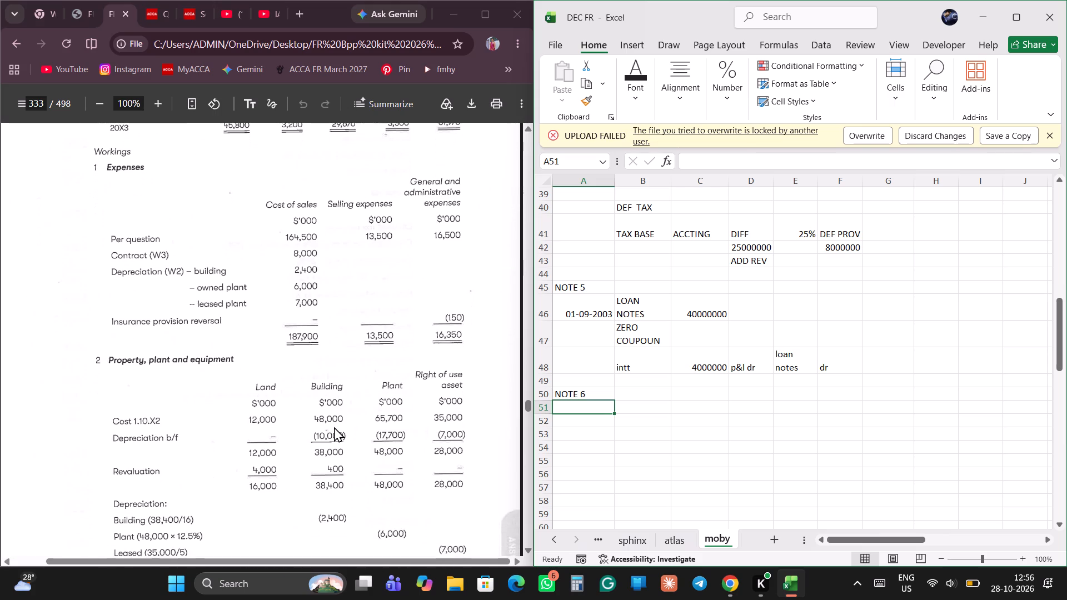
pyautogui.hscroll(-1, 334, 427)
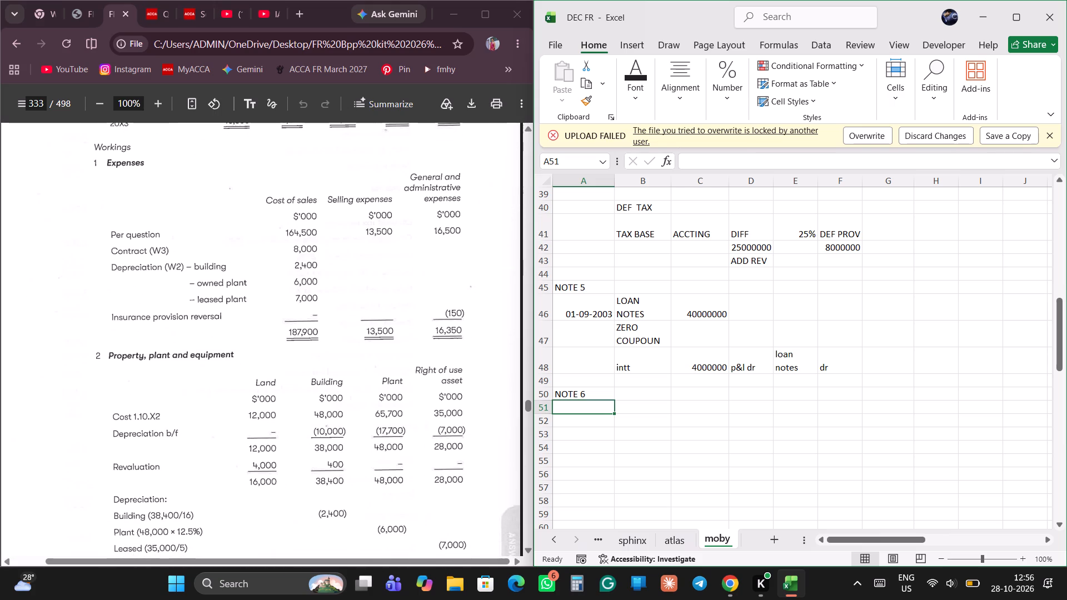
# On the moby sheet, move everything from the ROU working in A17 through NOTE 6 down to start at A29.
pyautogui.scroll(5, 779, 470)
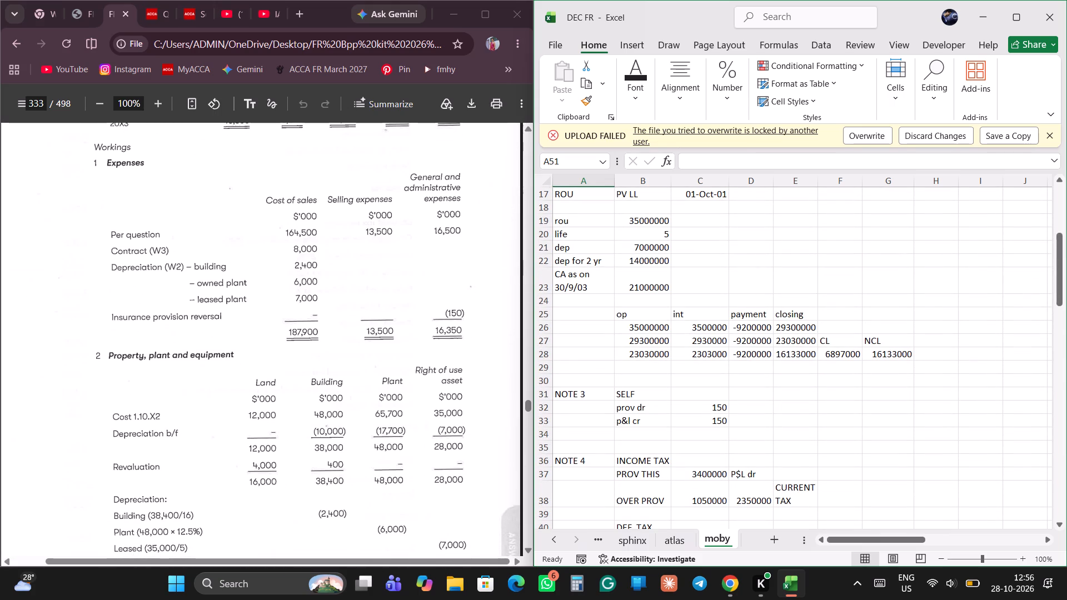
pyautogui.scroll(2, 685, 381)
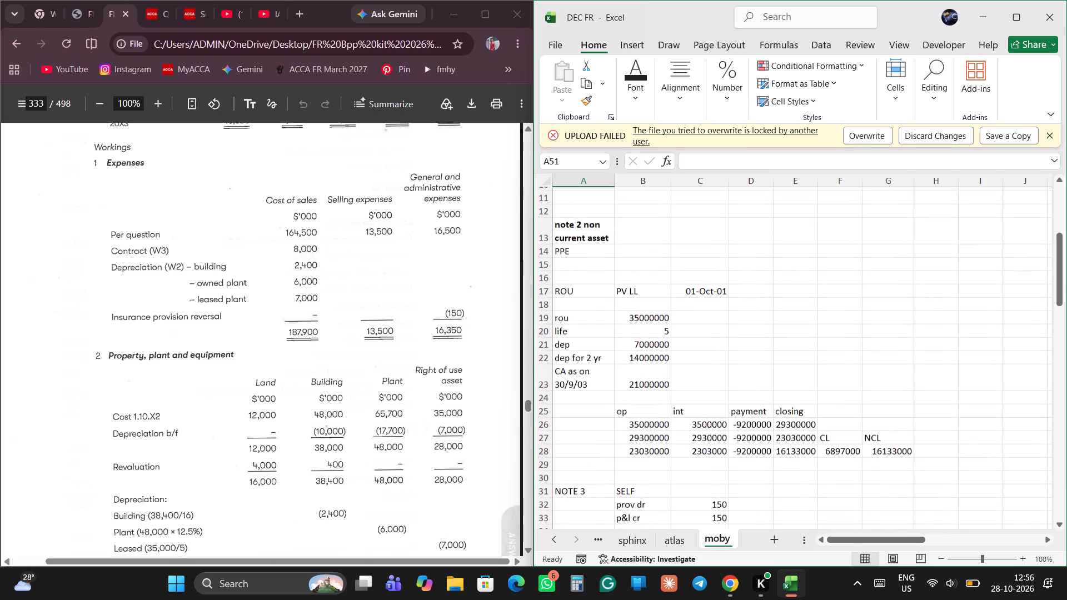
pyautogui.moveTo(575, 300); pyautogui.dragTo(793, 433)
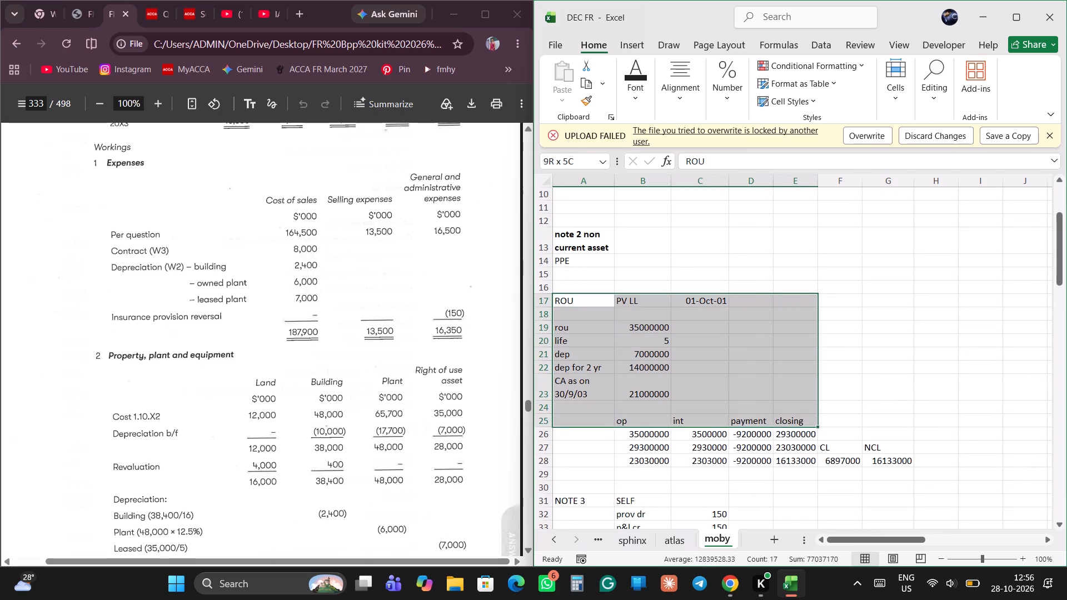
pyautogui.moveTo(793, 433); pyautogui.dragTo(1020, 529)
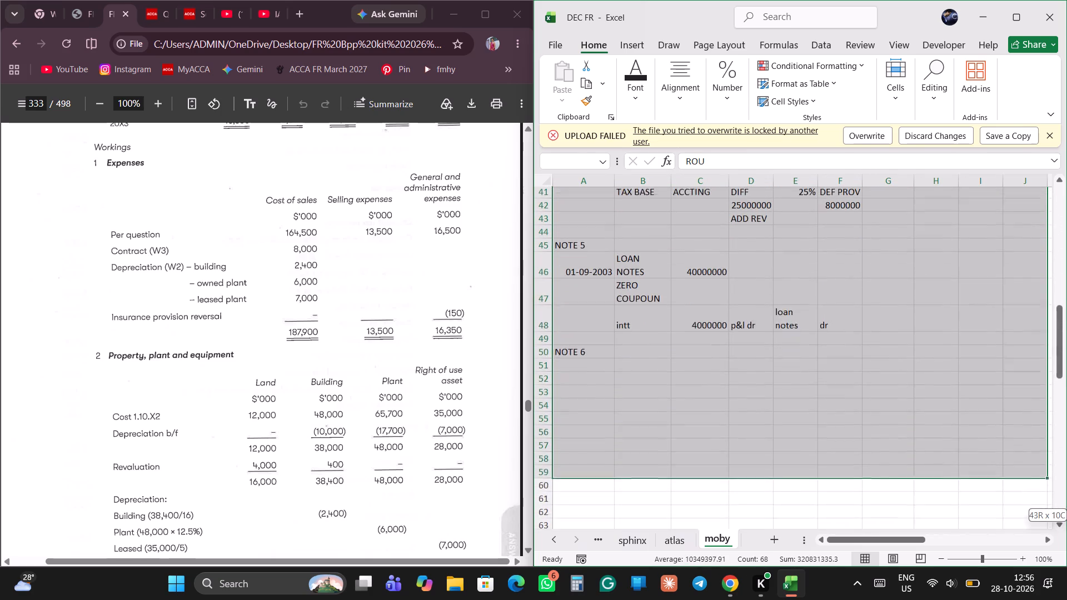
pyautogui.moveTo(1020, 529); pyautogui.dragTo(982, 367)
pyautogui.hotkey('ctrl', 'x')
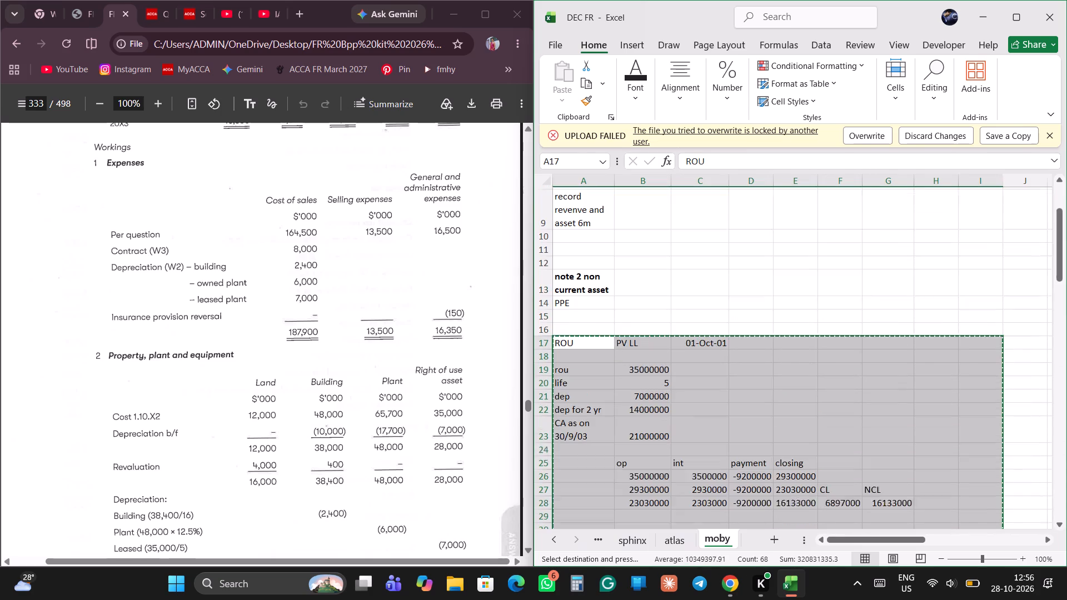
pyautogui.scroll(-1, 602, 479)
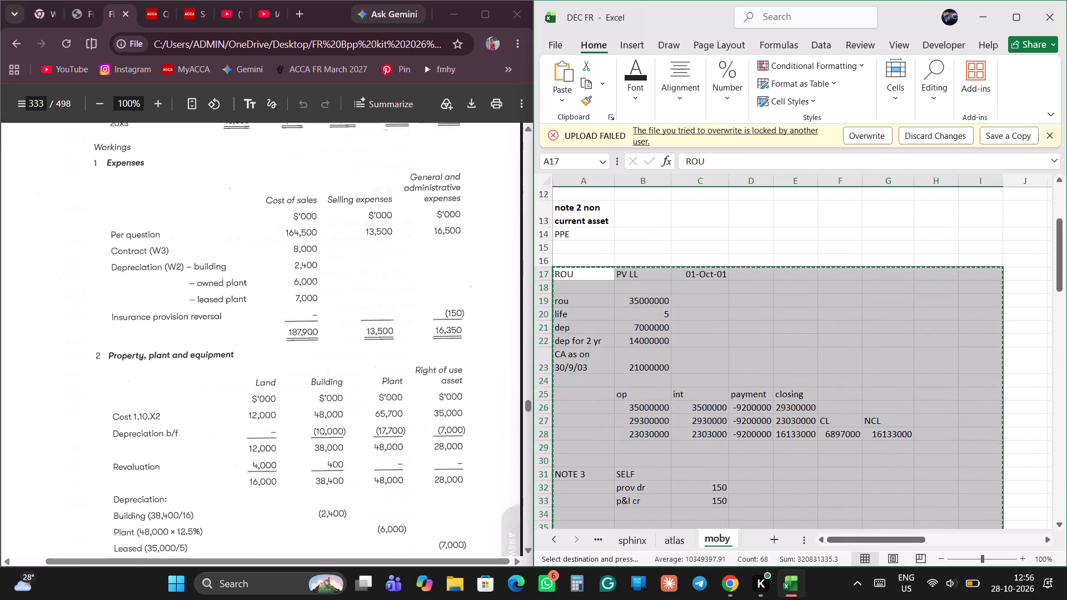
pyautogui.click(599, 442)
pyautogui.hotkey('ctrl', 'v')
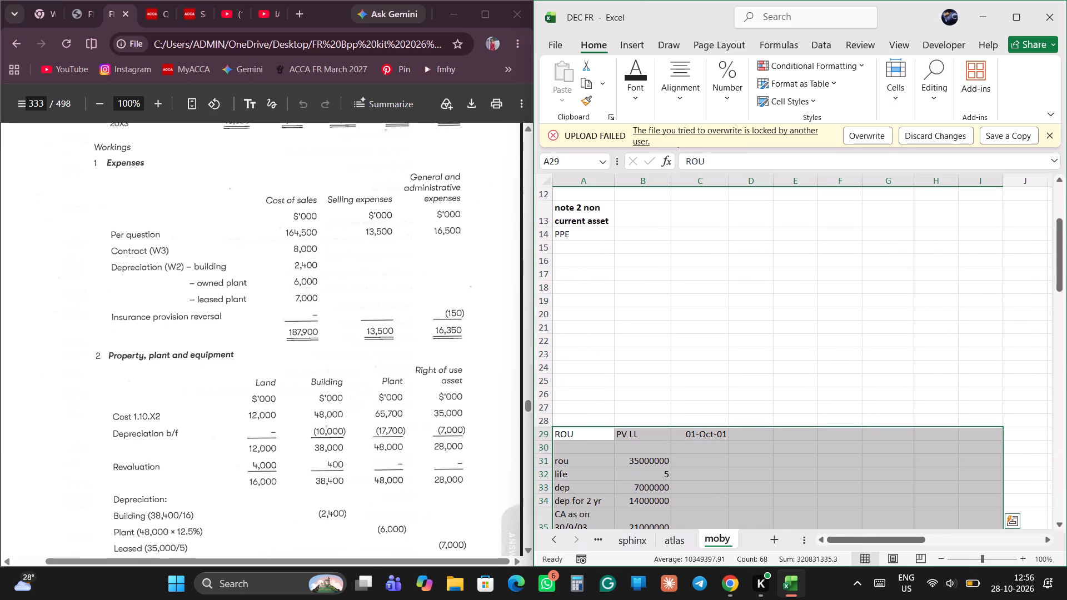
# Enter the column heading LAND in B14, beside the PPE label under note 2.
pyautogui.click(592, 244)
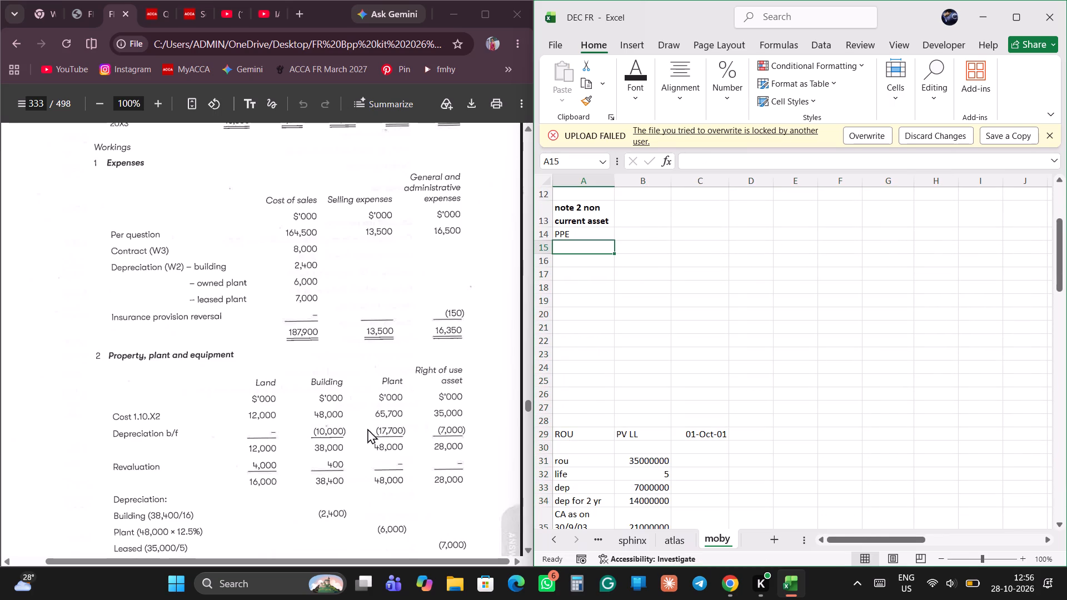
pyautogui.moveTo(654, 244); pyautogui.dragTo(647, 237)
pyautogui.click(647, 237)
pyautogui.write('LAND')
pyautogui.press('space')
pyautogui.press('Right')
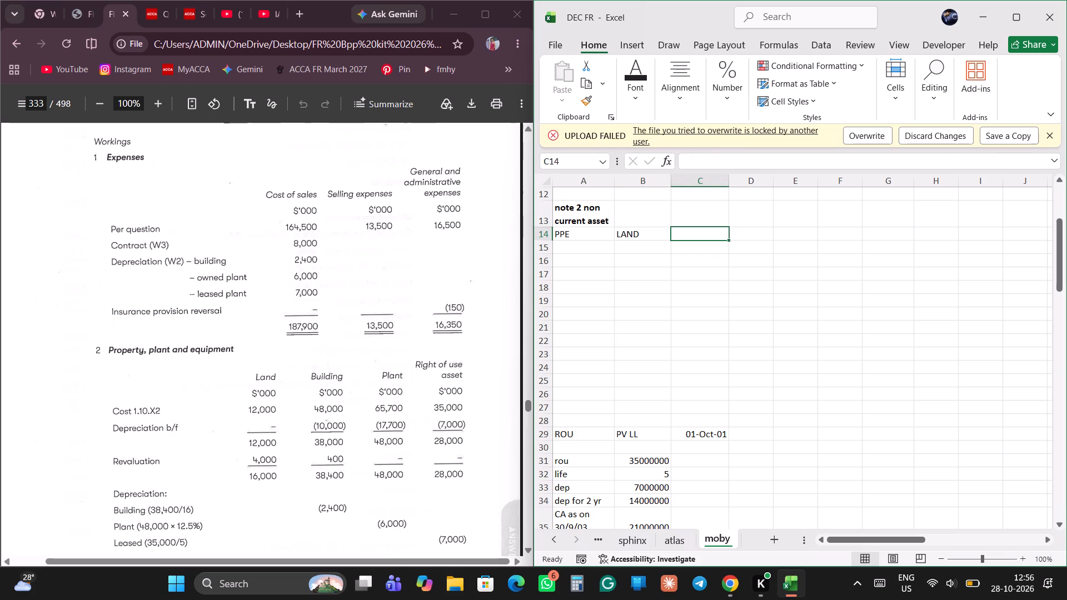
# Enter the column heading BUILDING in C14, correcting its first letter.
pyautogui.write('CU')
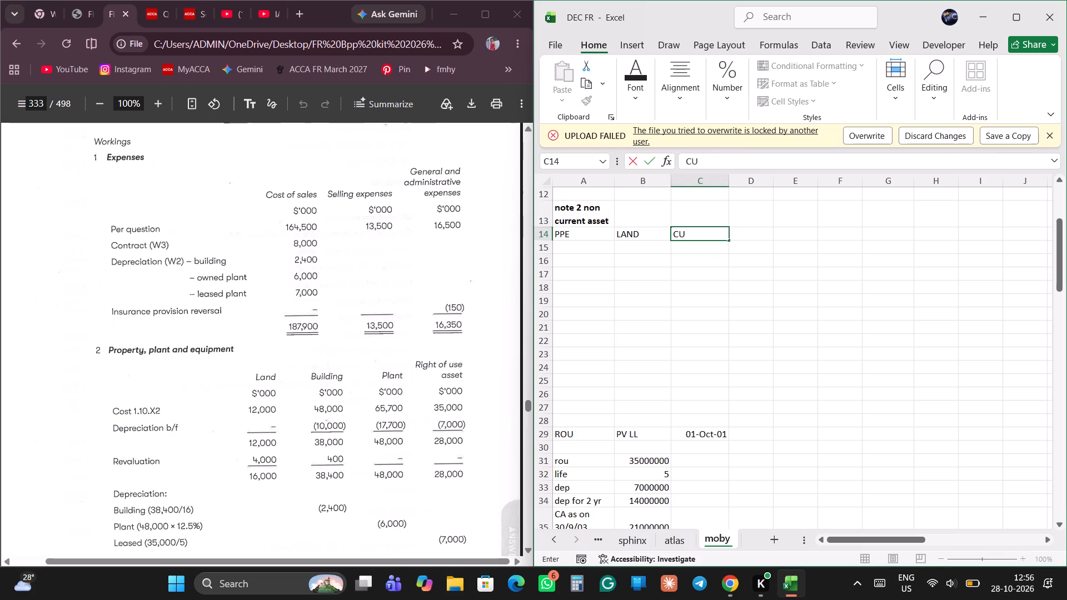
pyautogui.write('ILD')
pyautogui.write('ING')
pyautogui.press('space')
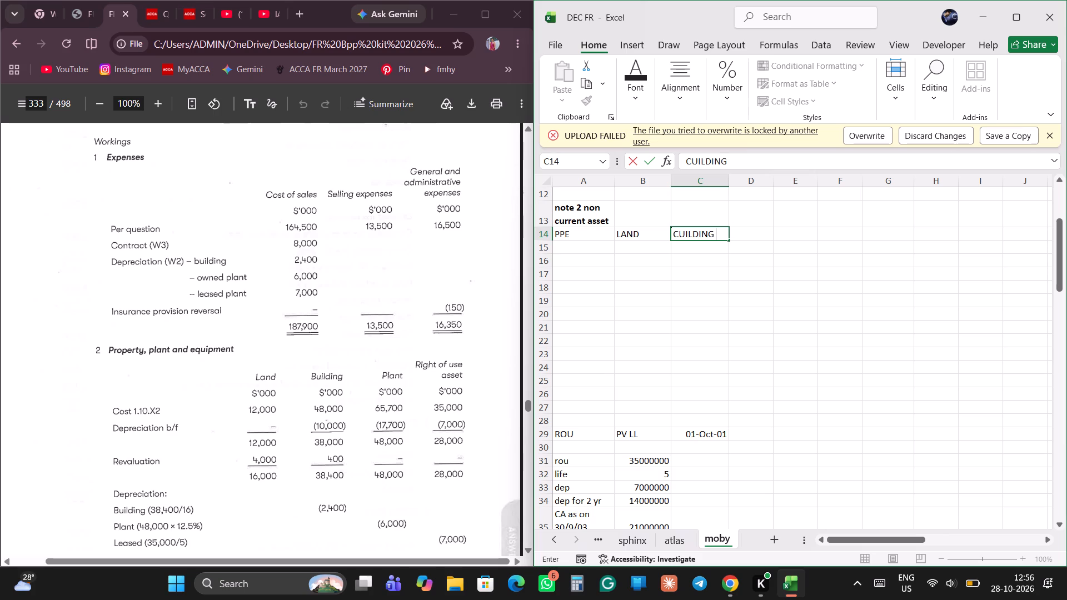
pyautogui.click(691, 159)
pyautogui.press('BackSpace')
pyautogui.press('d')
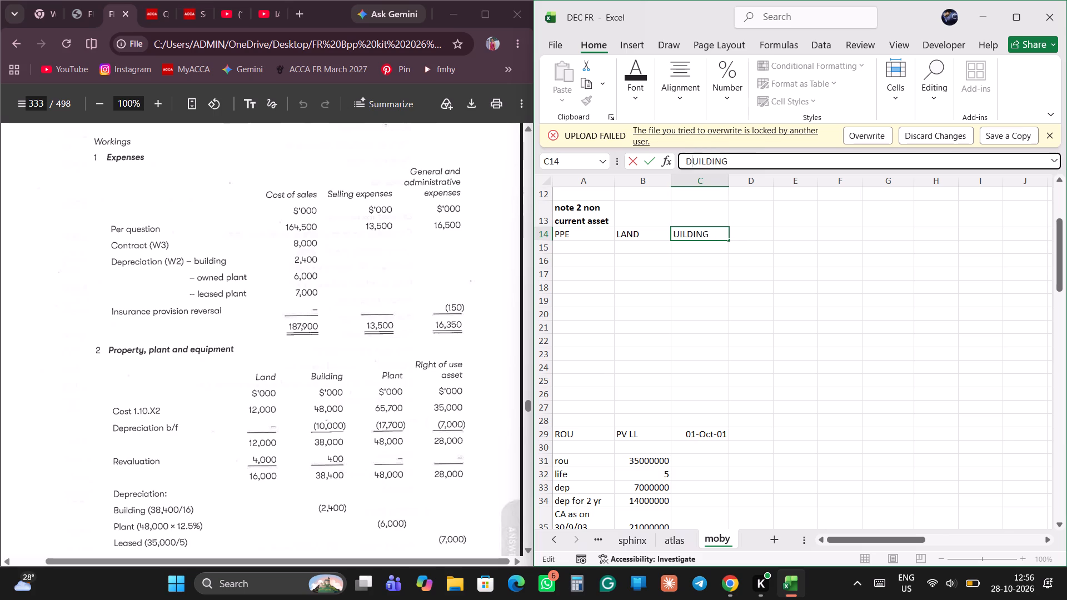
pyautogui.press('Return')
pyautogui.press('Right')
pyautogui.click(687, 232)
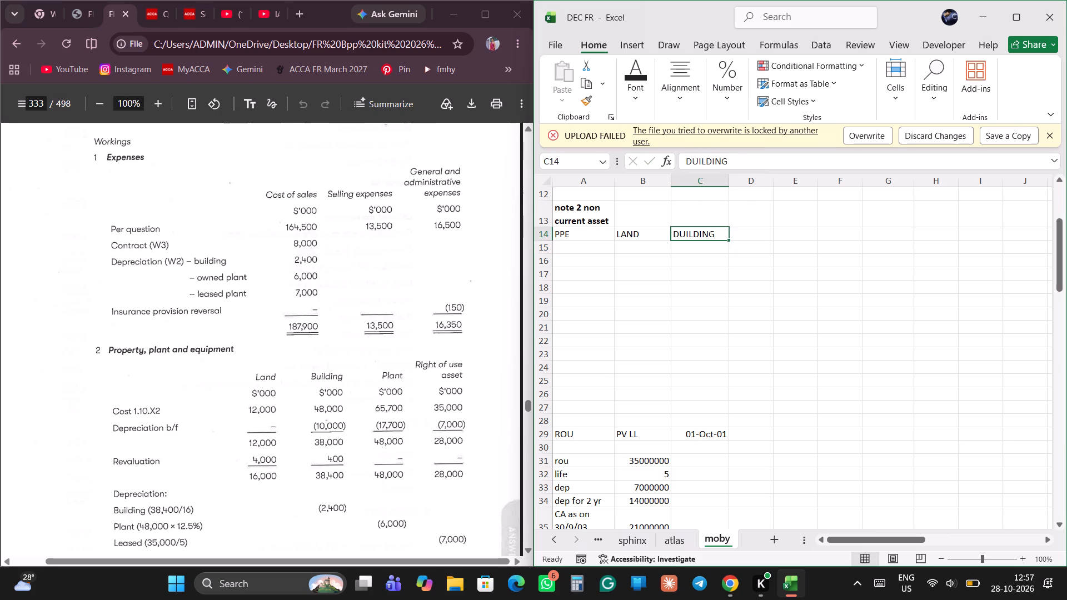
pyautogui.click(690, 163)
pyautogui.press('BackSpace')
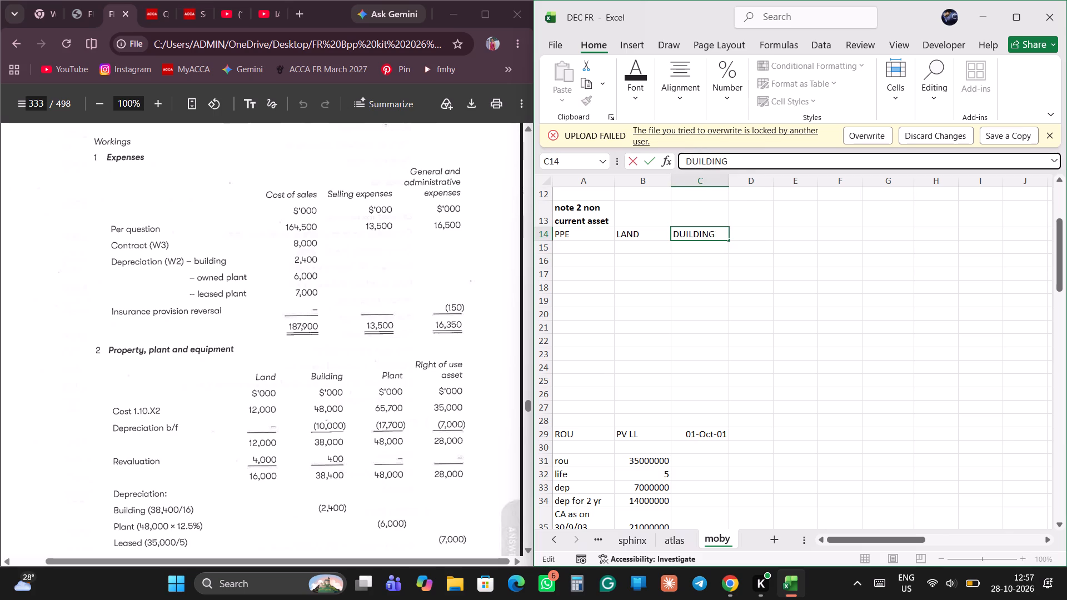
pyautogui.press('b')
pyautogui.press('Return')
pyautogui.press('Right')
pyautogui.press('Up')
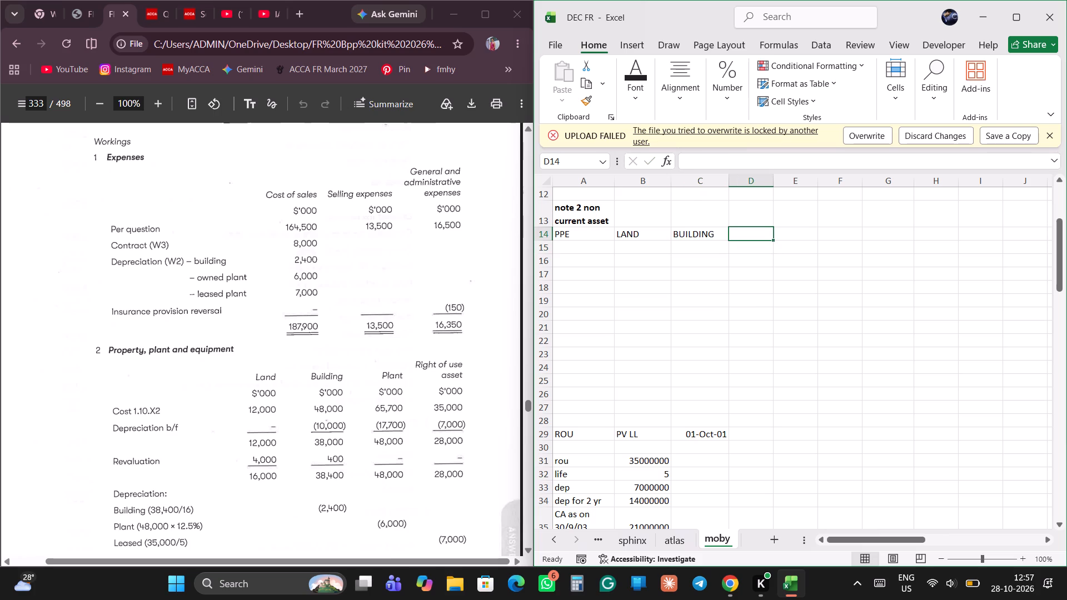
# Enter the column heading PLANT in D14.
pyautogui.write('PLANT')
pyautogui.press('space')
pyautogui.press('Right')
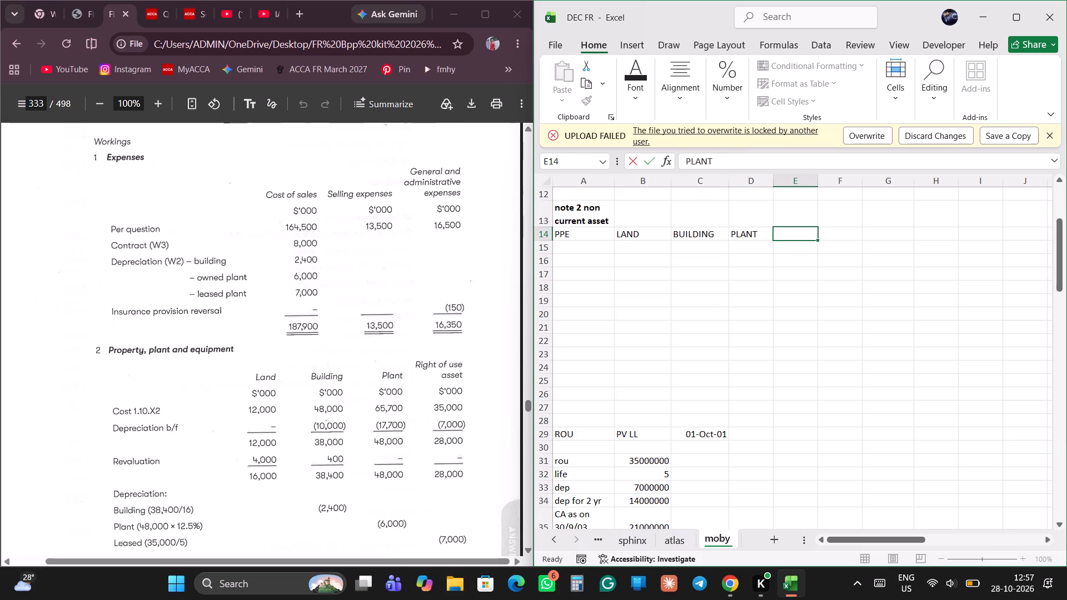
# Enter the column heading ROU in E14, after PLANT.
pyautogui.write('ROU')
pyautogui.press('space')
pyautogui.press('Return')
# Enter the row label COST in A15 under PPE, correcting the misspelling.
pyautogui.press('Left')
pyautogui.press('Left')
pyautogui.press('Left')
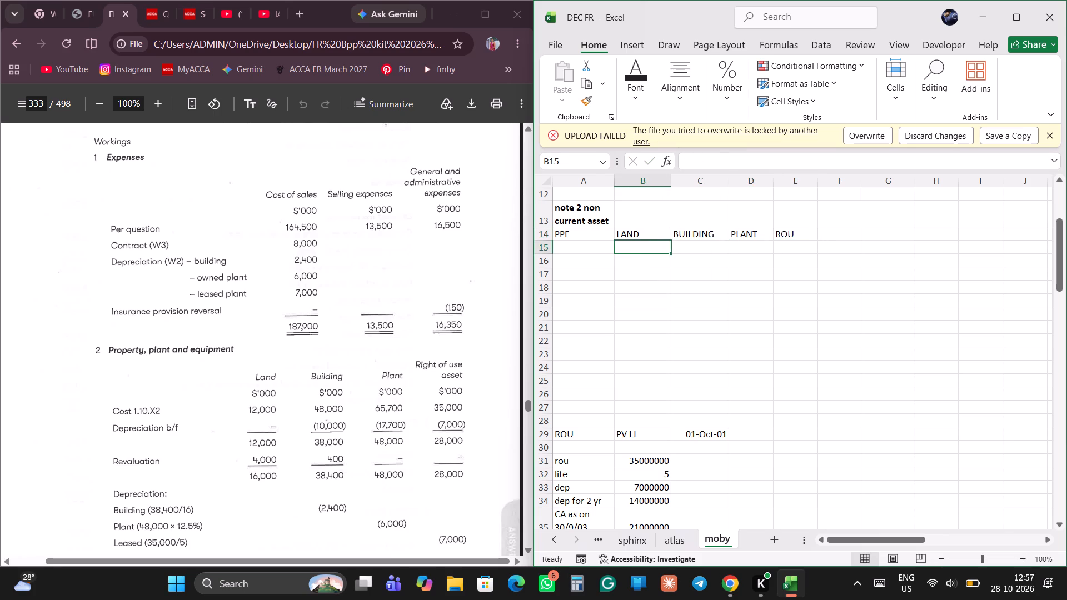
pyautogui.press('Left')
pyautogui.write('COSYT')
pyautogui.press('space')
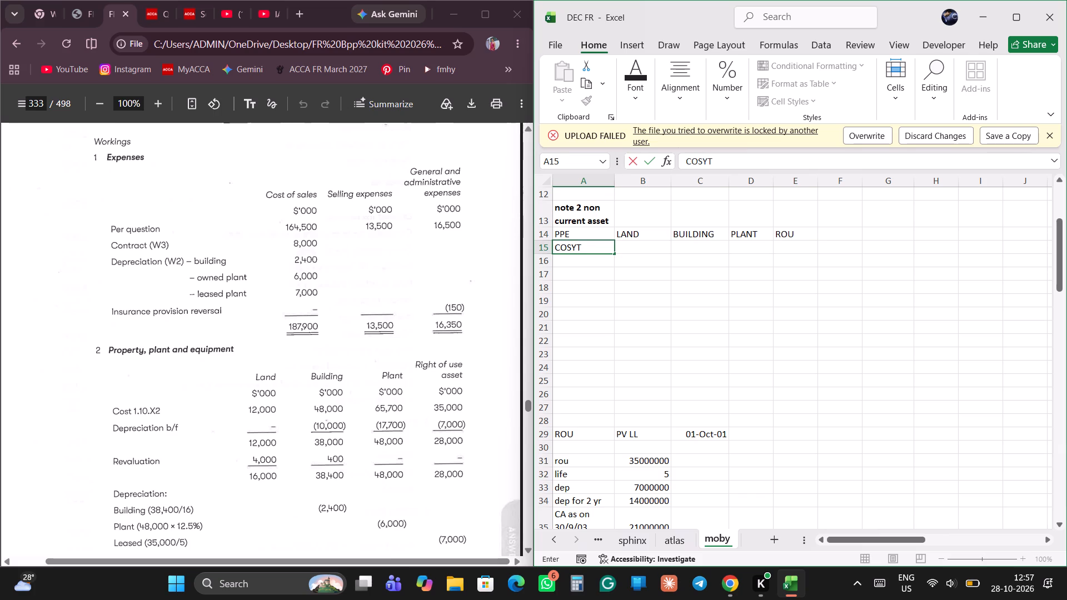
pyautogui.press('BackSpace')
pyautogui.press('BackSpace')
pyautogui.press('BackSpace')
pyautogui.press('t')
pyautogui.press('Return')
# Extend the label in A15 with the opening date so it reads COST 1/OCT /02.
pyautogui.press('Right')
pyautogui.press('Up')
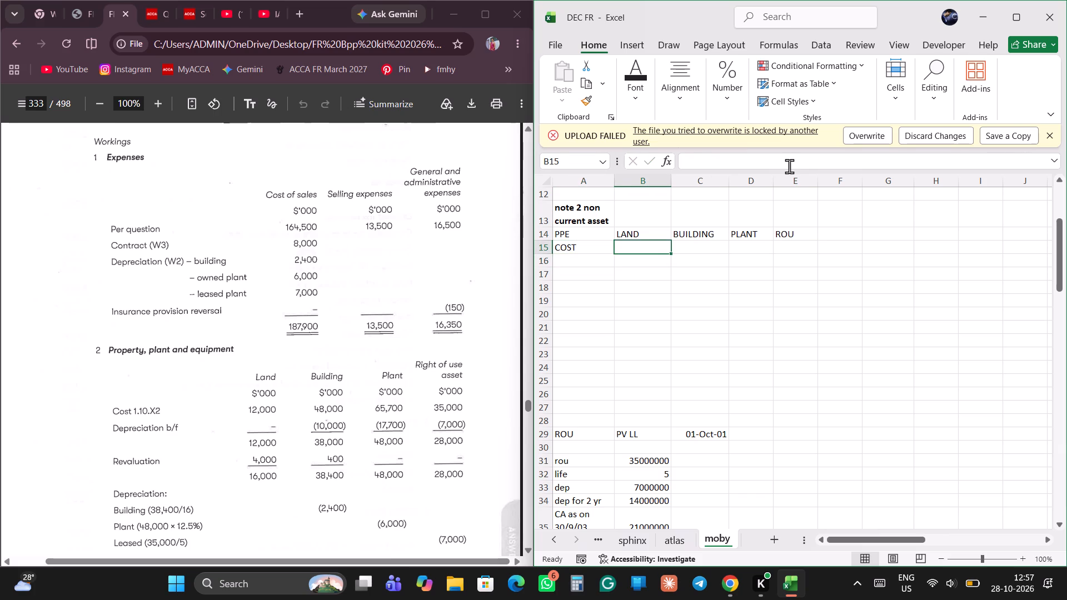
pyautogui.press('Left')
pyautogui.press('F2')
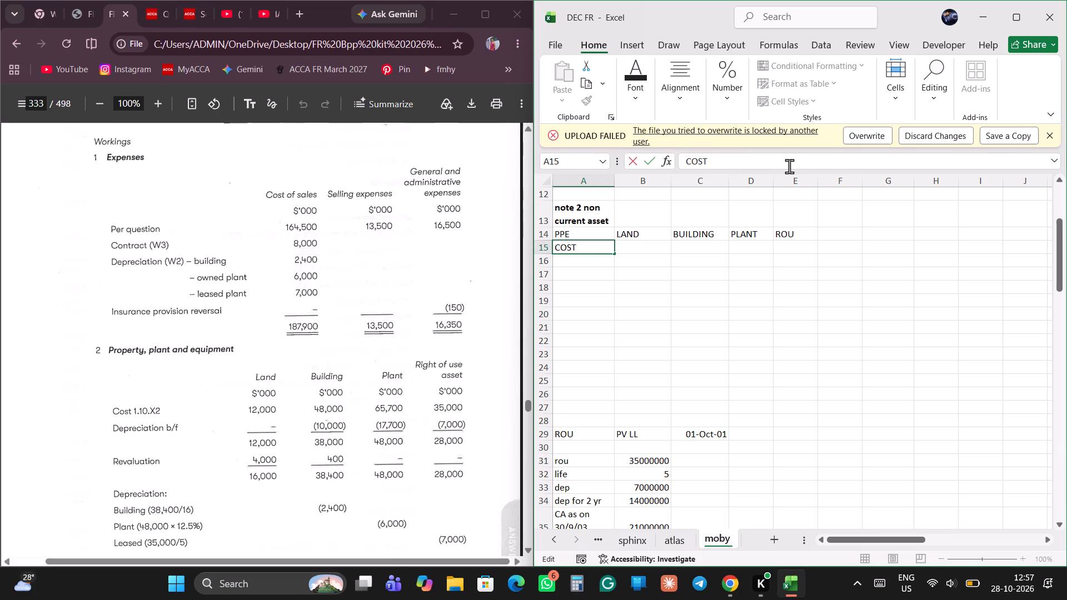
pyautogui.press('space')
pyautogui.press('1')
pyautogui.press('/')
pyautogui.press('c')
pyautogui.press('BackSpace')
pyautogui.write('OCT')
pyautogui.press('space')
pyautogui.press('/')
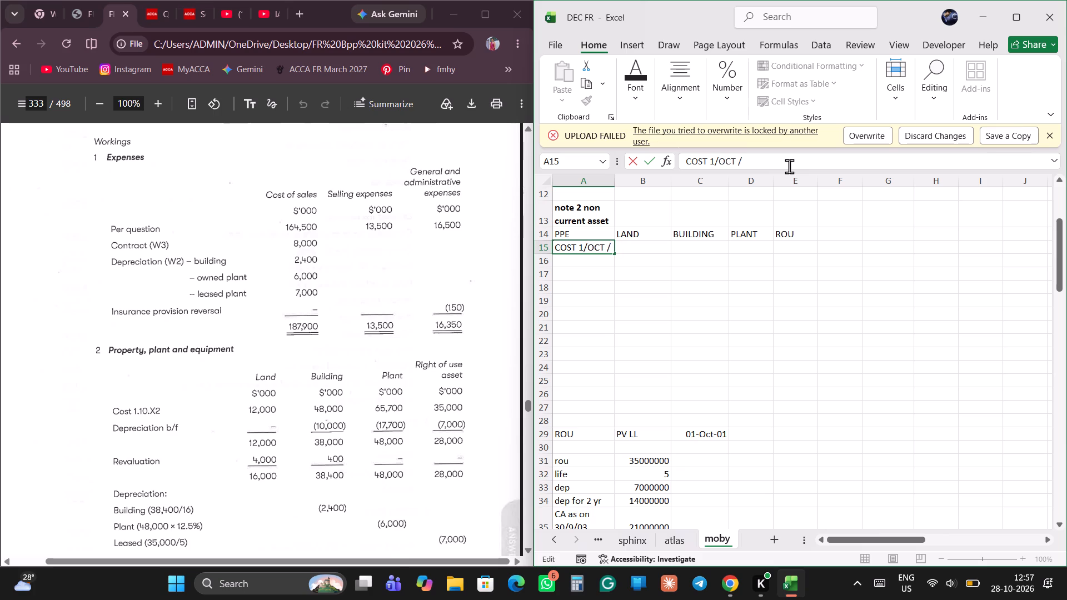
pyautogui.write('02')
pyautogui.press('Return')
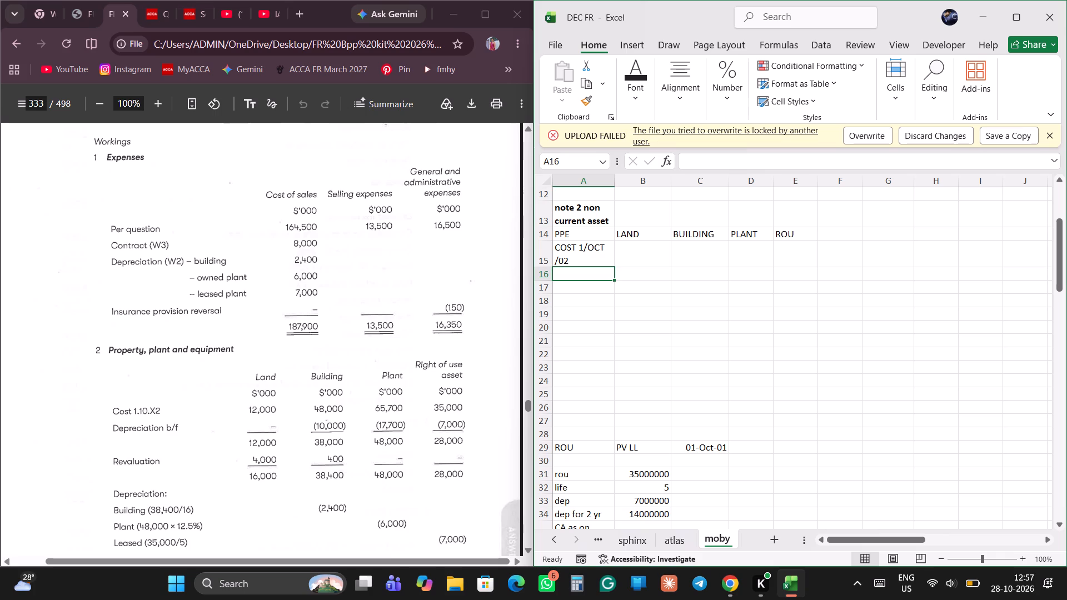
# Widen column A so the COST 1/OCT /02 label fits on one line.
pyautogui.moveTo(612, 181); pyautogui.dragTo(629, 189)
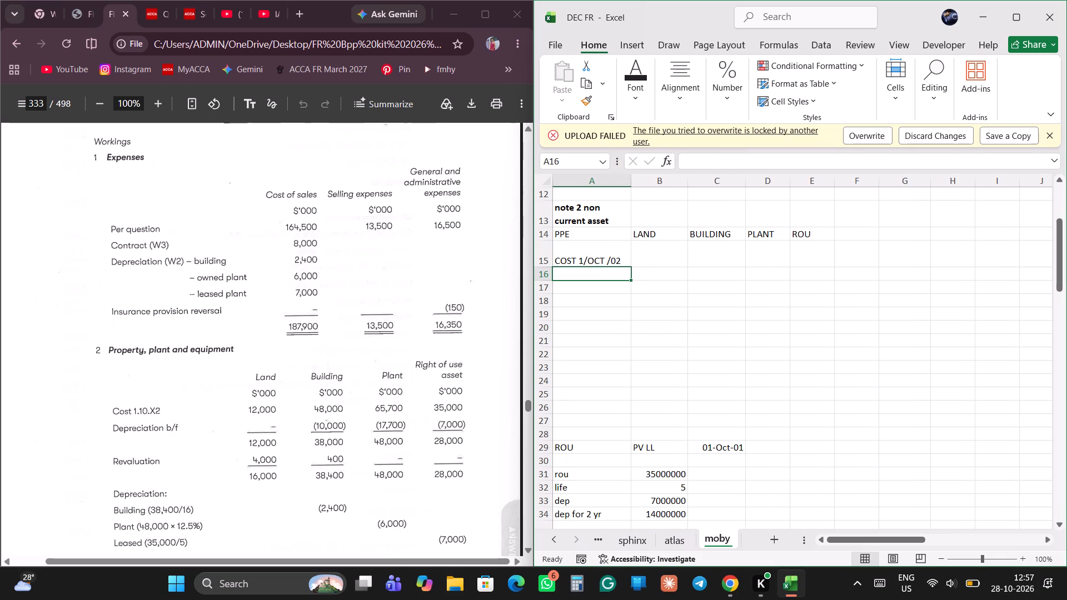
# Enter the row label DEP in A16, below the cost row.
pyautogui.click(654, 258)
pyautogui.click(581, 272)
pyautogui.write('DEP')
pyautogui.press('space')
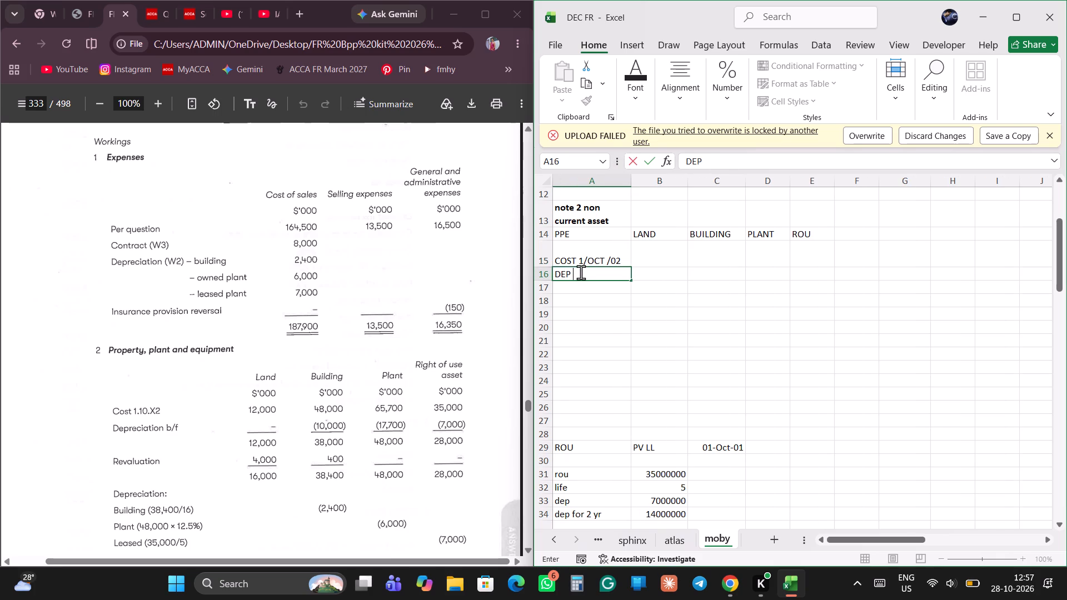
pyautogui.press('Return')
pyautogui.press('Right')
pyautogui.press('Up')
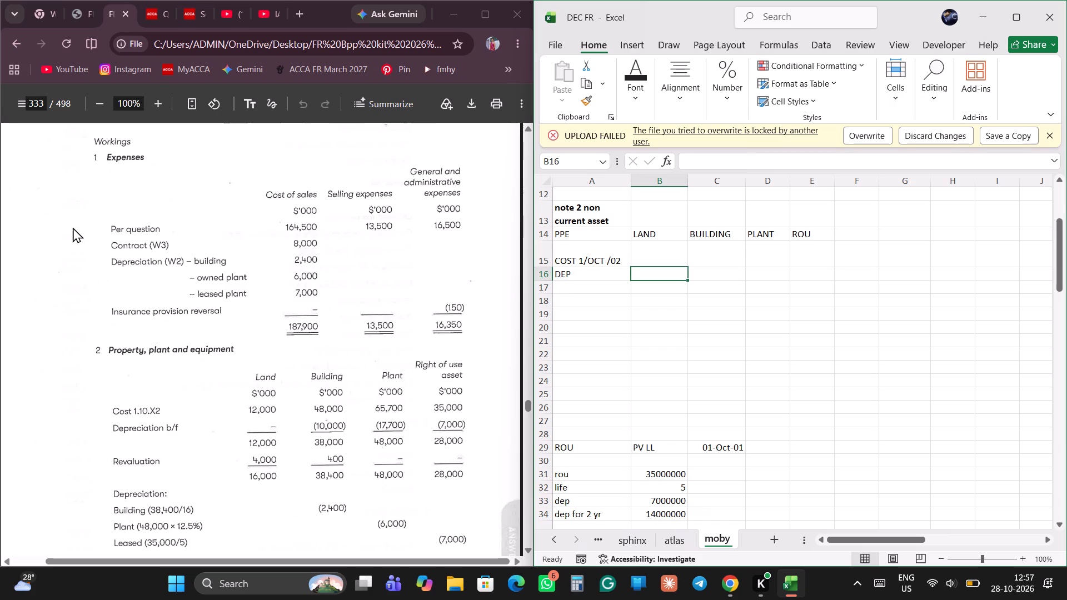
# Examine Moby Co's trial balance for non-current asset costs and accumulated depreciation, checking it against the model answer's property, plant and equipment working.
pyautogui.click(77, 13)
pyautogui.scroll(-1, 184, 380)
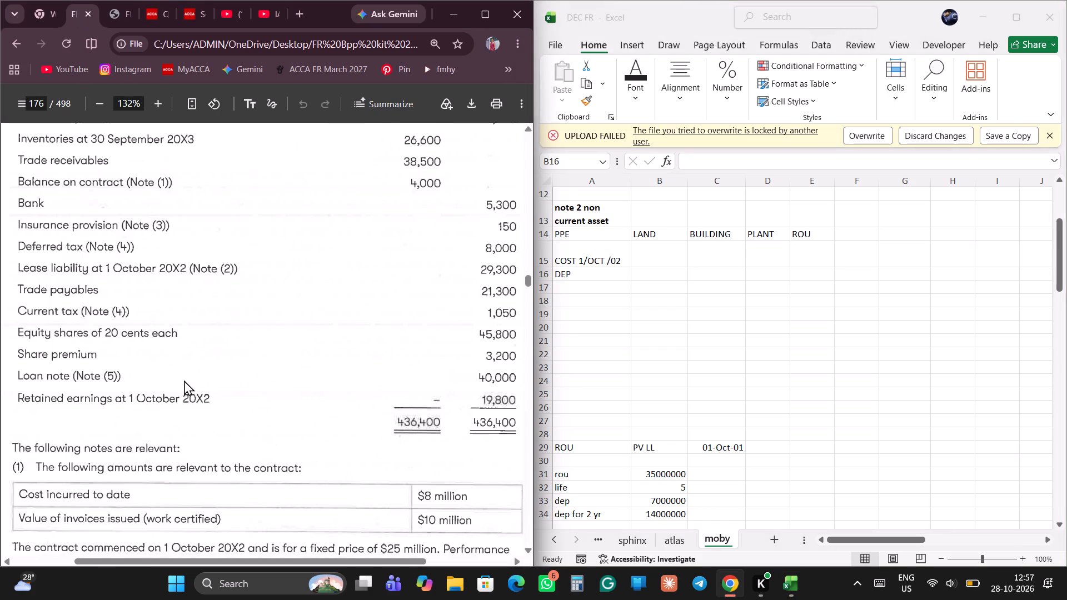
pyautogui.scroll(-1, 184, 380)
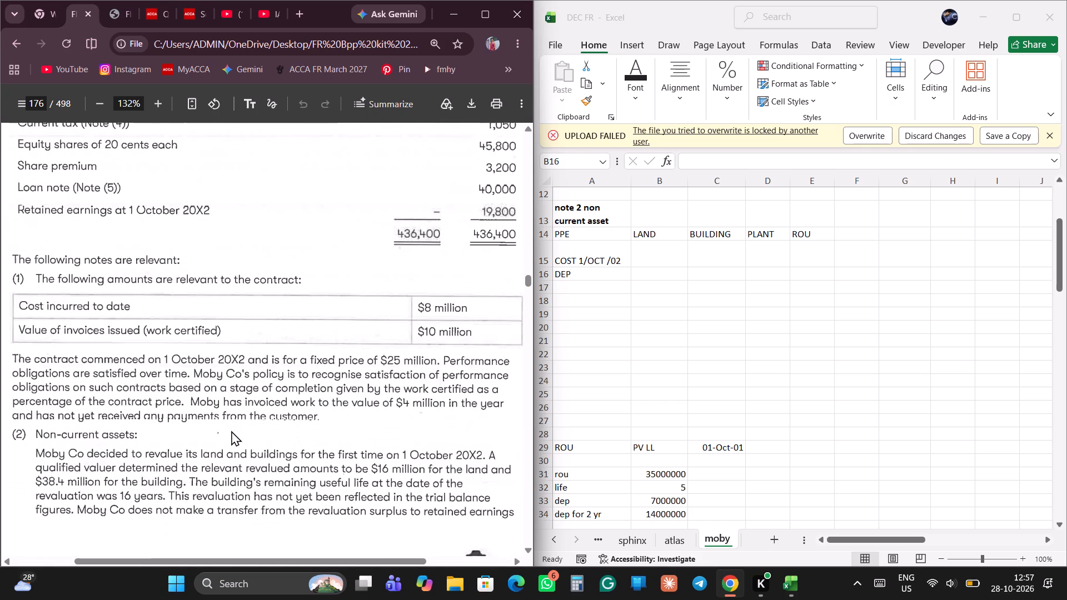
pyautogui.scroll(2, 231, 431)
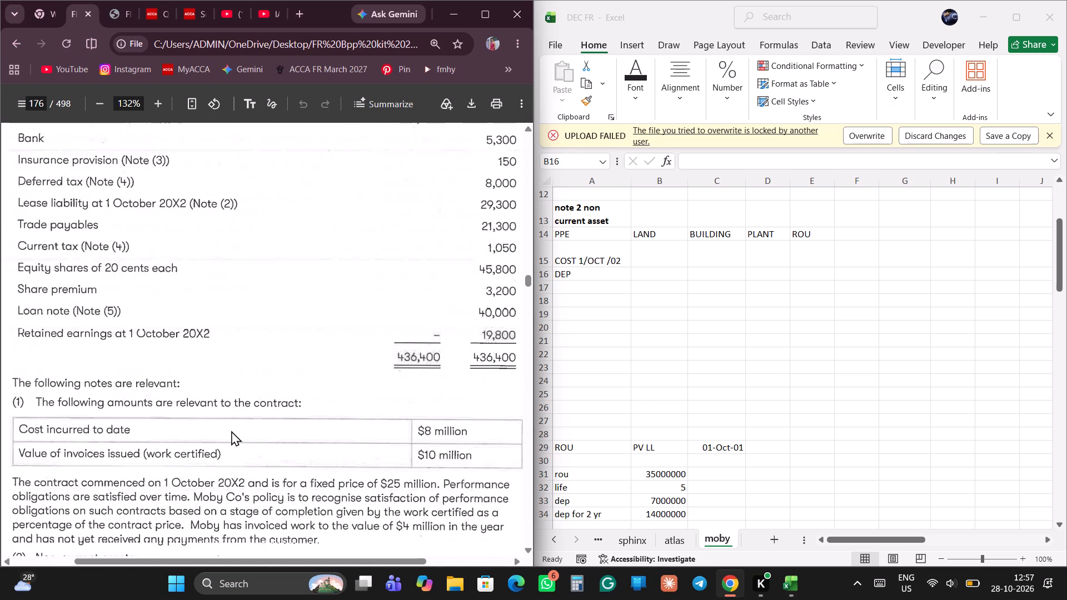
pyautogui.scroll(2, 231, 431)
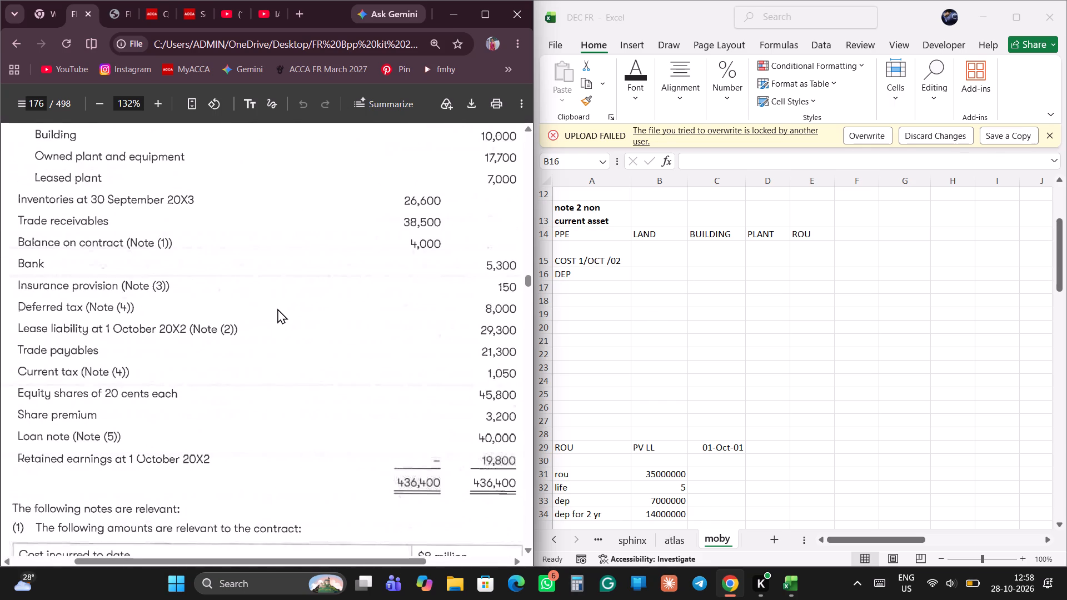
pyautogui.scroll(4, 277, 308)
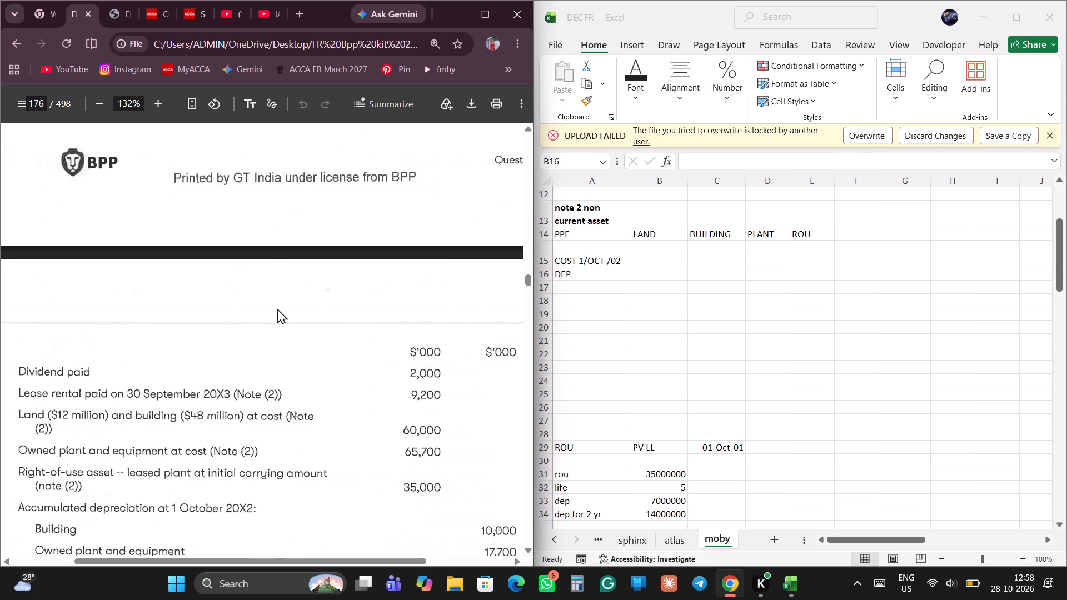
pyautogui.scroll(3, 277, 308)
pyautogui.hscroll(1, 277, 308)
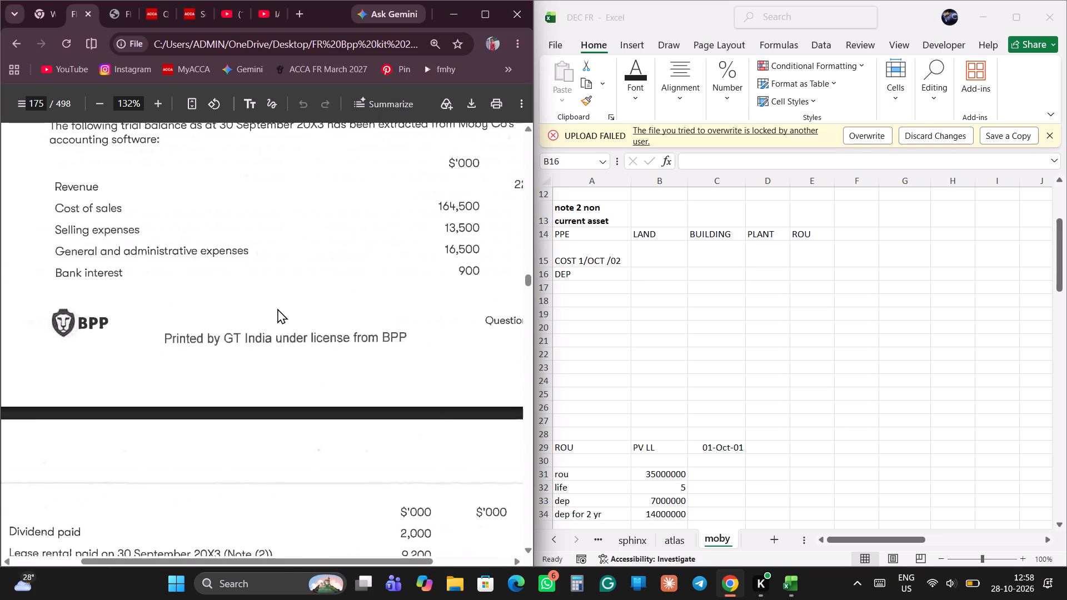
pyautogui.hscroll(1, 277, 308)
pyautogui.scroll(-1, 277, 308)
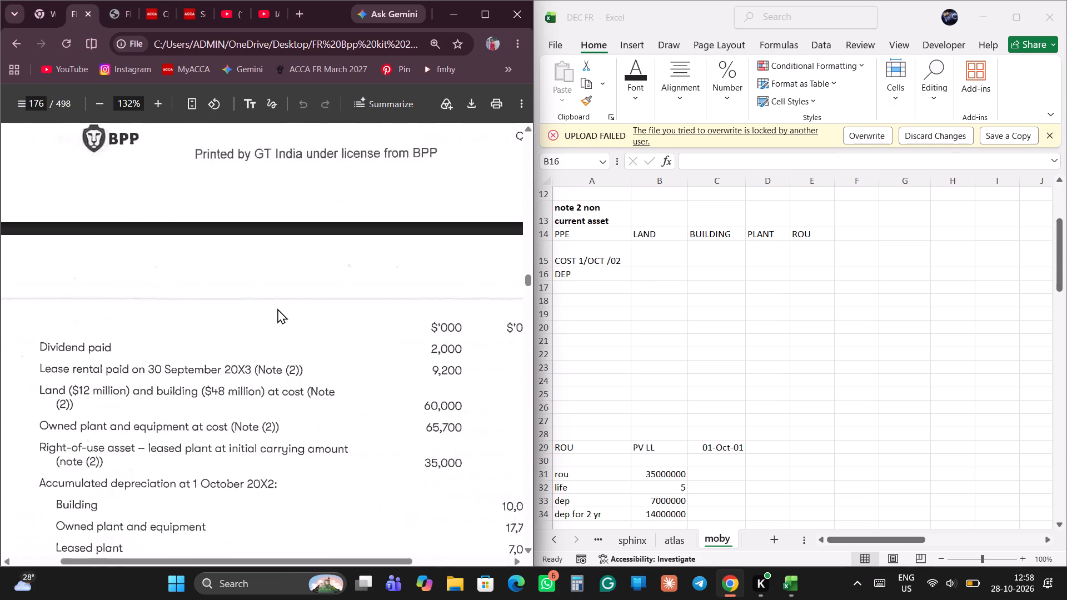
pyautogui.scroll(-1, 277, 308)
pyautogui.hscroll(-1, 277, 308)
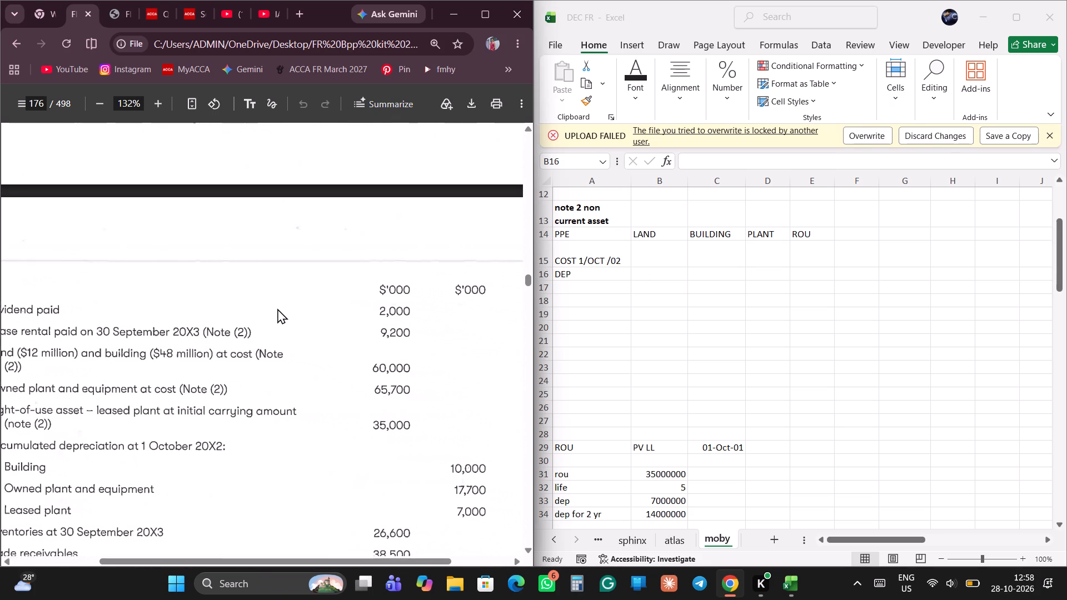
pyautogui.hscroll(-1, 277, 308)
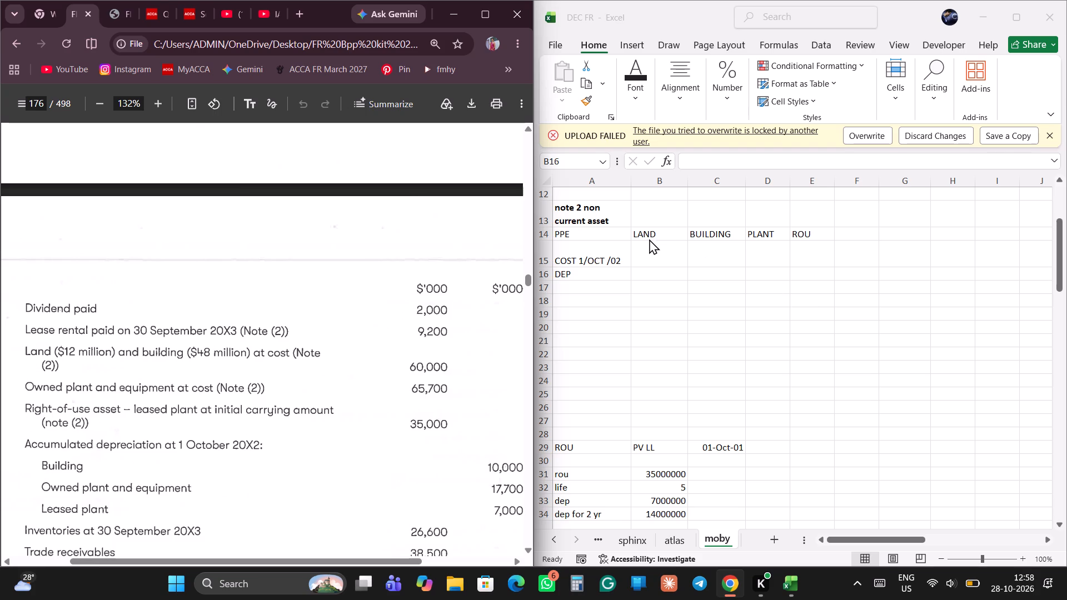
pyautogui.click(645, 240)
pyautogui.click(654, 261)
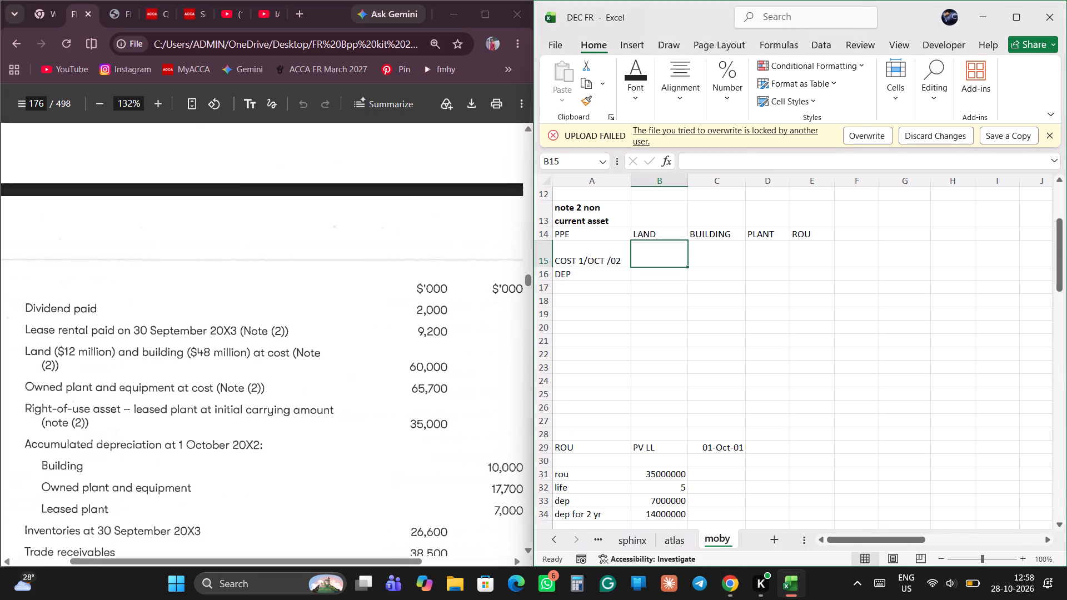
pyautogui.click(118, 13)
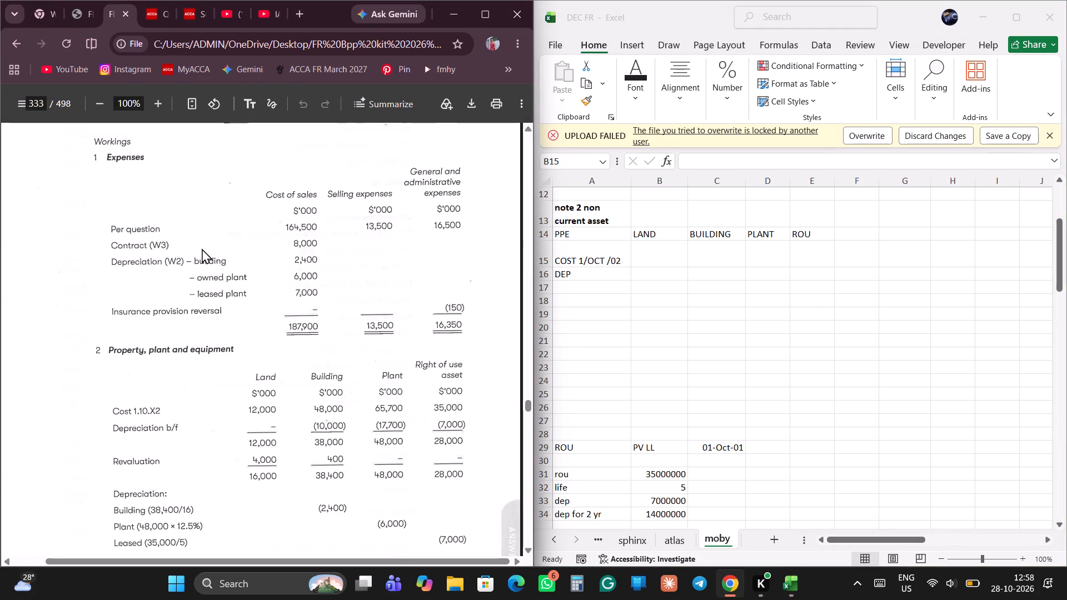
pyautogui.scroll(-2, 230, 208)
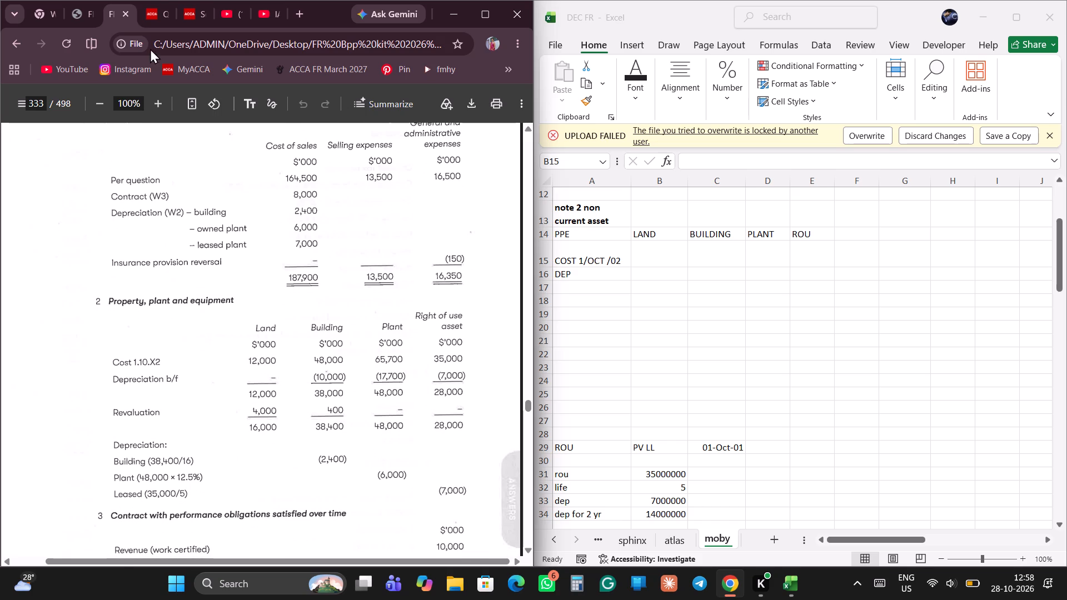
pyautogui.click(86, 14)
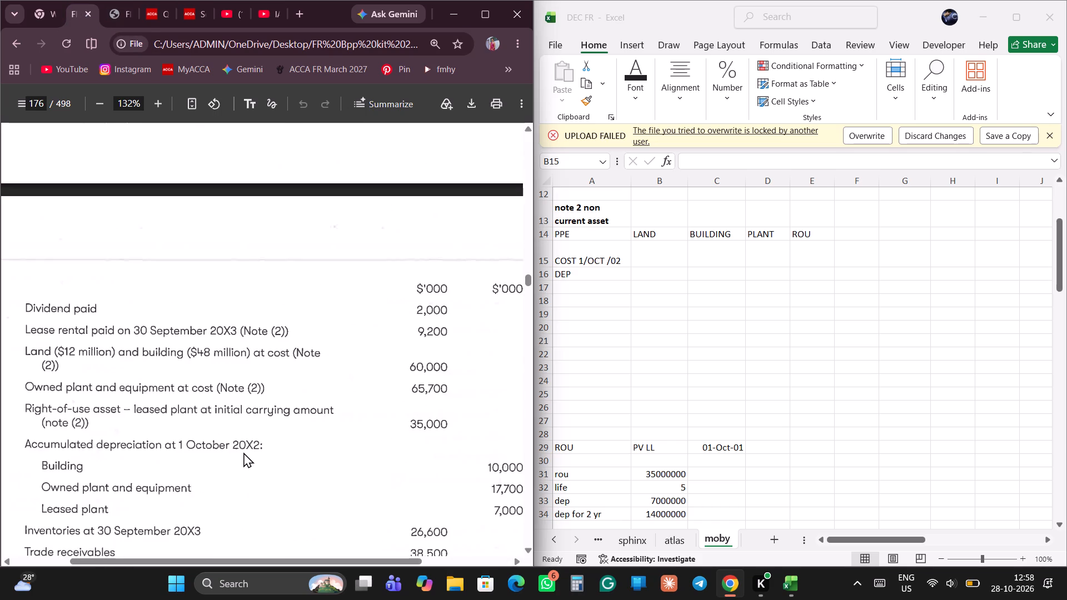
# Enter the land cost of 12000 in B15, in thousands as in the trial balance.
pyautogui.click(662, 250)
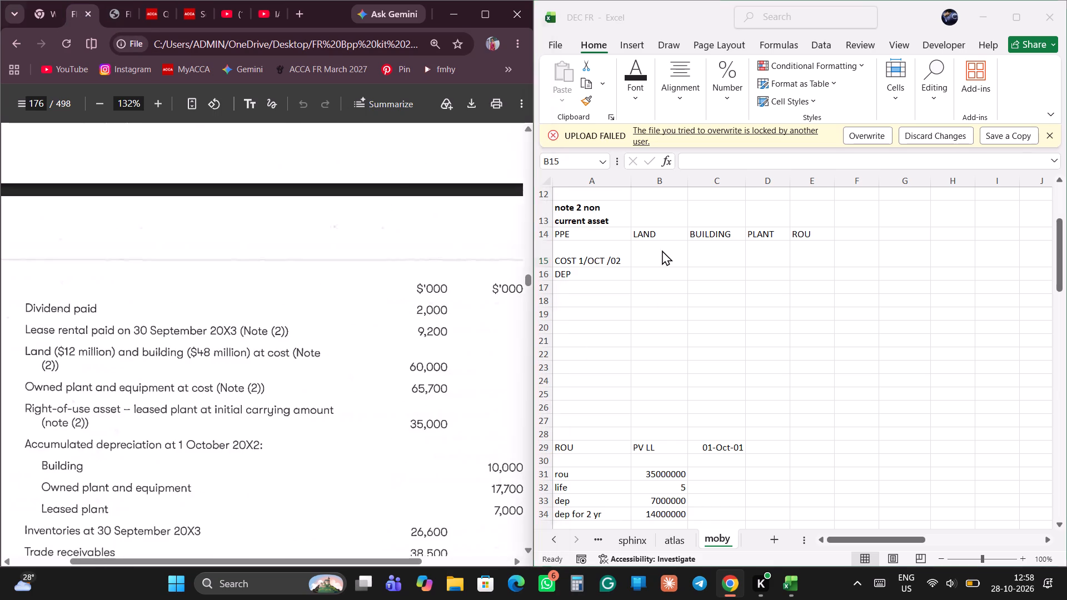
pyautogui.write('12')
pyautogui.press('Right')
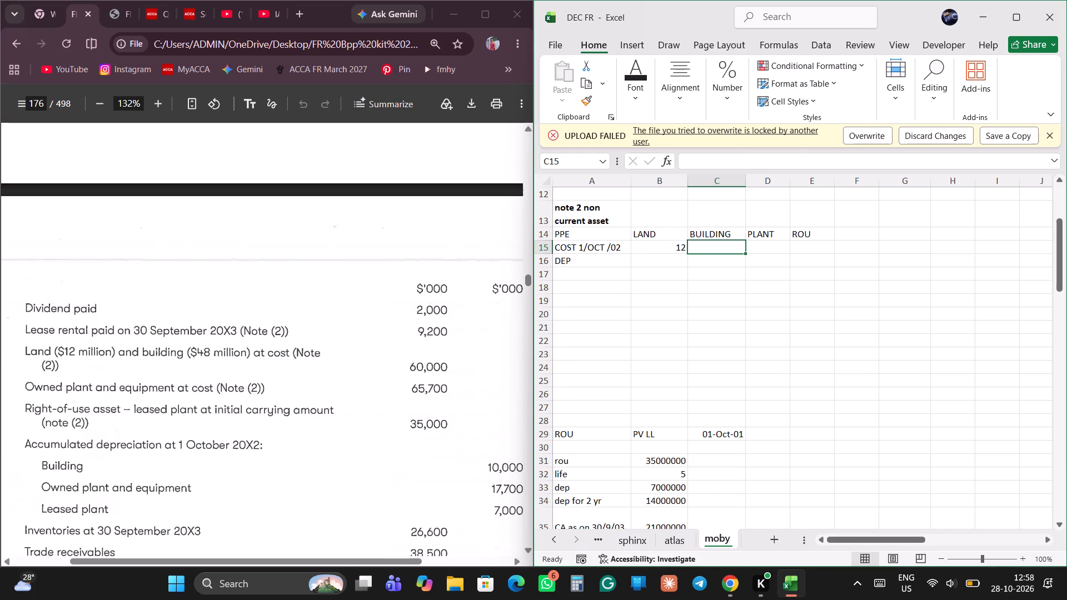
pyautogui.press('Left')
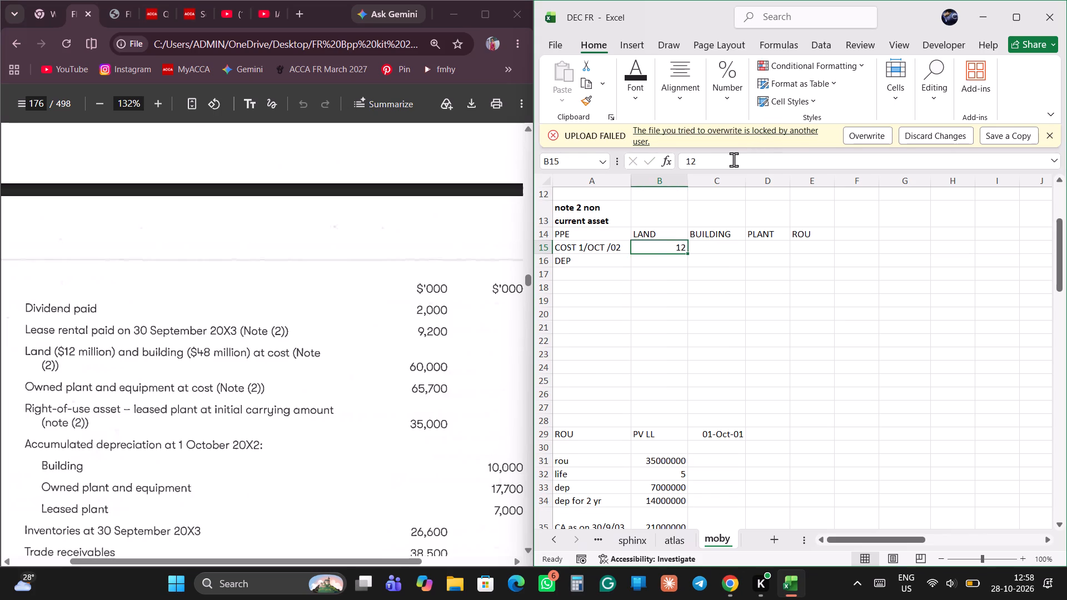
pyautogui.click(734, 159)
pyautogui.write('00')
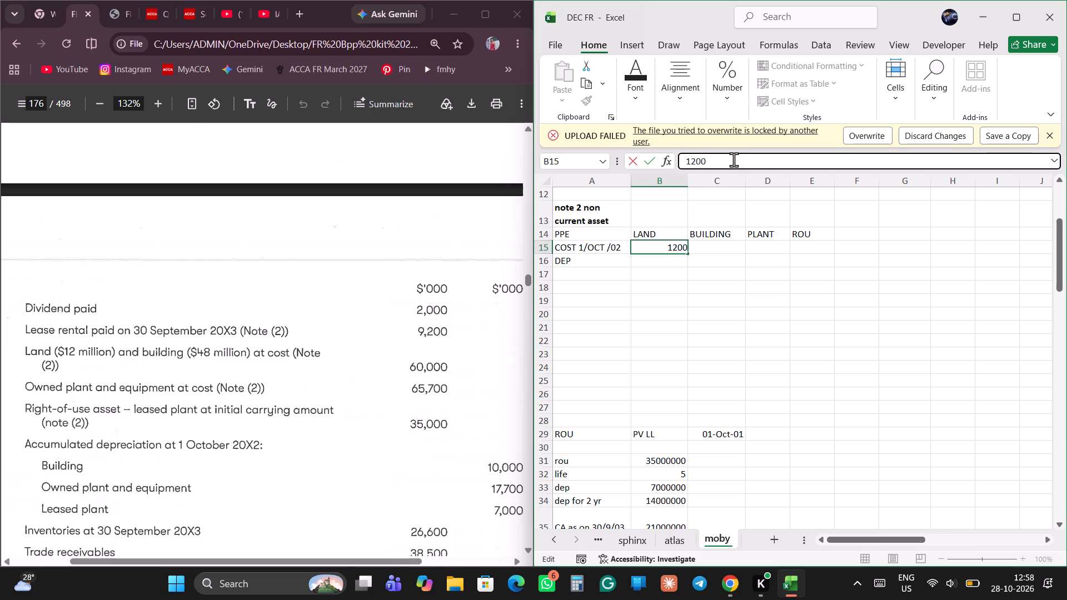
pyautogui.press('0')
pyautogui.press('Right')
pyautogui.press('Return')
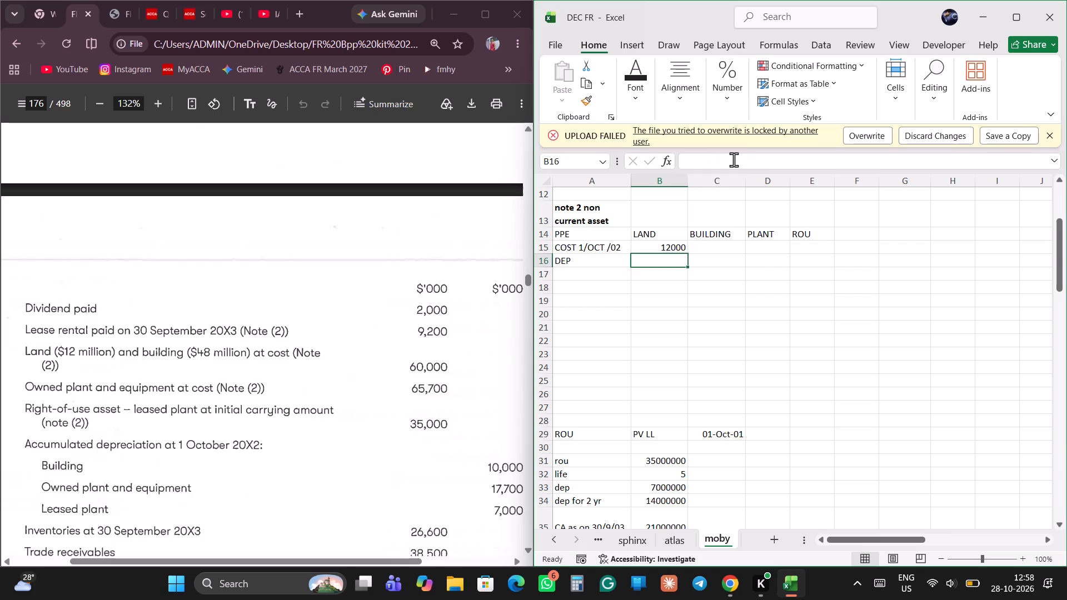
# Complete the COST 1/OCT /02 row with 48000 for building, 65700 for plant and 35000 for ROU in C15 to E15.
pyautogui.press('Right')
pyautogui.press('Up')
pyautogui.press('4')
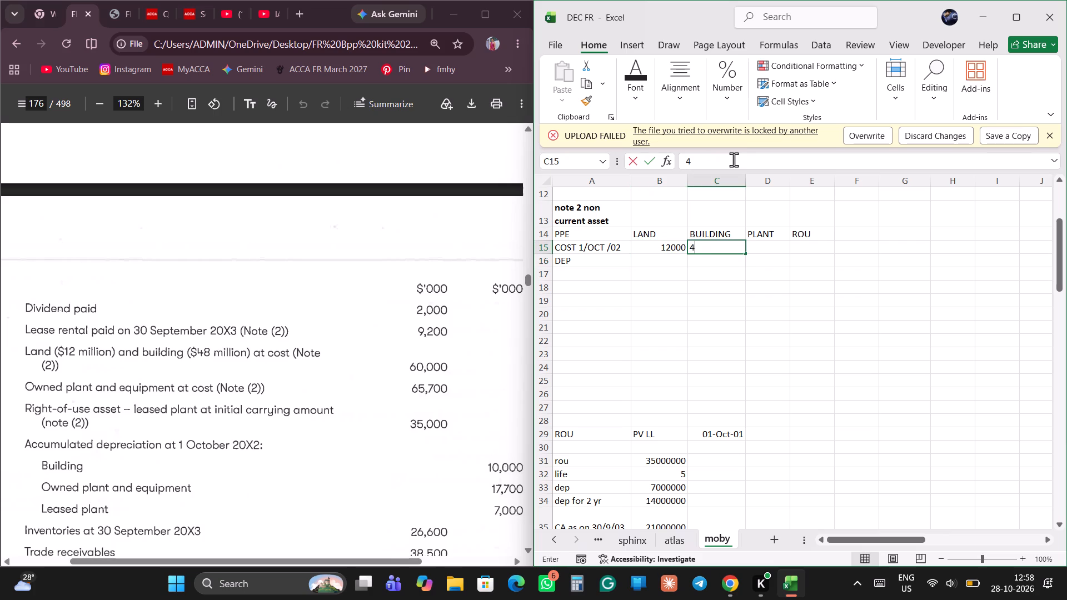
pyautogui.write('8000')
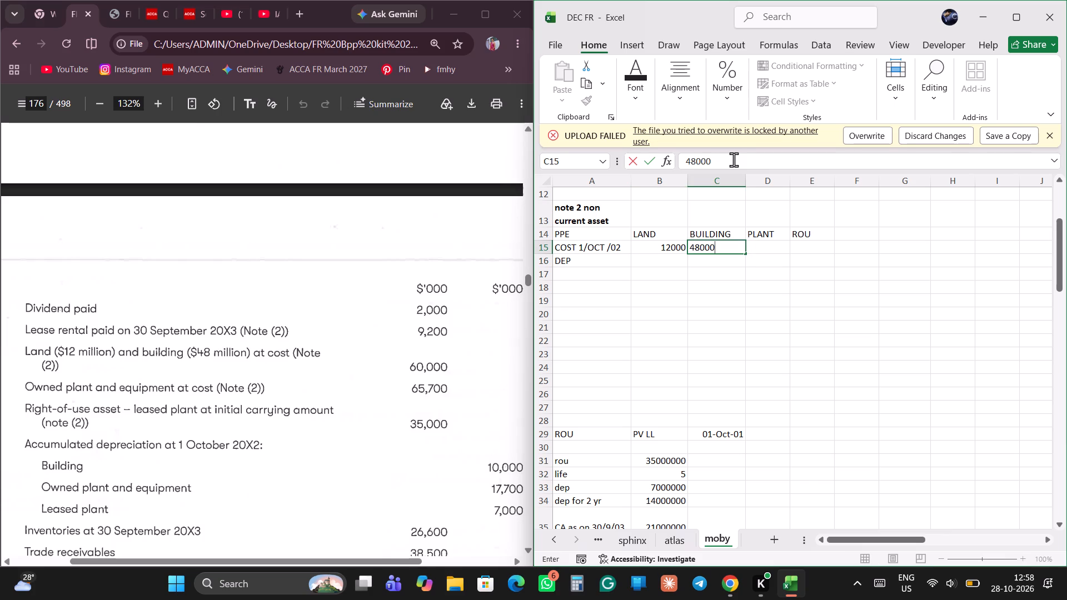
pyautogui.press('Return')
pyautogui.press('Right')
pyautogui.press('Up')
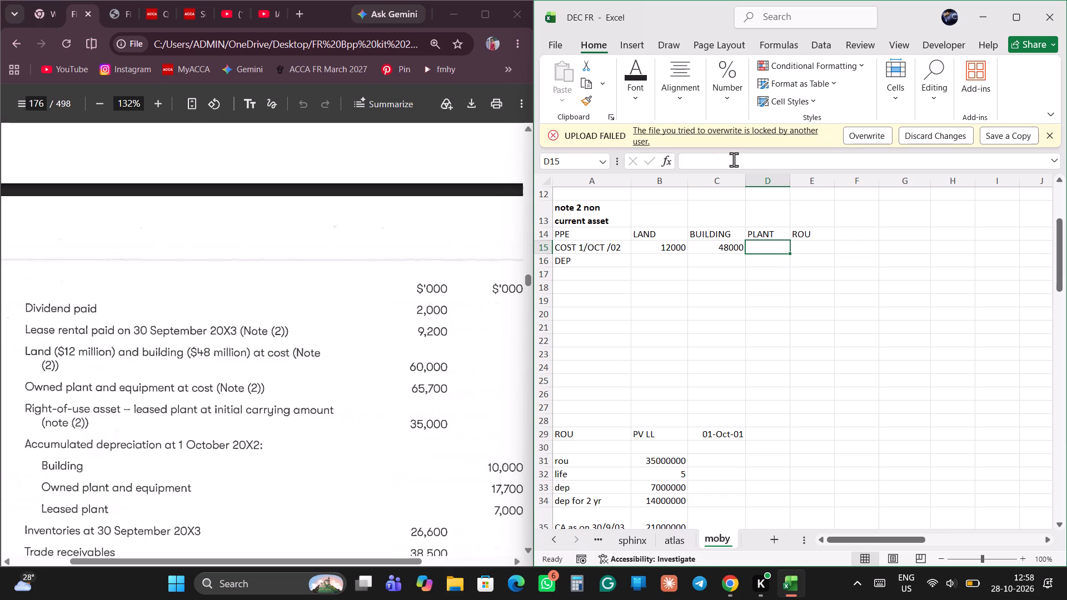
pyautogui.press('6')
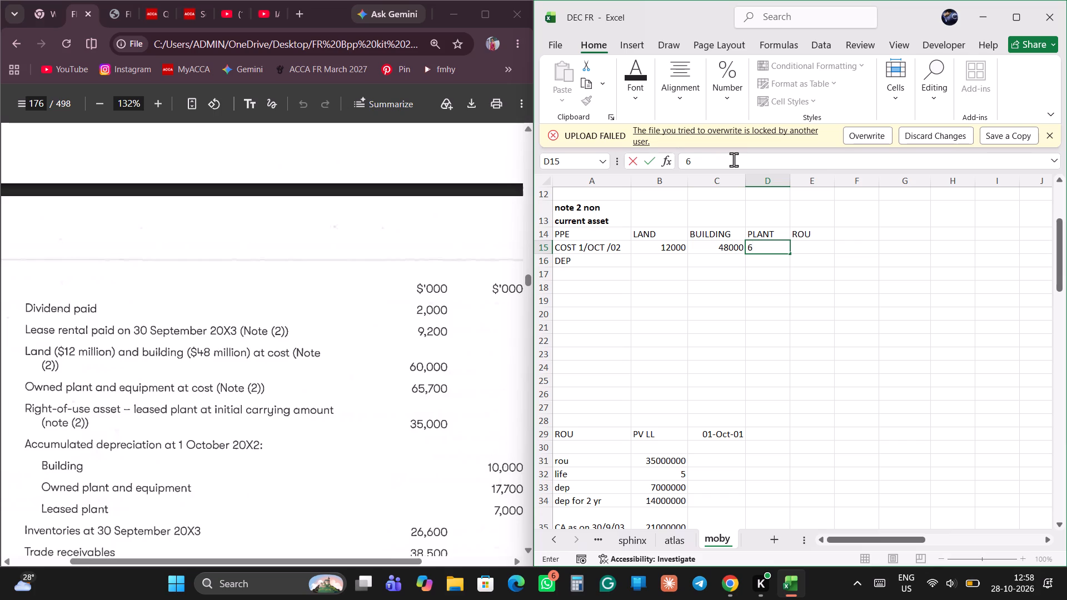
pyautogui.write('57')
pyautogui.write('00')
pyautogui.press('Return')
pyautogui.press('Right')
pyautogui.press('Up')
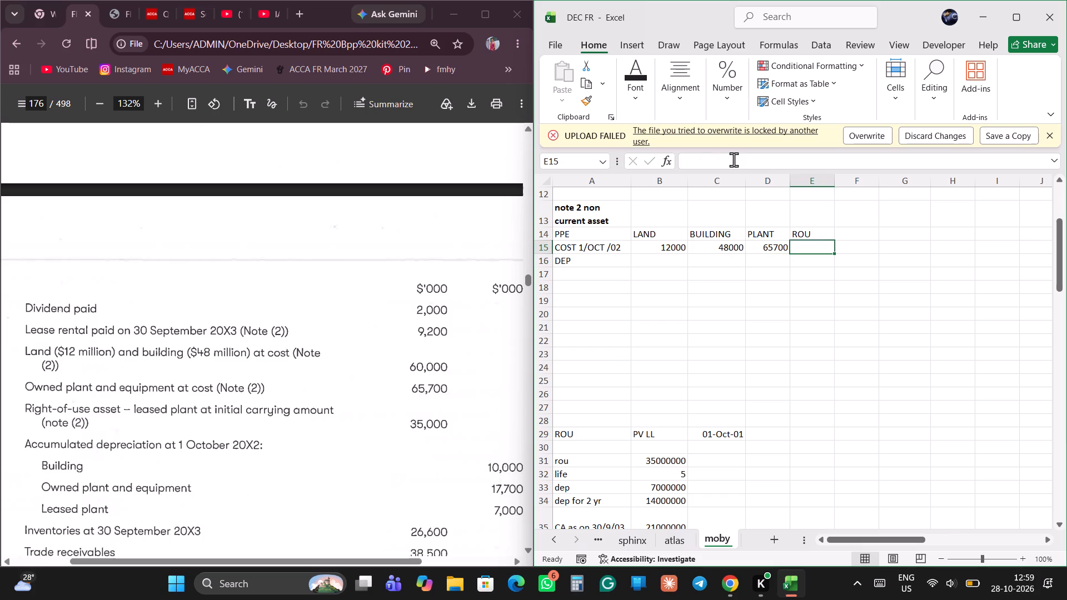
pyautogui.write('35000')
pyautogui.press('Return')
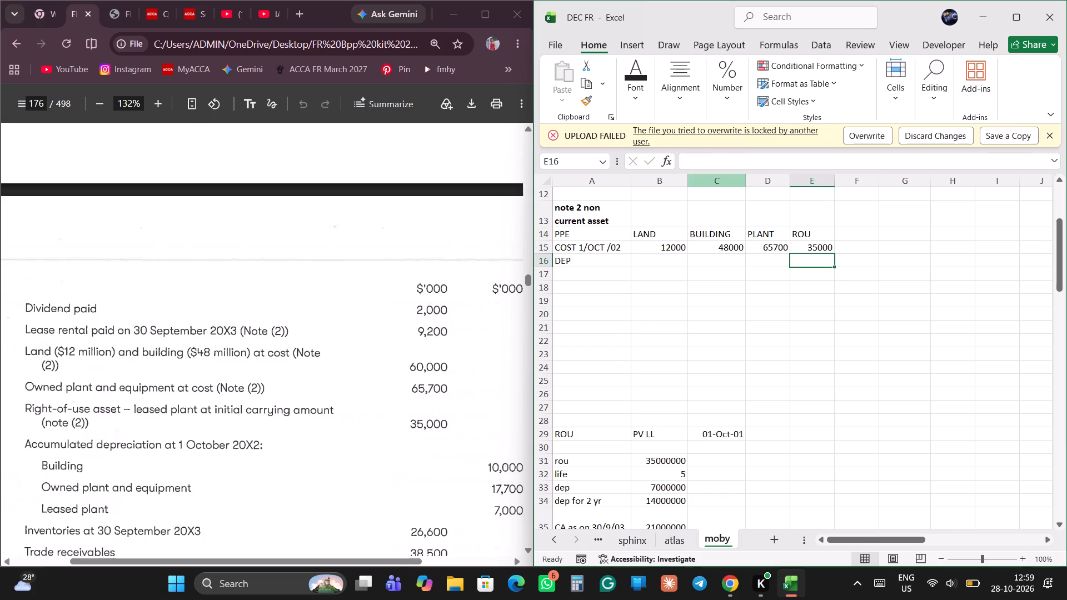
# Fill the DEP row from the trial balance's accumulated depreciation at 1 October 20X2, starting with 0 for land in B16.
pyautogui.click(660, 263)
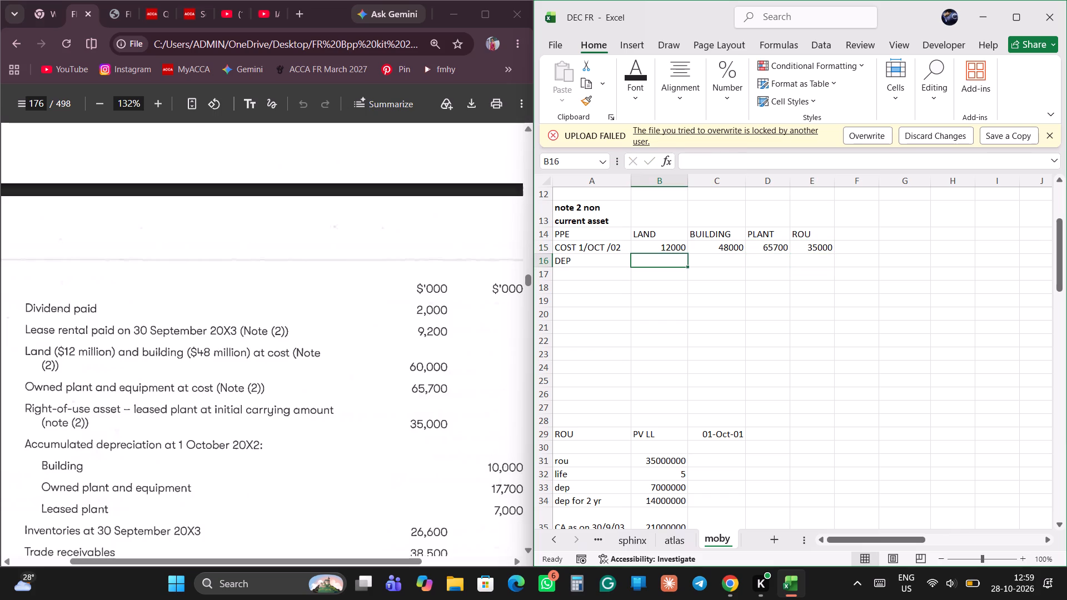
pyautogui.press('0')
pyautogui.press('Right')
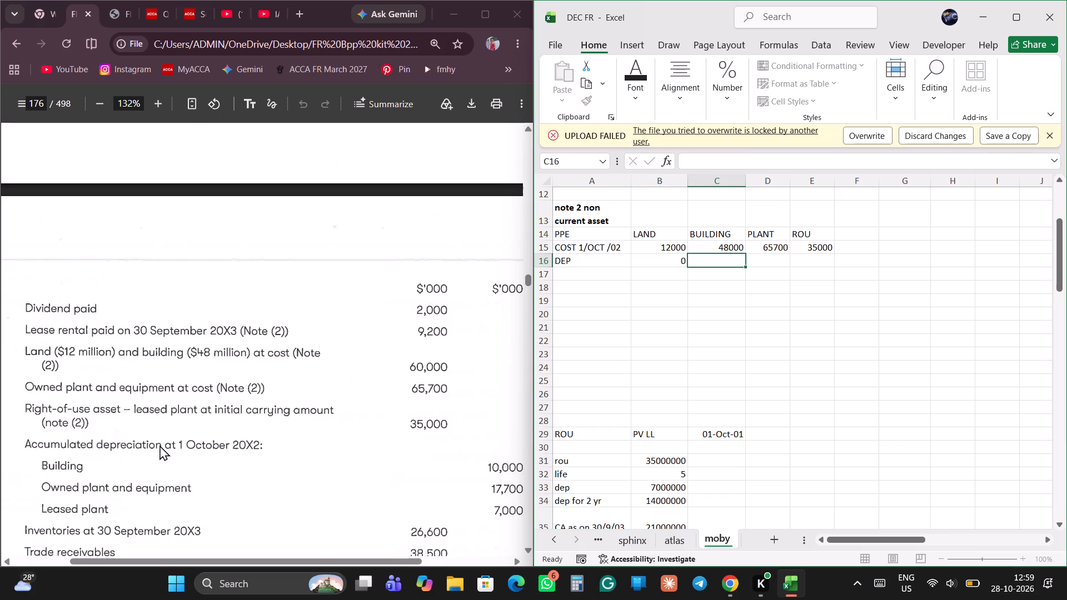
pyautogui.scroll(-1, 159, 445)
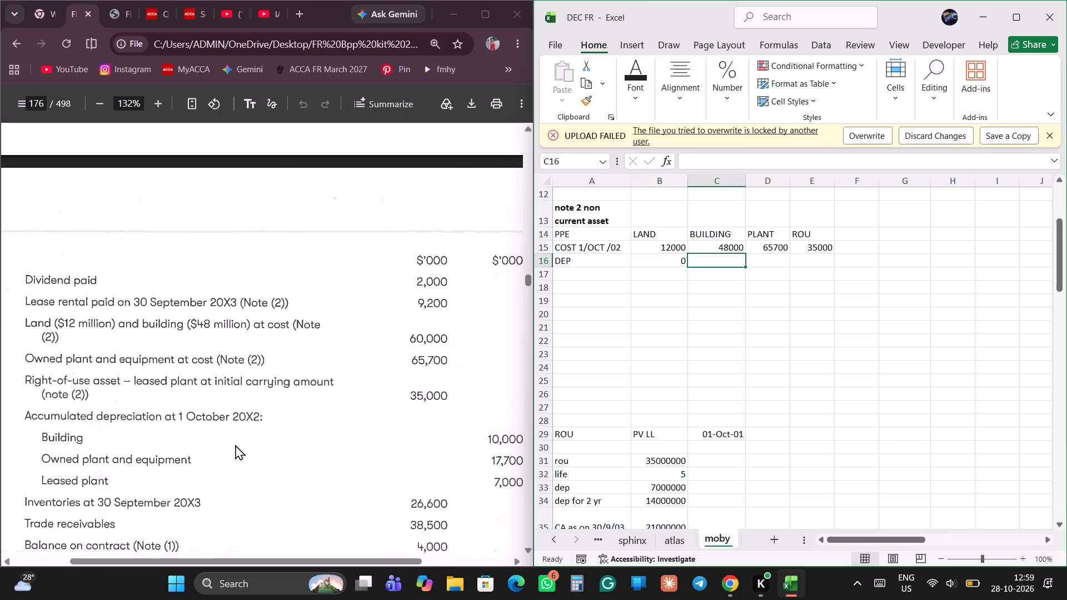
pyautogui.scroll(-1, 235, 444)
pyautogui.hscroll(-1, 235, 444)
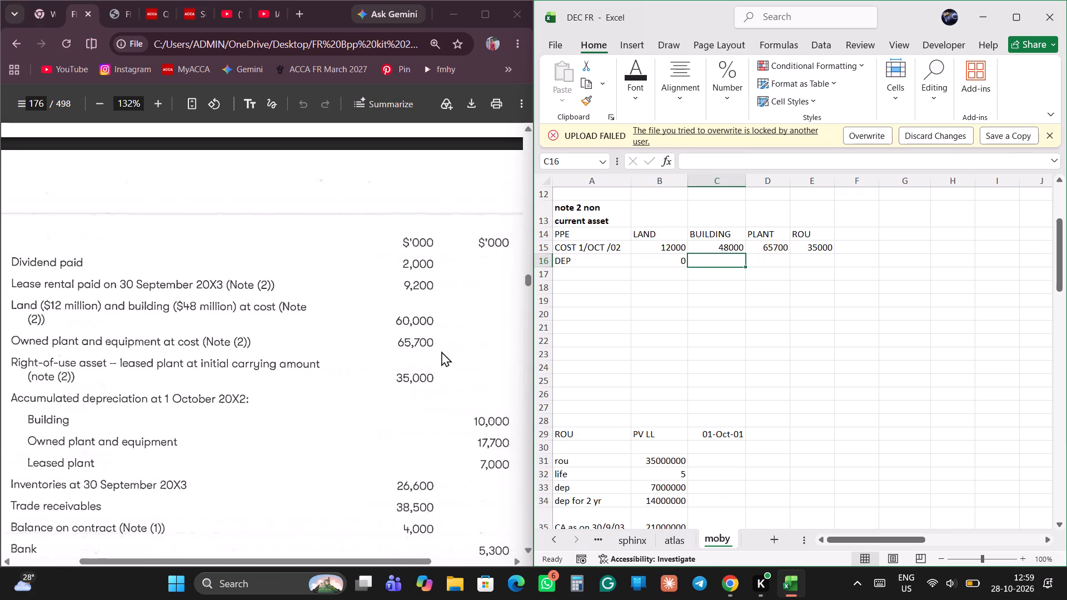
pyautogui.hscroll(-1, 460, 410)
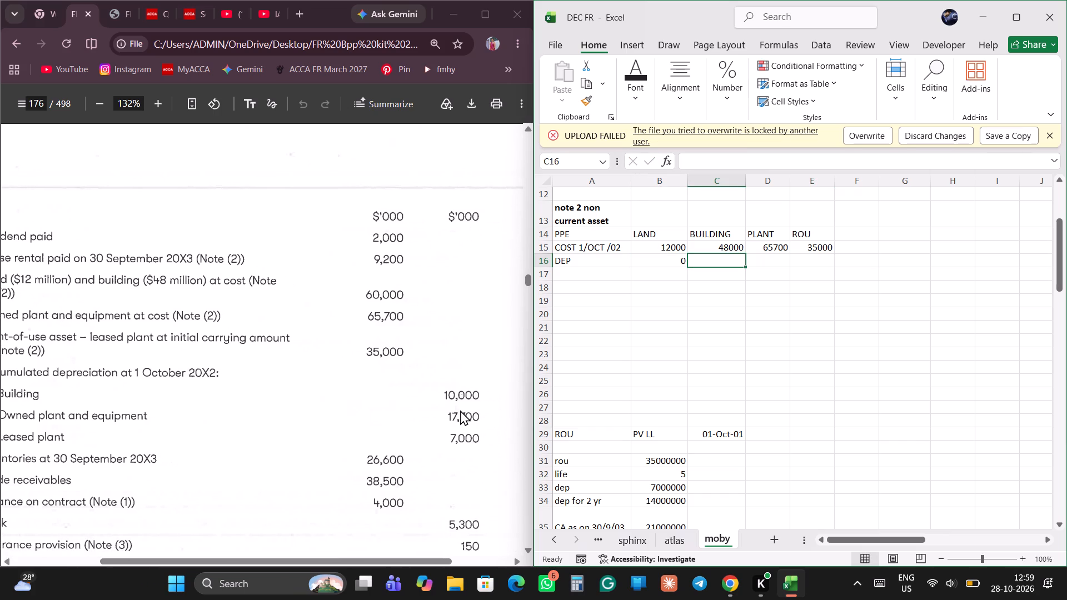
pyautogui.hscroll(1, 460, 410)
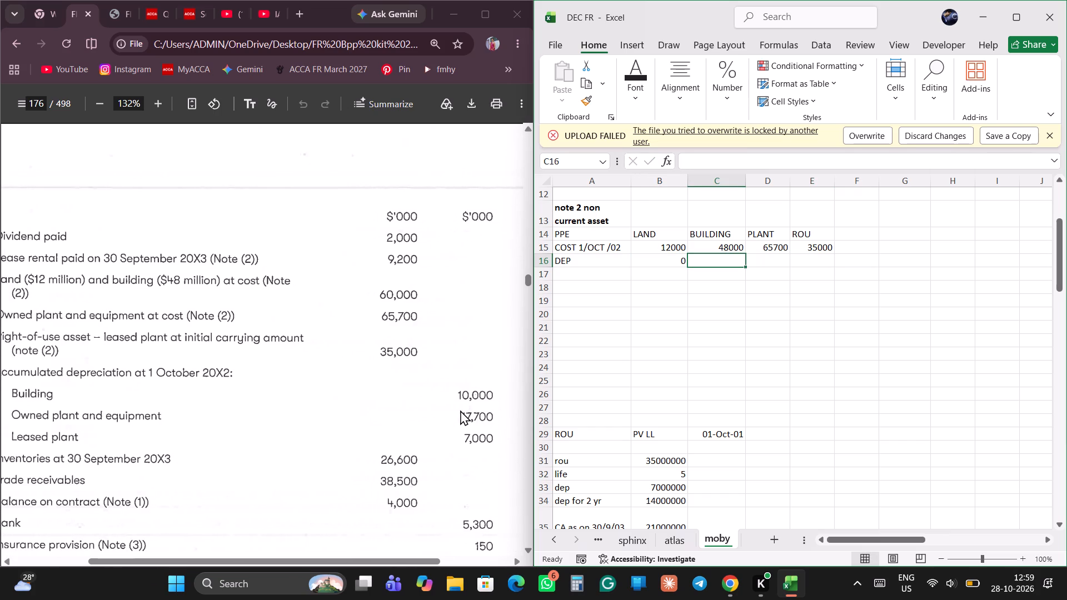
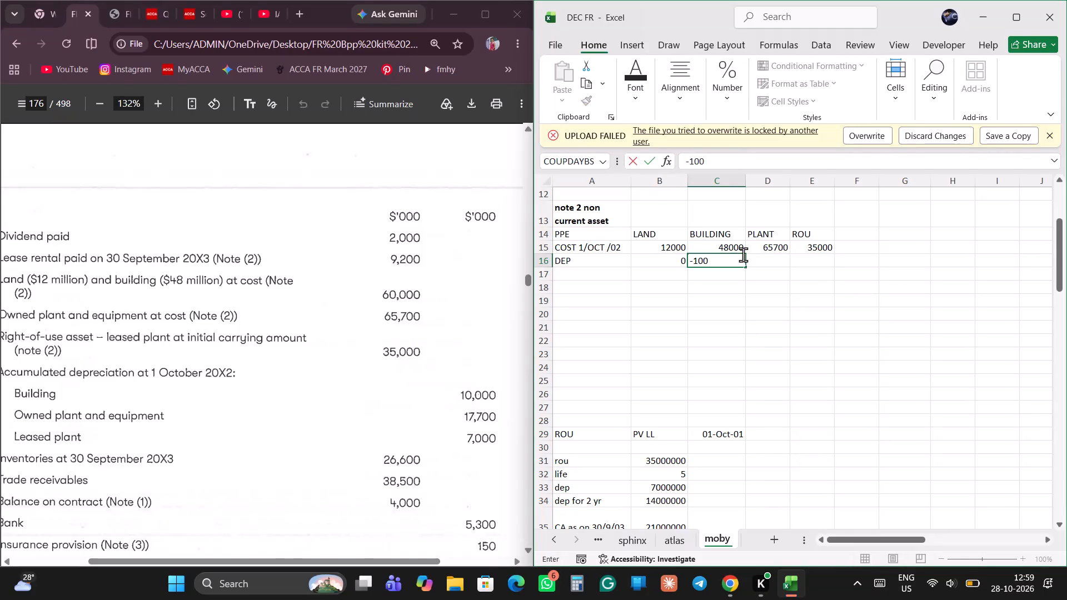
# Complete the DEP row with -10000 for building, -17700 for plant and -7000 for ROU in C16 to E16.
pyautogui.press('0')
pyautogui.press('Right')
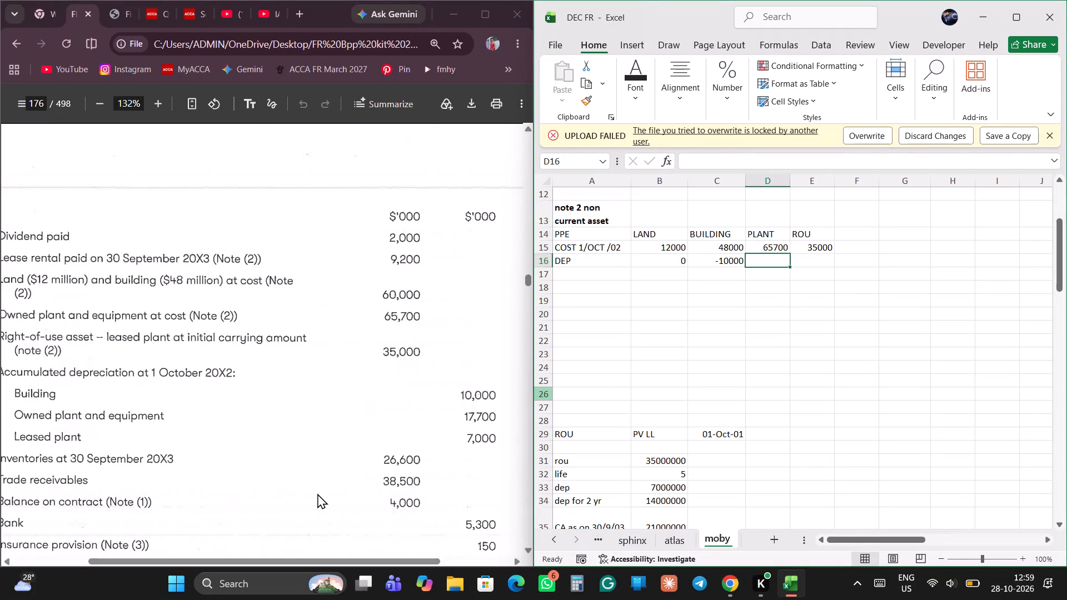
pyautogui.click(272, 431)
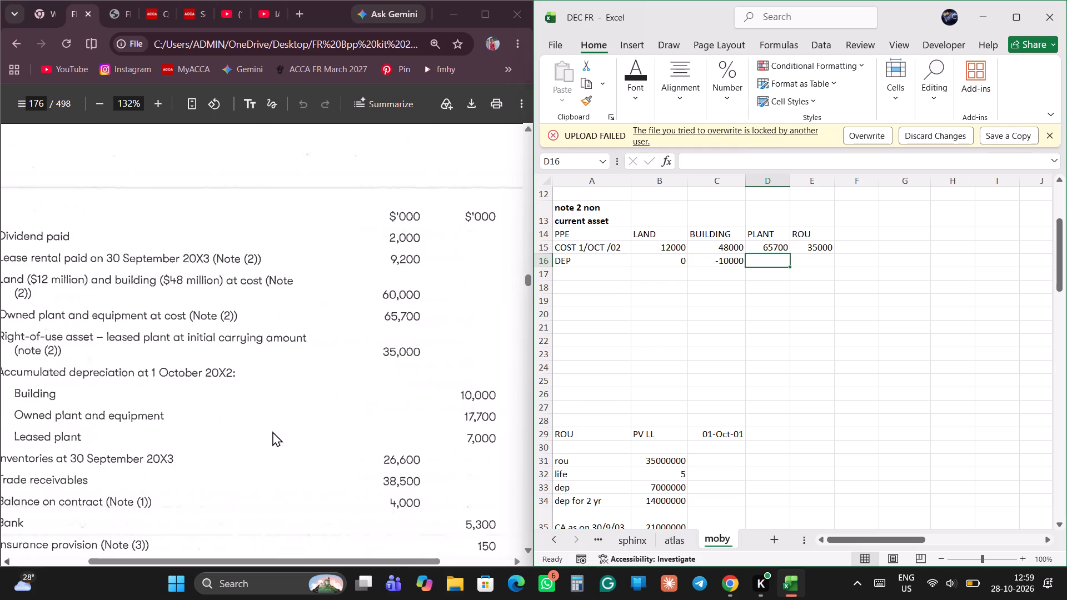
pyautogui.click(337, 430)
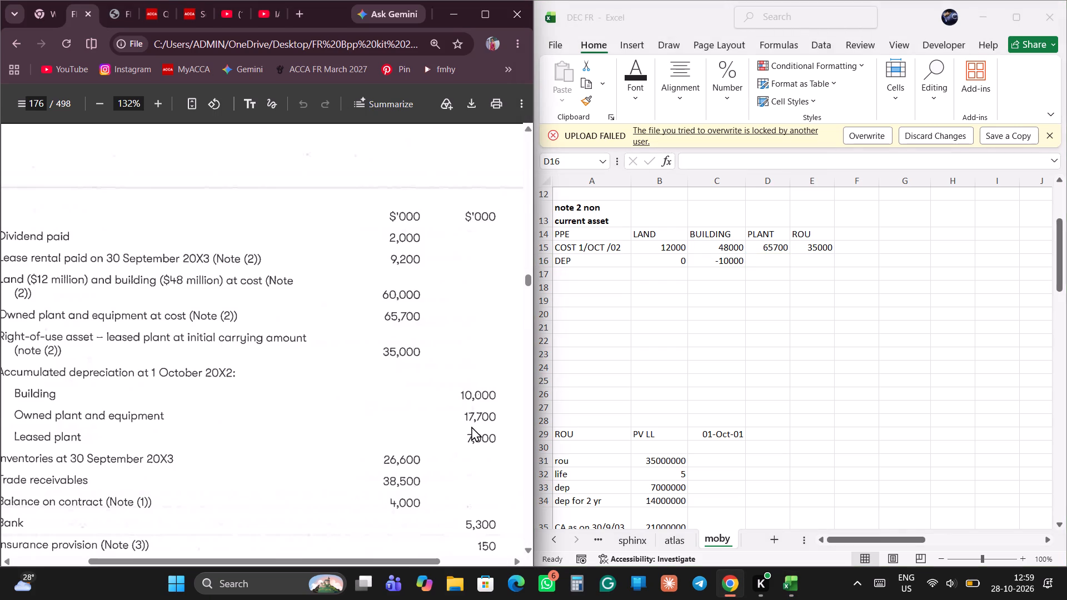
pyautogui.write('17')
pyautogui.press('7')
pyautogui.write('00')
pyautogui.click(757, 259)
pyautogui.write('-17700')
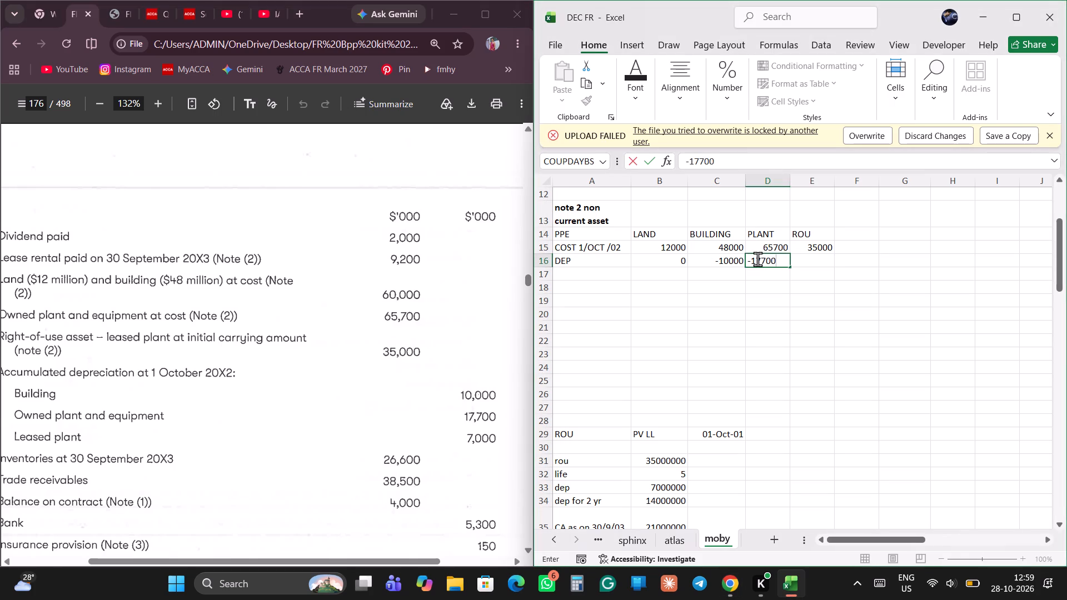
pyautogui.press('Right')
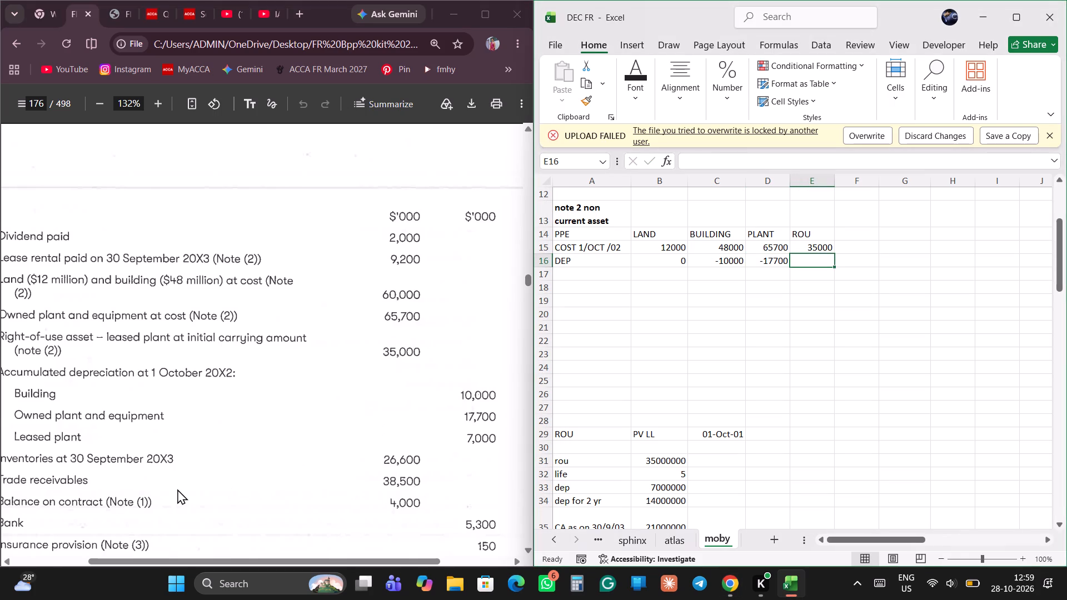
pyautogui.write('-7000')
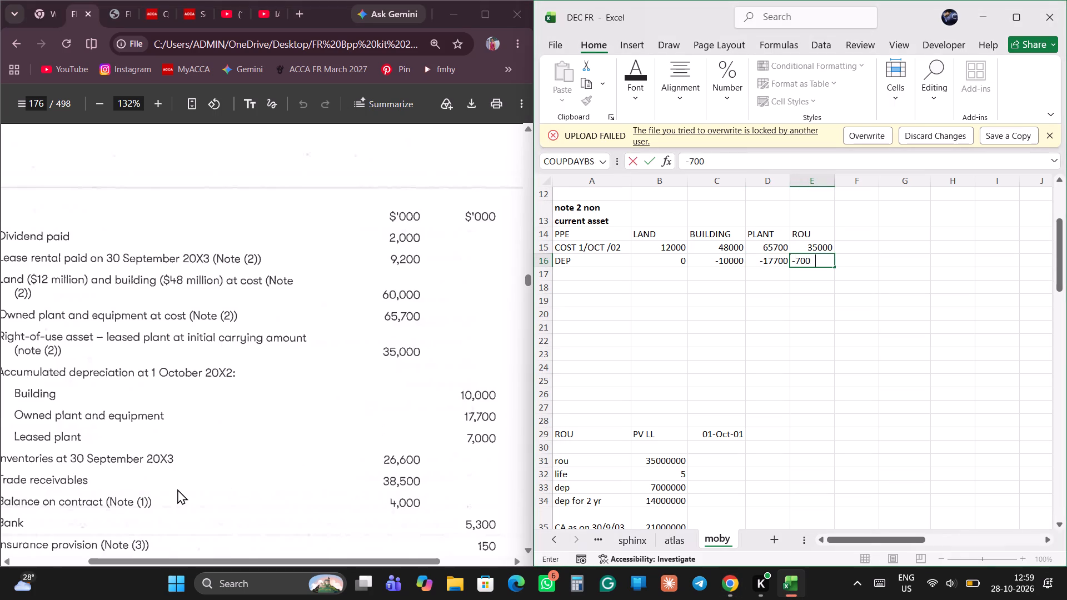
pyautogui.press('Return')
# Check the model answer's property, plant and equipment working and label the row below DEP as CA in A17.
pyautogui.press('Left')
pyautogui.press('Left')
pyautogui.press('Left')
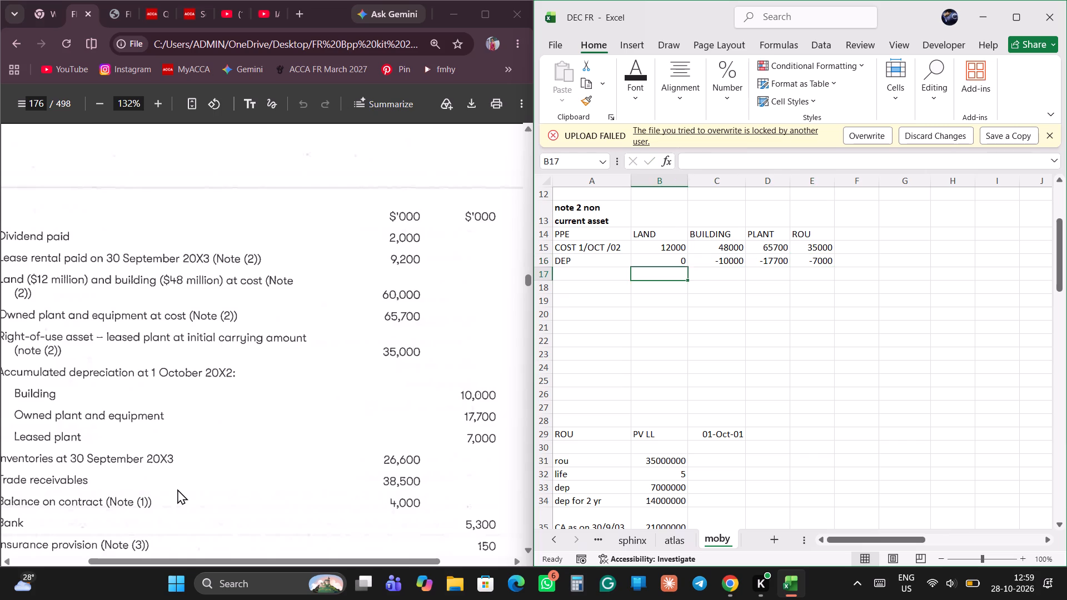
pyautogui.press('Left')
pyautogui.press('Left')
pyautogui.click(79, 195)
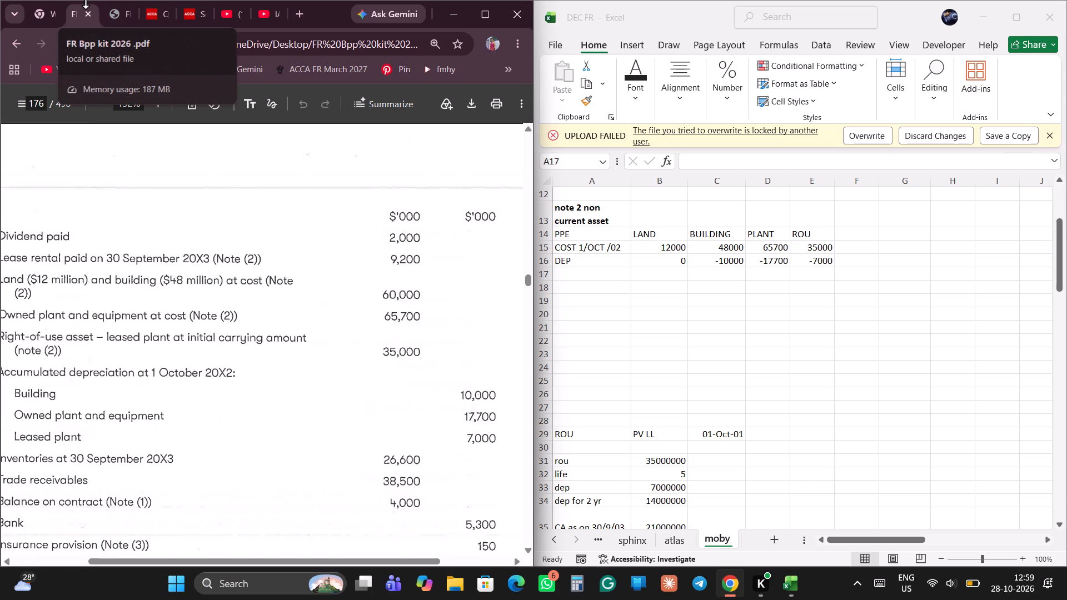
pyautogui.click(110, 8)
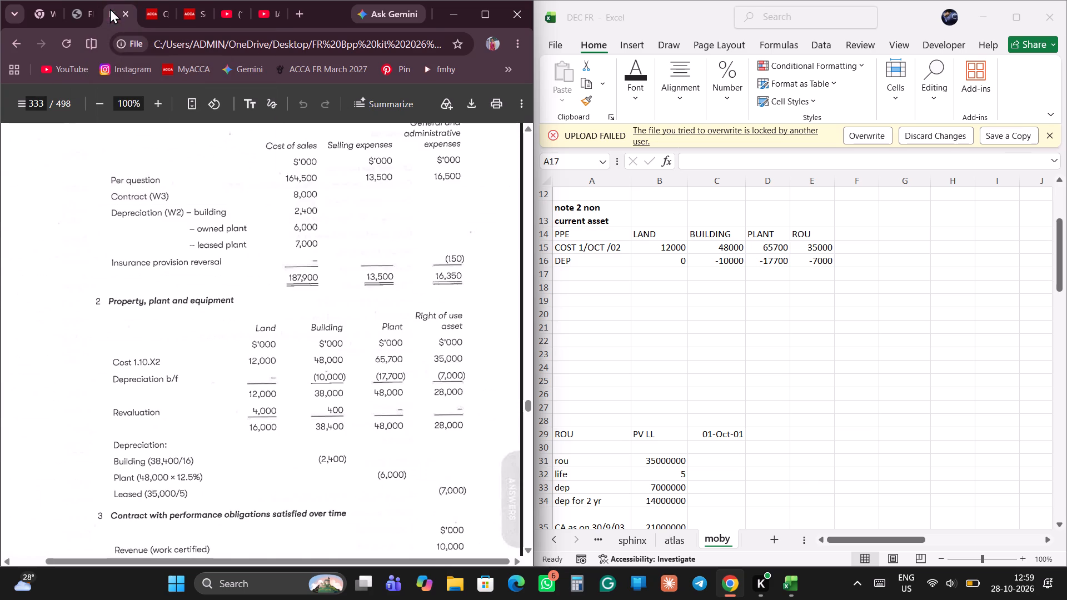
pyautogui.scroll(-1, 171, 350)
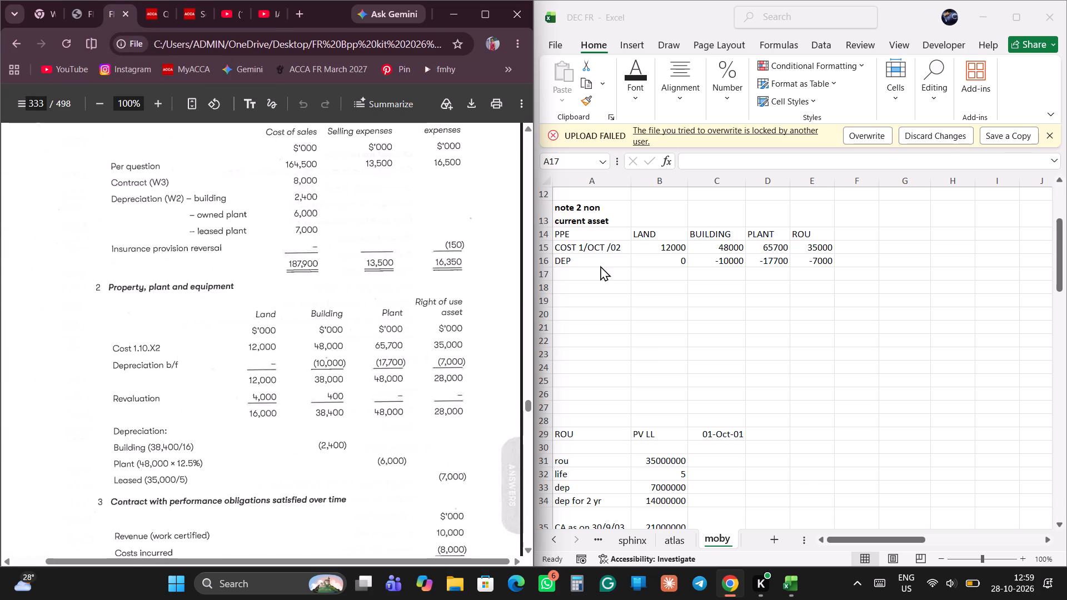
pyautogui.click(567, 270)
pyautogui.write('CA')
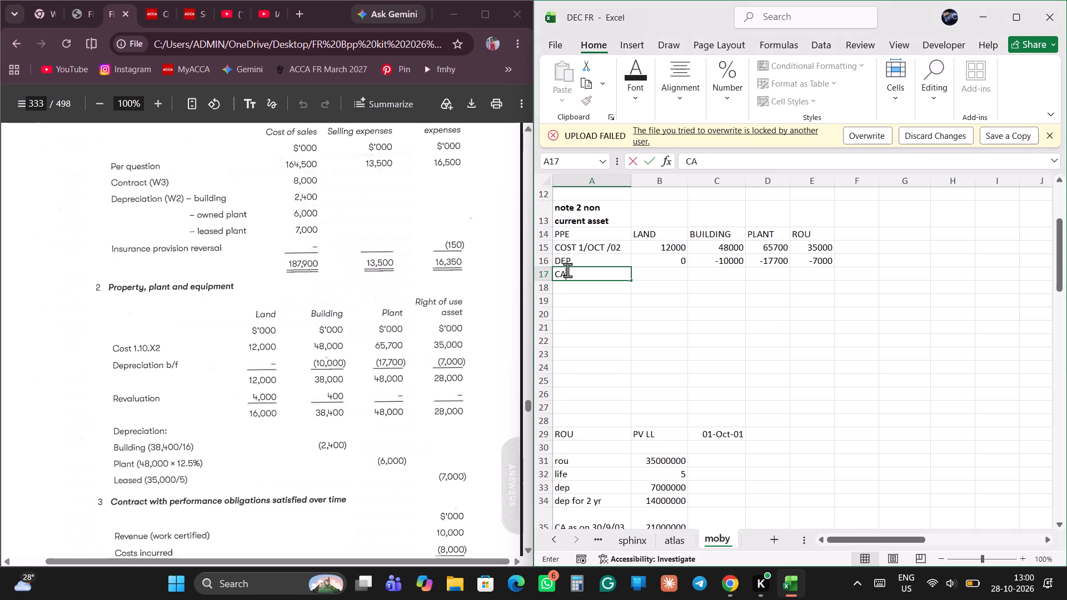
pyautogui.press('space')
pyautogui.press('Return')
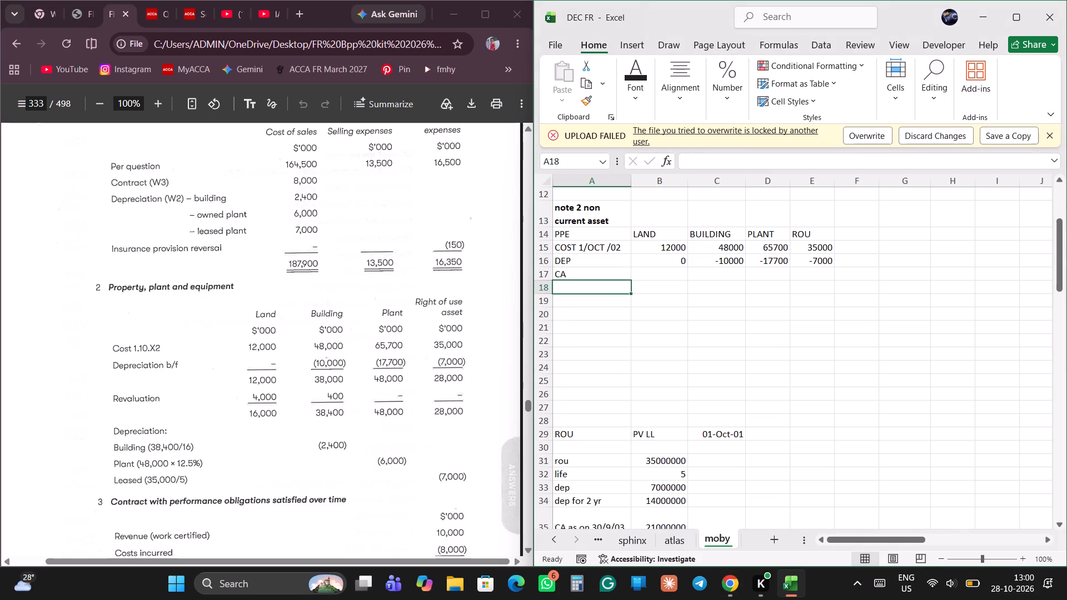
# Calculate the building's carrying amount in C17 with =C15+C16 and make it bold.
pyautogui.press('Right')
pyautogui.press('Up')
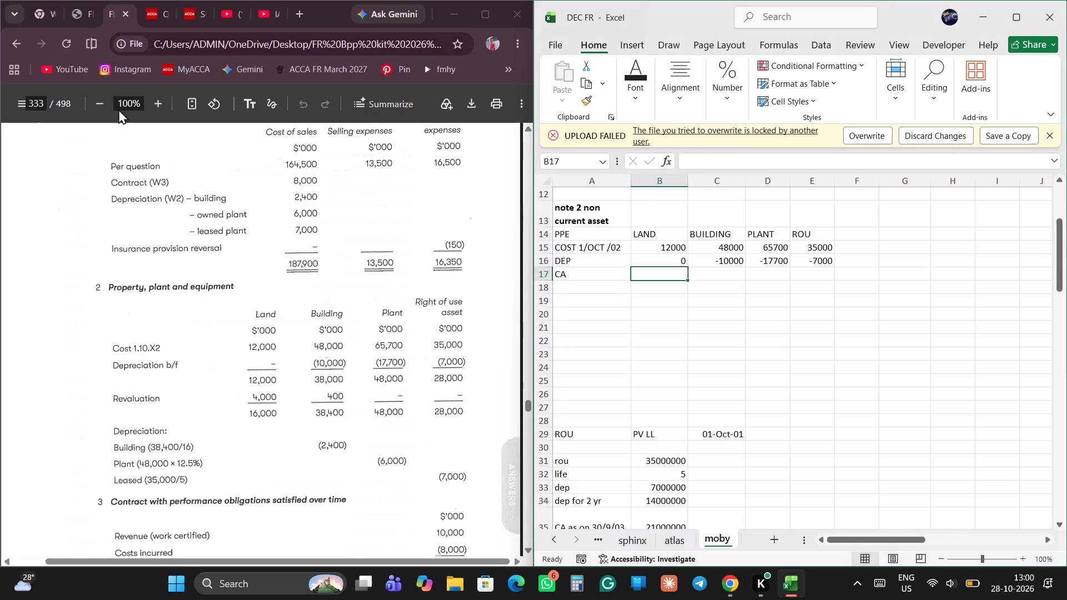
pyautogui.click(78, 9)
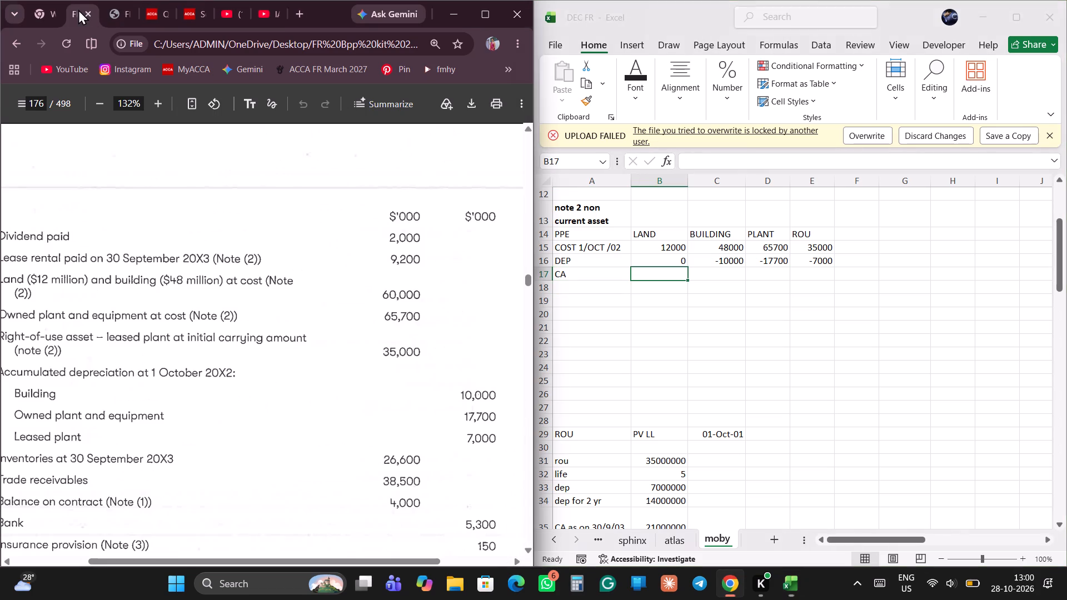
pyautogui.click(714, 270)
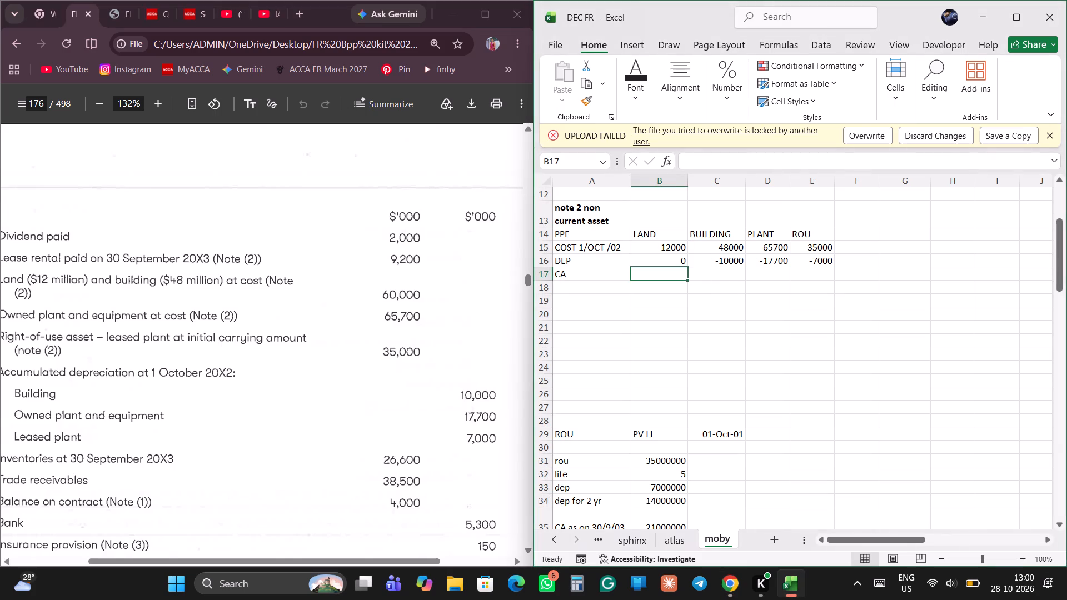
pyautogui.click(714, 270)
pyautogui.press('=')
pyautogui.press('Up')
pyautogui.press('Up')
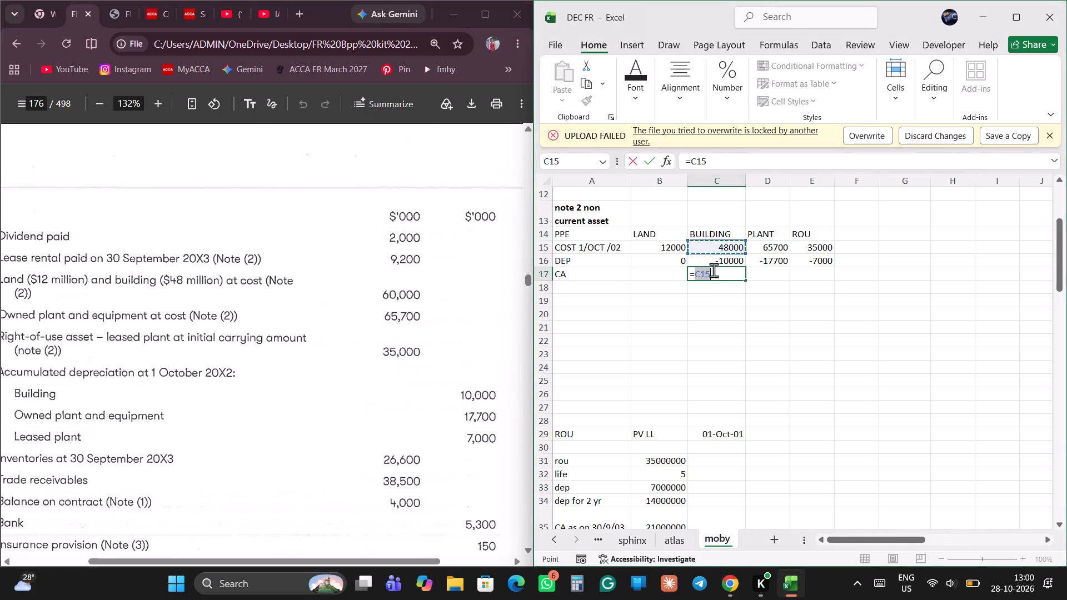
pyautogui.press('+')
pyautogui.press('Up')
pyautogui.press('Return')
pyautogui.press('Right')
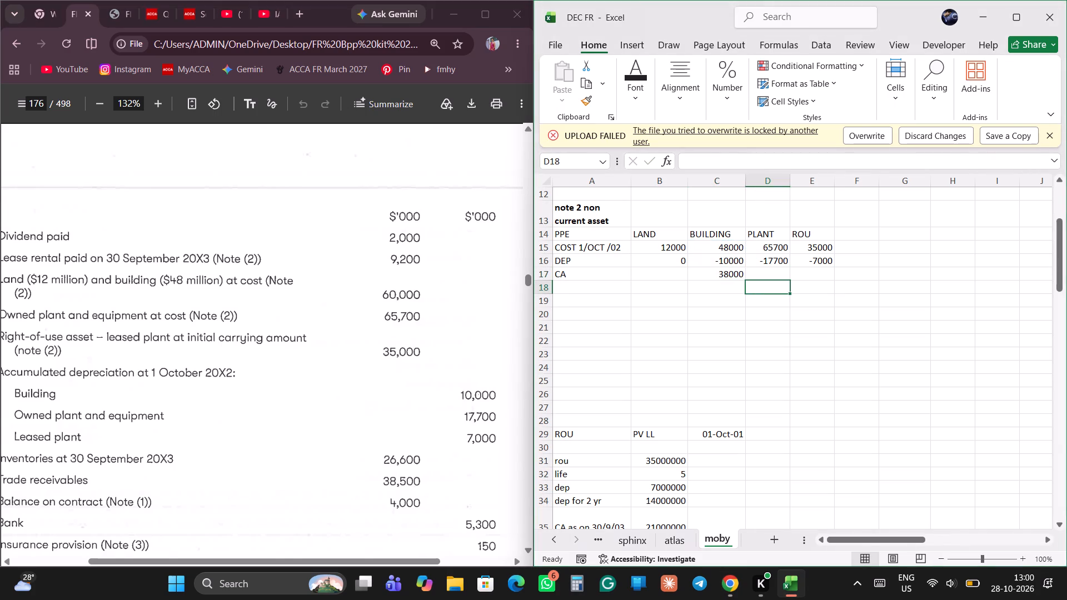
pyautogui.press('Left')
pyautogui.press('Up')
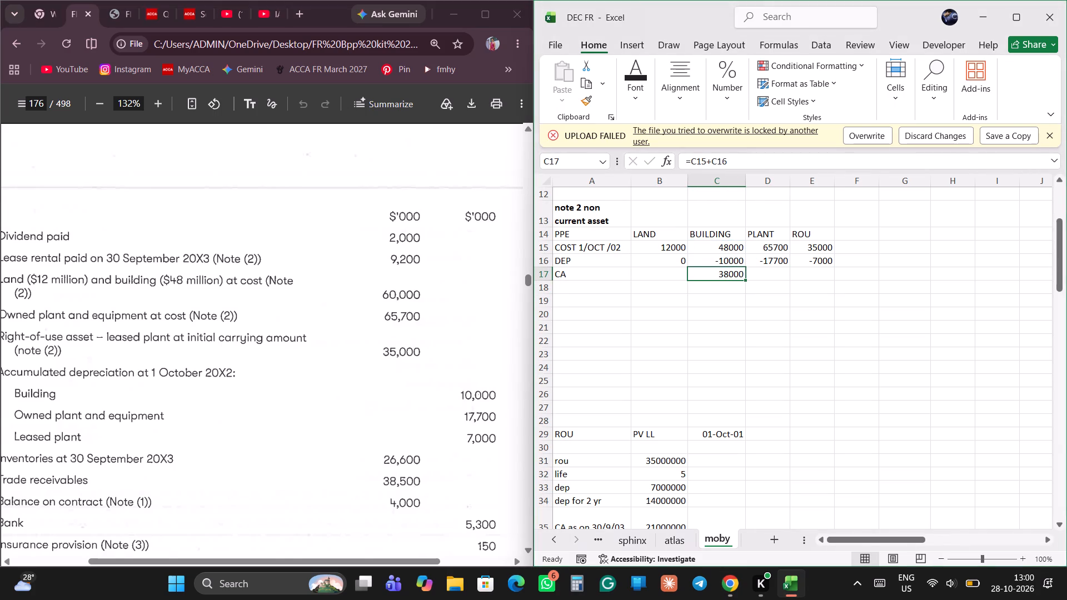
pyautogui.hotkey('ctrl', 'b')
# Bring the land's carrying amount into B17 by referencing its cost with =B15.
pyautogui.press('Left')
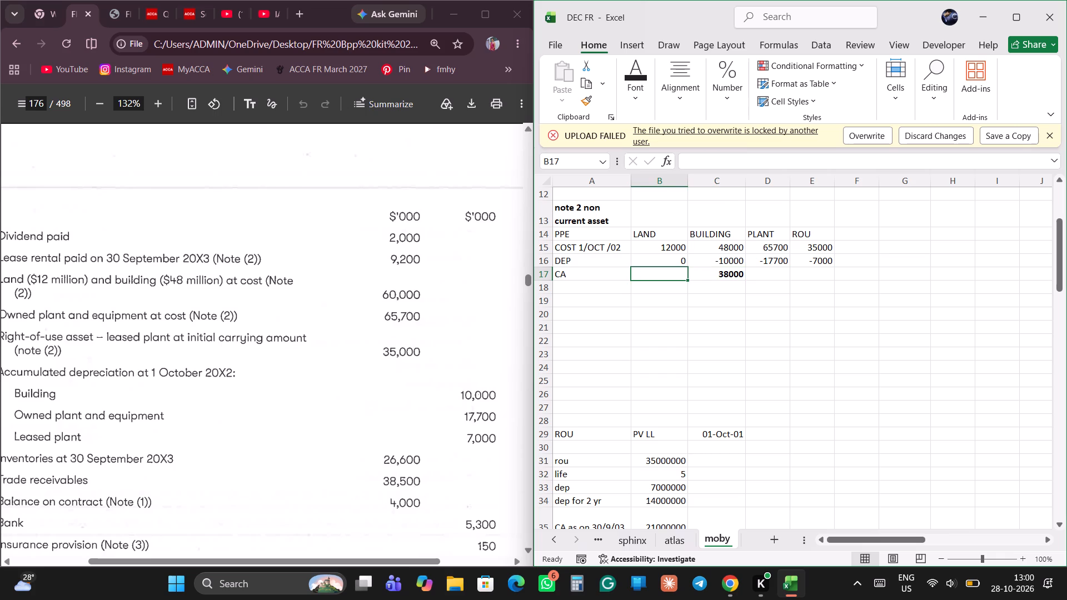
pyautogui.press('=')
pyautogui.press('Up')
pyautogui.press('Up')
pyautogui.press('Return')
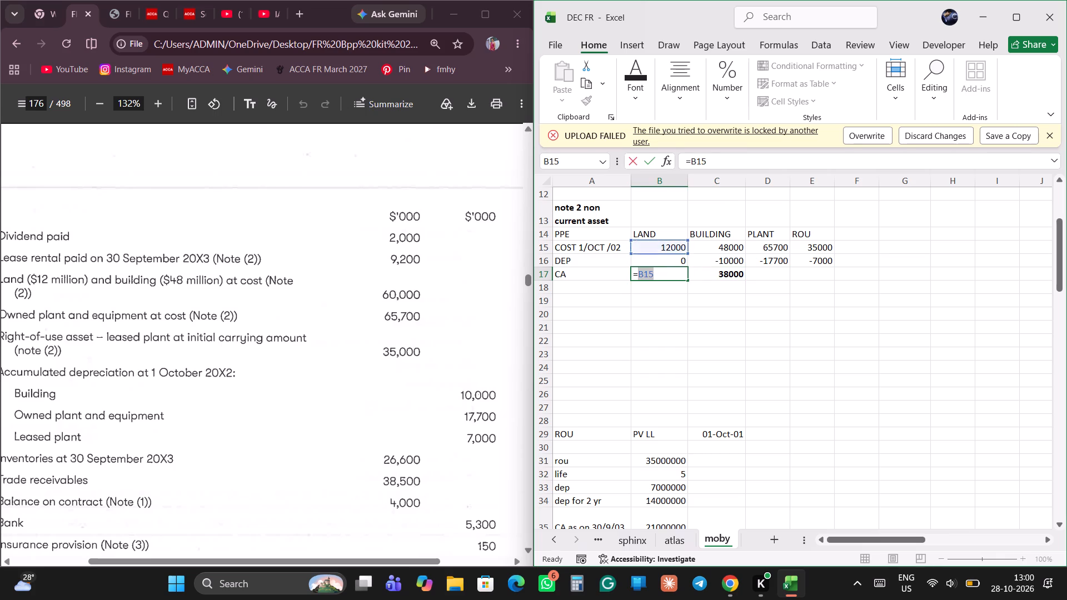
pyautogui.press('Right')
pyautogui.press('Right')
pyautogui.press('Up')
pyautogui.press('Left')
pyautogui.press('Left')
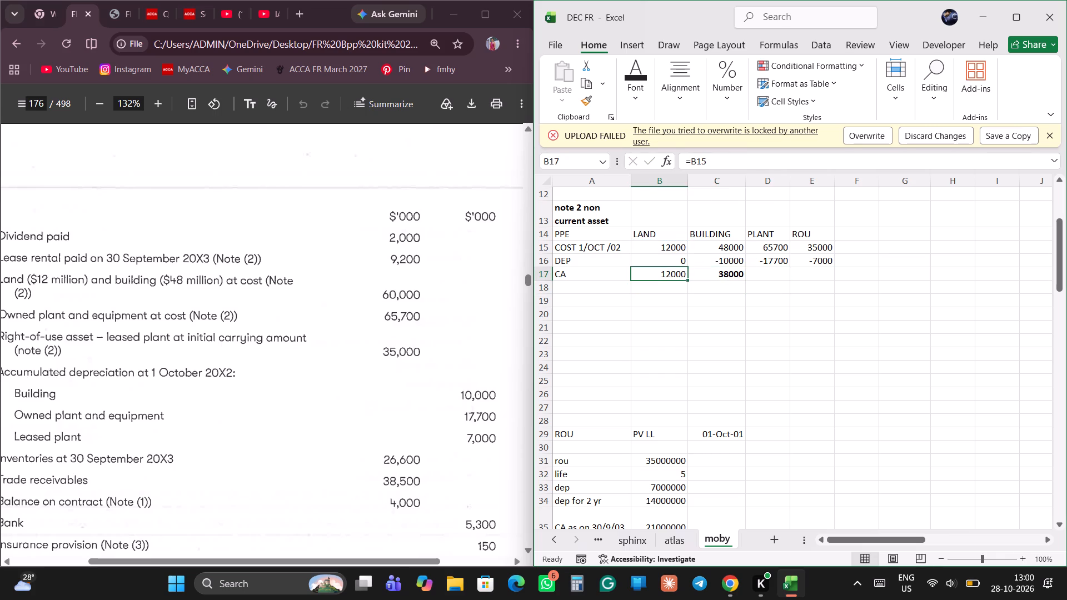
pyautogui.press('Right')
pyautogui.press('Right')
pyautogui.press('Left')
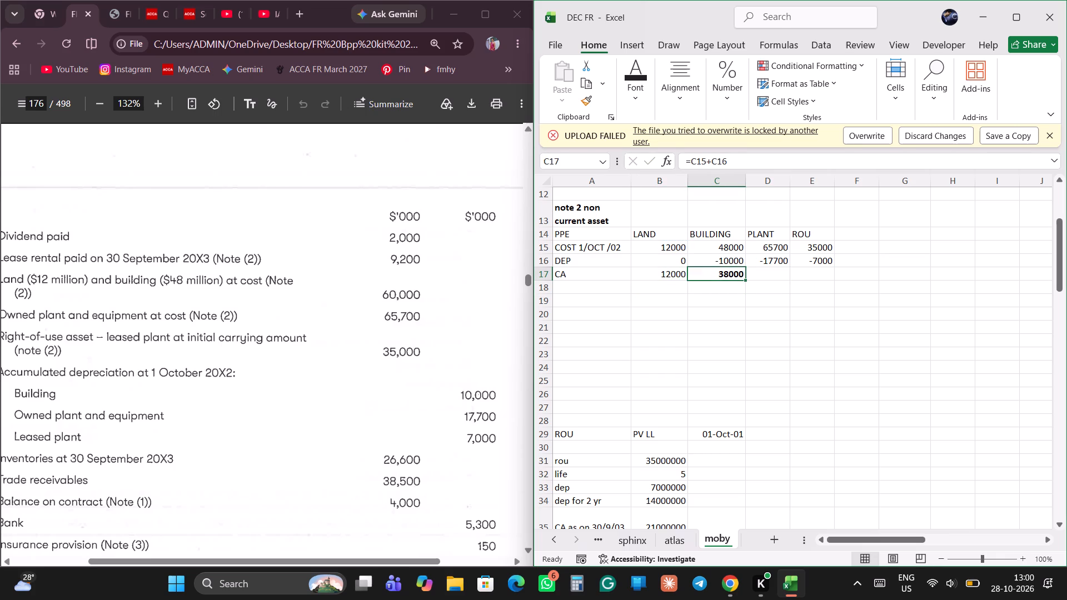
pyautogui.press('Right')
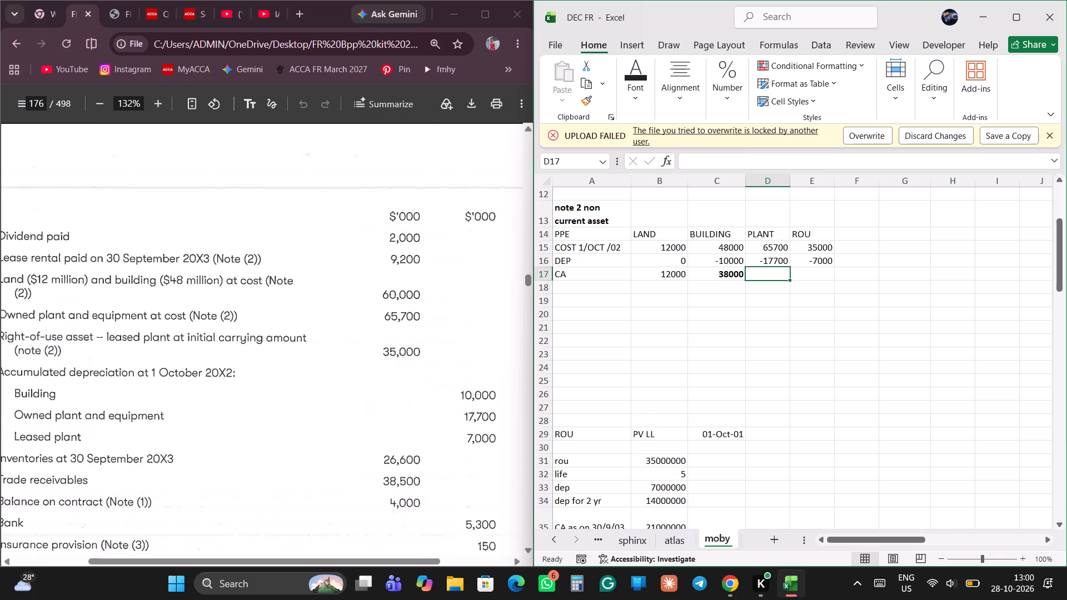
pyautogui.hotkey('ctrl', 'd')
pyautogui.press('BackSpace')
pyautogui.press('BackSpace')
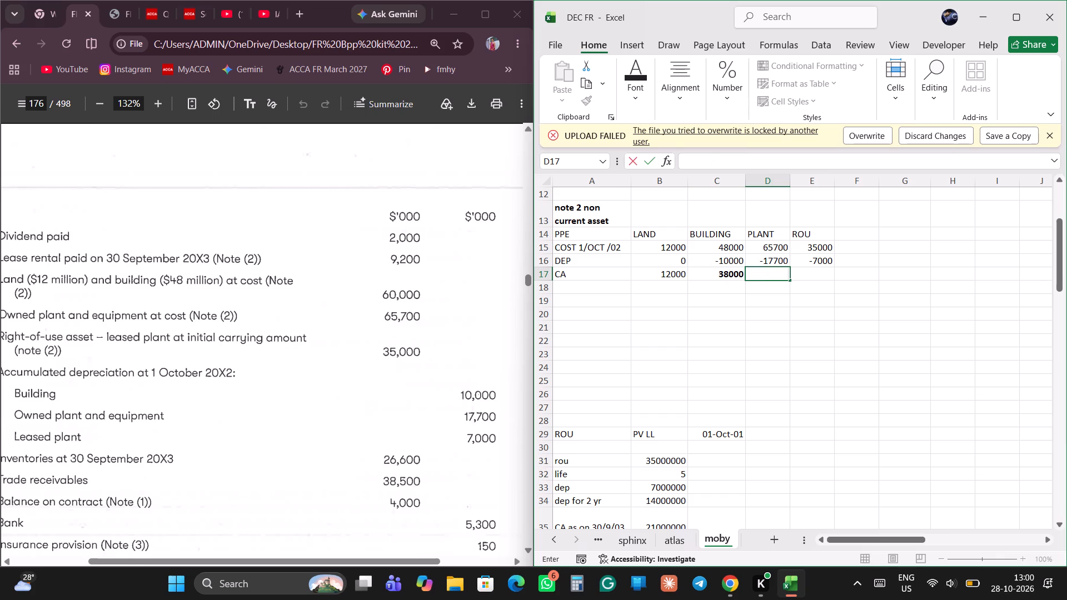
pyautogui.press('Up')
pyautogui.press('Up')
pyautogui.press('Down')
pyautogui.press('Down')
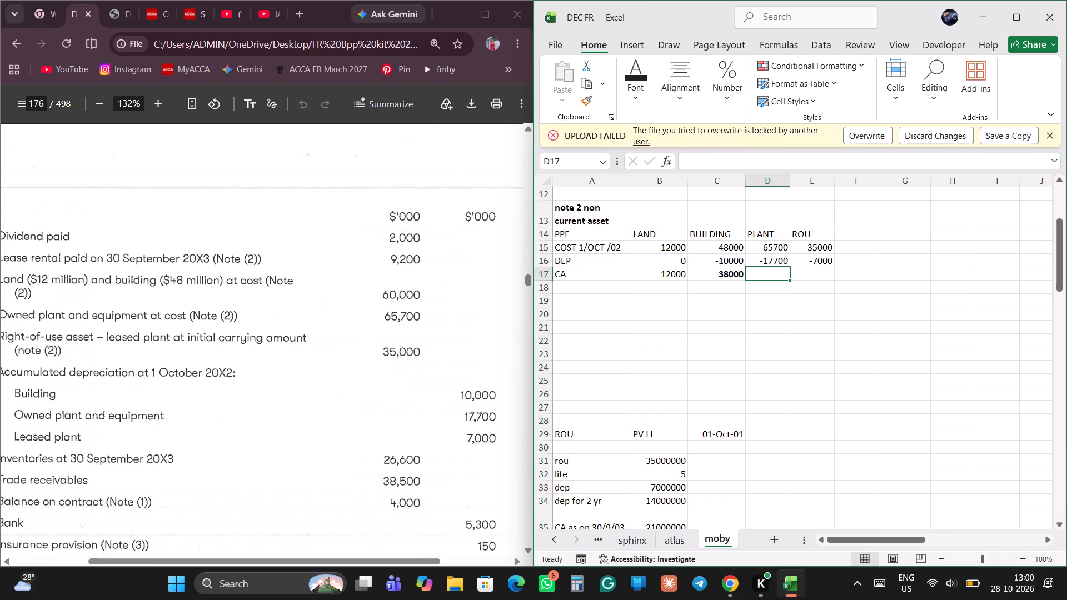
# Calculate the plant's carrying amount in D17 with =SUM(D15:D16).
pyautogui.press('=')
pyautogui.write('SUM')
pyautogui.press('Tab')
pyautogui.press('Up')
pyautogui.press('Up')
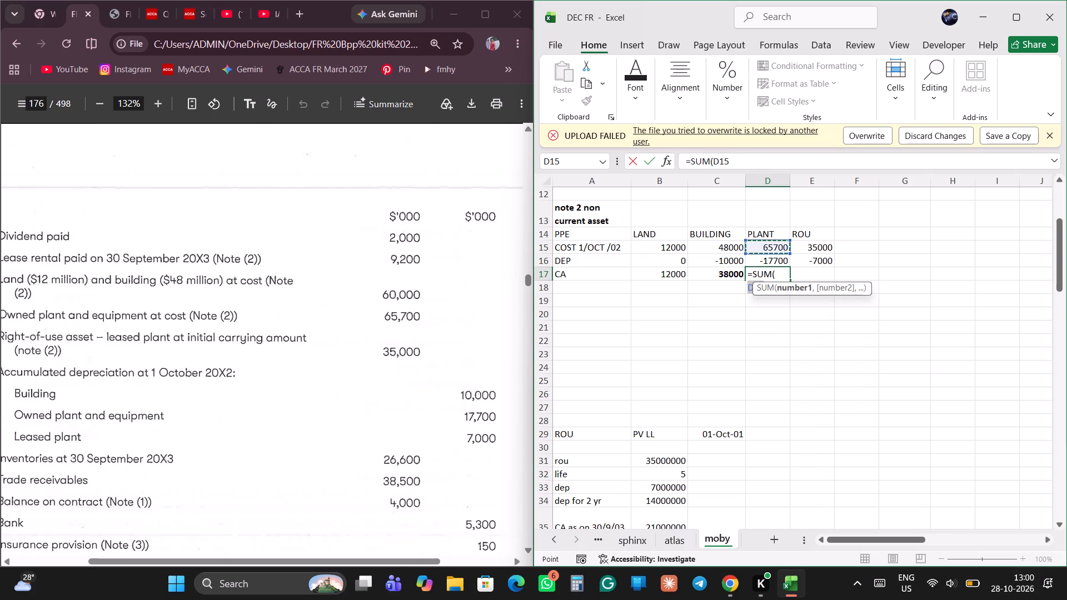
pyautogui.hotkey('shift', 'Down')
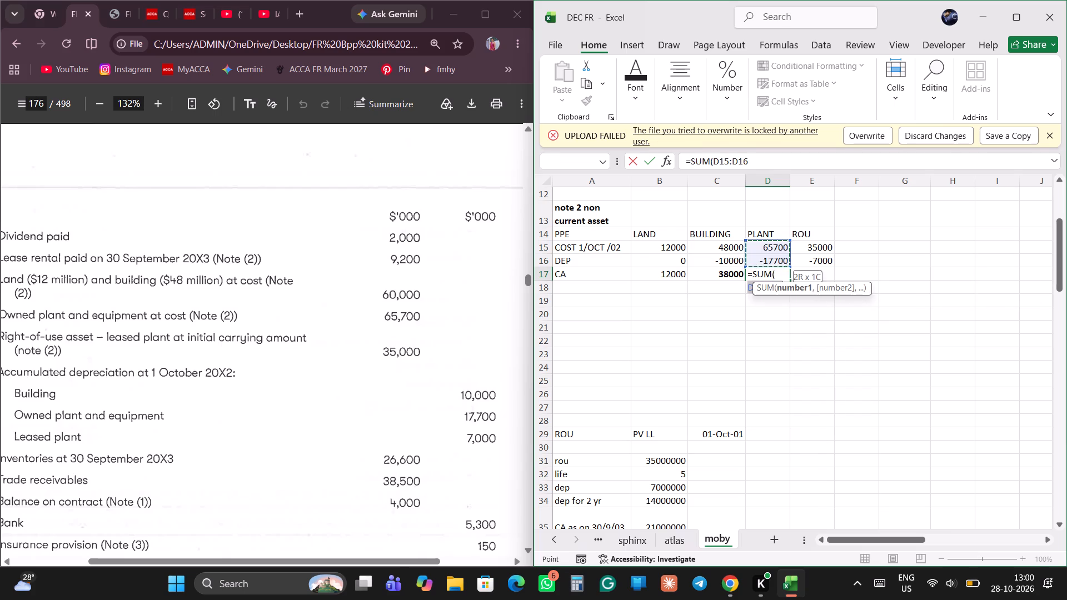
pyautogui.hotkey('shift', ')')
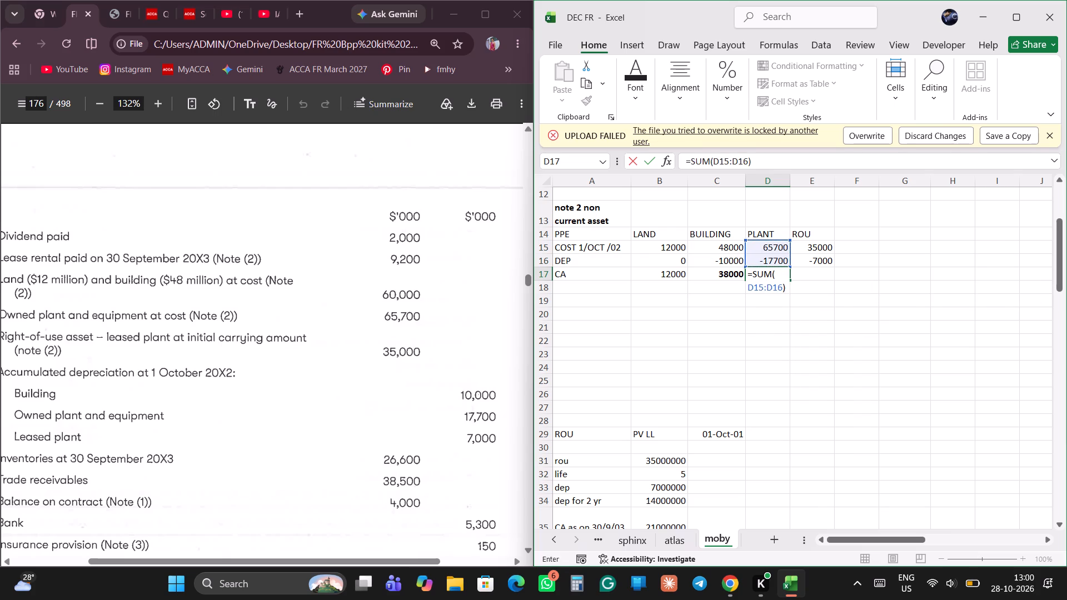
pyautogui.press('Return')
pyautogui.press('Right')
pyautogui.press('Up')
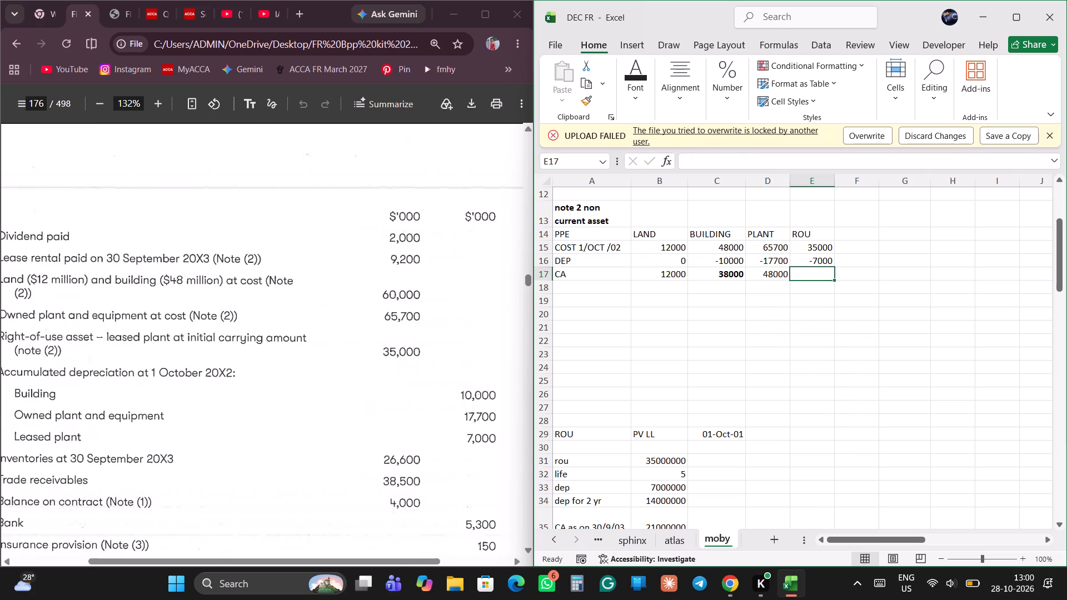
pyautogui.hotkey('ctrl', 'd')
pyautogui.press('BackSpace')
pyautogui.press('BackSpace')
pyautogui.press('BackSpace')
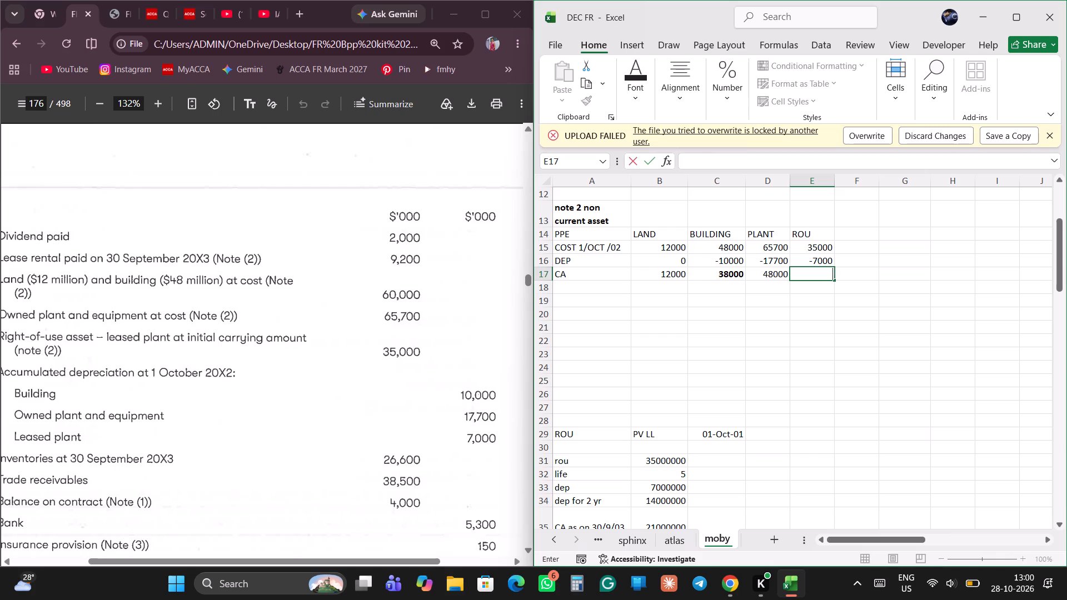
# Fill the plant's carrying amount formula from D17 across to the ROU column in E17.
pyautogui.click(779, 269)
pyautogui.moveTo(791, 278); pyautogui.dragTo(824, 281)
pyautogui.click(816, 307)
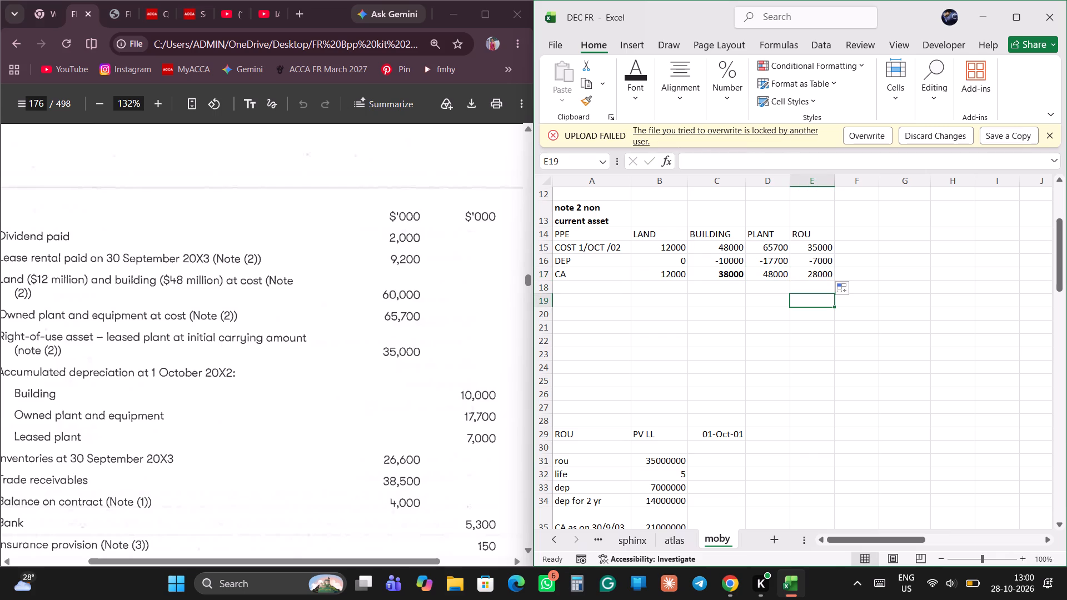
# Make the carrying amounts in B17:E17 of the PPE working bold.
pyautogui.click(119, 11)
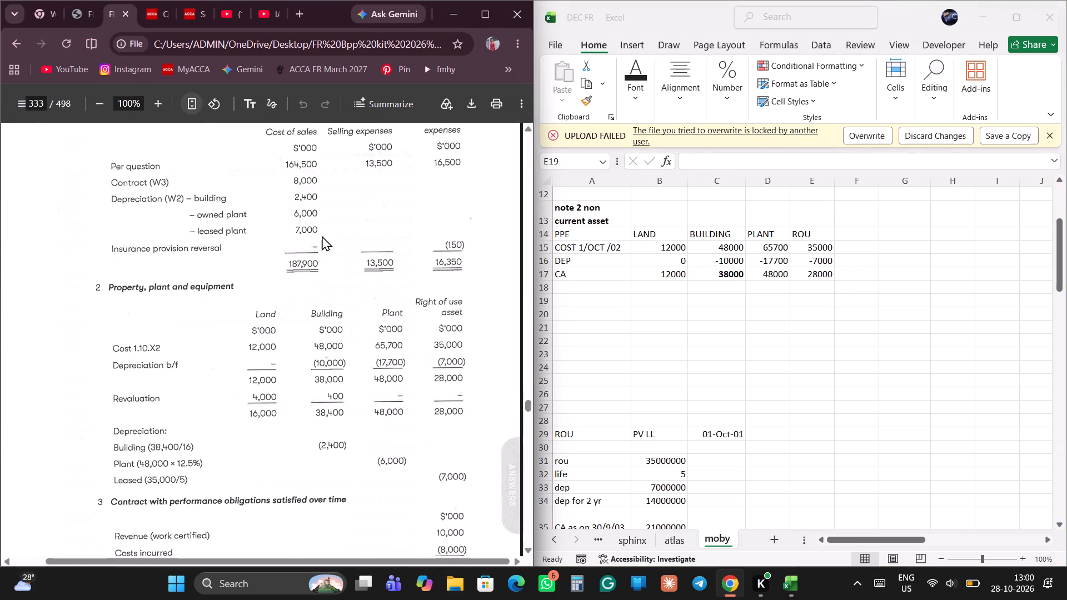
pyautogui.scroll(-1, 418, 344)
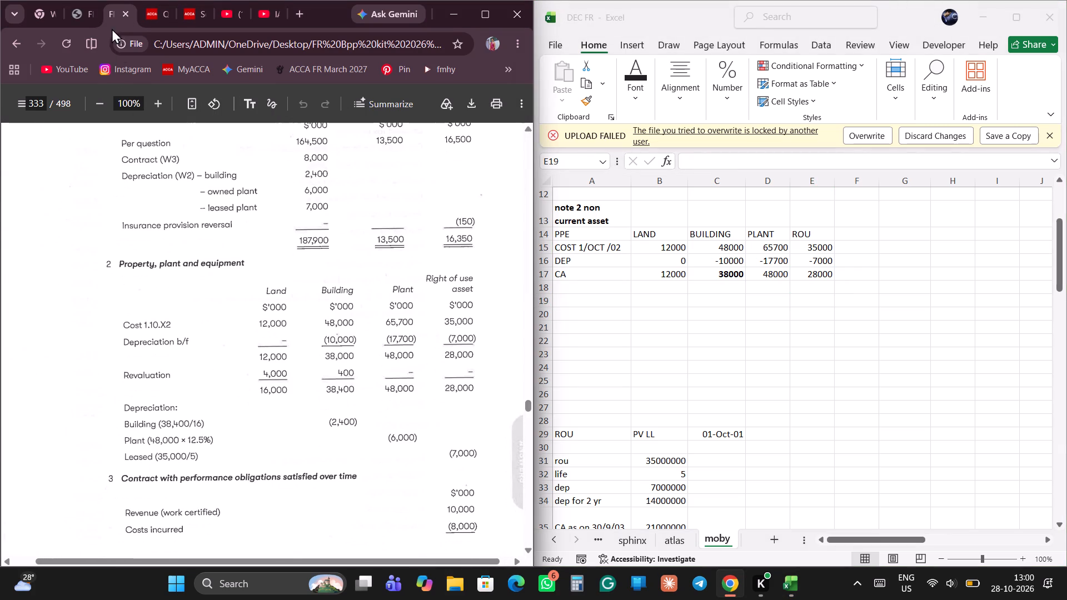
pyautogui.click(72, 10)
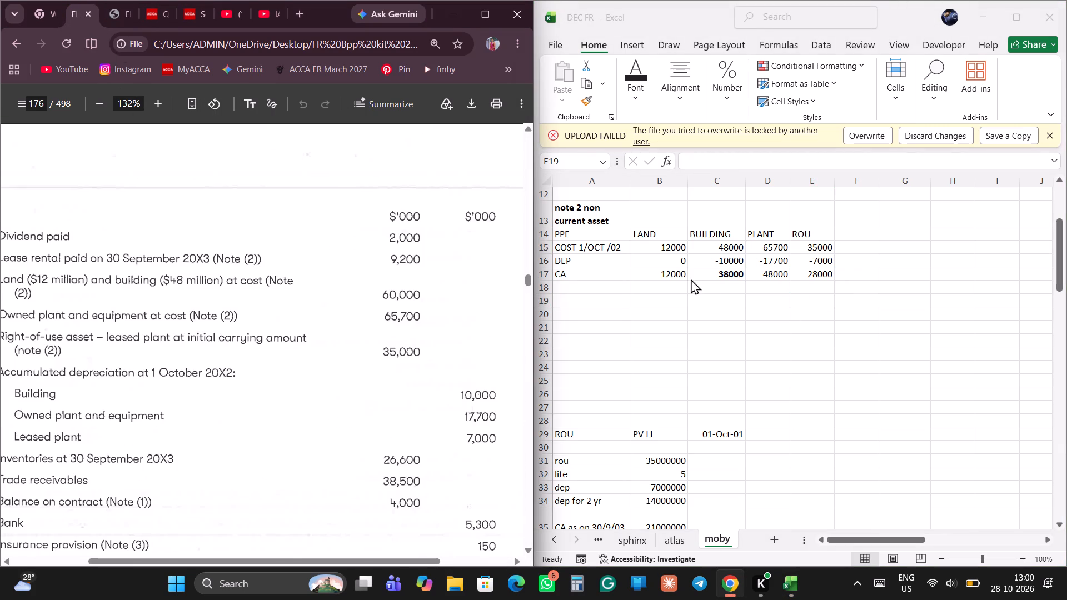
pyautogui.click(657, 270)
pyautogui.press('Left')
pyautogui.press('Up')
pyautogui.press('Up')
pyautogui.press('Up')
pyautogui.press('Left')
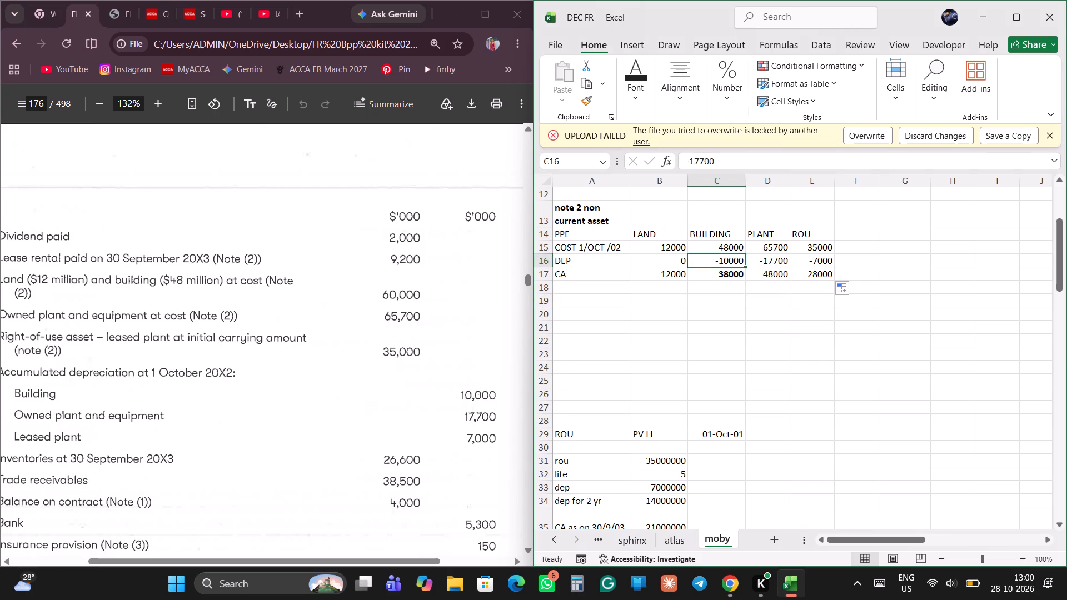
pyautogui.press('Left')
pyautogui.press('Down')
pyautogui.hotkey('shift', 'Right')
pyautogui.hotkey('shift', 'Right')
pyautogui.hotkey('shift', 'Right')
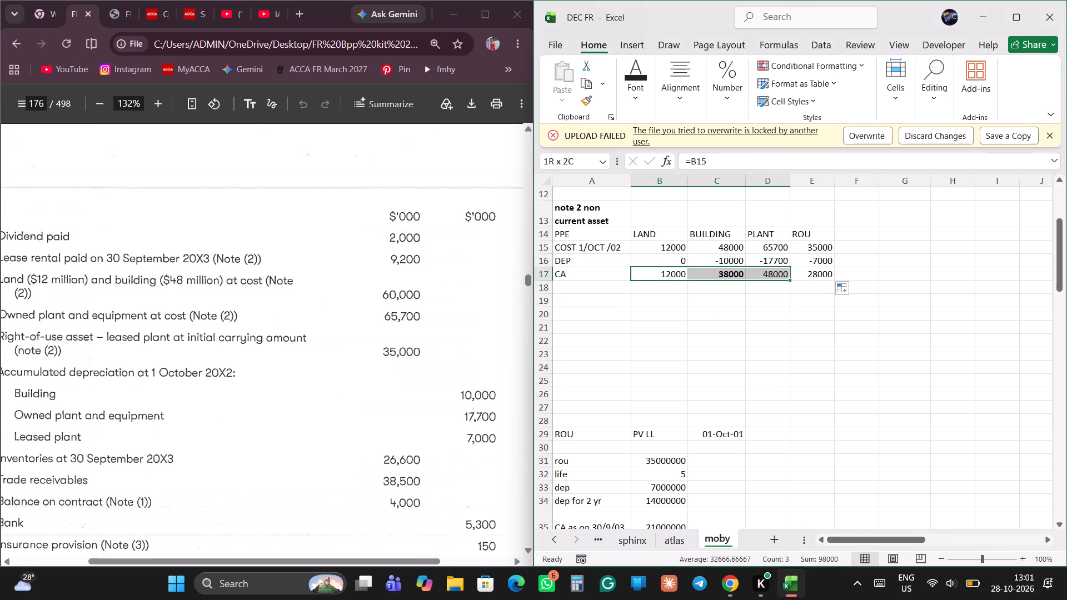
pyautogui.hotkey('ctrl', 'b')
pyautogui.press('Down')
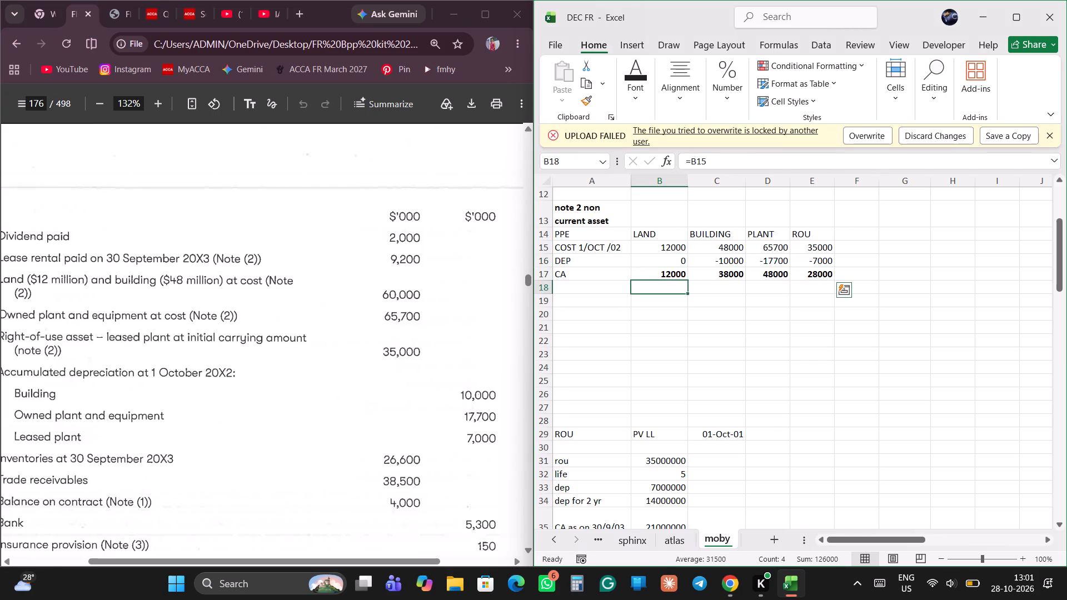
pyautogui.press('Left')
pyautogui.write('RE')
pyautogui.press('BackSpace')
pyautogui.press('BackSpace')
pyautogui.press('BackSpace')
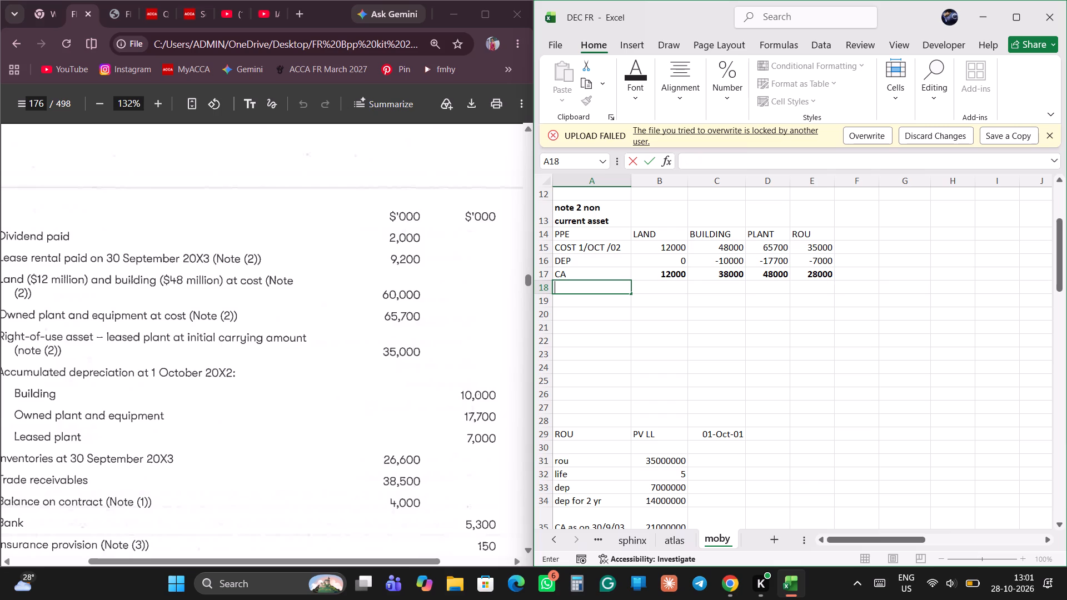
# Add a top border to the carrying amounts in B17:E17, separating them from the depreciation row.
pyautogui.moveTo(665, 271); pyautogui.dragTo(838, 272)
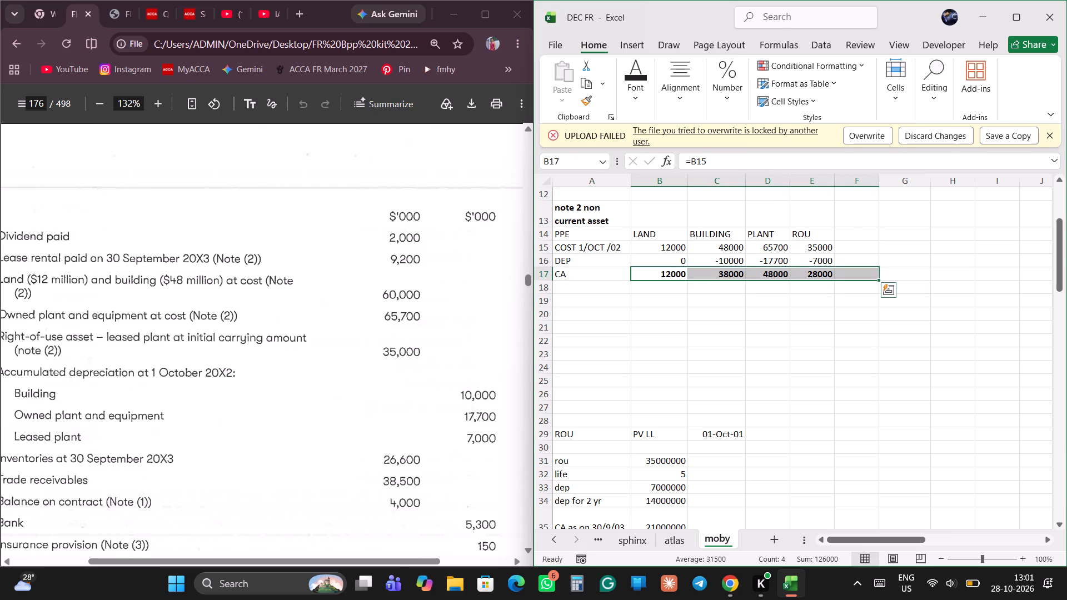
pyautogui.click(740, 317)
pyautogui.moveTo(668, 271); pyautogui.dragTo(771, 268)
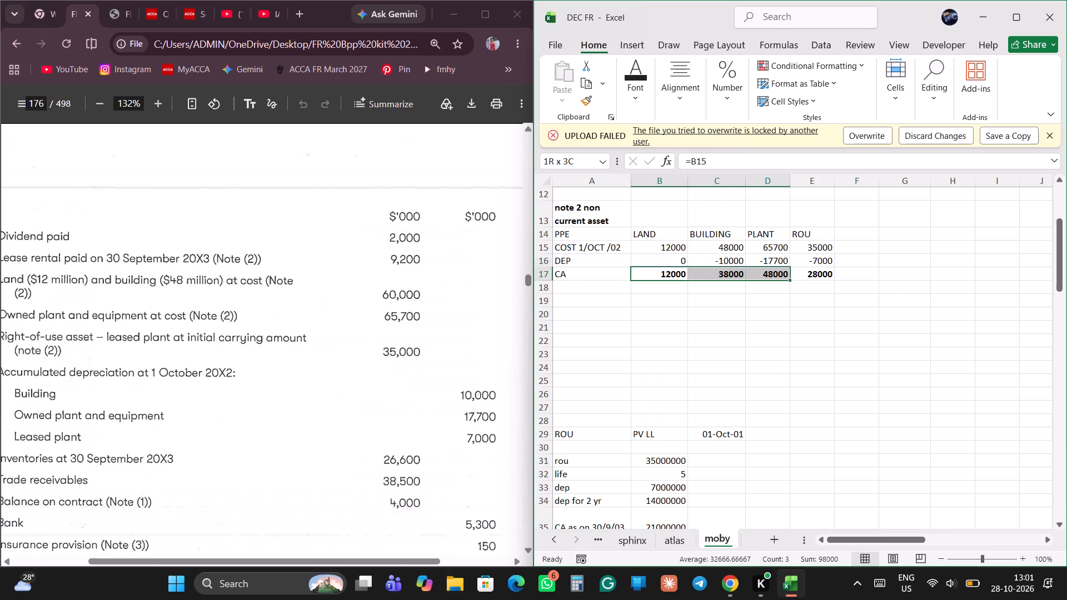
pyautogui.moveTo(771, 268); pyautogui.dragTo(809, 275)
pyautogui.click(678, 108)
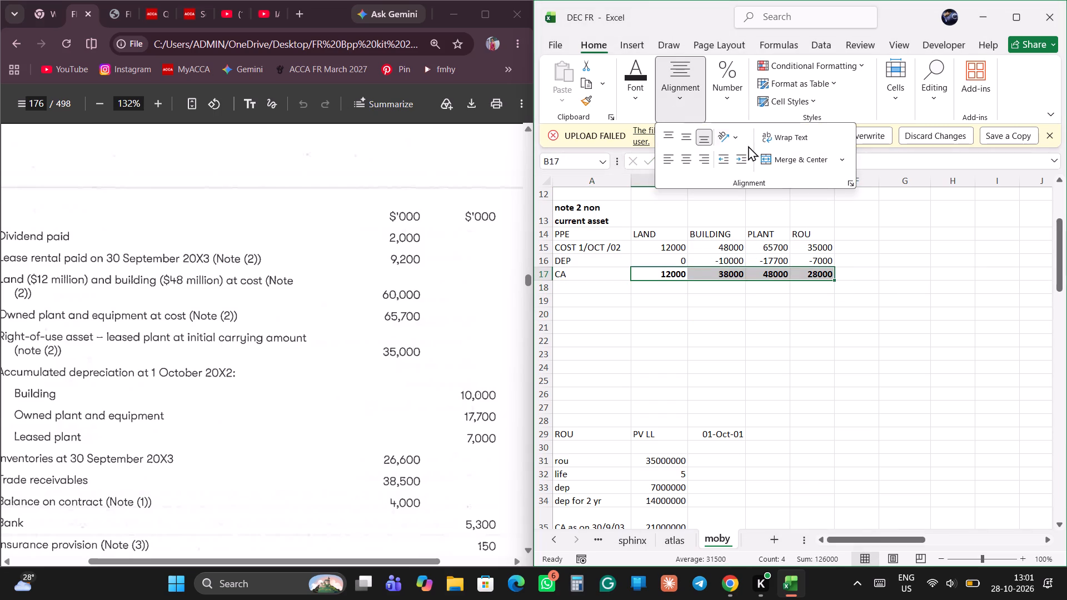
pyautogui.click(650, 94)
pyautogui.click(709, 153)
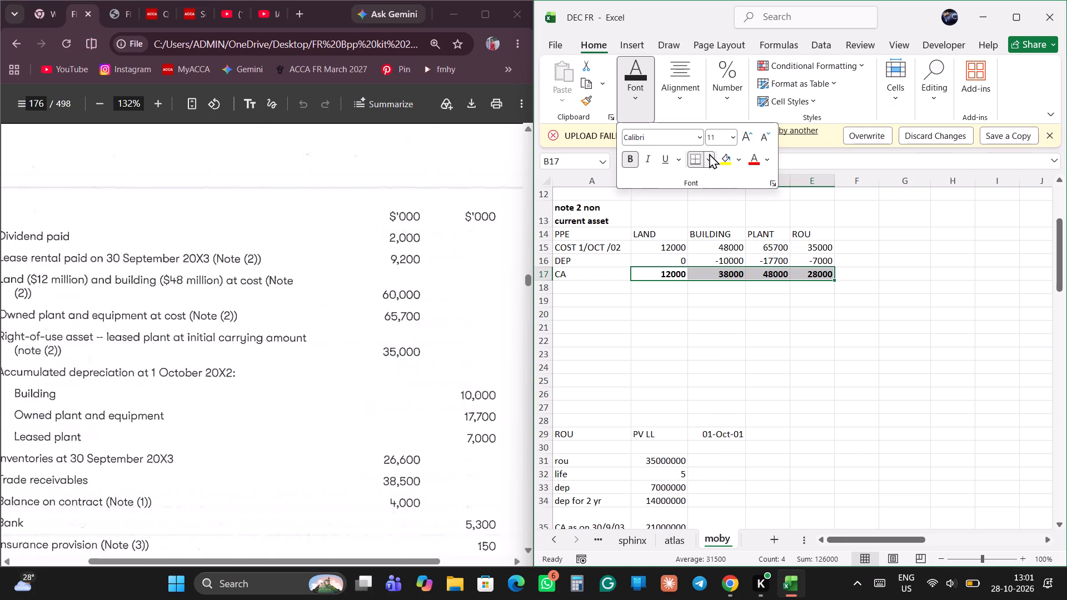
pyautogui.click(734, 222)
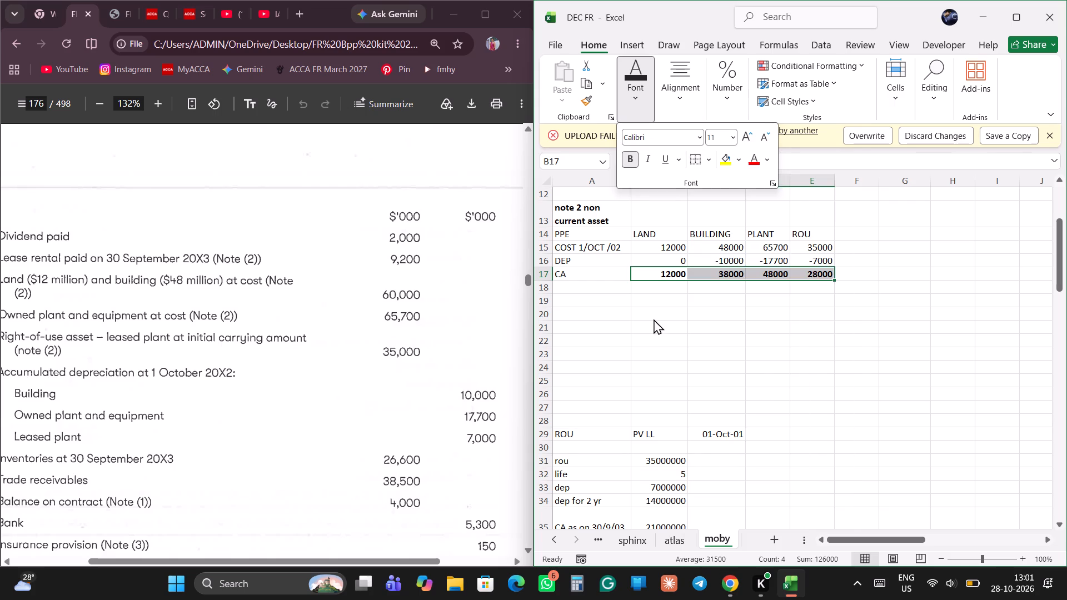
pyautogui.click(654, 319)
pyautogui.click(668, 296)
# Label the row below CA as REVALUE in A18.
pyautogui.click(590, 290)
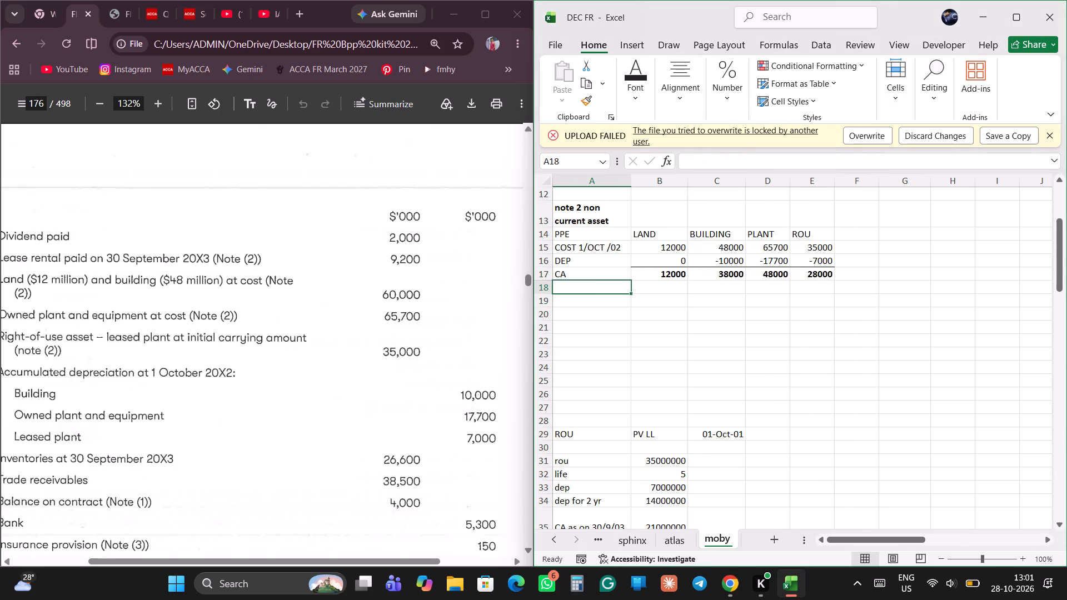
pyautogui.write('RE')
pyautogui.write('VALUE')
pyautogui.press('space')
pyautogui.press('Return')
# Enter the land's revalued amount from note 2, 16000, in B18.
pyautogui.press('Right')
pyautogui.press('Up')
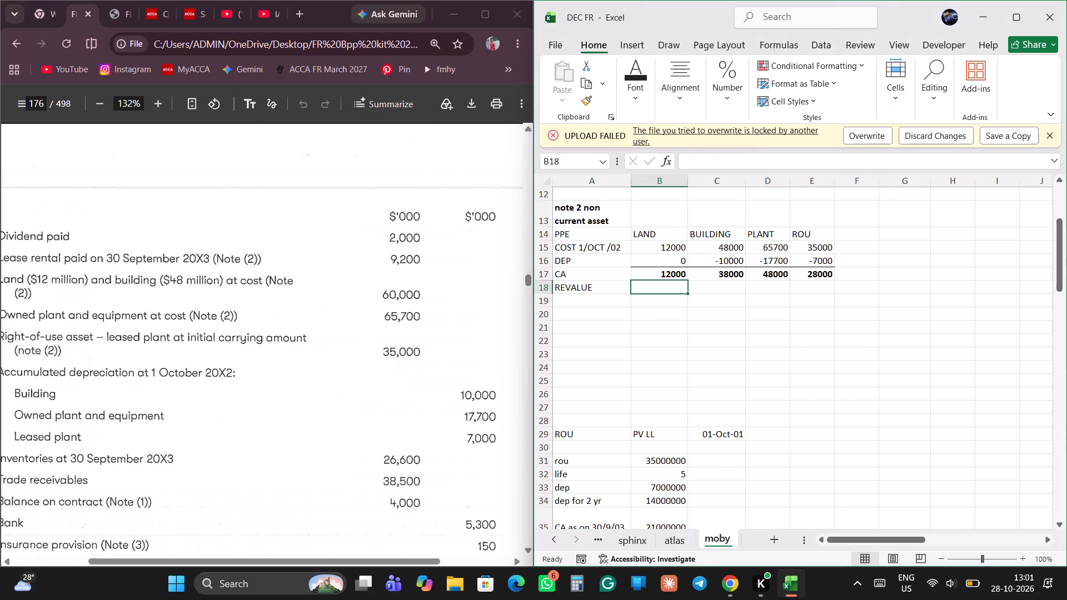
pyautogui.scroll(-5, 300, 462)
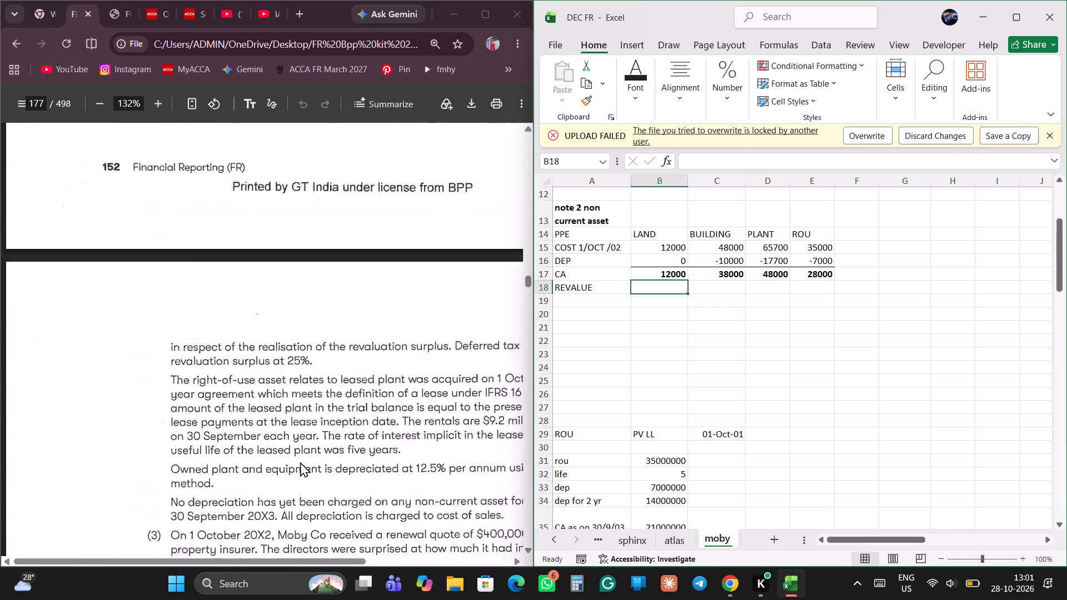
pyautogui.scroll(-2, 300, 462)
pyautogui.scroll(8, 300, 462)
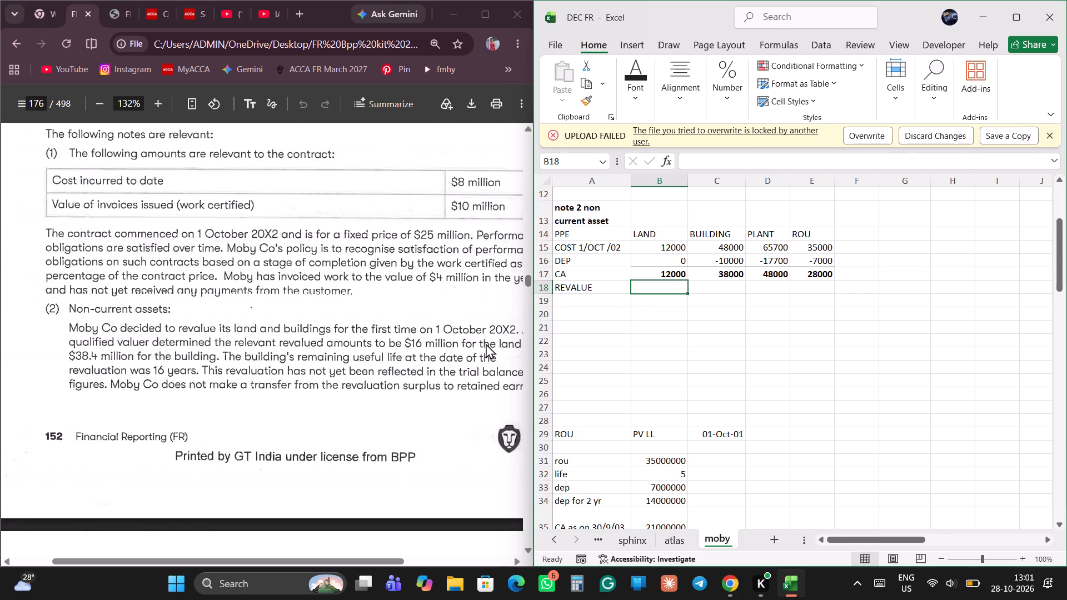
pyautogui.write('16000')
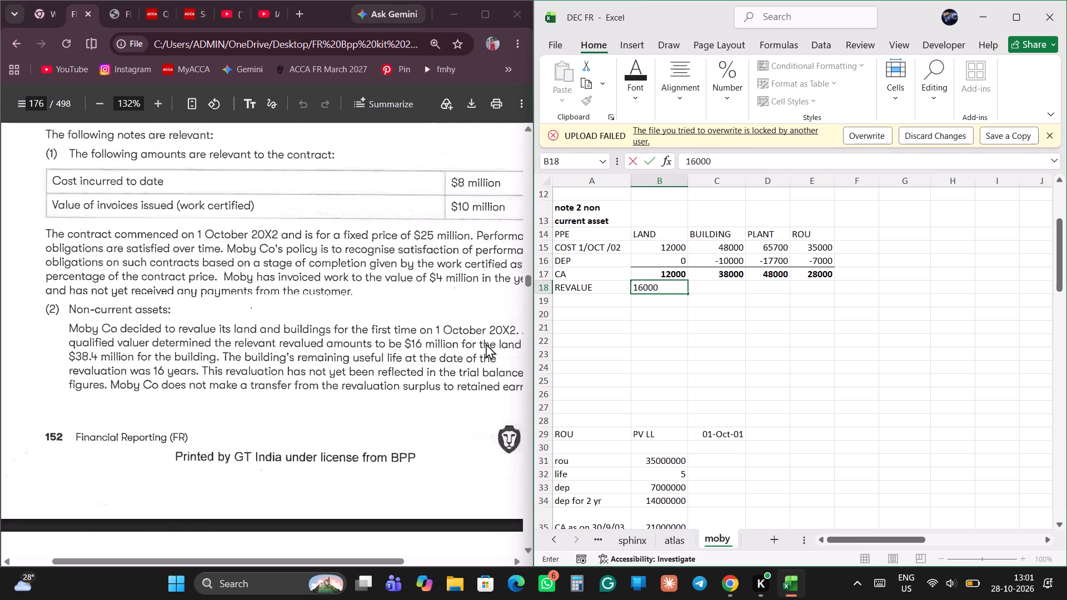
pyautogui.press('Return')
# Enter the building's revalued amount from note 2, 38400, in C18.
pyautogui.press('Right')
pyautogui.press('Up')
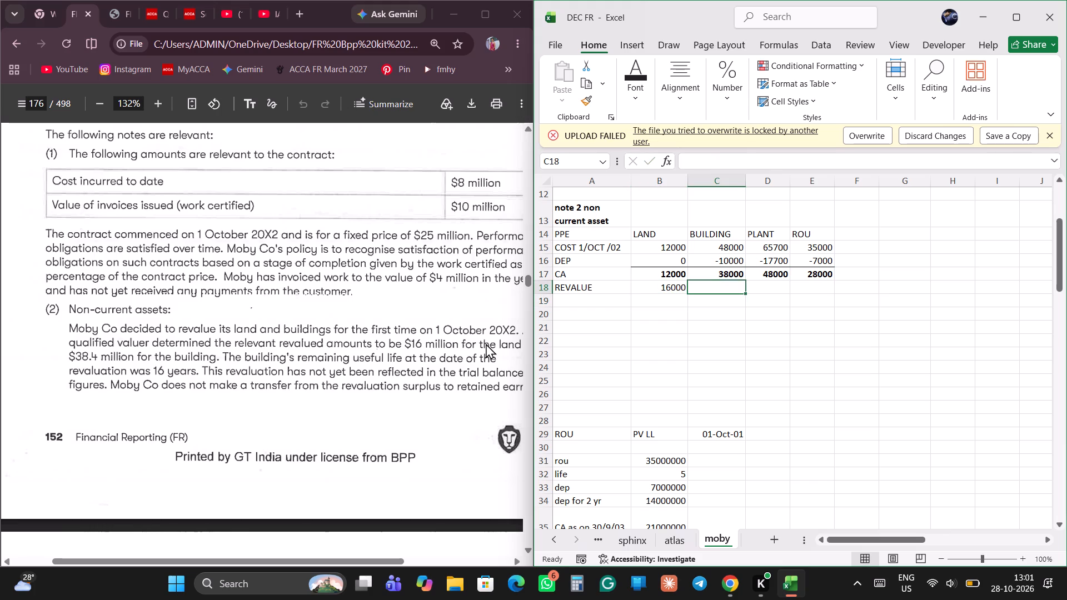
pyautogui.write('38')
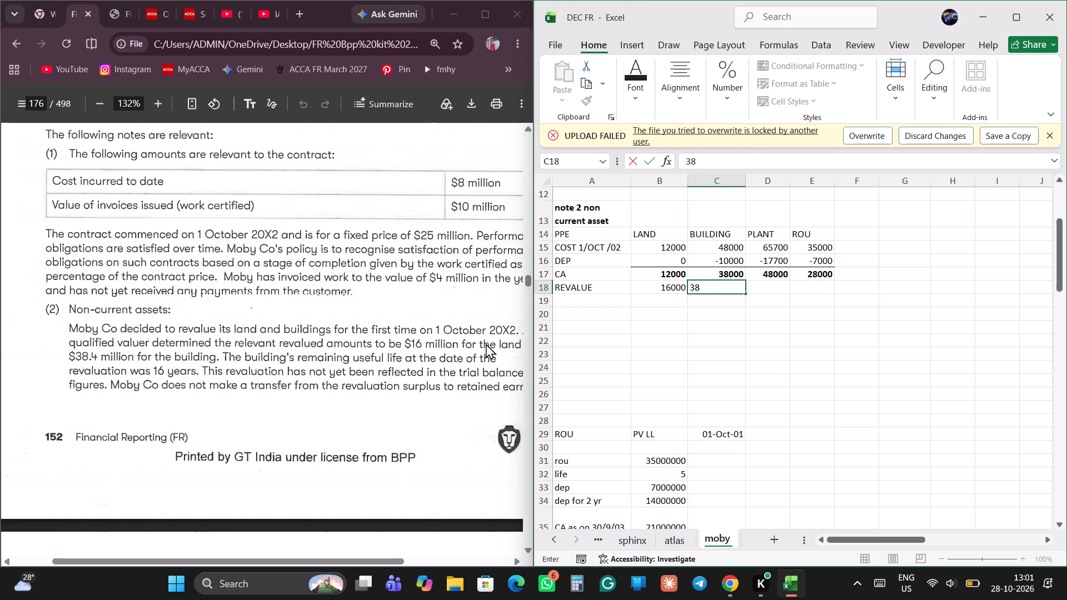
pyautogui.write('40')
pyautogui.press('0')
pyautogui.press('Return')
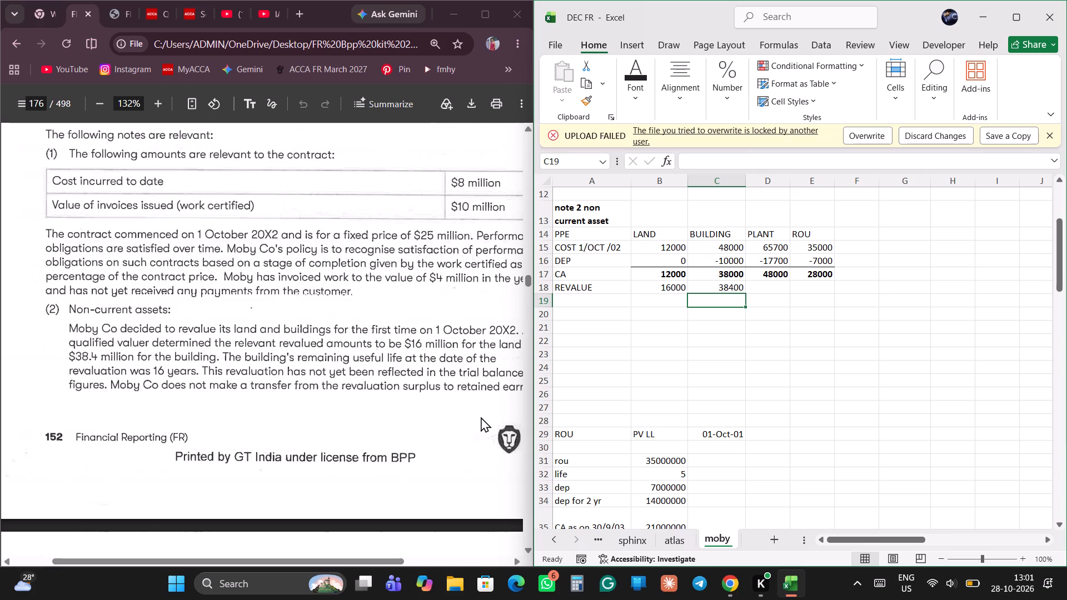
# Read the rest of note 2 on non-current assets and examine the revaluation layout in the model answer's PPE working.
pyautogui.scroll(-1, 283, 430)
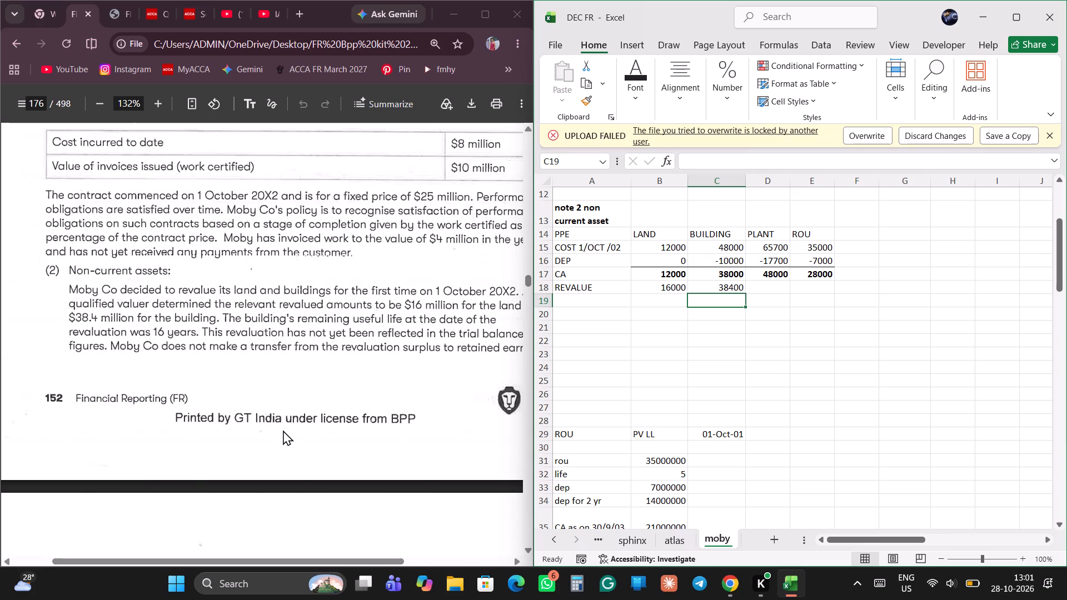
pyautogui.hscroll(-1, 283, 430)
pyautogui.scroll(-3, 283, 430)
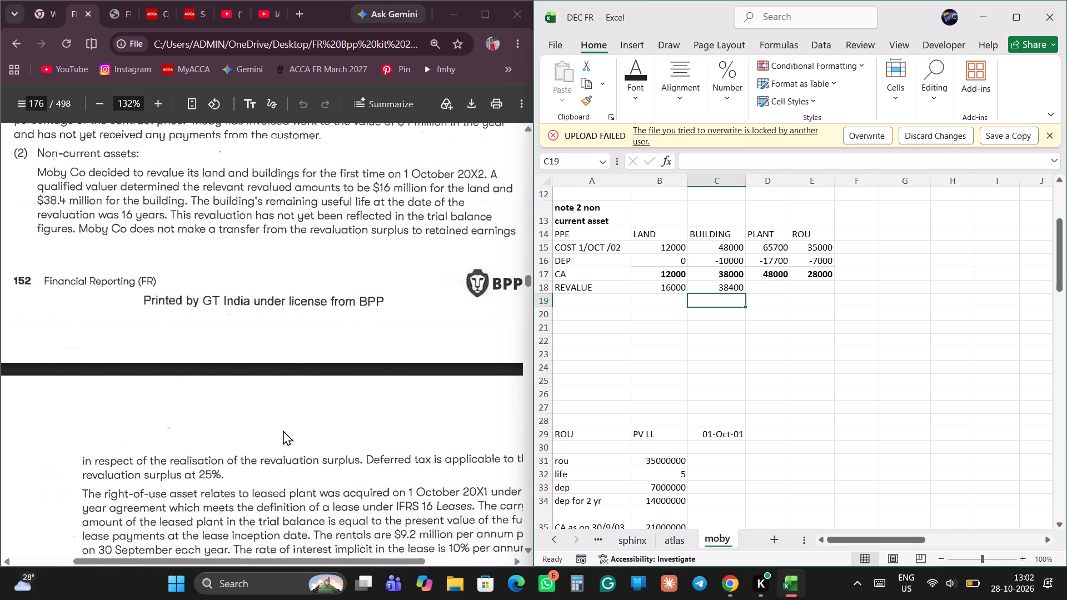
pyautogui.scroll(-1, 283, 430)
pyautogui.hscroll(-1, 283, 430)
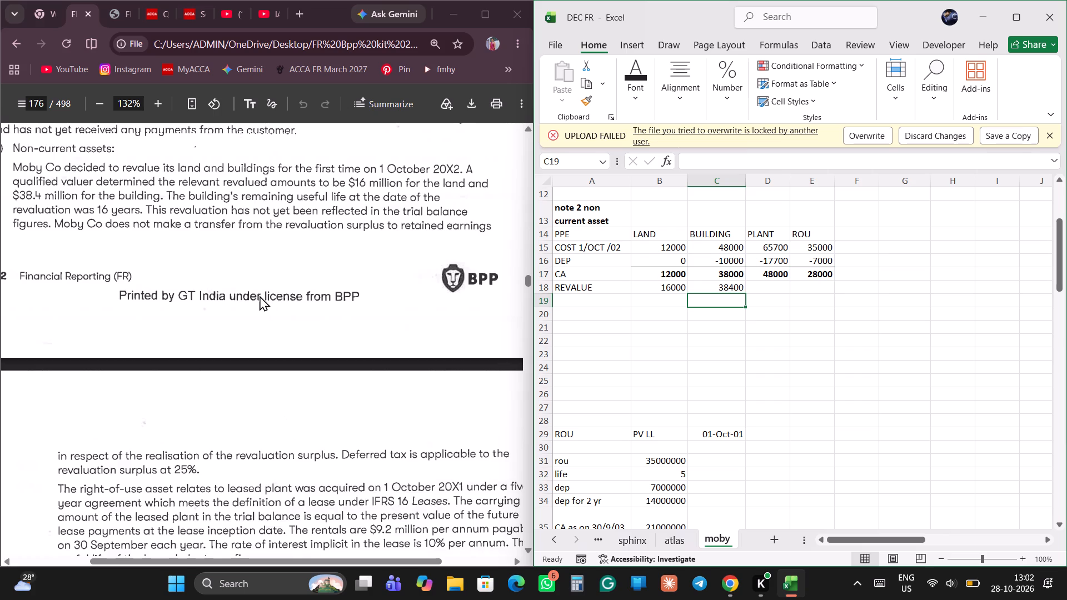
pyautogui.click(119, 18)
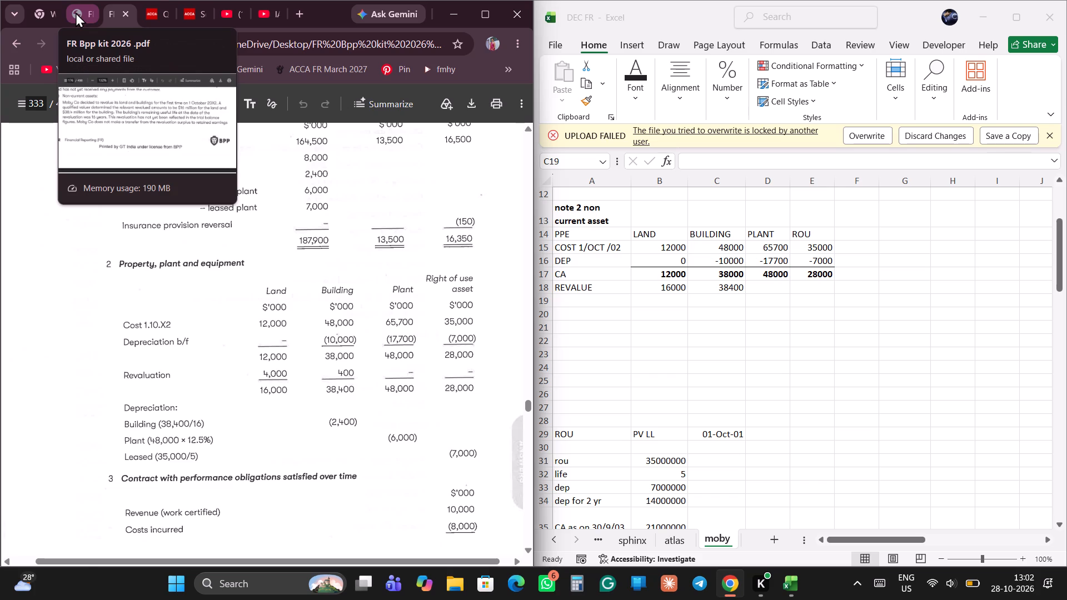
pyautogui.click(76, 12)
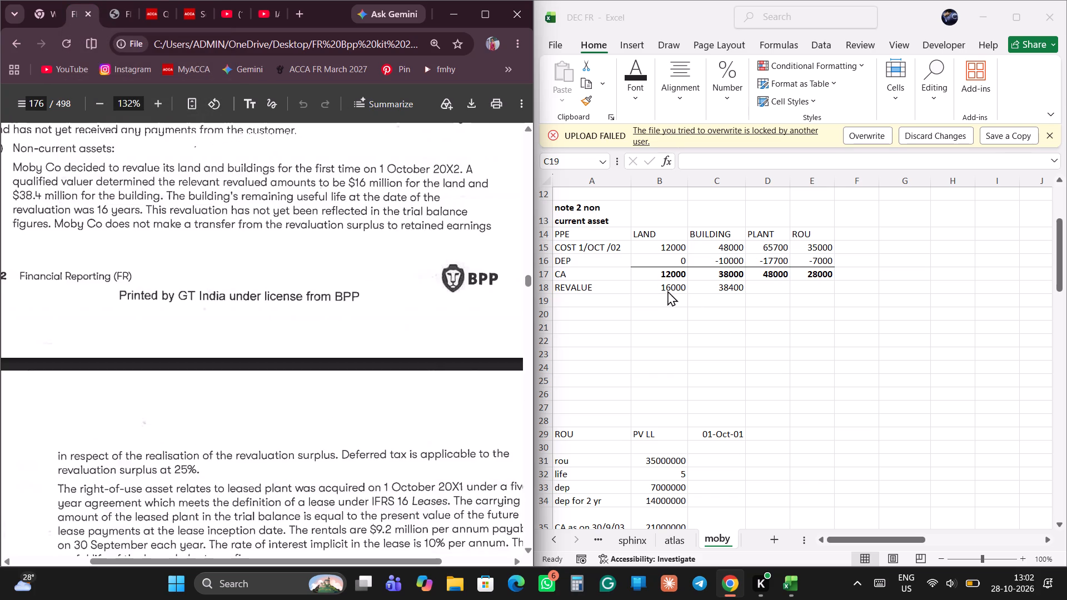
# Calculate the land's revaluation gain in B20 as the revalued amount in B18 minus its carrying amount in B17.
pyautogui.click(599, 286)
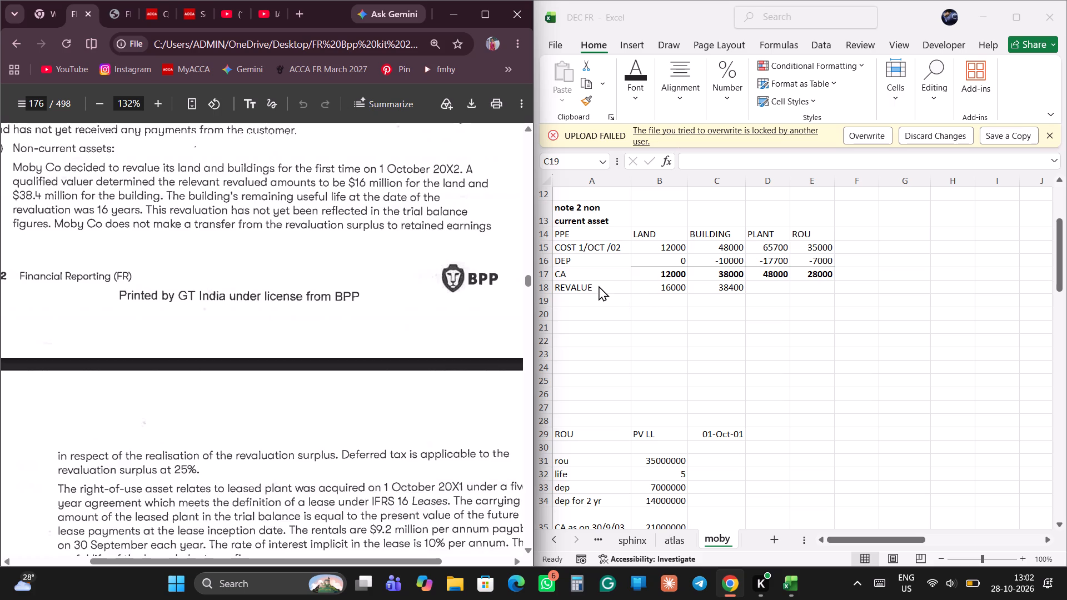
pyautogui.click(599, 286)
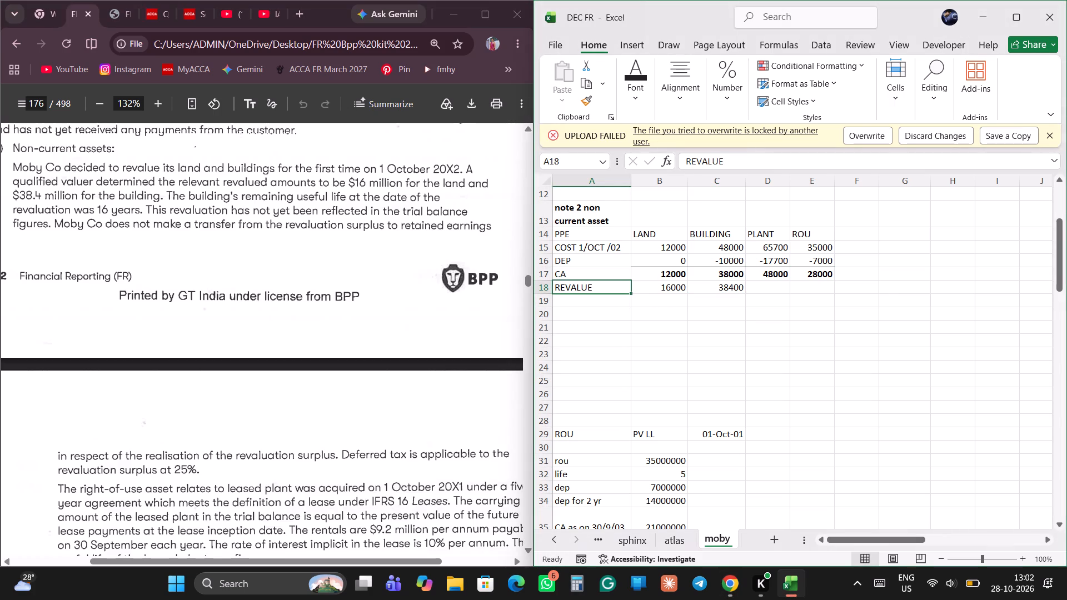
pyautogui.click(671, 307)
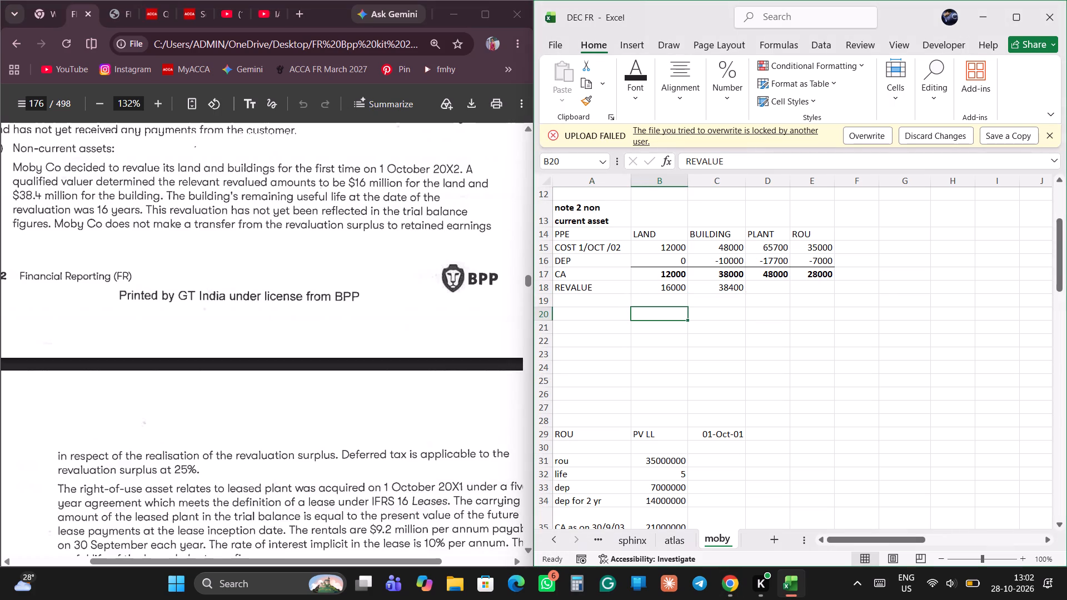
pyautogui.press('=')
pyautogui.press('Up')
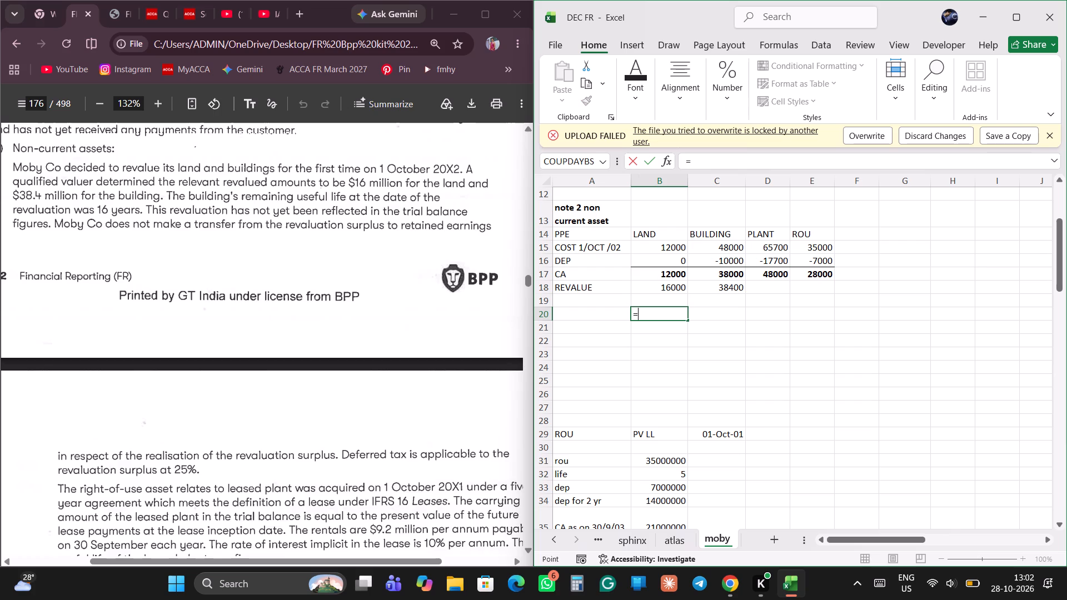
pyautogui.press('Up')
pyautogui.press('+')
pyautogui.press('BackSpace')
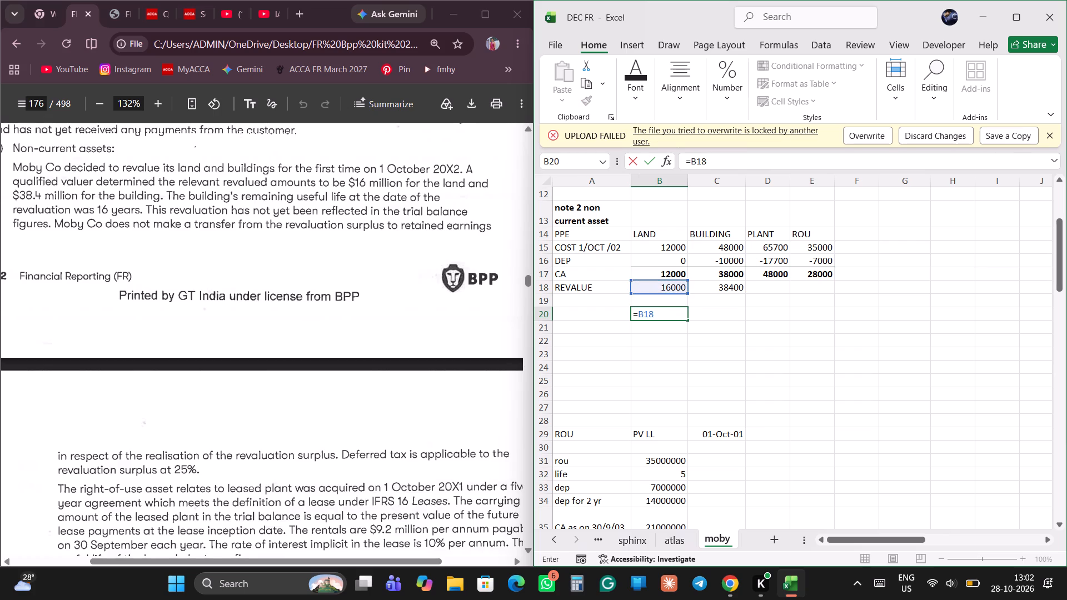
pyautogui.press('-')
pyautogui.press('Up')
pyautogui.press('Up')
pyautogui.press('Up')
pyautogui.press('Return')
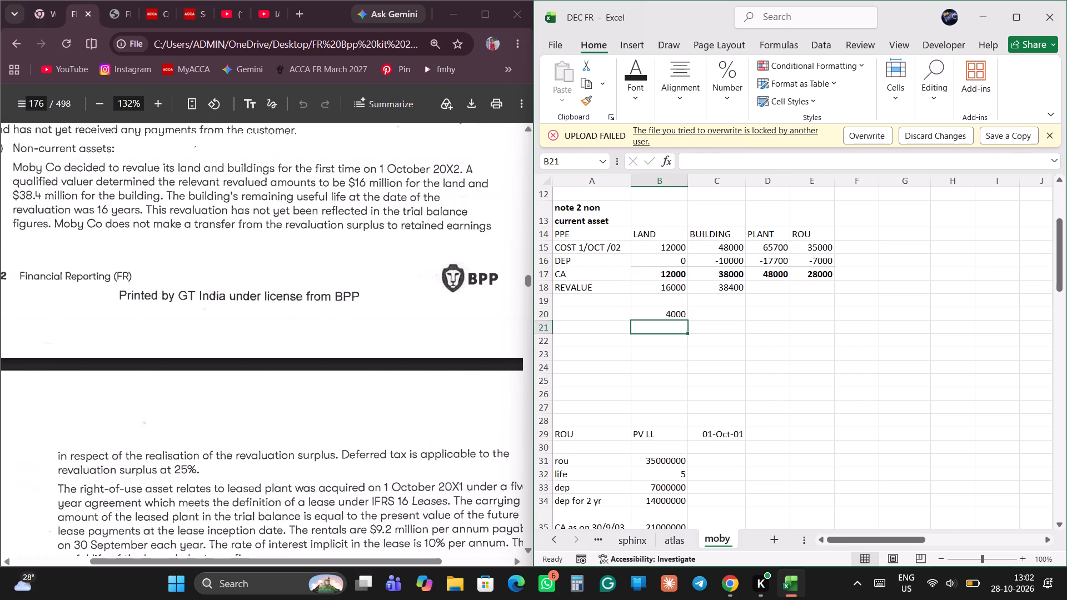
# Calculate the building's revaluation gain in C20 as the revalued amount in C18 minus its carrying amount in C17.
pyautogui.press('Right')
pyautogui.press('Up')
pyautogui.press('=')
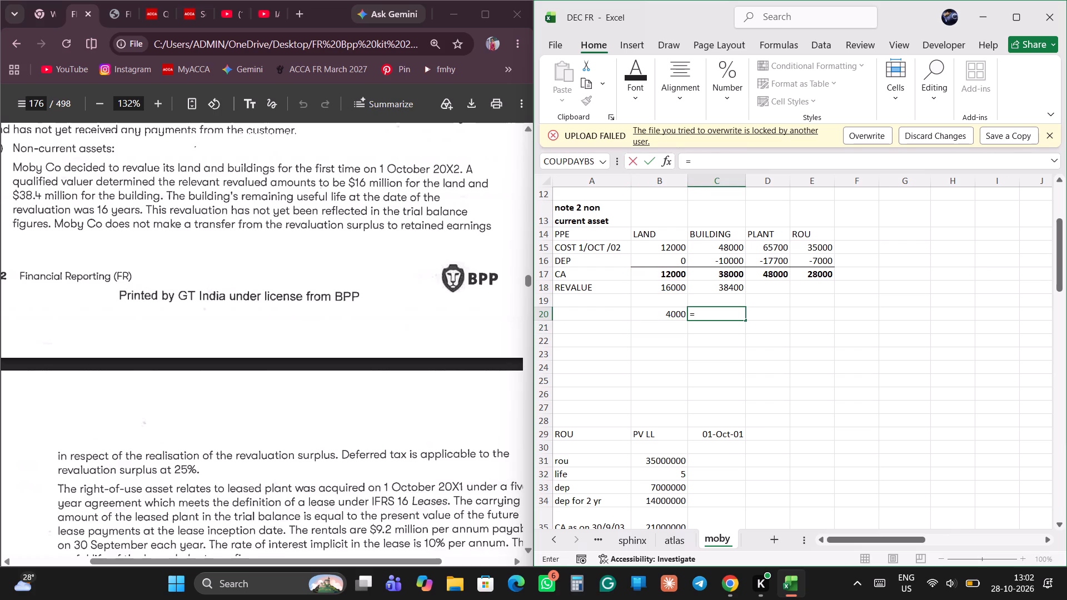
pyautogui.press('Up')
pyautogui.press('Up')
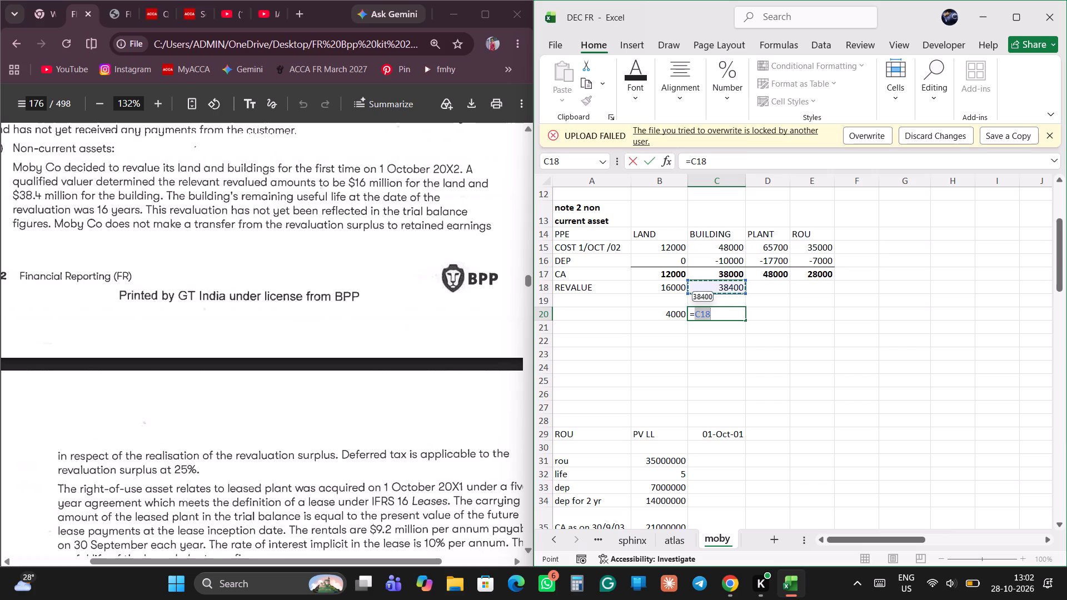
pyautogui.press('-')
pyautogui.press('Up')
pyautogui.press('Up')
pyautogui.press('Up')
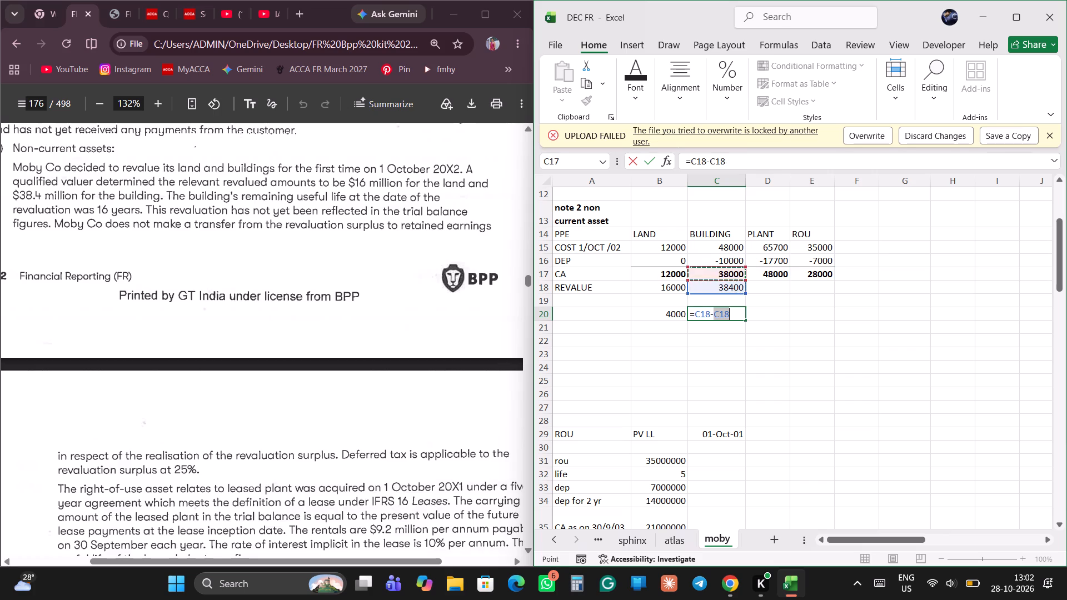
pyautogui.press('Return')
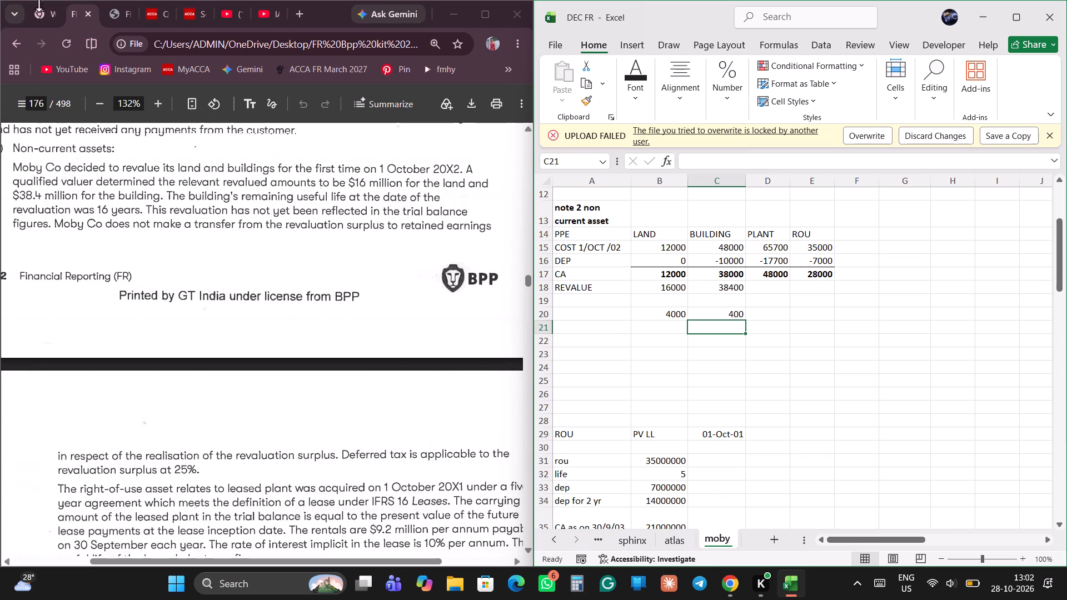
# Check the land and building revaluation figures against the model answer's PPE working in Chrome, and return to the question's note 2.
pyautogui.click(113, 4)
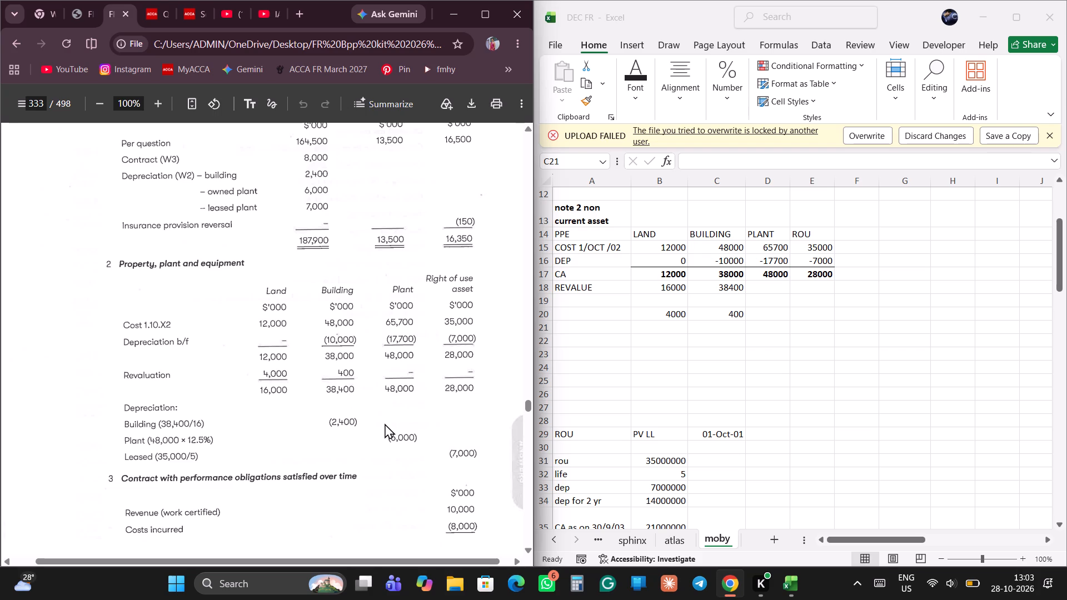
pyautogui.click(238, 327)
pyautogui.click(81, 20)
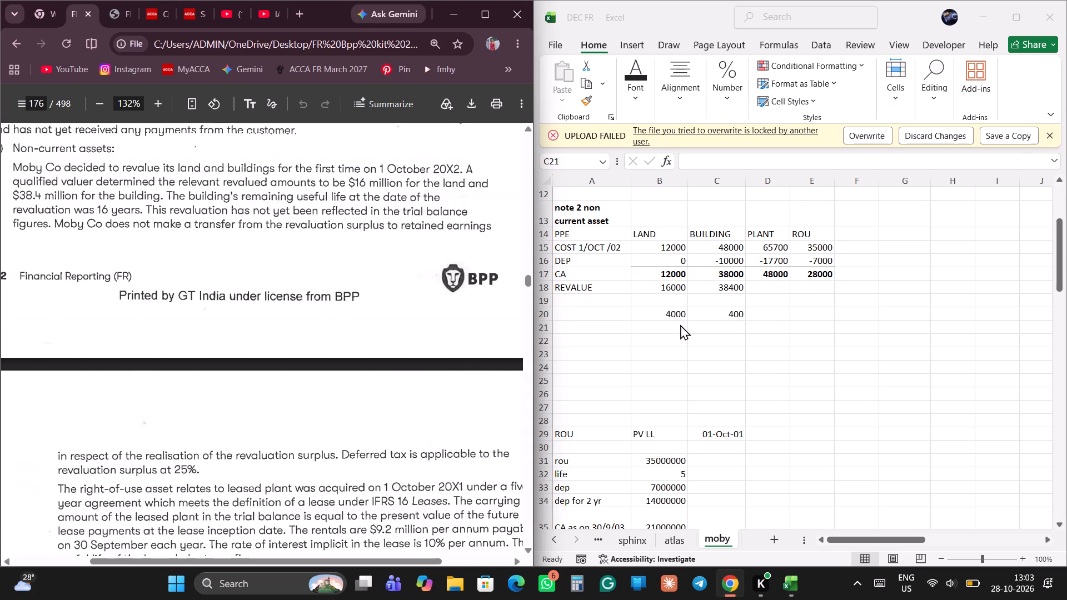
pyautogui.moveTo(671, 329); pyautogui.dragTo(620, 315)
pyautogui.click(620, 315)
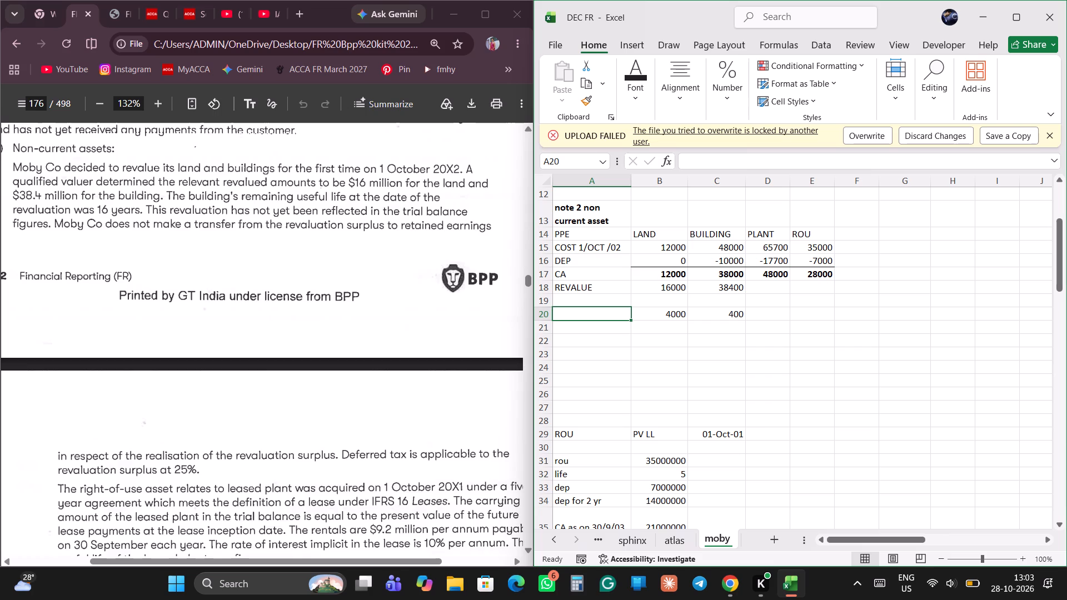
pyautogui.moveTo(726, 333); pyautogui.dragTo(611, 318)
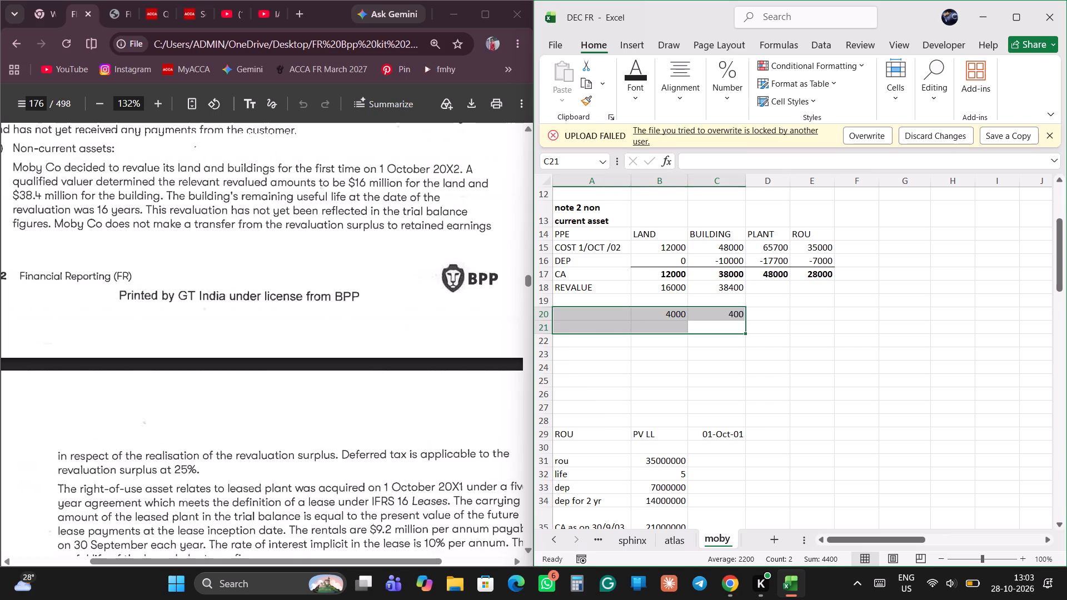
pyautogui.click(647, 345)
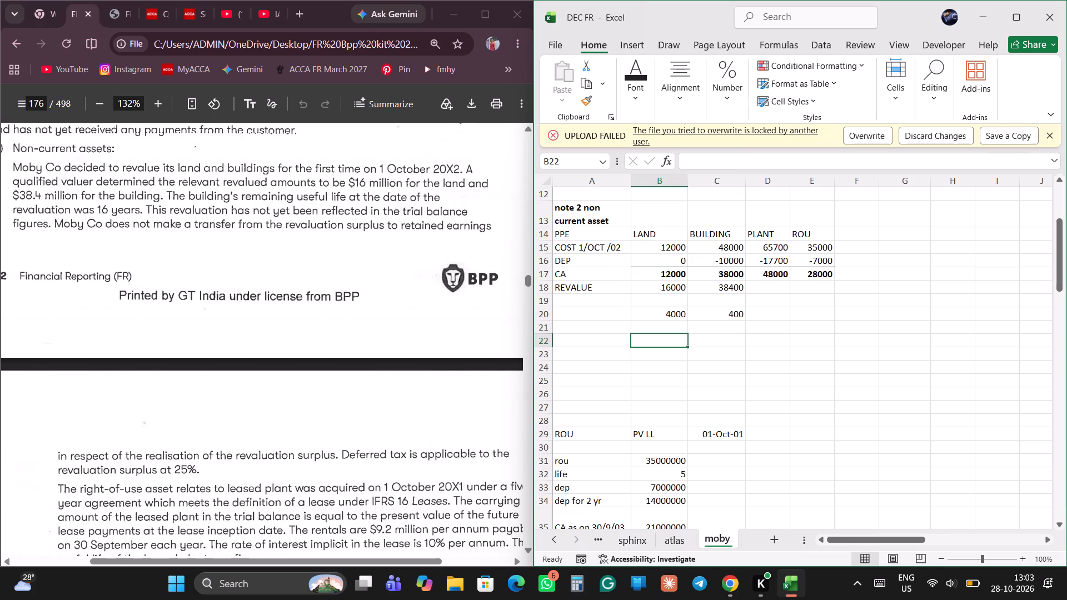
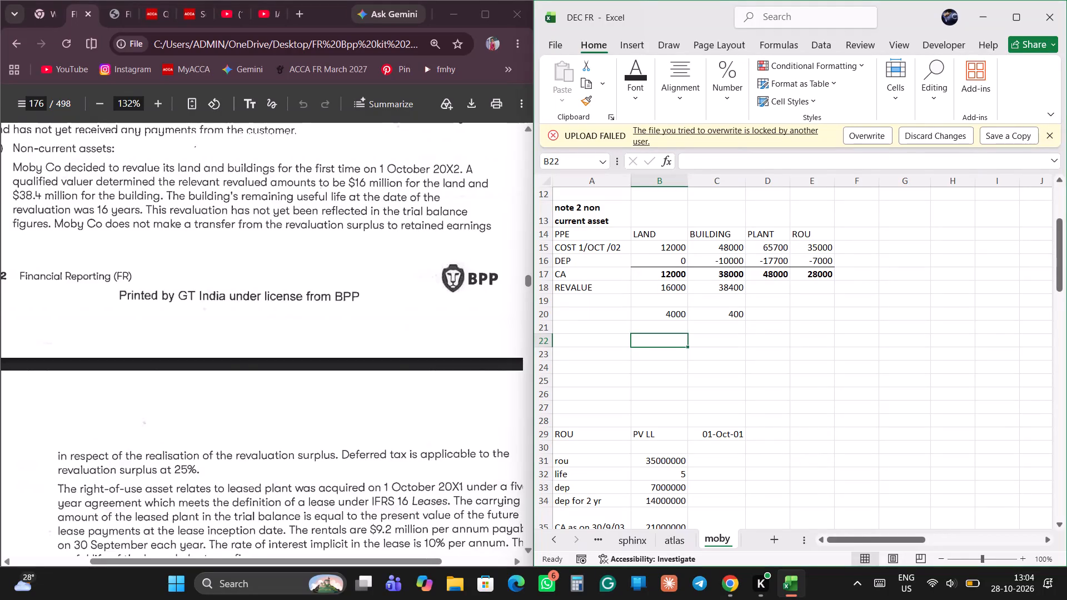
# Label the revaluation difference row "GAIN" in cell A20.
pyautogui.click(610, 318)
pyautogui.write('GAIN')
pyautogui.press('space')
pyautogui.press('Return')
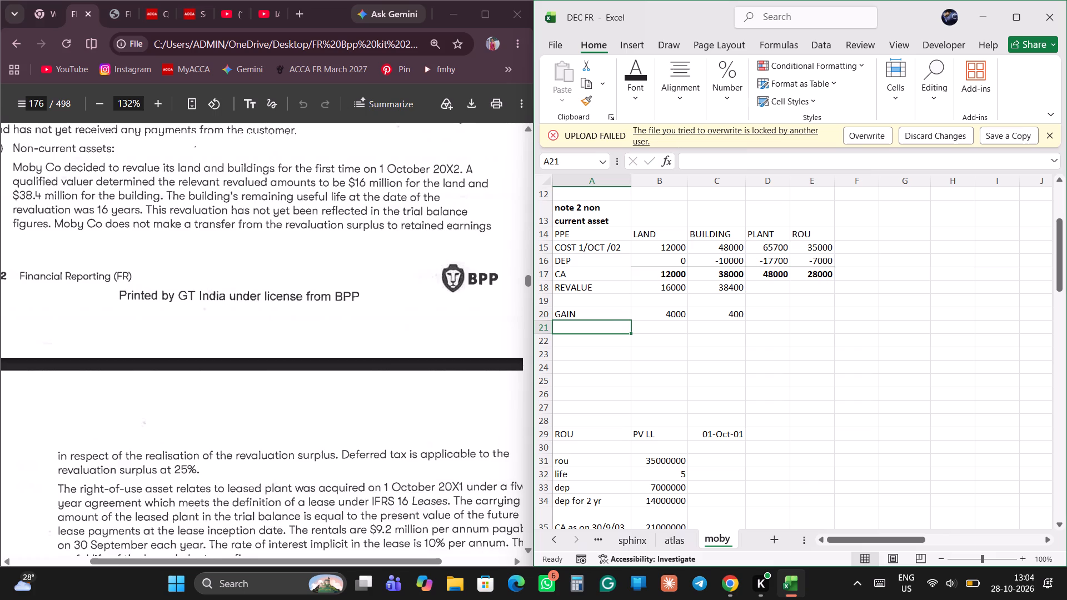
# Compare the worksheet's REVALUE and GAIN rows with the answer PDF's property, plant and equipment working and the question's revaluation note.
pyautogui.click(109, 10)
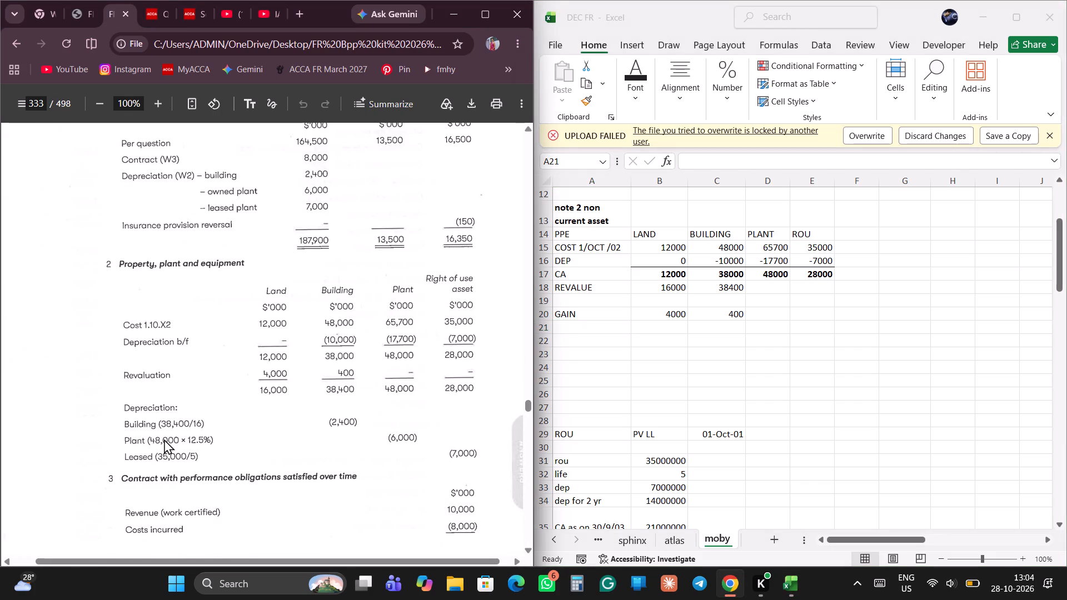
pyautogui.click(317, 444)
pyautogui.click(676, 282)
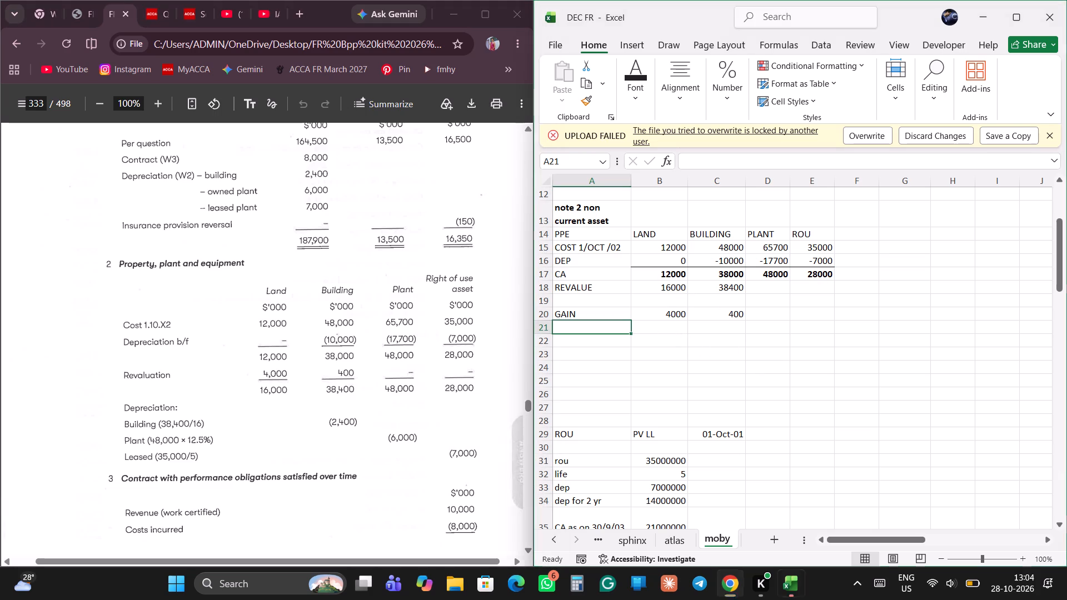
pyautogui.moveTo(601, 289); pyautogui.dragTo(732, 291)
pyautogui.click(708, 359)
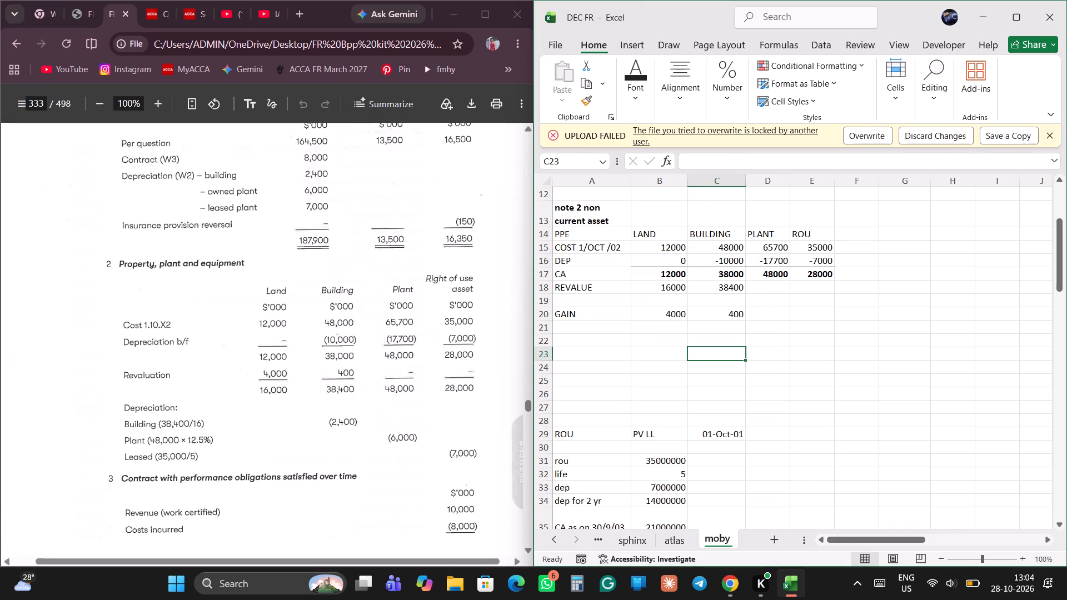
pyautogui.click(79, 6)
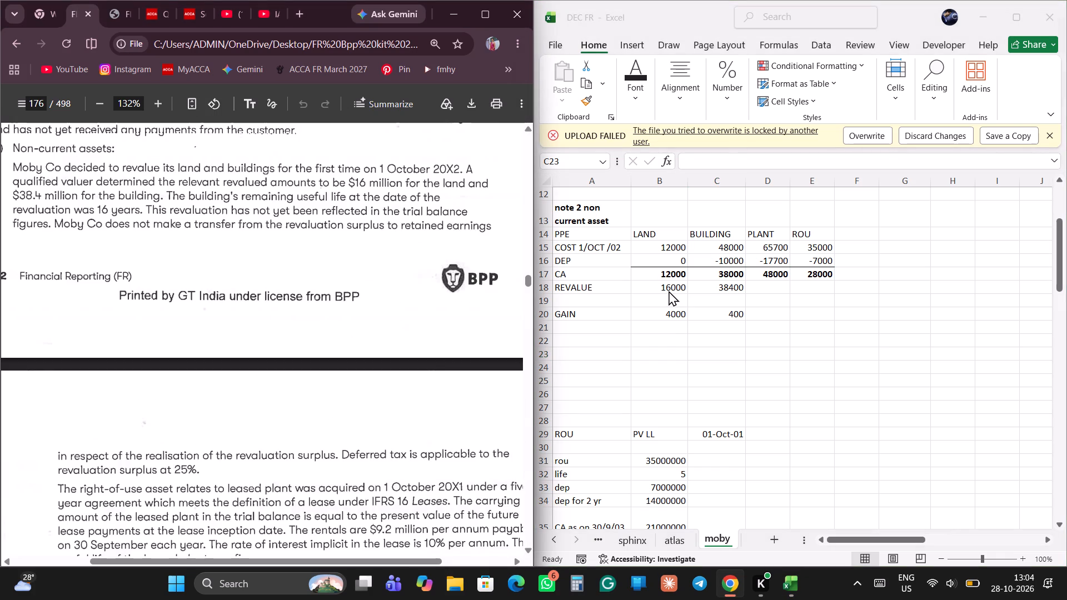
pyautogui.click(664, 283)
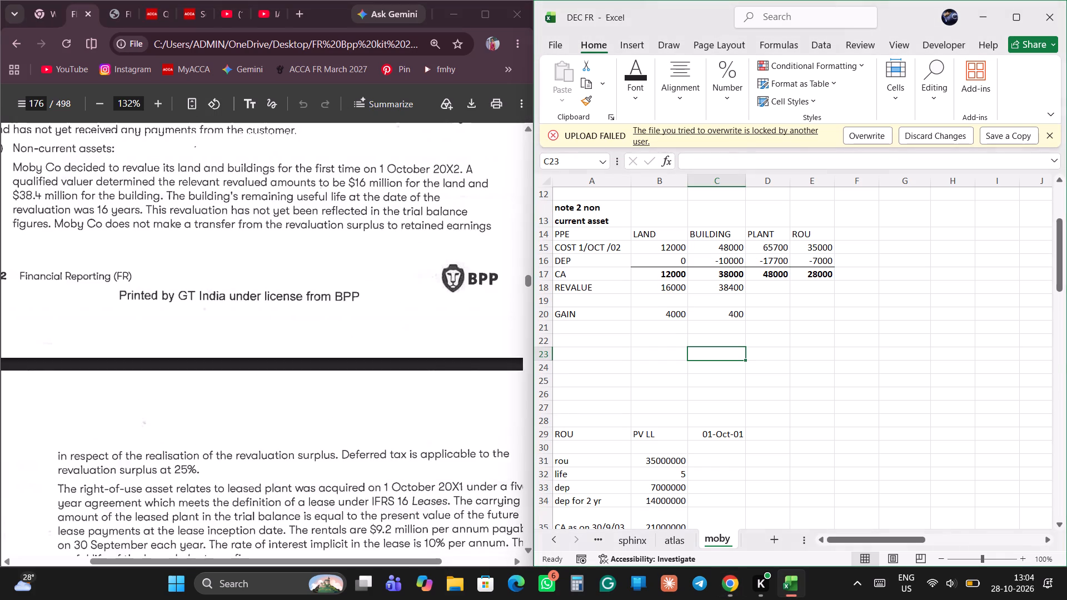
pyautogui.moveTo(604, 288); pyautogui.dragTo(670, 291)
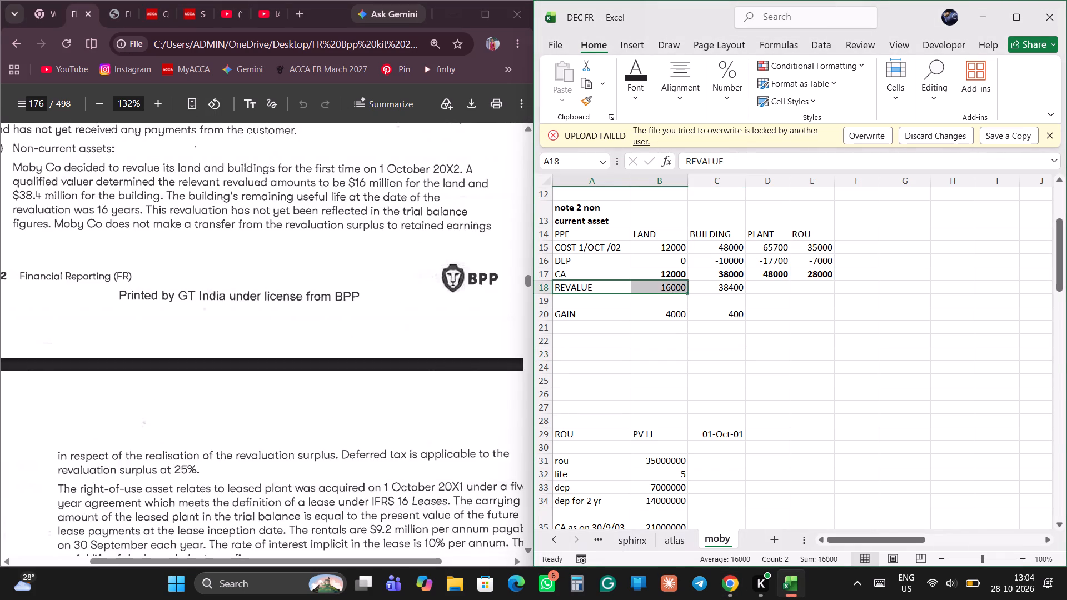
pyautogui.moveTo(670, 291); pyautogui.dragTo(730, 283)
pyautogui.moveTo(617, 312); pyautogui.dragTo(698, 314)
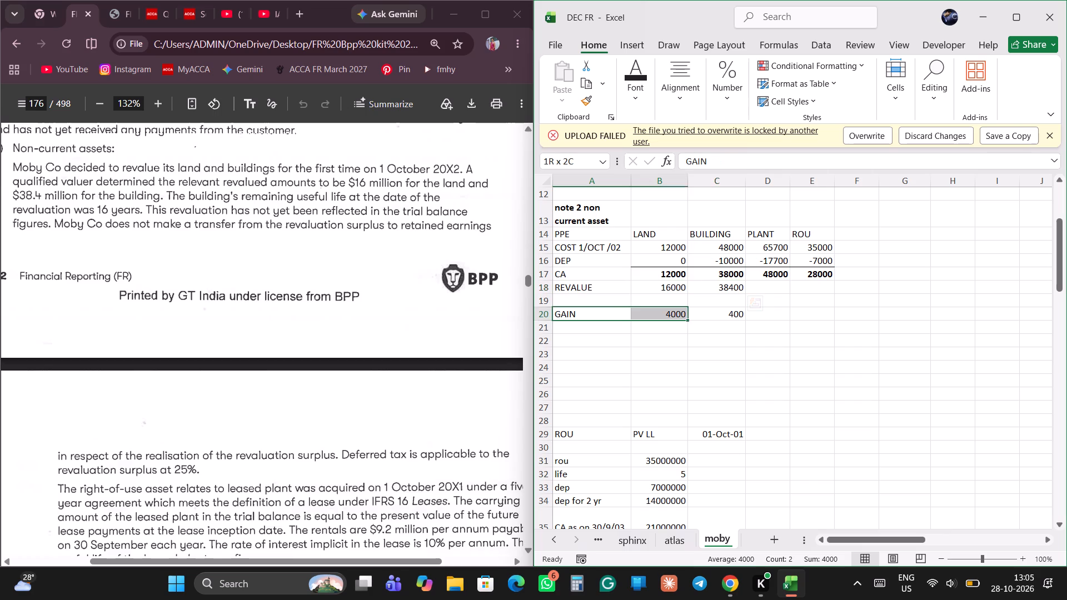
pyautogui.moveTo(698, 314); pyautogui.dragTo(713, 314)
pyautogui.click(697, 327)
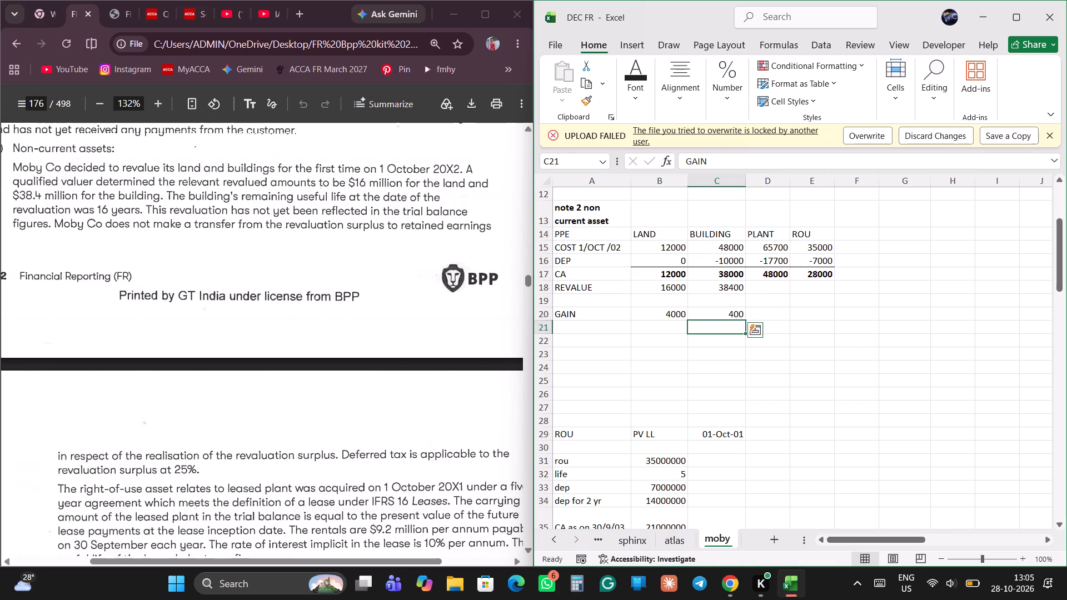
# Clear the GAIN label and the land and building gain formulas from cells A20 to C20.
pyautogui.moveTo(592, 318); pyautogui.dragTo(695, 331)
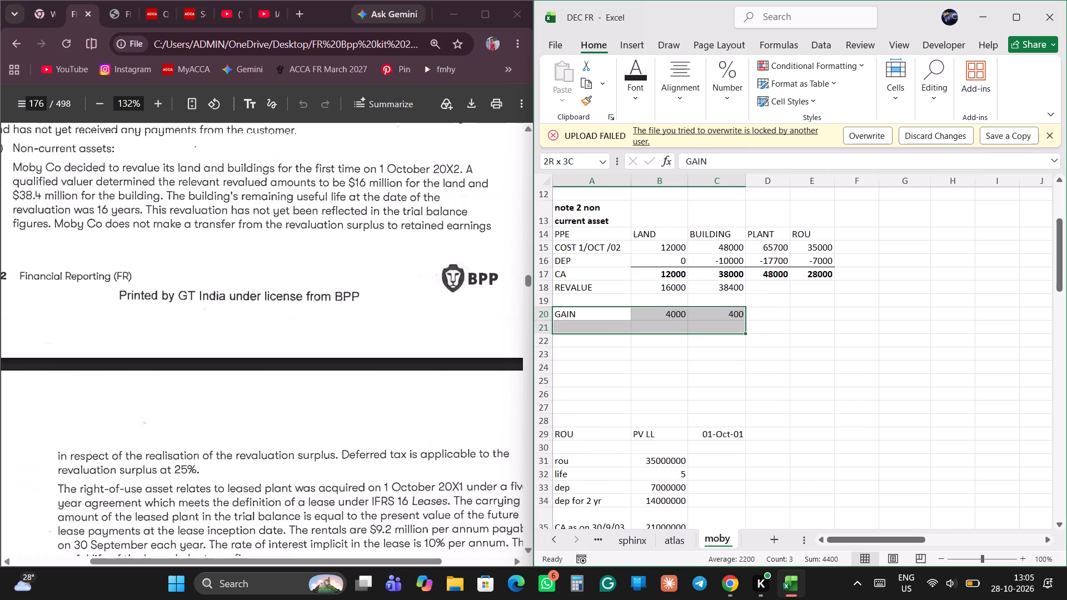
pyautogui.moveTo(695, 331); pyautogui.dragTo(719, 319)
pyautogui.press('BackSpace')
pyautogui.press('BackSpace')
pyautogui.press('BackSpace')
pyautogui.press('Right')
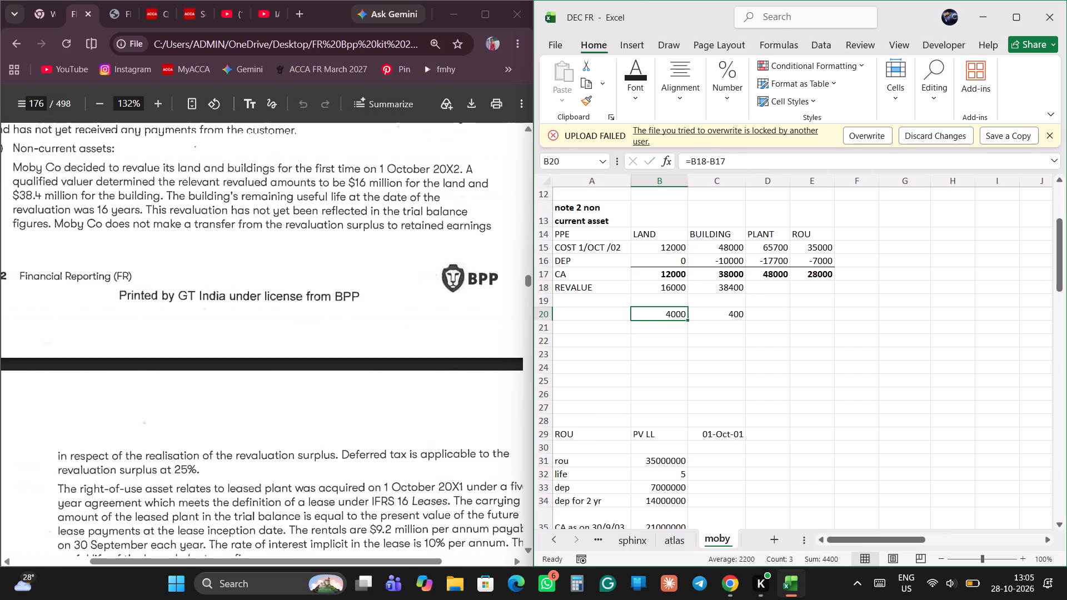
pyautogui.press('BackSpace')
pyautogui.press('Right')
pyautogui.press('BackSpace')
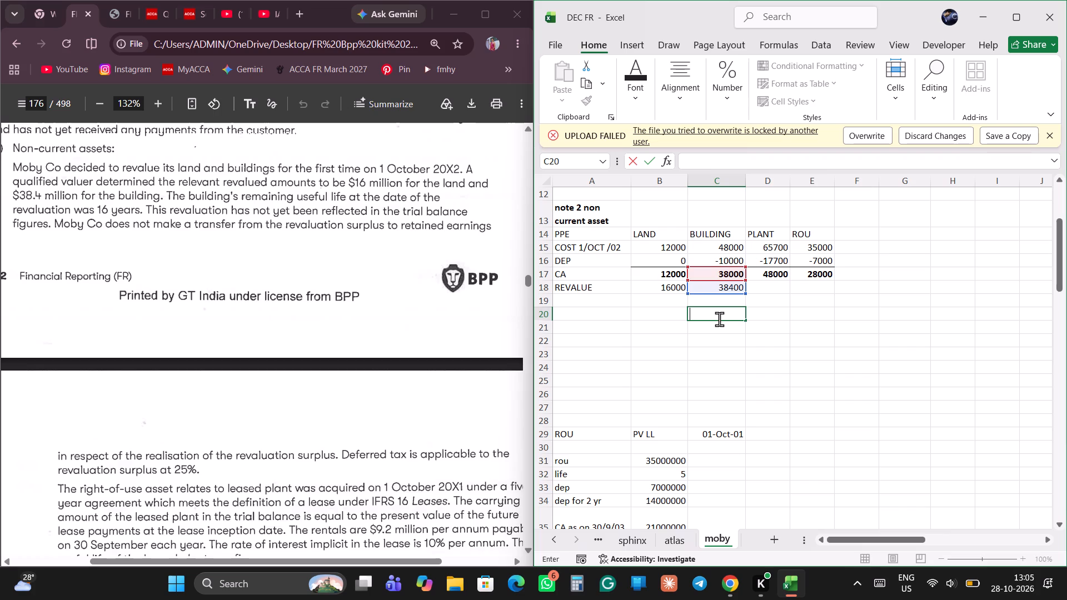
pyautogui.press('Right')
pyautogui.press('Return')
pyautogui.press('Left')
pyautogui.press('Left')
pyautogui.press('Up')
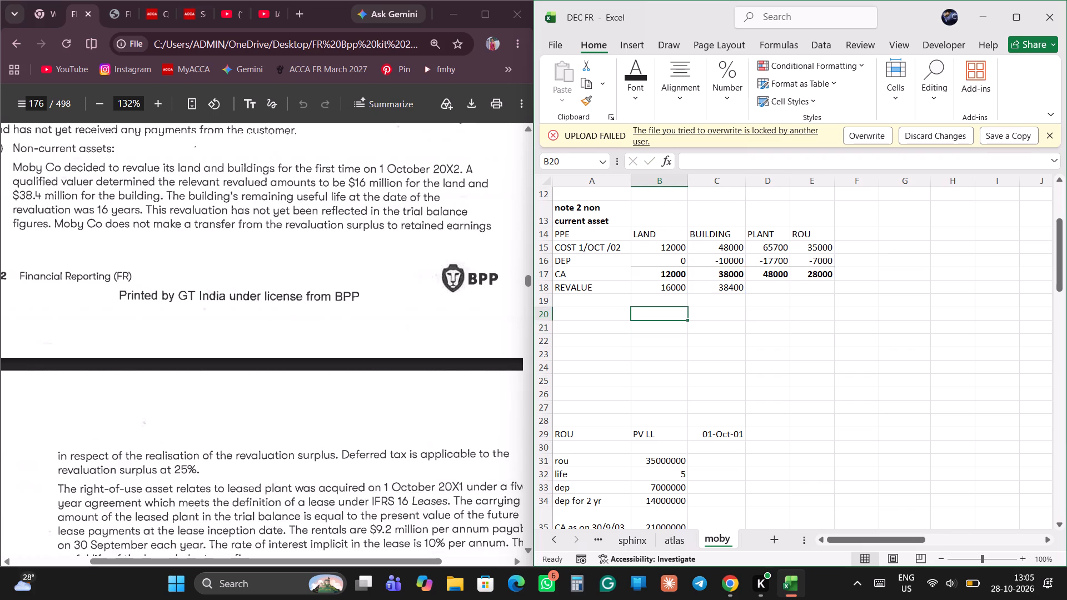
pyautogui.press('Up')
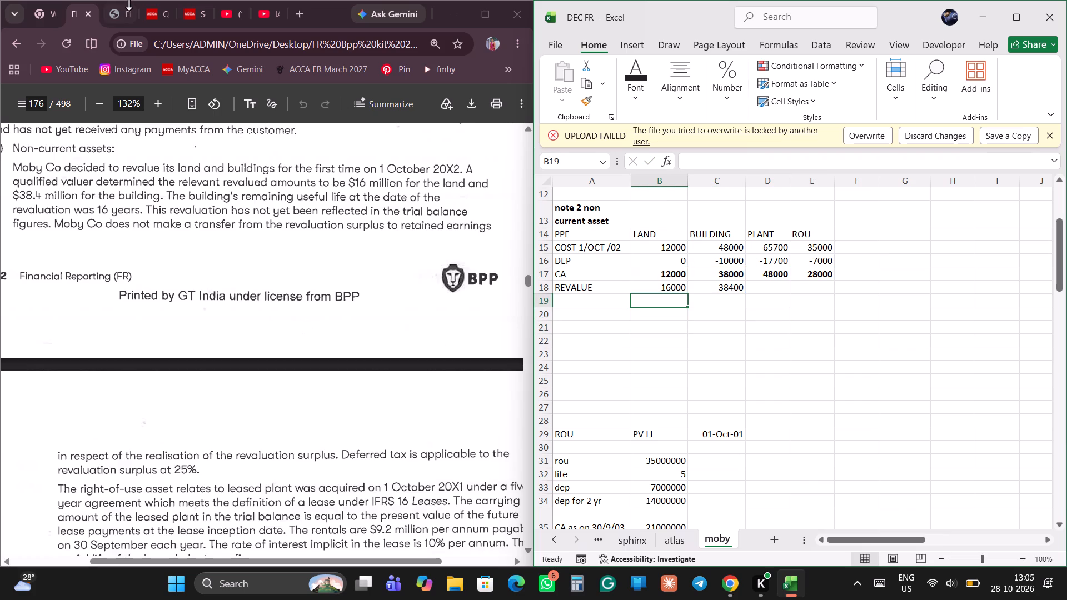
# Check the depreciation layout in the answer PDF's working 2 and enter the heading "DEP ;" in cell A20.
pyautogui.click(112, 5)
pyautogui.scroll(-1, 223, 282)
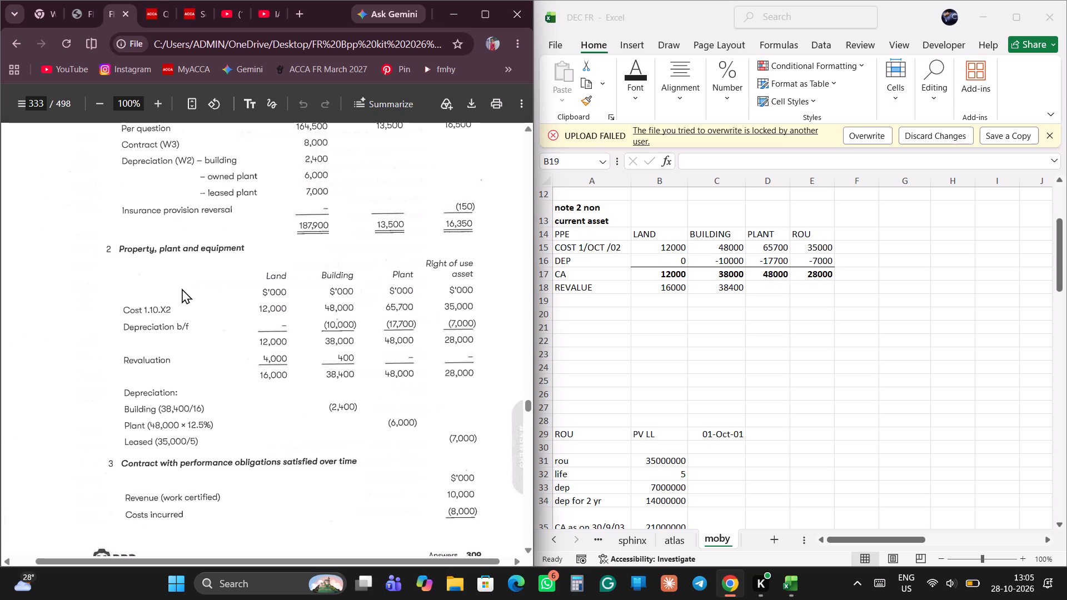
pyautogui.click(157, 19)
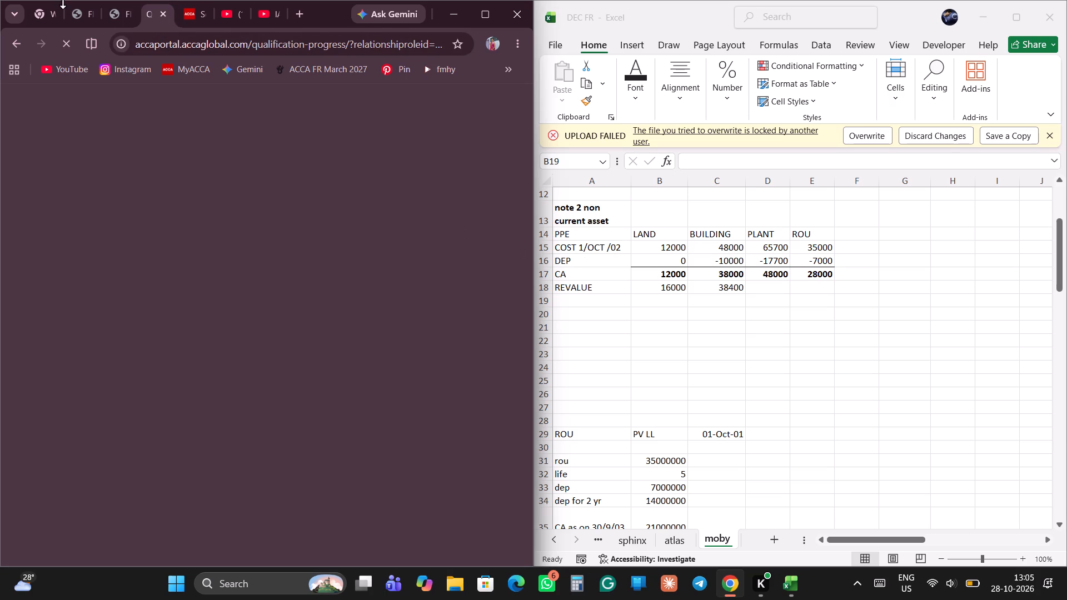
pyautogui.click(119, 17)
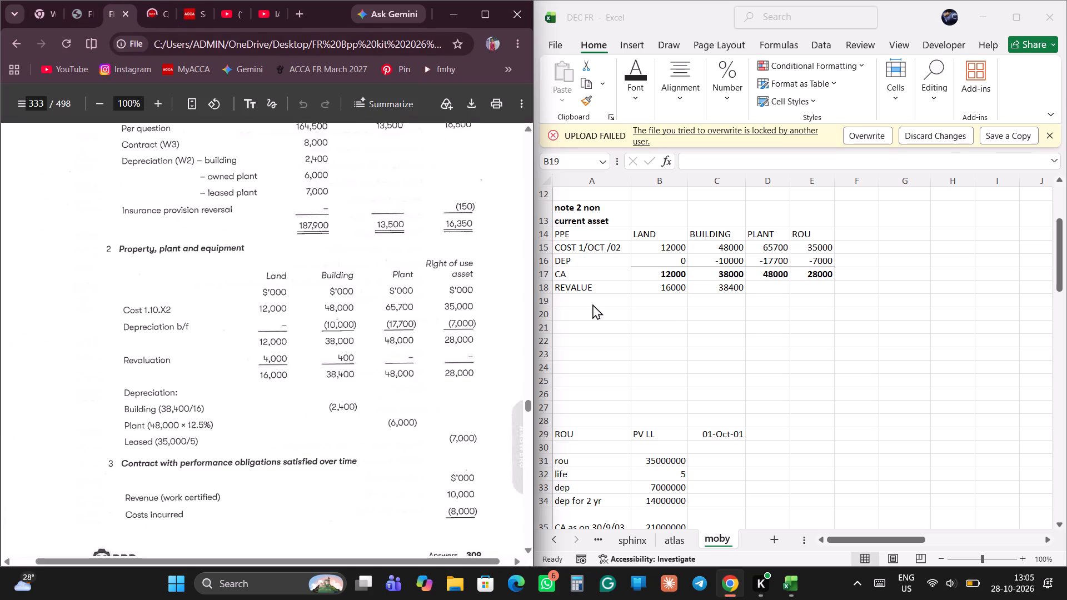
pyautogui.click(84, 13)
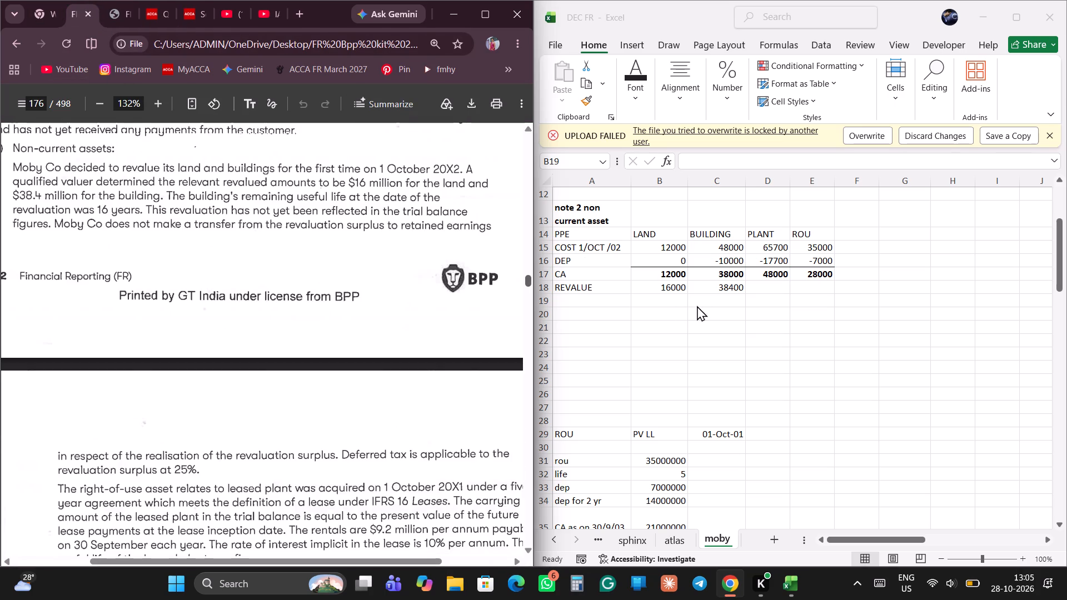
pyautogui.click(598, 313)
pyautogui.click(598, 313)
pyautogui.click(598, 313)
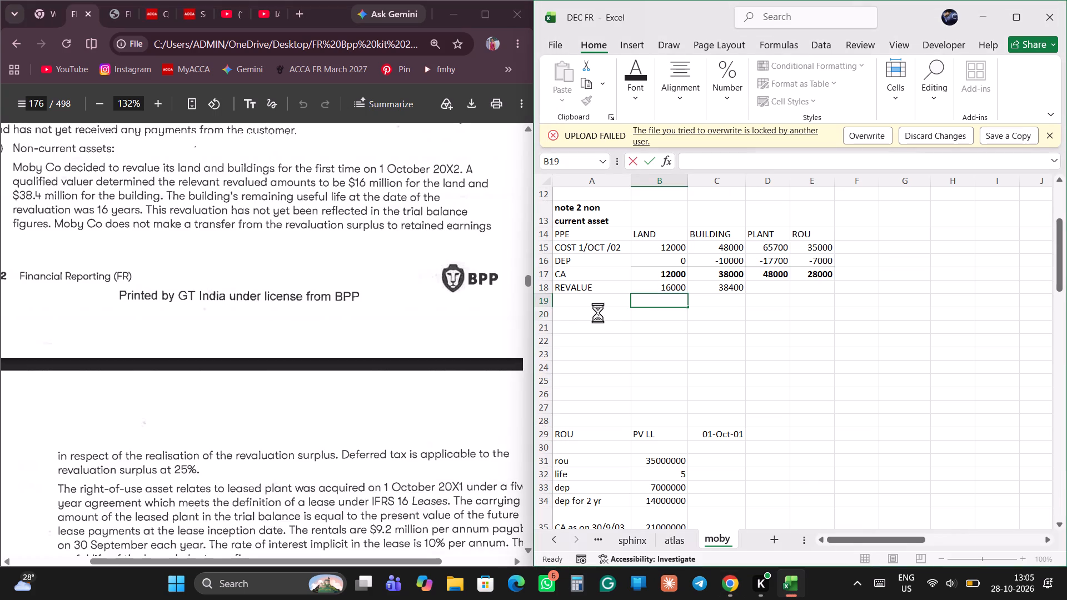
pyautogui.write('DEP')
pyautogui.press('space')
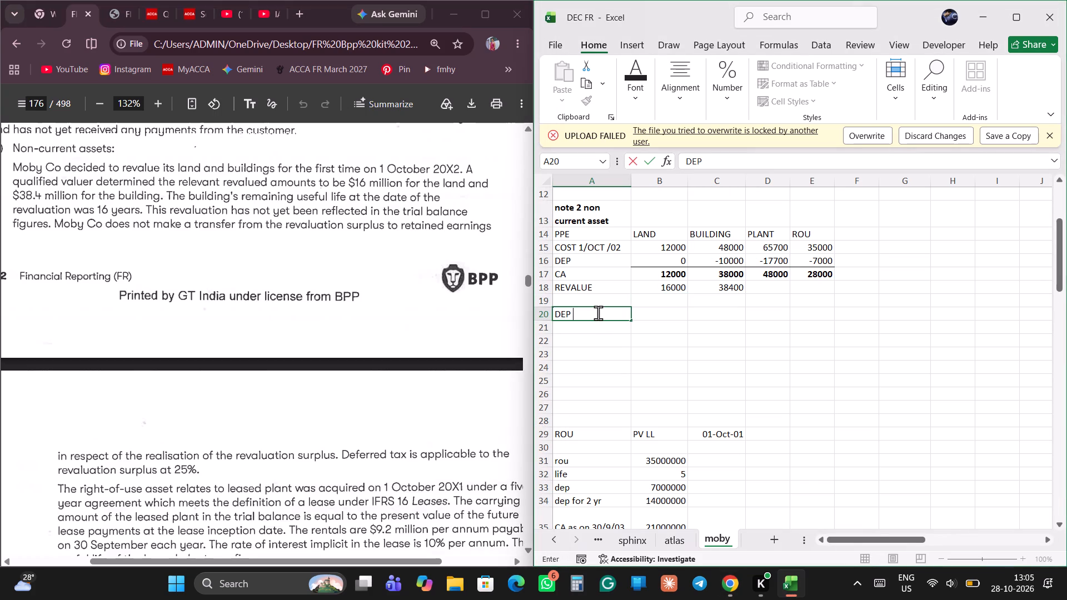
pyautogui.press(';')
pyautogui.press('Return')
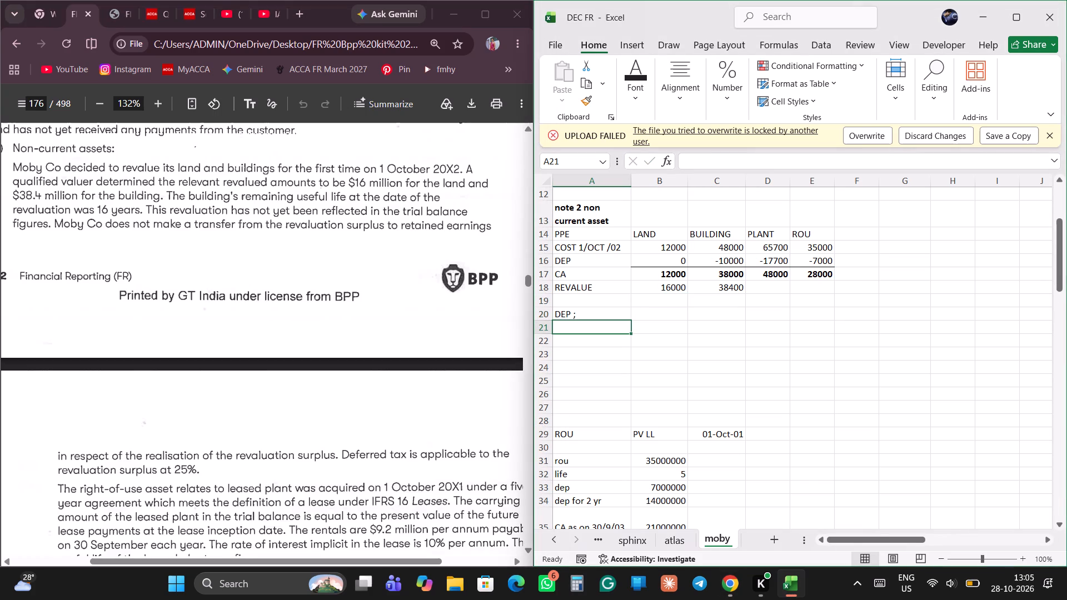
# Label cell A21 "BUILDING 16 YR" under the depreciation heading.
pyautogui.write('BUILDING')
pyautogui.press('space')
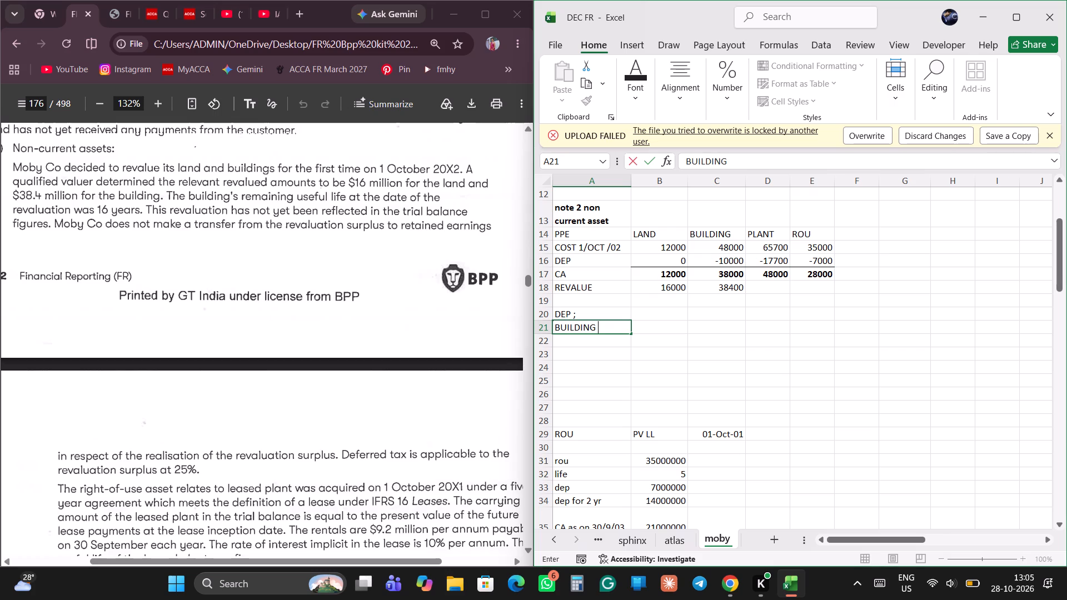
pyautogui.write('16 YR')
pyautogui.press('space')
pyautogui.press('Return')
# Calculate the building depreciation in C21 by dividing the revalued building amount in C18 by 16.
pyautogui.press('Right')
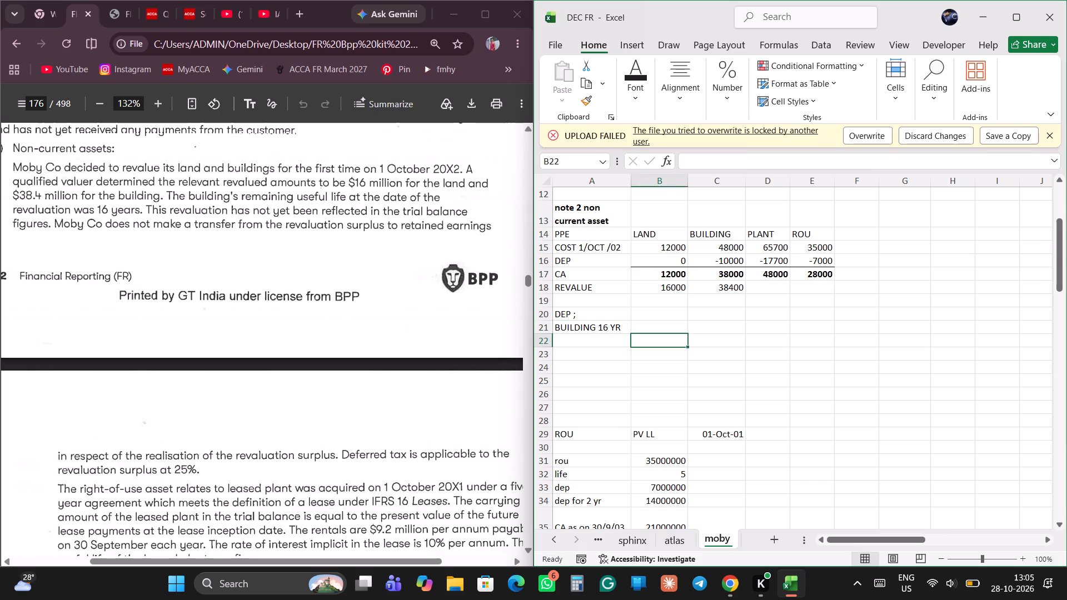
pyautogui.press('Right')
pyautogui.press('Up')
pyautogui.press('=')
pyautogui.press('Up')
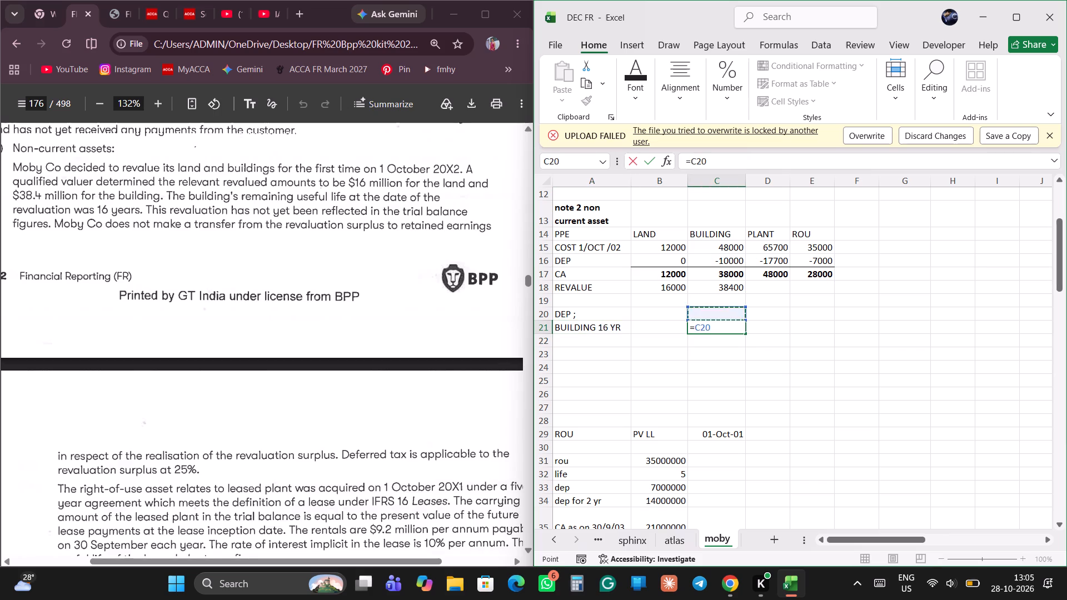
pyautogui.press('Up')
pyautogui.press('Up')
pyautogui.write('/16')
pyautogui.press('Return')
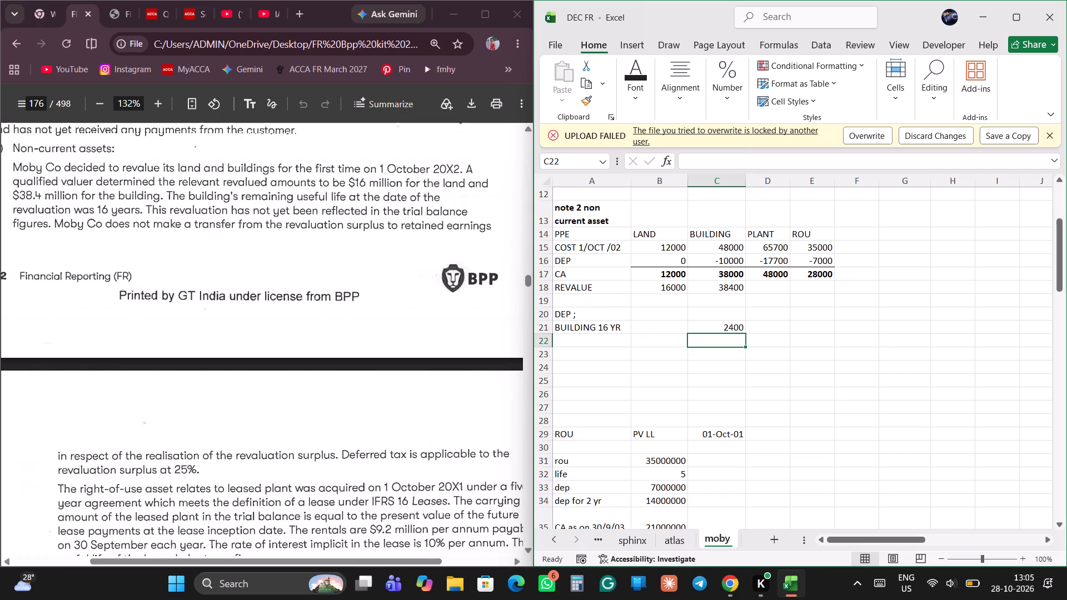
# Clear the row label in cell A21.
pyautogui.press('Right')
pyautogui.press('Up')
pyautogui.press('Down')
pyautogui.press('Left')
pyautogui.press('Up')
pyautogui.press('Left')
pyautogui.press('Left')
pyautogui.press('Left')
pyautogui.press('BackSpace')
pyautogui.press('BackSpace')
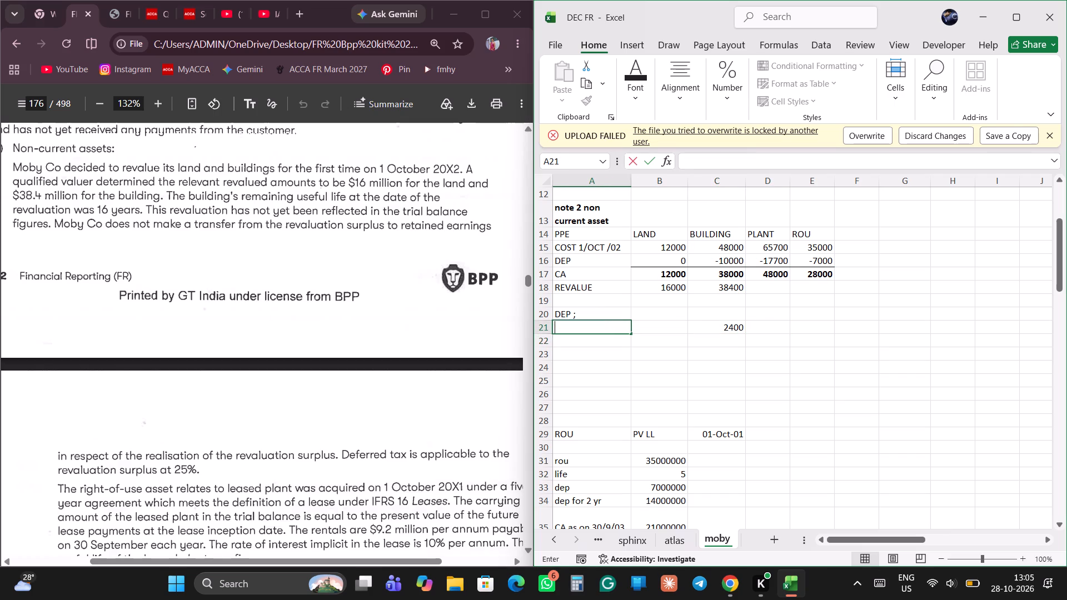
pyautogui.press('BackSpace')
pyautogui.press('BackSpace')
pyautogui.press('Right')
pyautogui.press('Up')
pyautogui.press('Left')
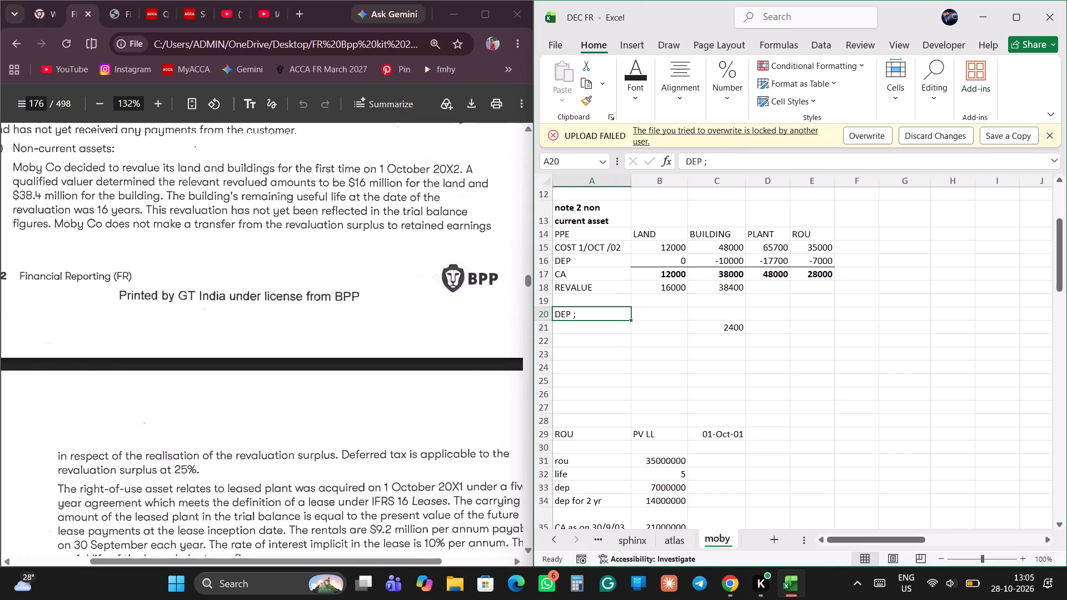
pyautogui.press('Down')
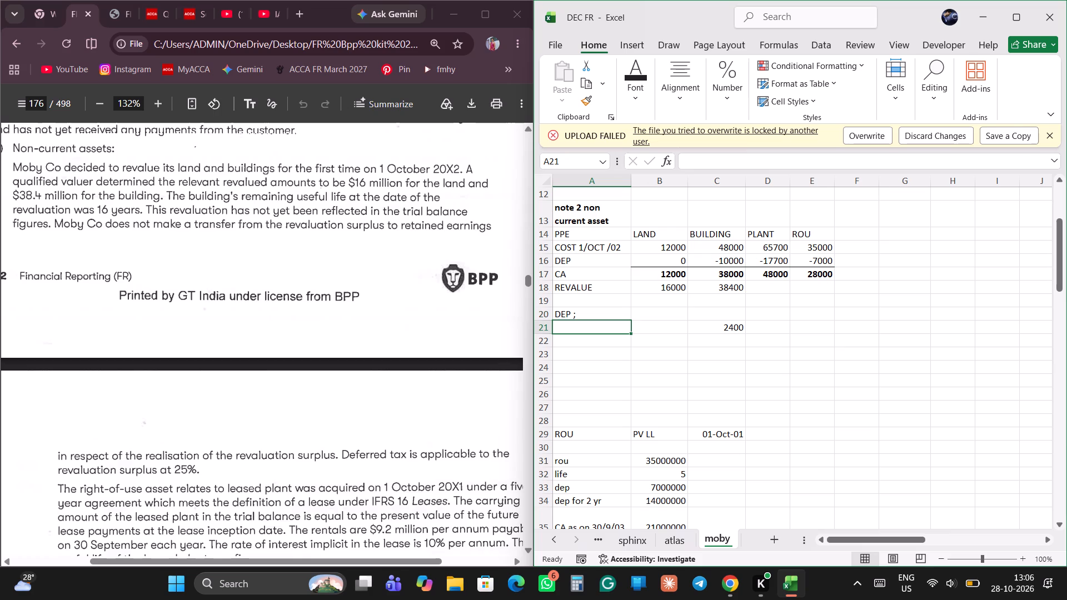
# Copy the BUILDING column heading from C14 into cell A21 as the depreciation row label.
pyautogui.click(711, 239)
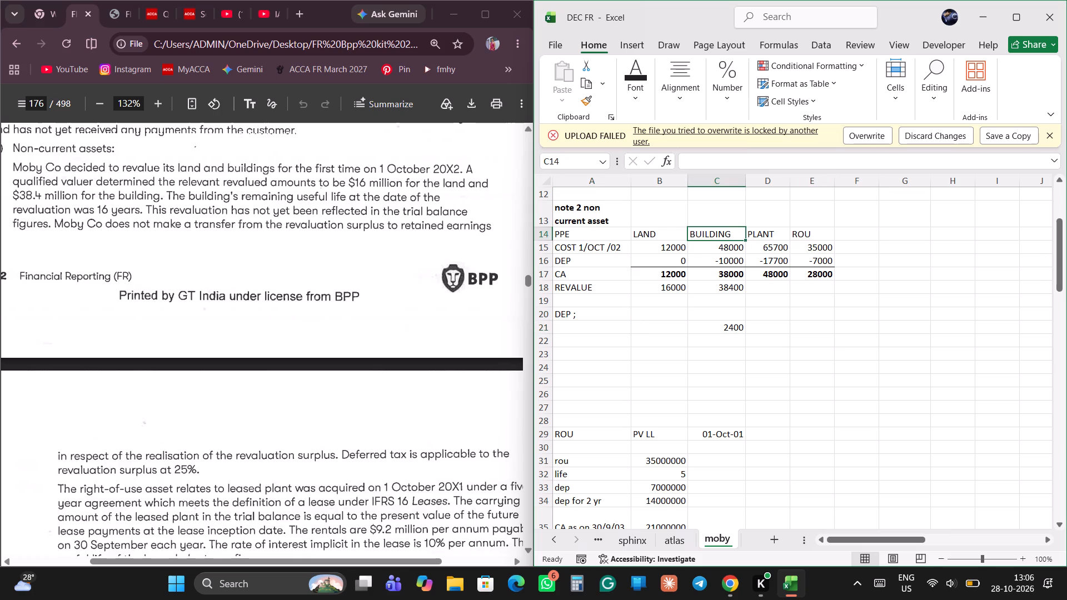
pyautogui.hotkey('ctrl', 'c')
pyautogui.press('Down')
pyautogui.press('Left')
pyautogui.press('Left')
pyautogui.press('Left')
pyautogui.press('Left')
pyautogui.press('Left')
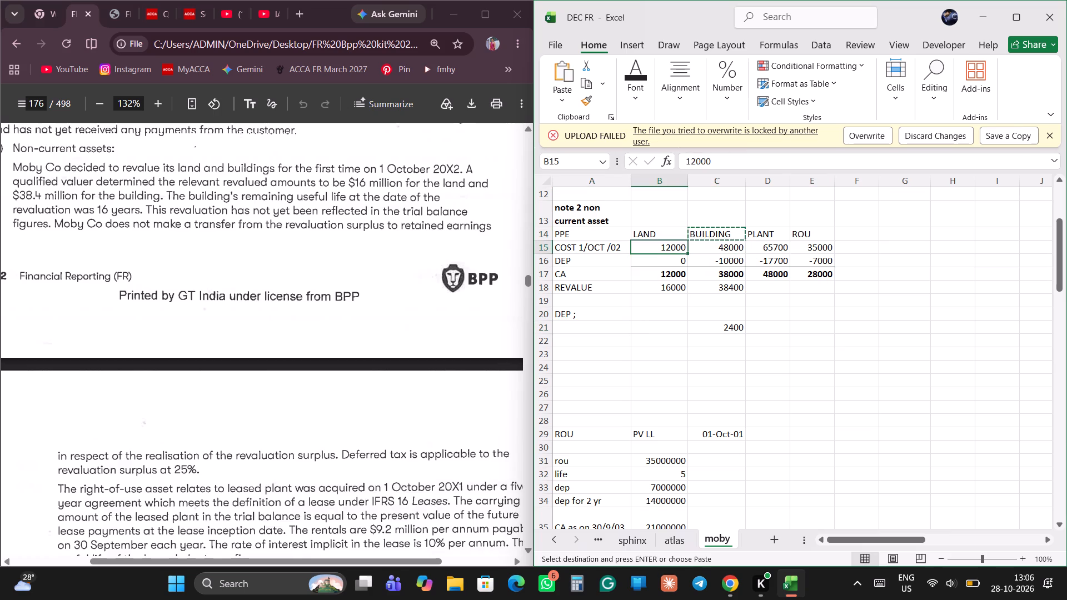
pyautogui.press('Down')
pyautogui.press('Down')
pyautogui.press('Down')
pyautogui.press('Down')
pyautogui.press('Down')
pyautogui.press('Down')
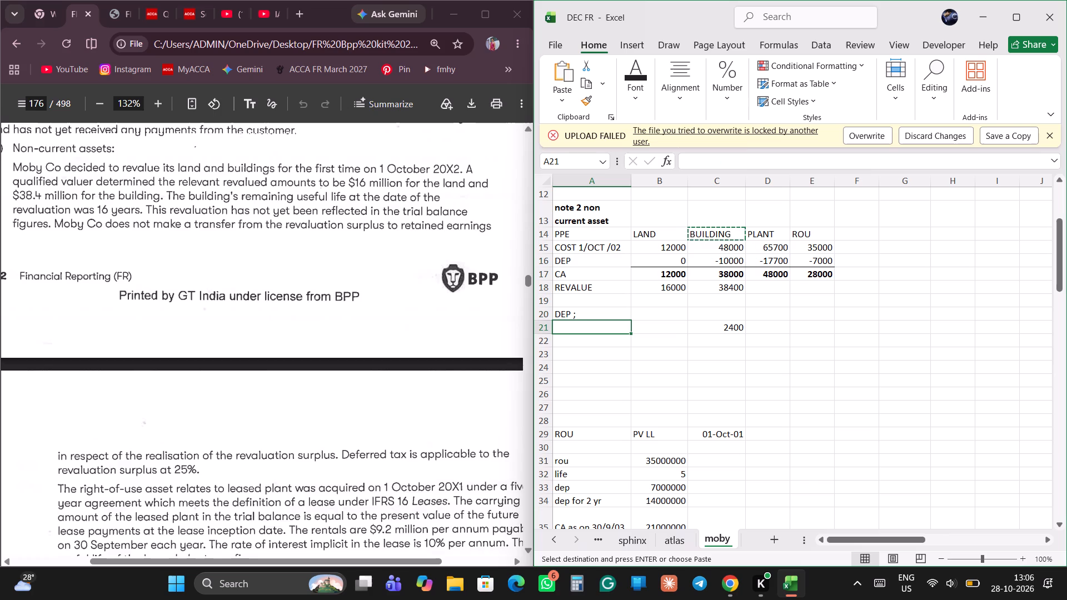
pyautogui.hotkey('ctrl', 'v')
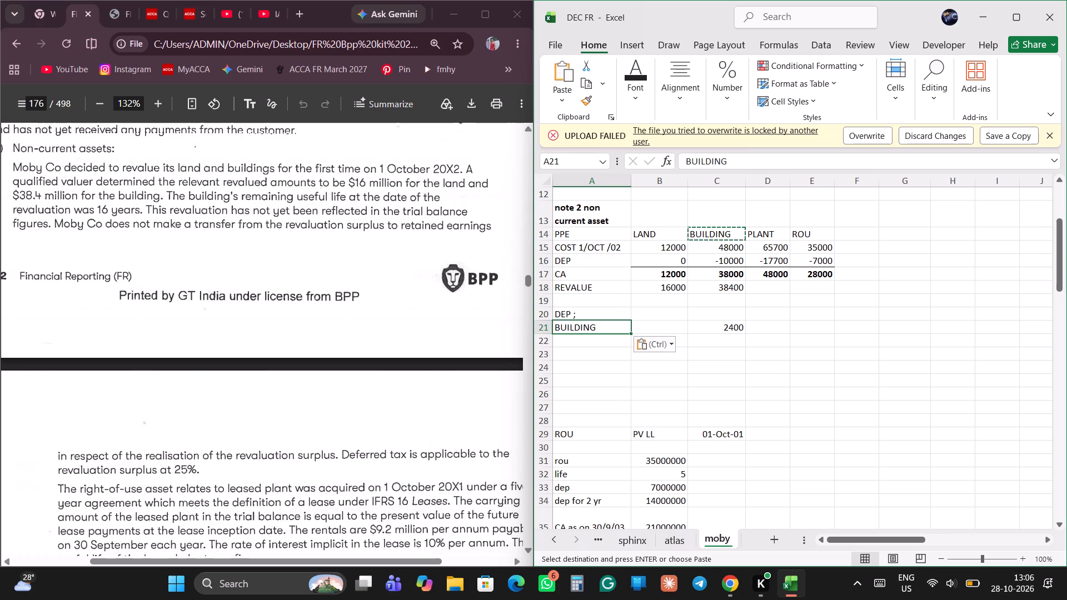
# Append "16 YR" to the BUILDING depreciation label in cell A21.
pyautogui.press('F2')
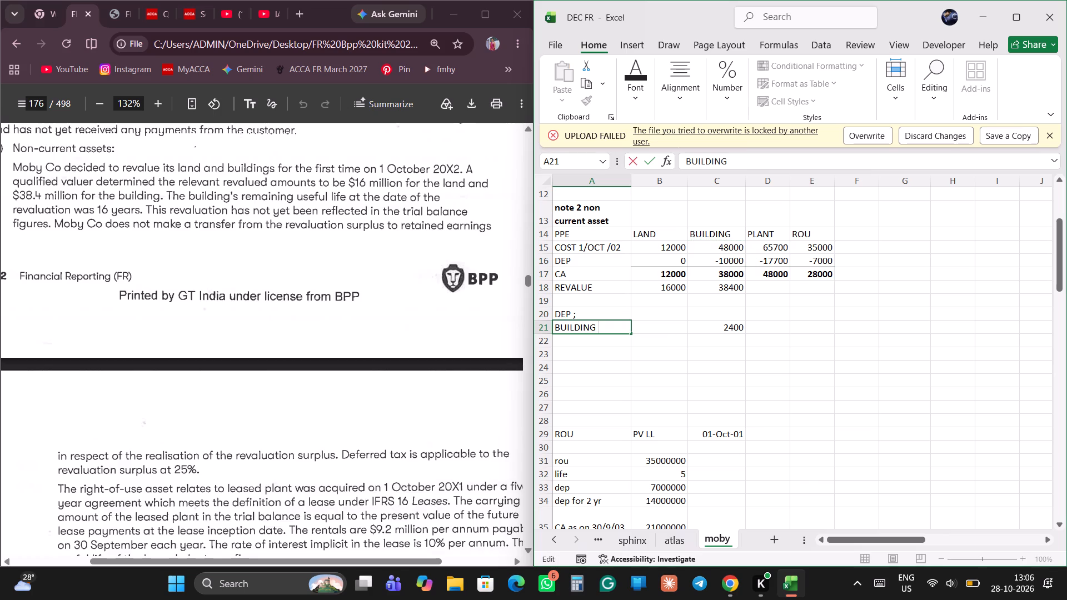
pyautogui.write('16 YR')
pyautogui.press('space')
pyautogui.press('Return')
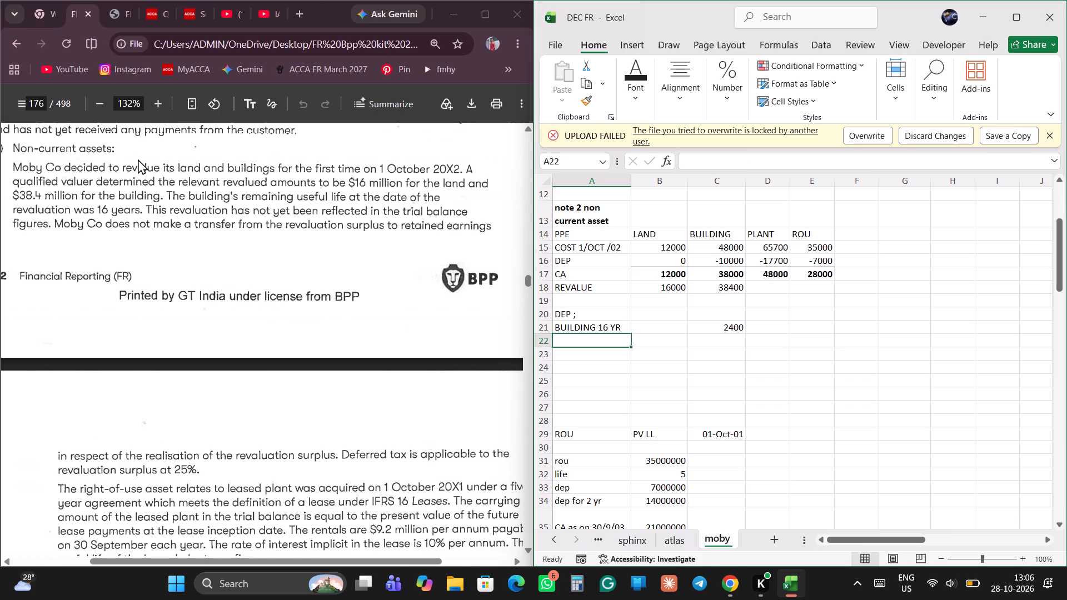
# Check the depreciation details in the Moby Co solution and question, and label cell A22 "PALNT 25V%".
pyautogui.click(119, 8)
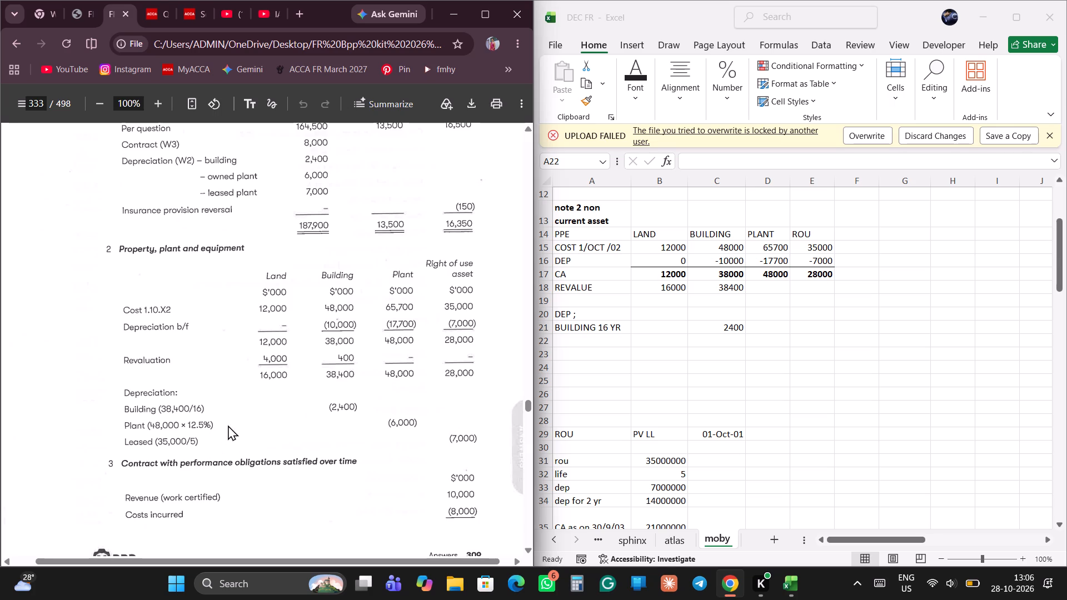
pyautogui.click(79, 18)
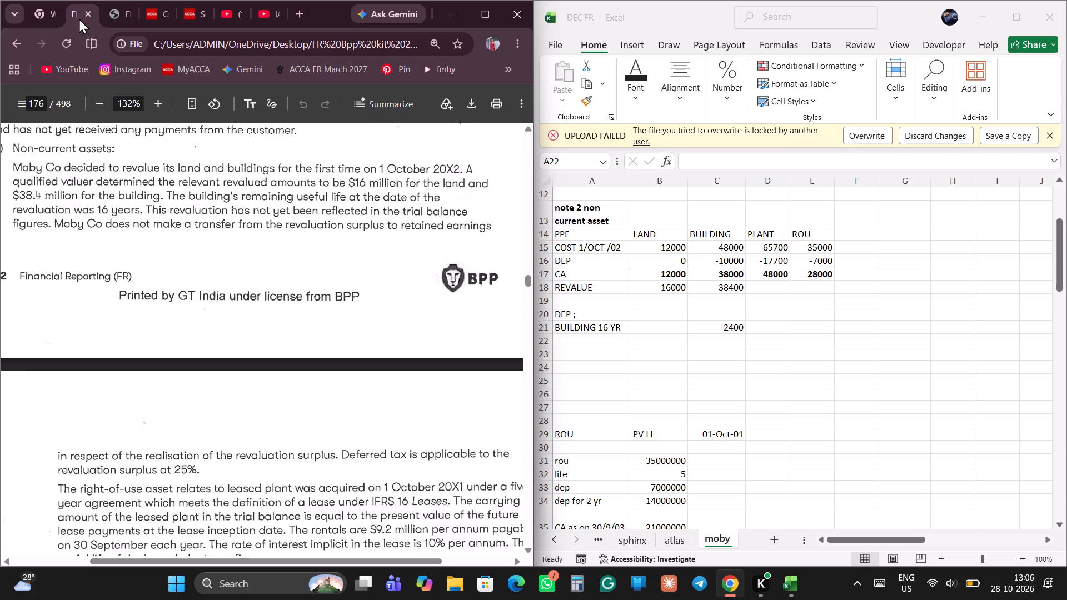
pyautogui.scroll(-1, 288, 373)
pyautogui.hscroll(-1, 288, 373)
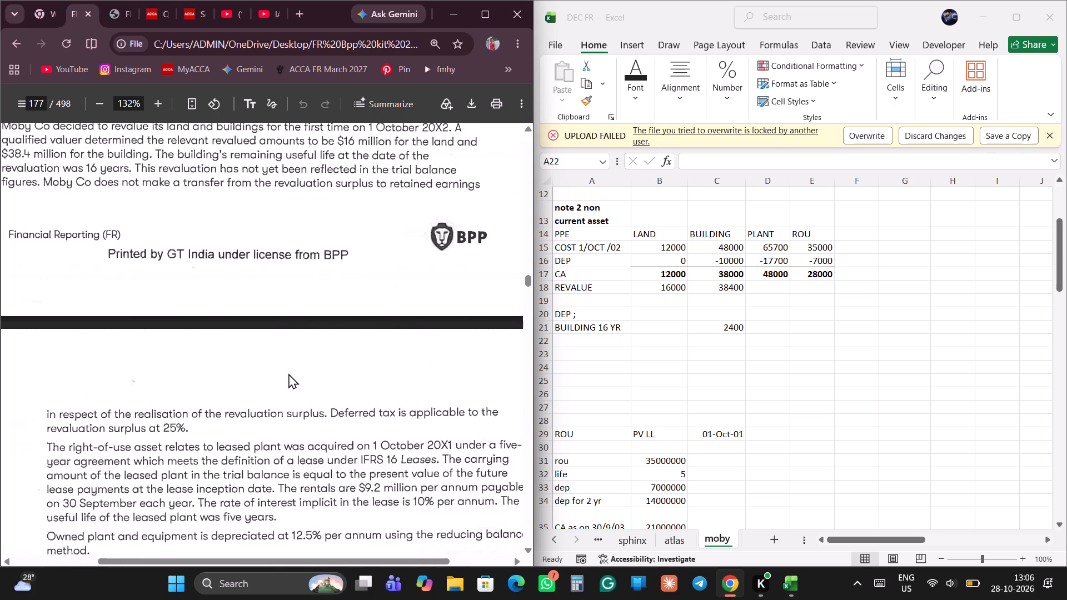
pyautogui.hscroll(-1, 288, 373)
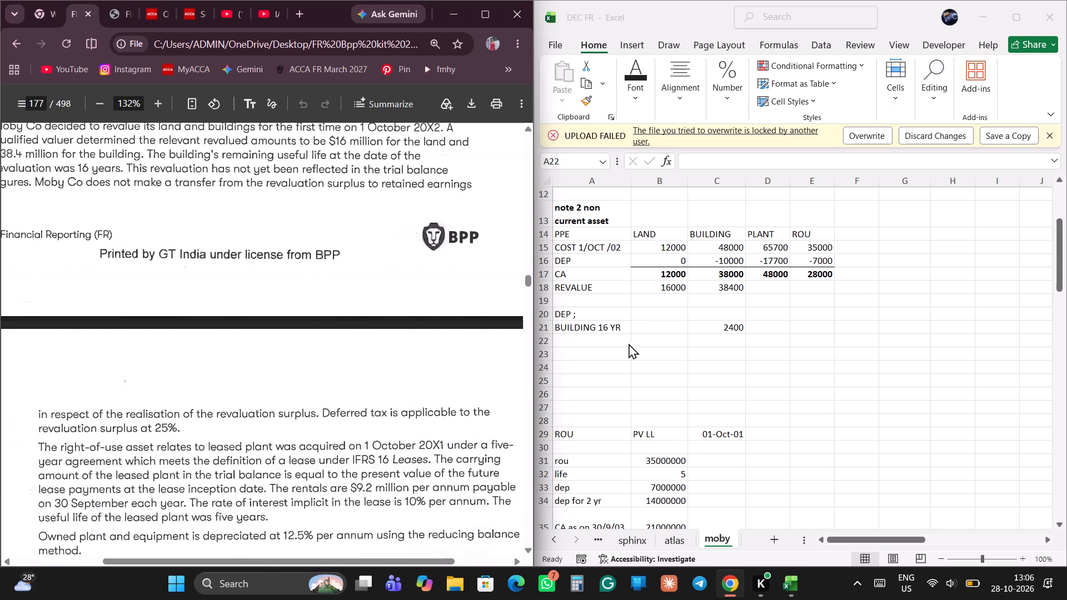
pyautogui.click(611, 341)
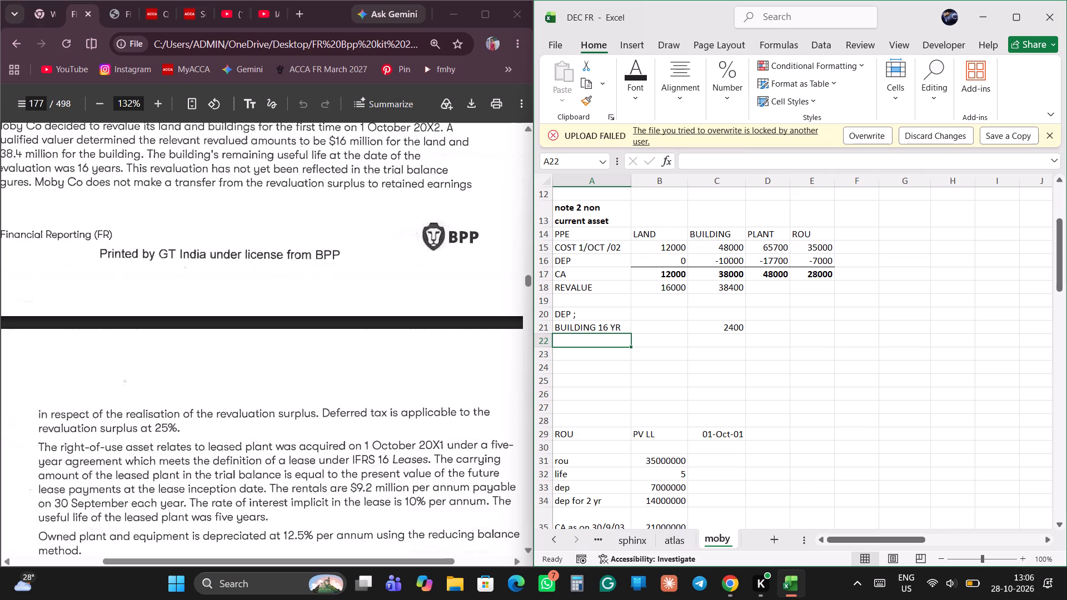
pyautogui.write('PALNT 3')
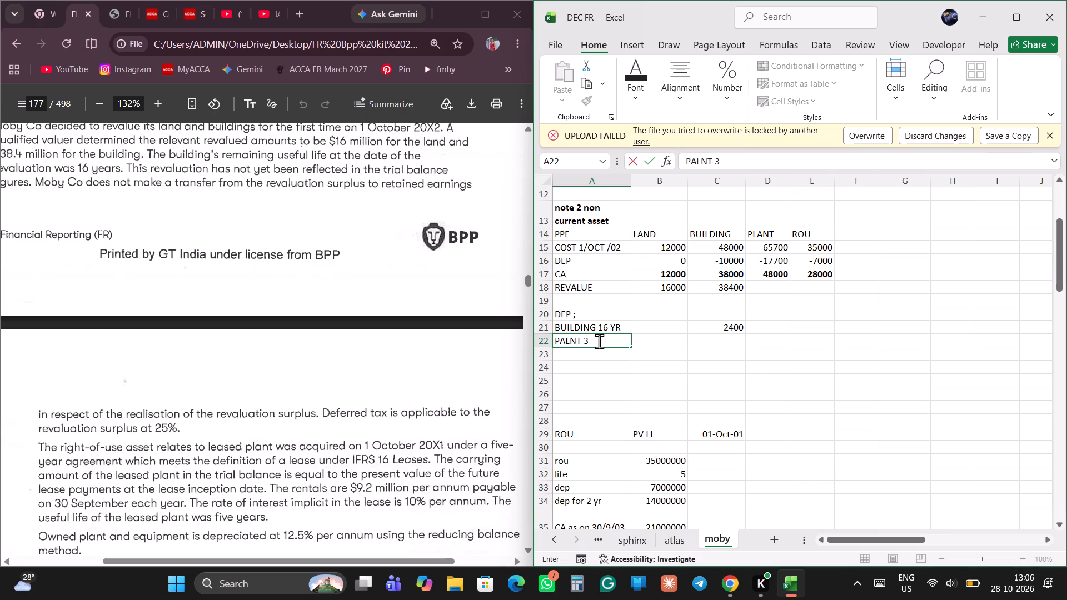
pyautogui.press('BackSpace')
pyautogui.write('25V%')
pyautogui.press('Left')
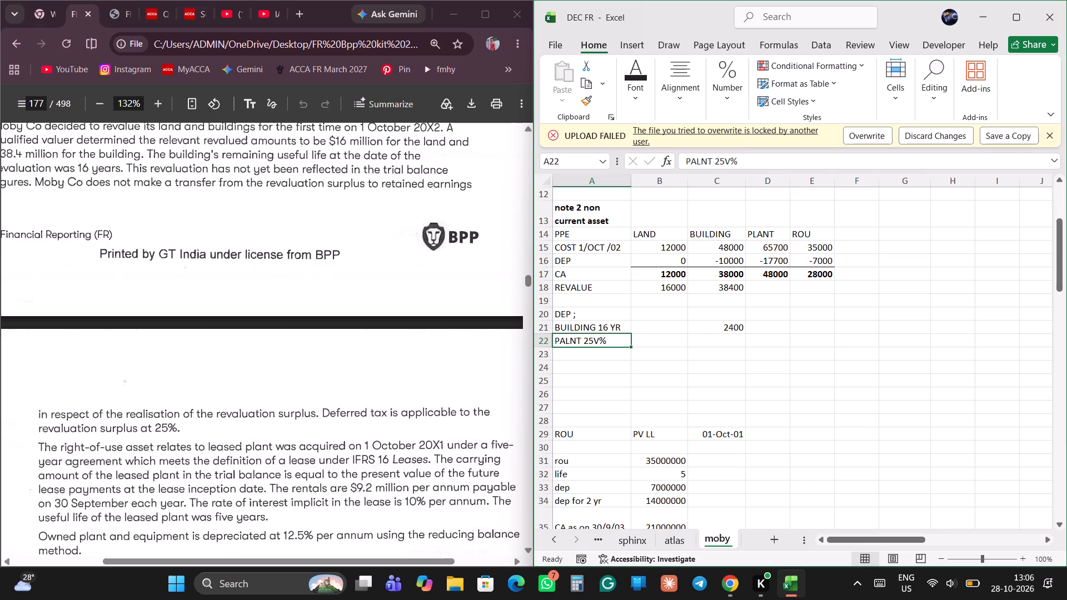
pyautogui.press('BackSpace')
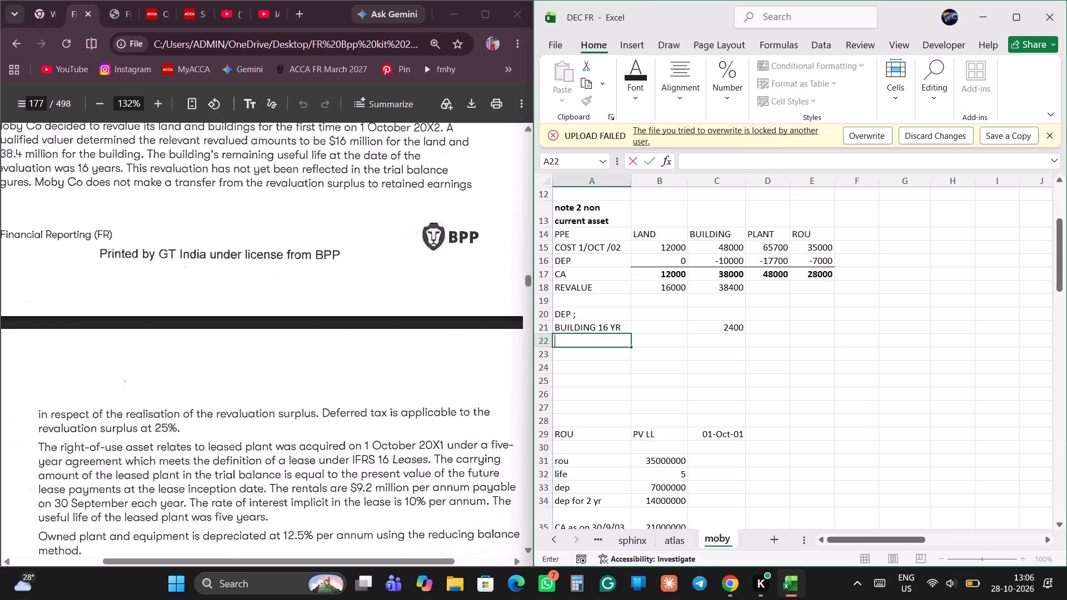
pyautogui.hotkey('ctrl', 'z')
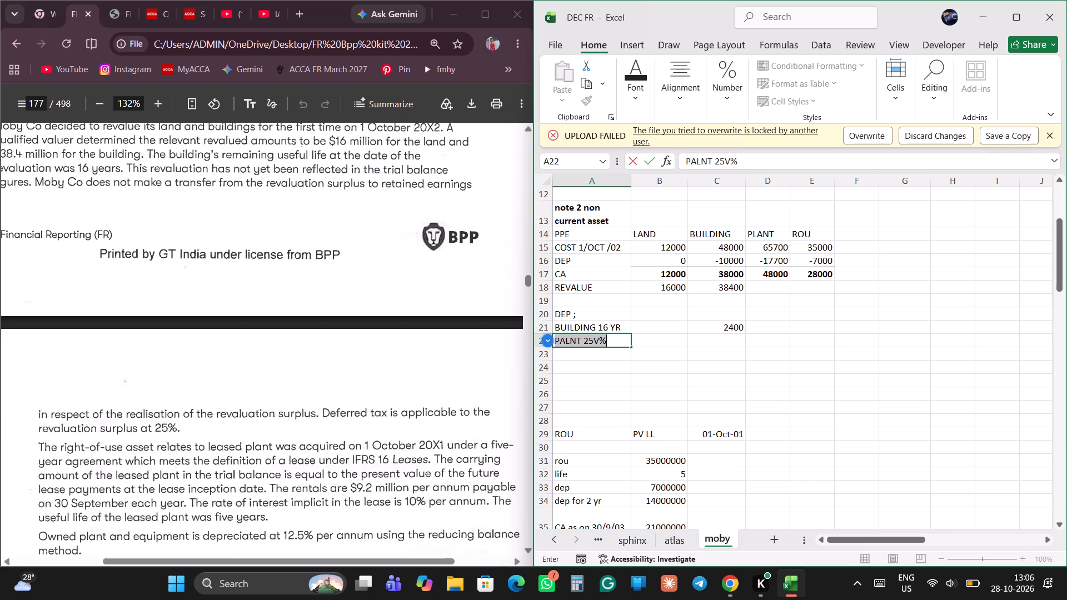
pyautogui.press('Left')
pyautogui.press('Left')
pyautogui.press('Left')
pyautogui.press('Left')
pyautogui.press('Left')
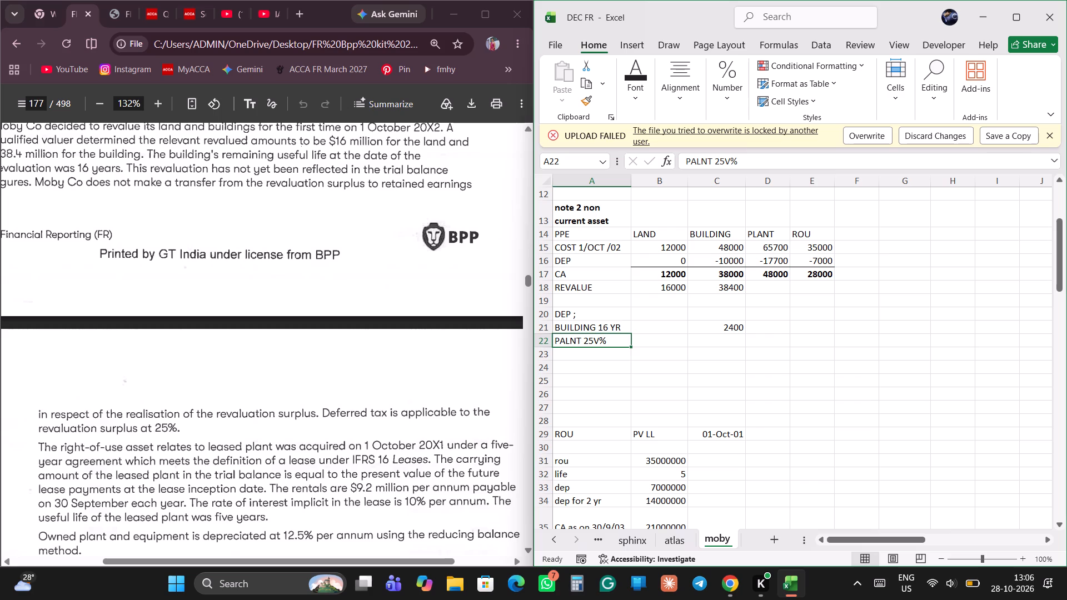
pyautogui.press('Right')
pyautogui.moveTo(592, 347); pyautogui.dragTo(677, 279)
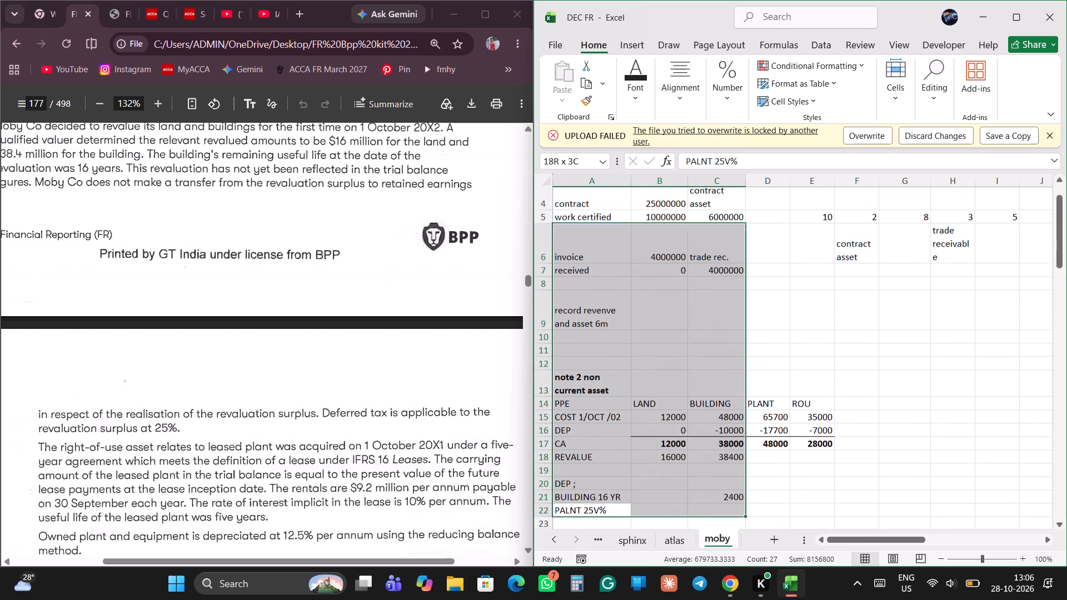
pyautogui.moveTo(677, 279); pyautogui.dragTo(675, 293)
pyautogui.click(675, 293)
# Calculate the plant depreciation in D22 as the plant carrying amount in D17 multiplied by 25%.
pyautogui.scroll(-1, 595, 387)
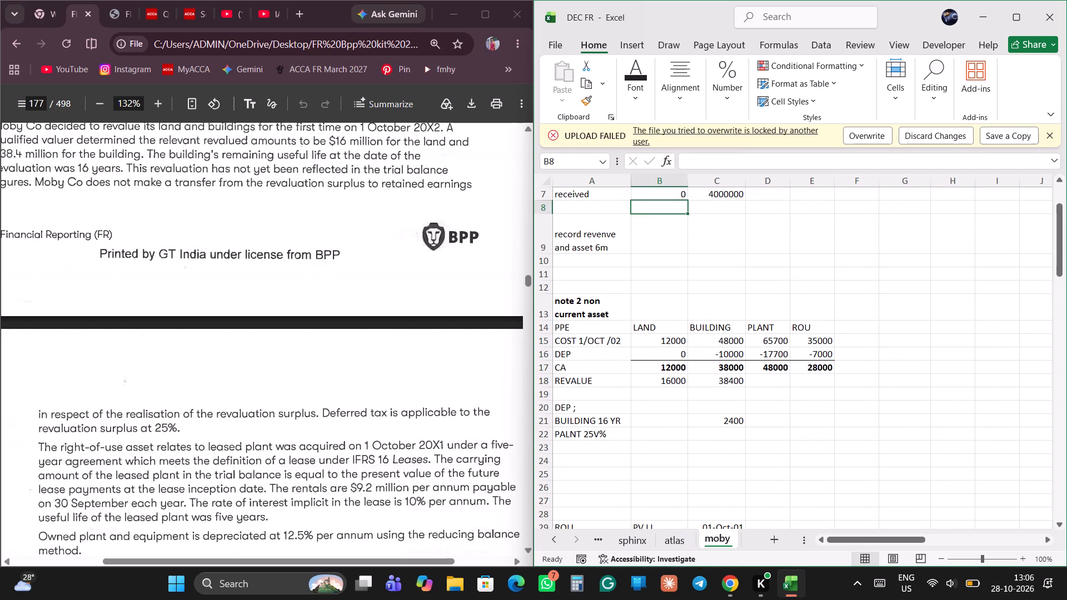
pyautogui.click(771, 435)
pyautogui.press('=')
pyautogui.press('Up')
pyautogui.press('Up')
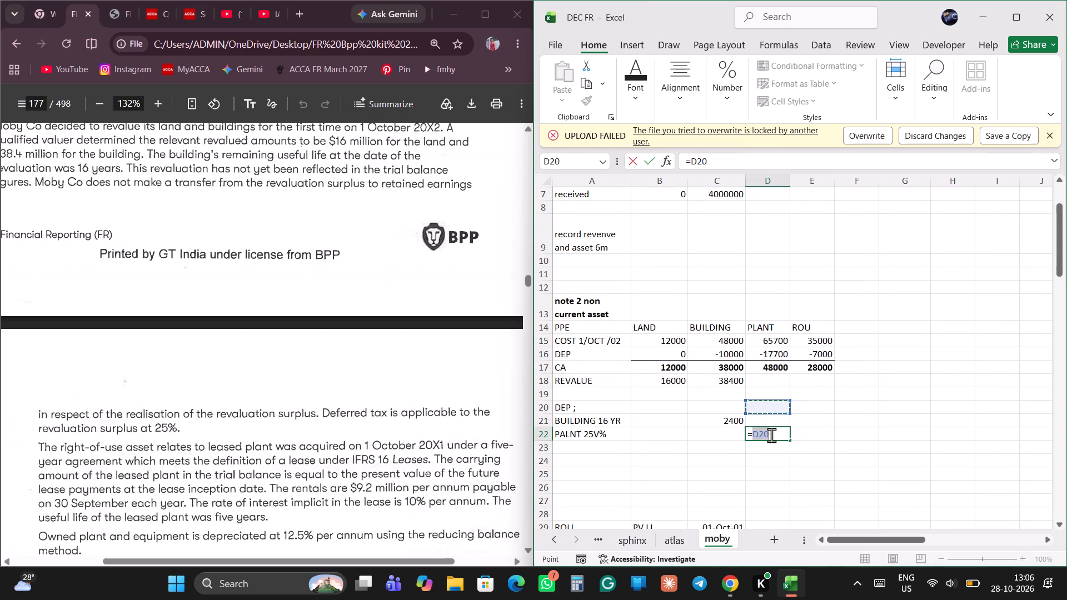
pyautogui.press('Up')
pyautogui.press('Up')
pyautogui.press('Up')
pyautogui.write('*25%')
pyautogui.press('Return')
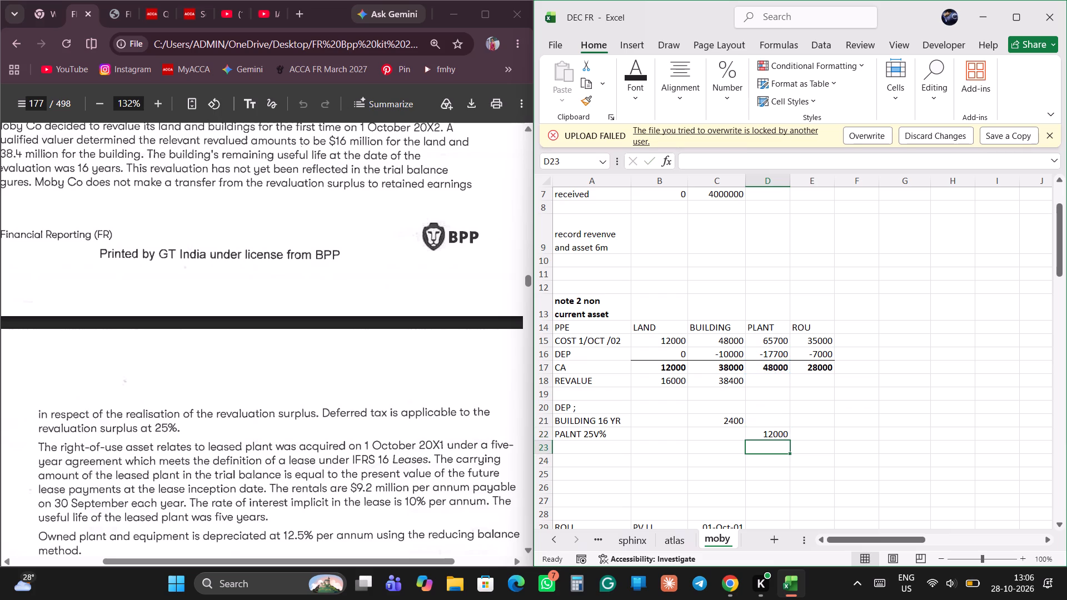
# Check the plant depreciation against the solution and question, and change the rate in the D22 formula to 12.5%.
pyautogui.click(128, 14)
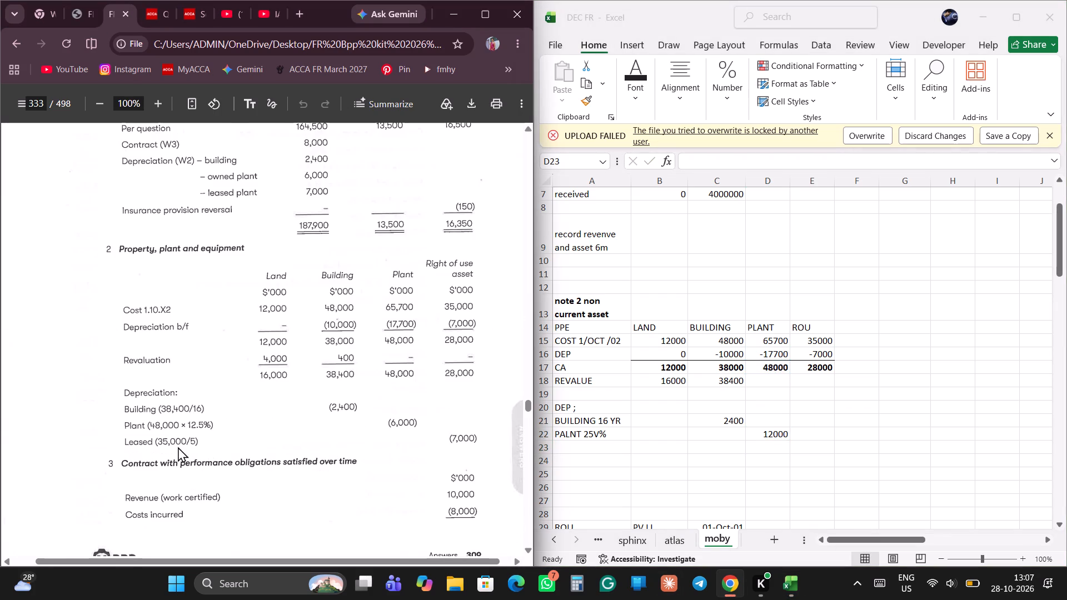
pyautogui.click(75, 9)
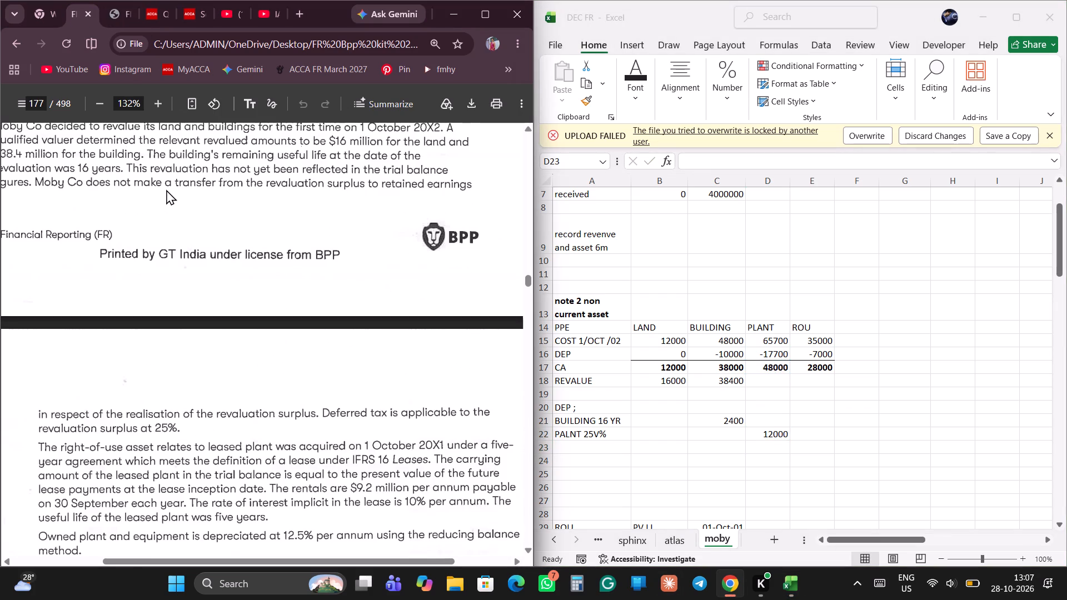
pyautogui.scroll(-1, 166, 189)
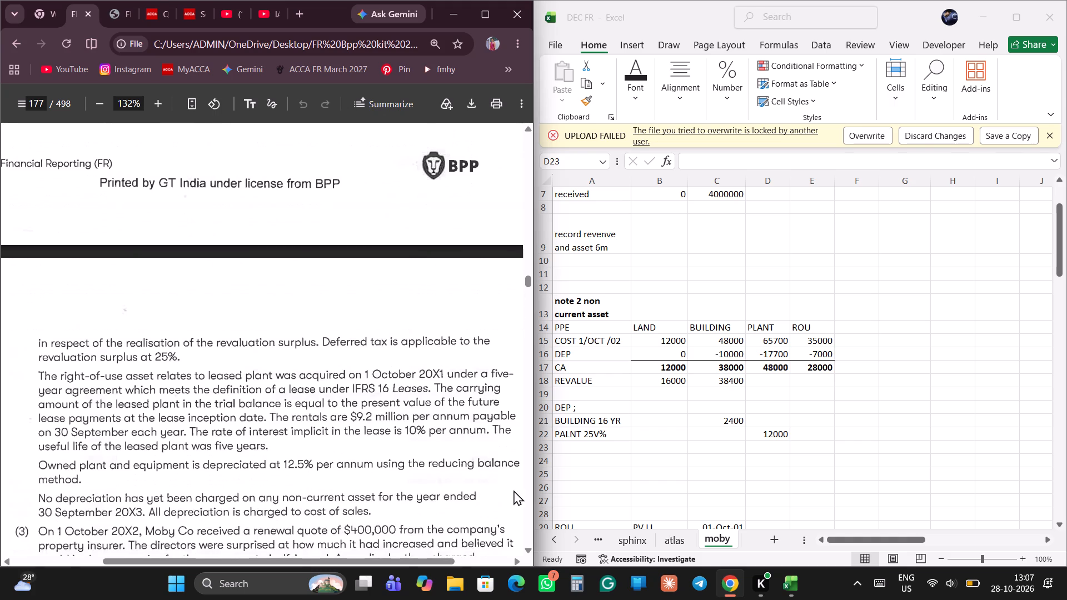
pyautogui.click(760, 430)
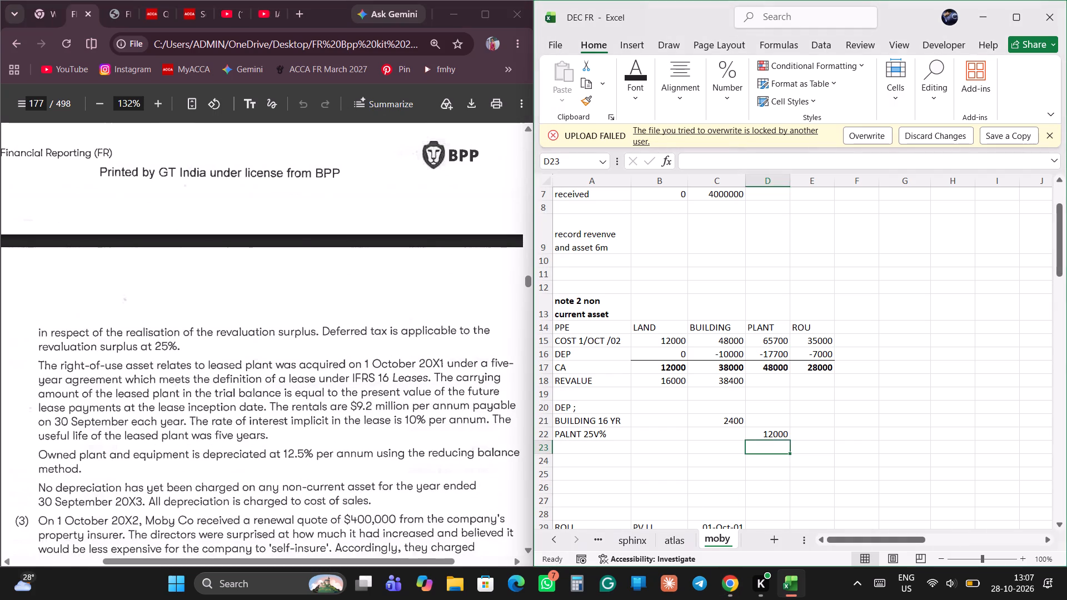
pyautogui.press('Up')
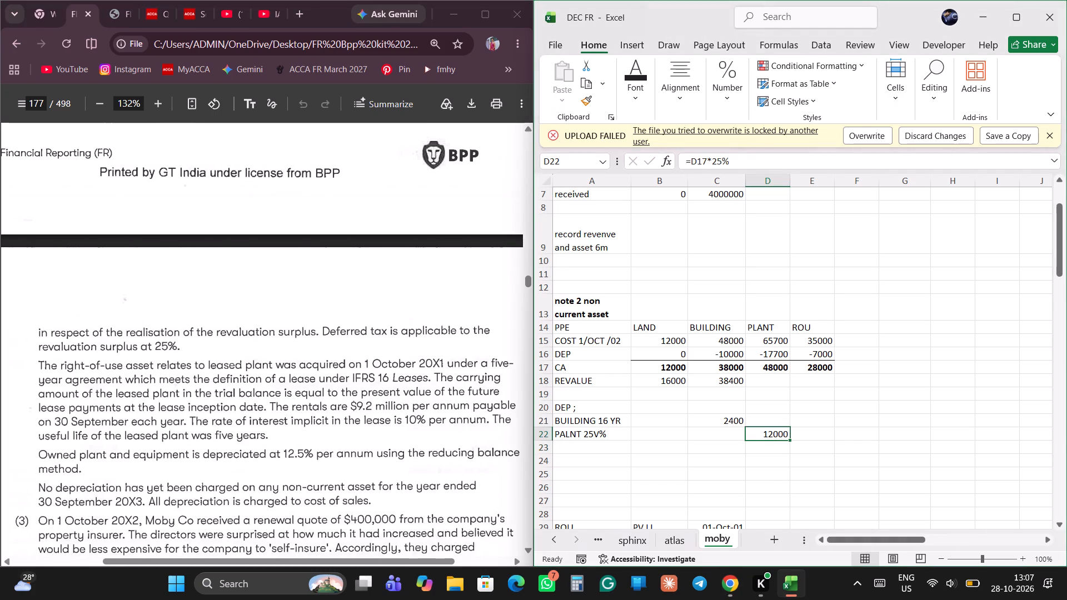
pyautogui.click(722, 168)
pyautogui.press('BackSpace')
pyautogui.press('BackSpace')
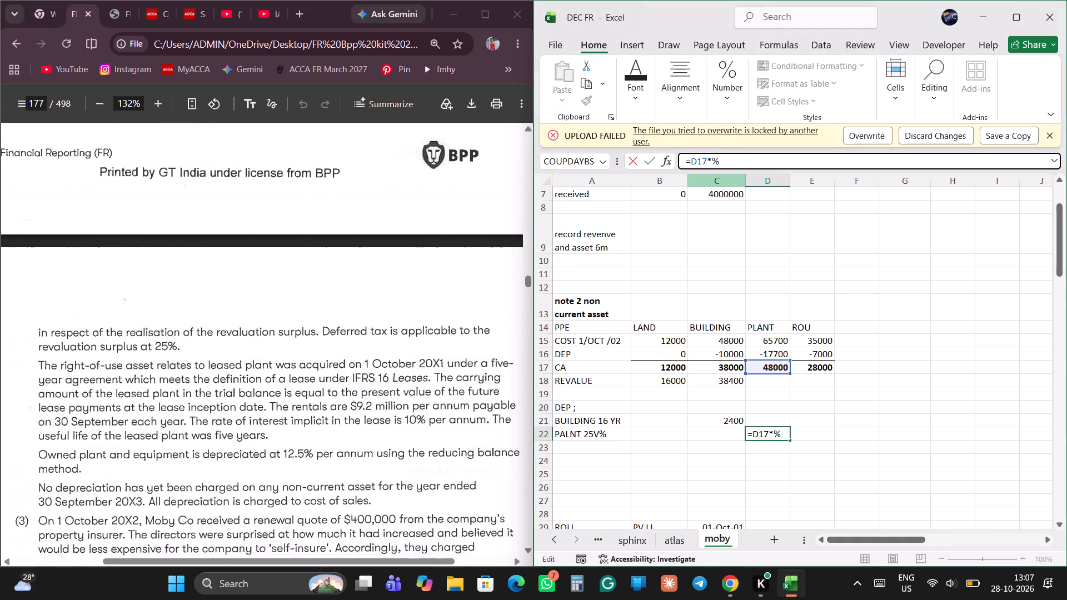
pyautogui.write('12.5')
pyautogui.press('Return')
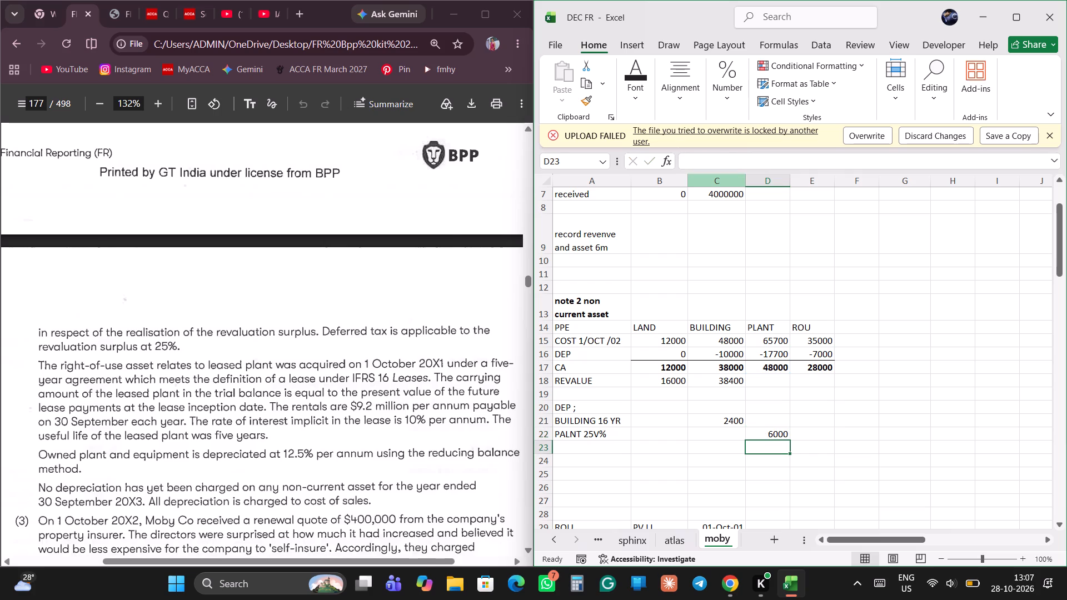
# Change the rate in the plant depreciation label in A22 so it reads "PALNT 12.5%".
pyautogui.click(587, 436)
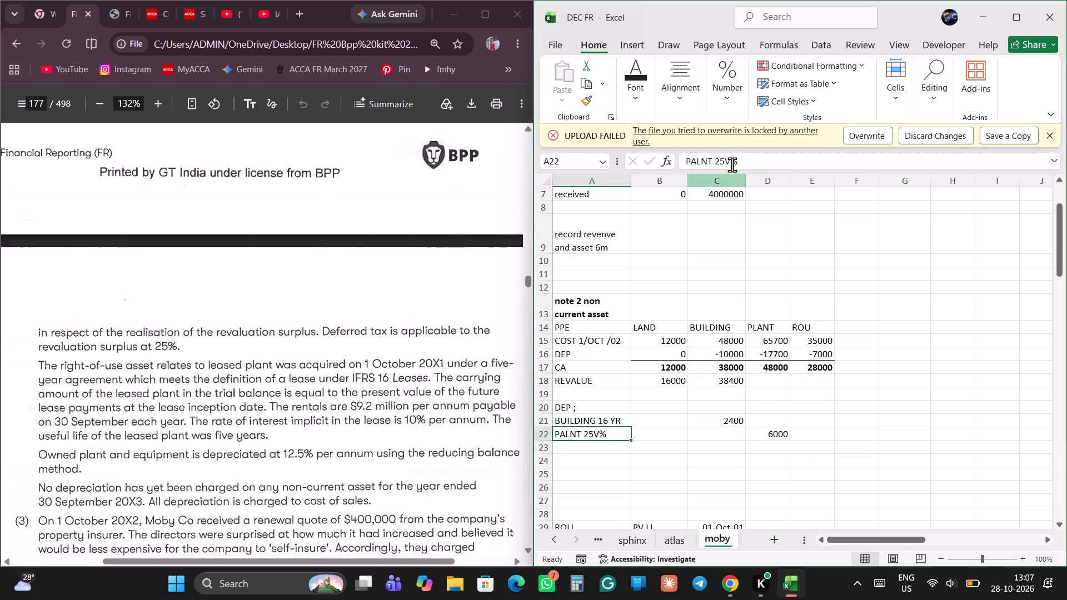
pyautogui.click(724, 164)
pyautogui.click(731, 162)
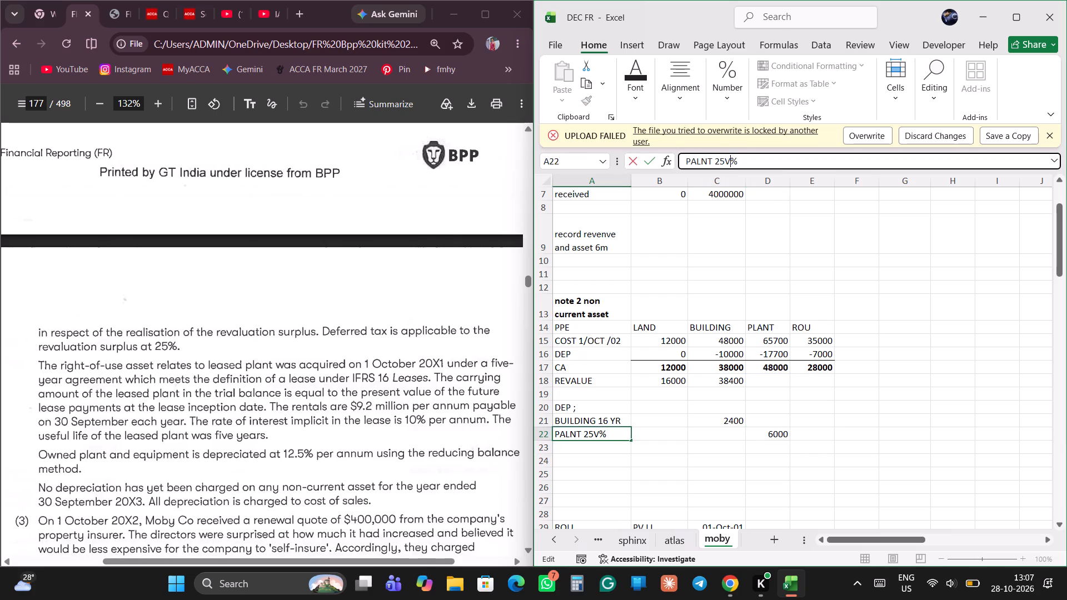
pyautogui.press('BackSpace')
pyautogui.press('BackSpace')
pyautogui.press('BackSpace')
pyautogui.write('12.5')
pyautogui.press('Return')
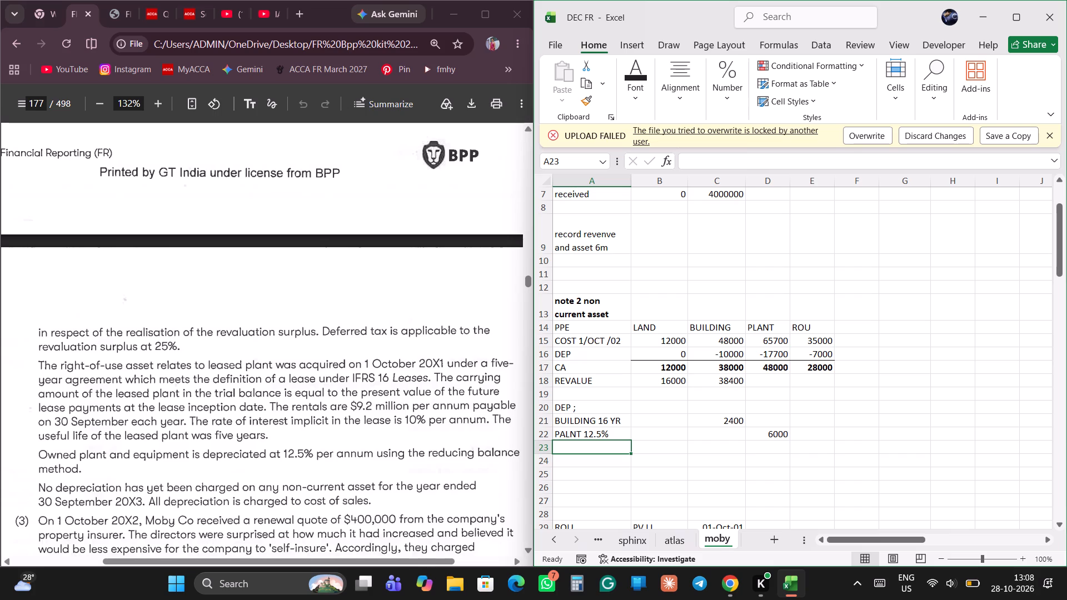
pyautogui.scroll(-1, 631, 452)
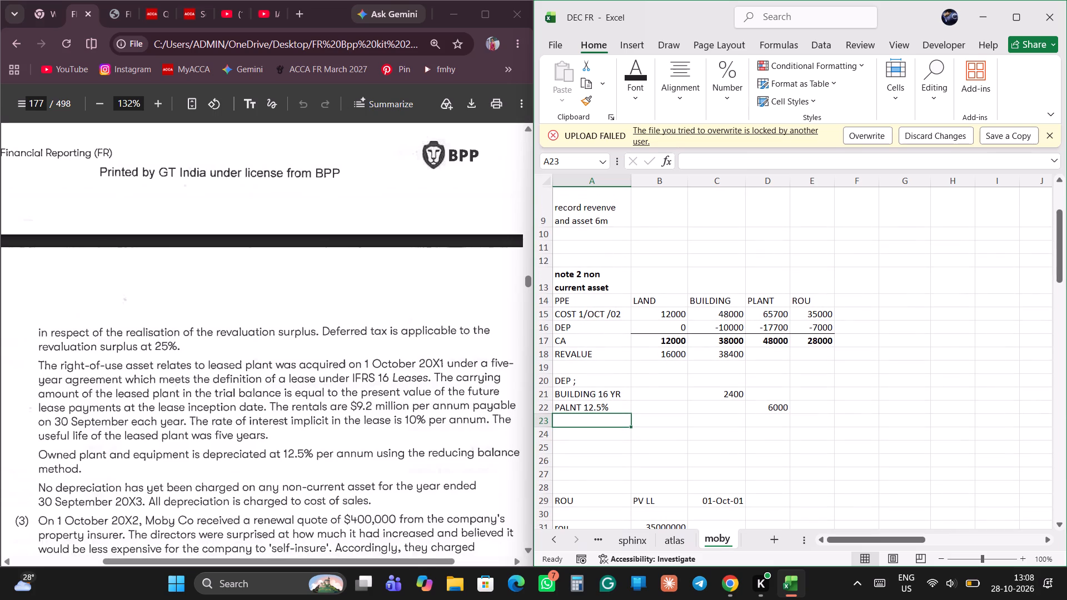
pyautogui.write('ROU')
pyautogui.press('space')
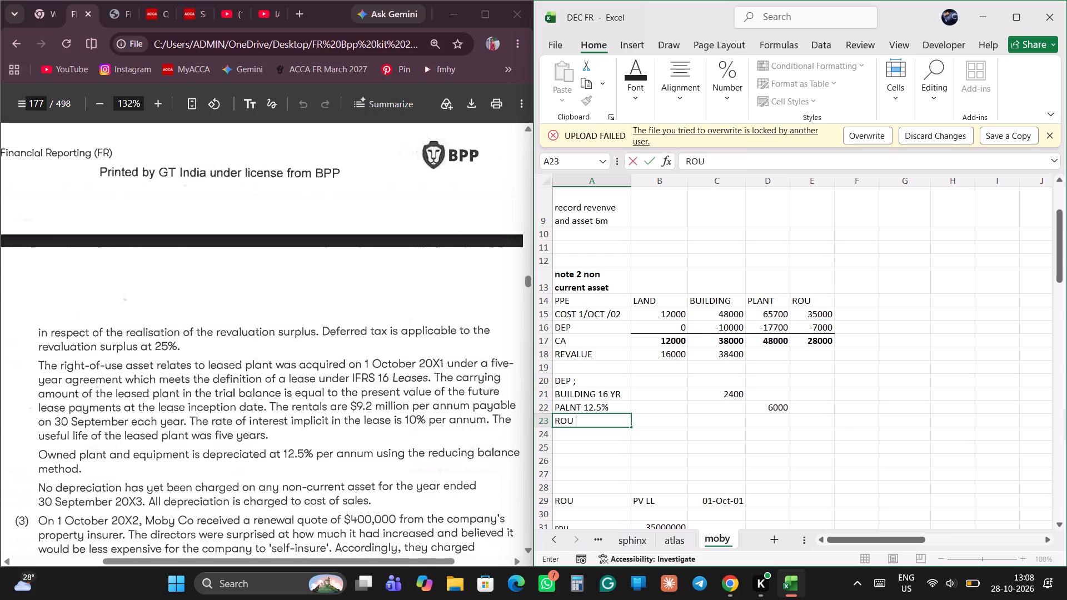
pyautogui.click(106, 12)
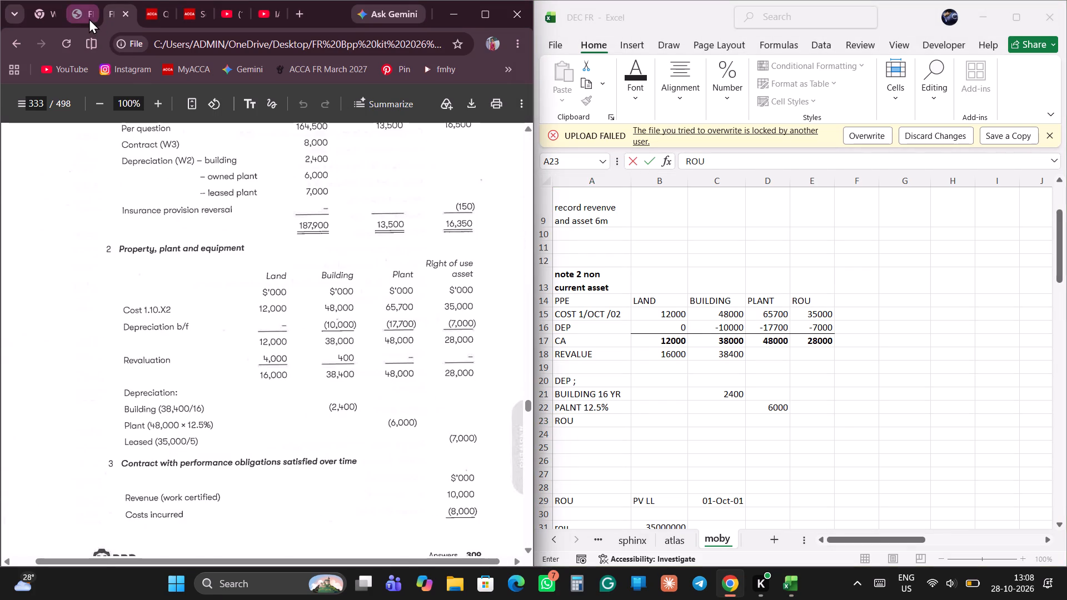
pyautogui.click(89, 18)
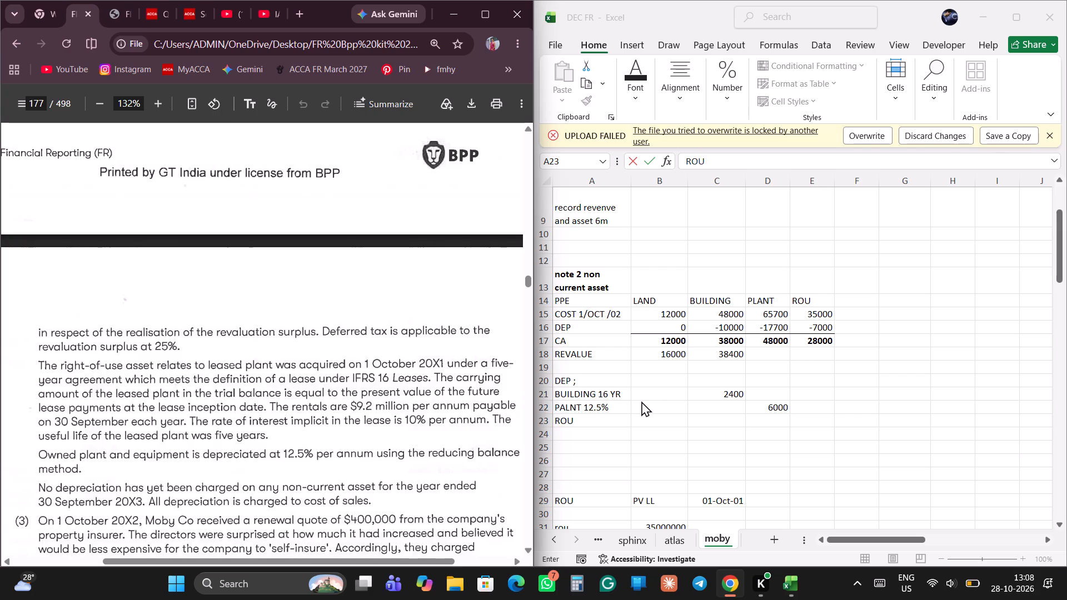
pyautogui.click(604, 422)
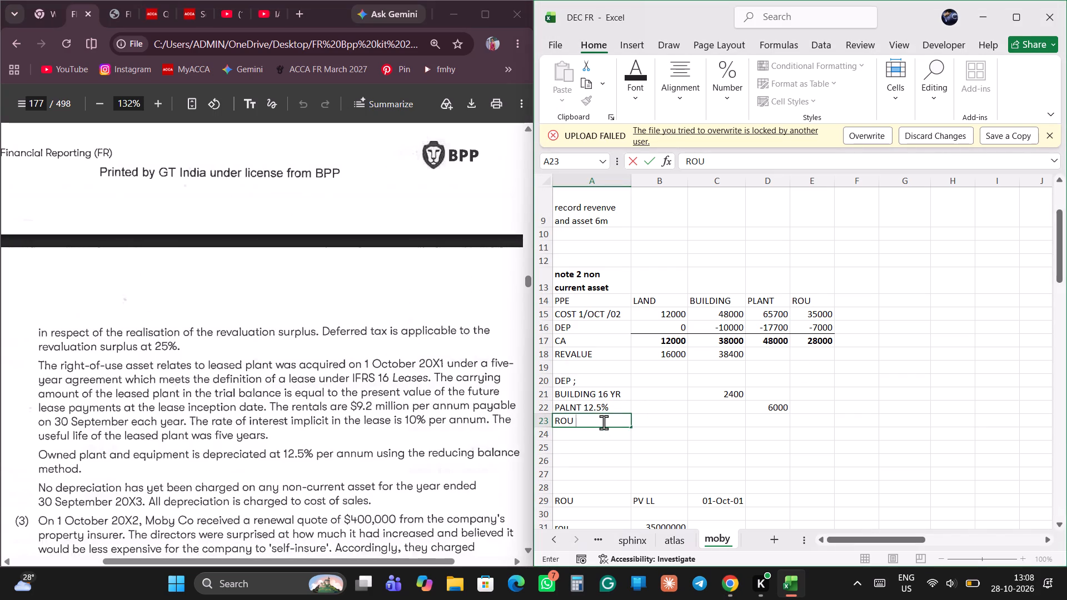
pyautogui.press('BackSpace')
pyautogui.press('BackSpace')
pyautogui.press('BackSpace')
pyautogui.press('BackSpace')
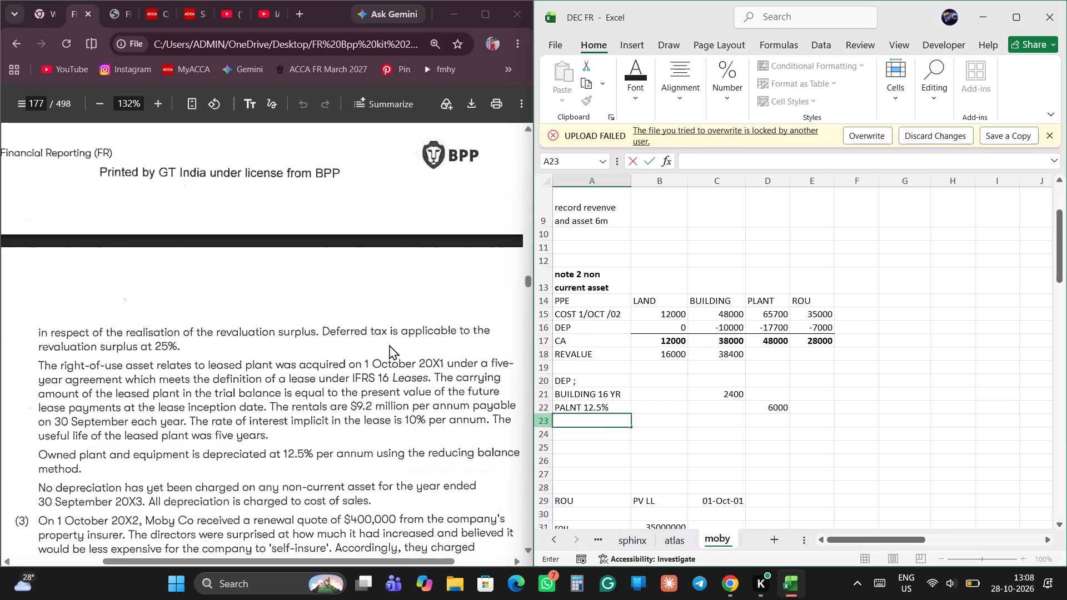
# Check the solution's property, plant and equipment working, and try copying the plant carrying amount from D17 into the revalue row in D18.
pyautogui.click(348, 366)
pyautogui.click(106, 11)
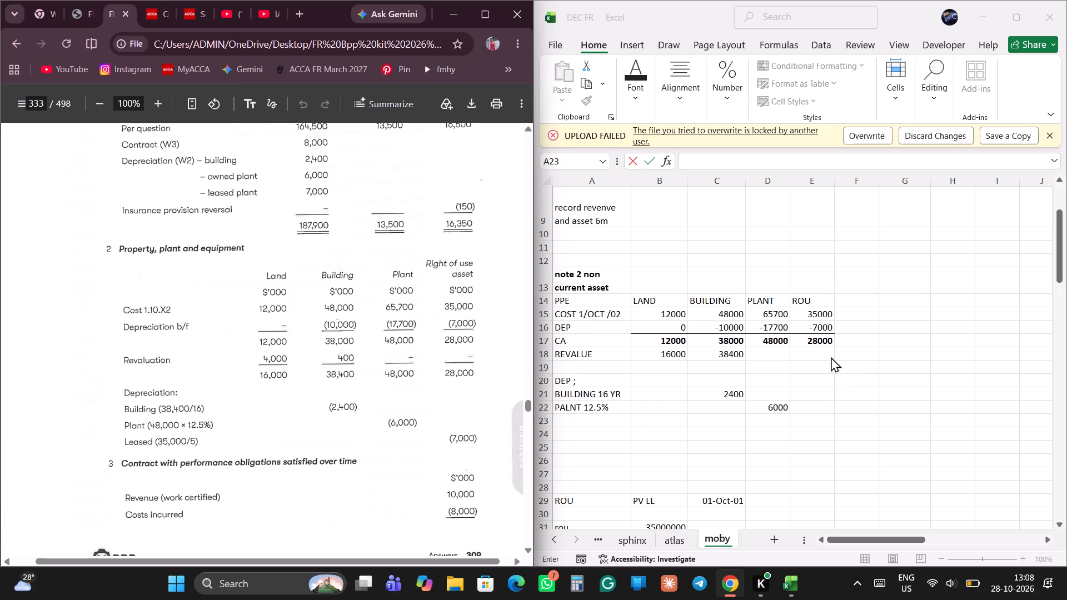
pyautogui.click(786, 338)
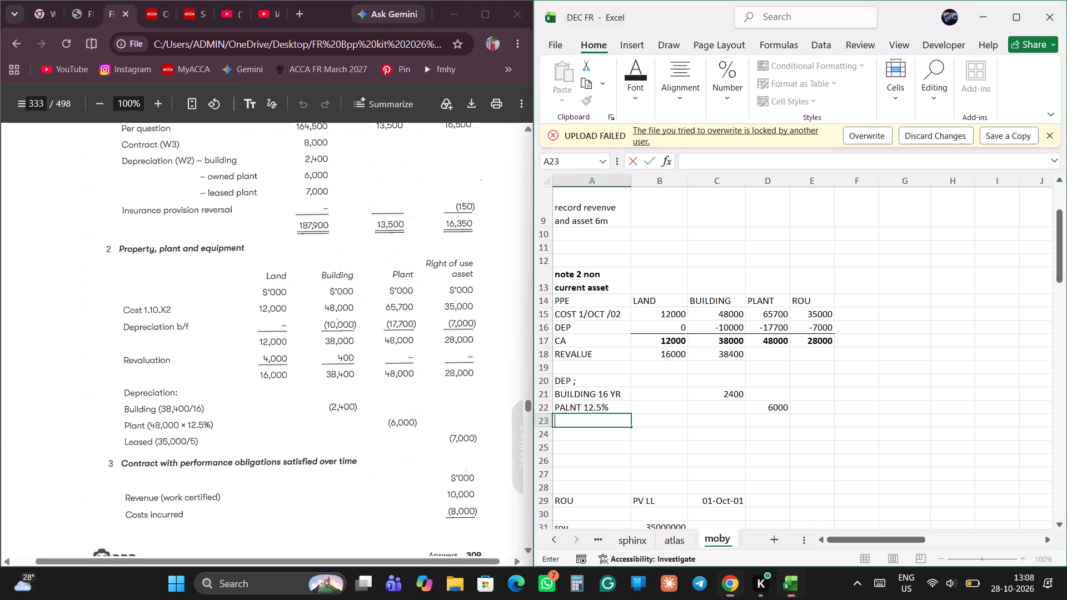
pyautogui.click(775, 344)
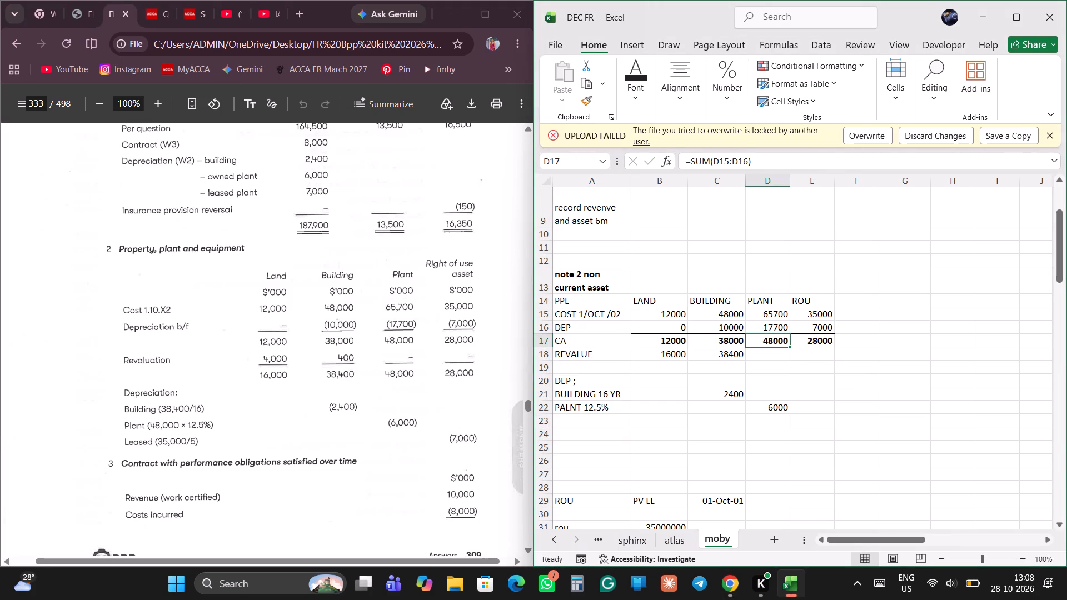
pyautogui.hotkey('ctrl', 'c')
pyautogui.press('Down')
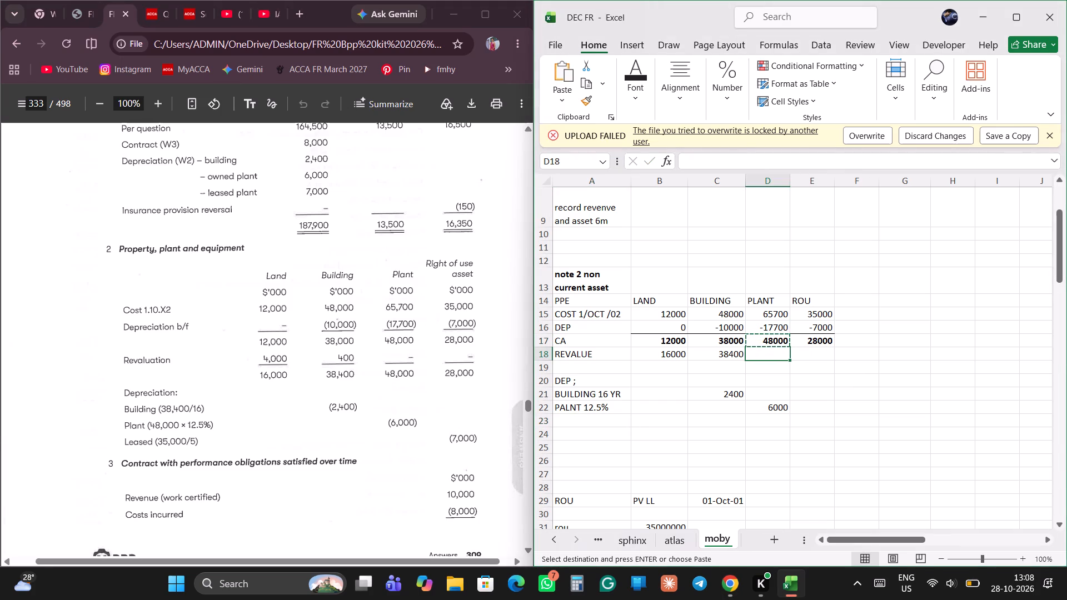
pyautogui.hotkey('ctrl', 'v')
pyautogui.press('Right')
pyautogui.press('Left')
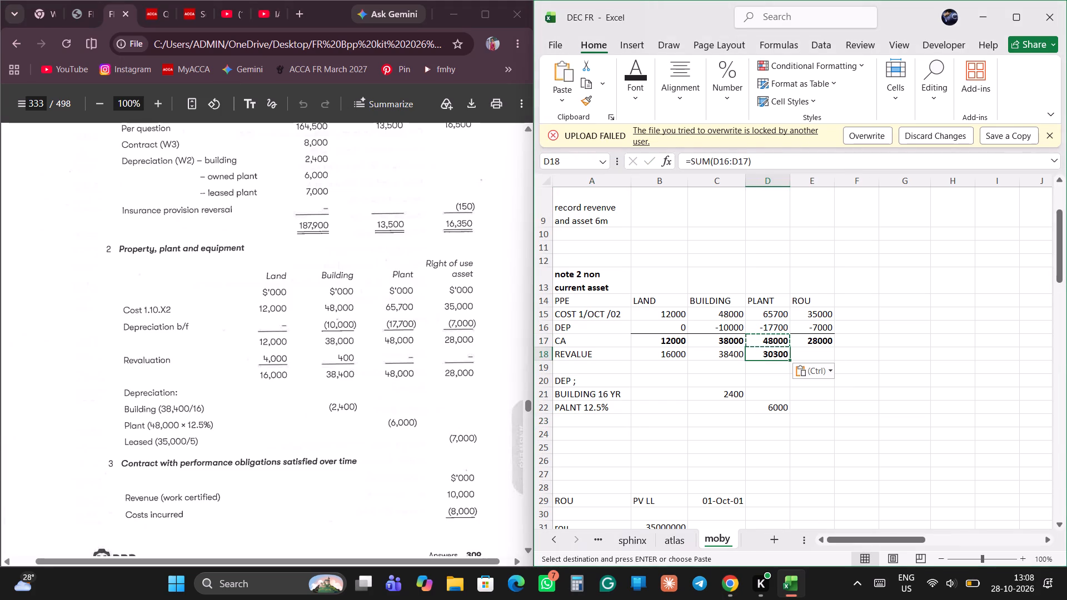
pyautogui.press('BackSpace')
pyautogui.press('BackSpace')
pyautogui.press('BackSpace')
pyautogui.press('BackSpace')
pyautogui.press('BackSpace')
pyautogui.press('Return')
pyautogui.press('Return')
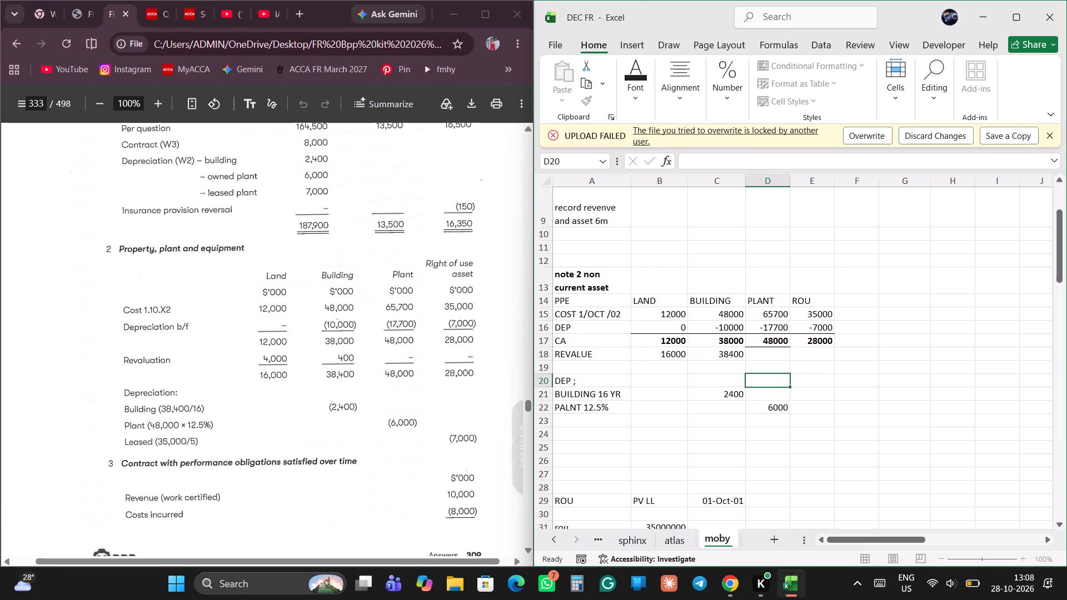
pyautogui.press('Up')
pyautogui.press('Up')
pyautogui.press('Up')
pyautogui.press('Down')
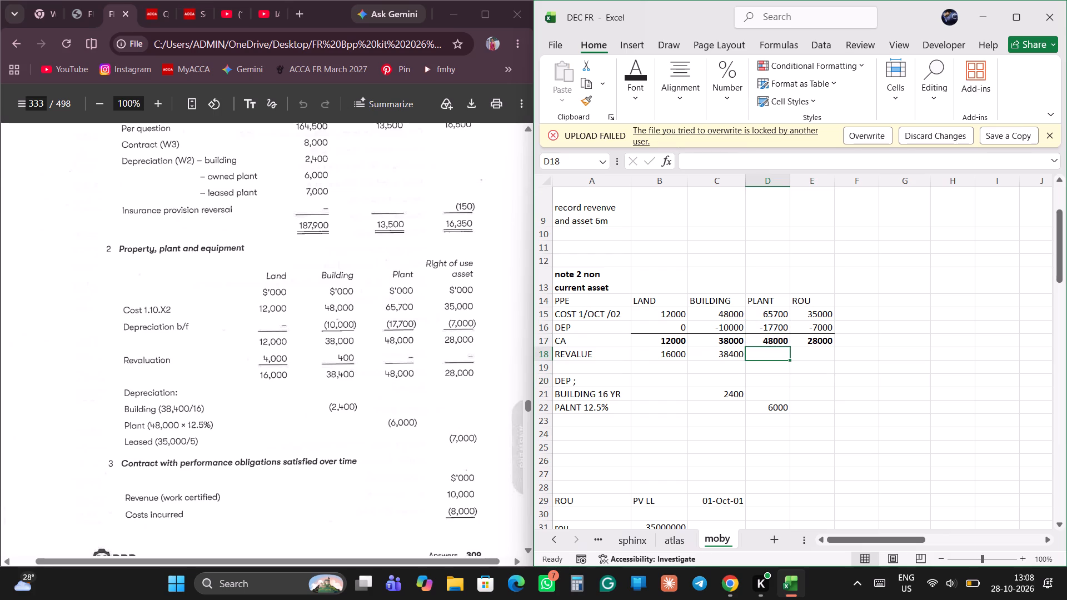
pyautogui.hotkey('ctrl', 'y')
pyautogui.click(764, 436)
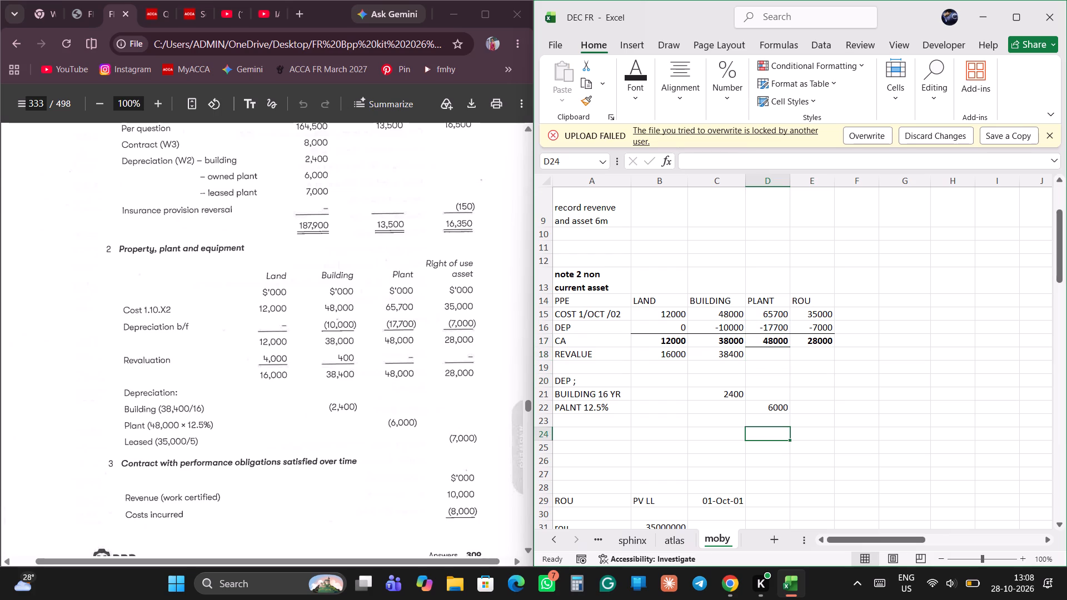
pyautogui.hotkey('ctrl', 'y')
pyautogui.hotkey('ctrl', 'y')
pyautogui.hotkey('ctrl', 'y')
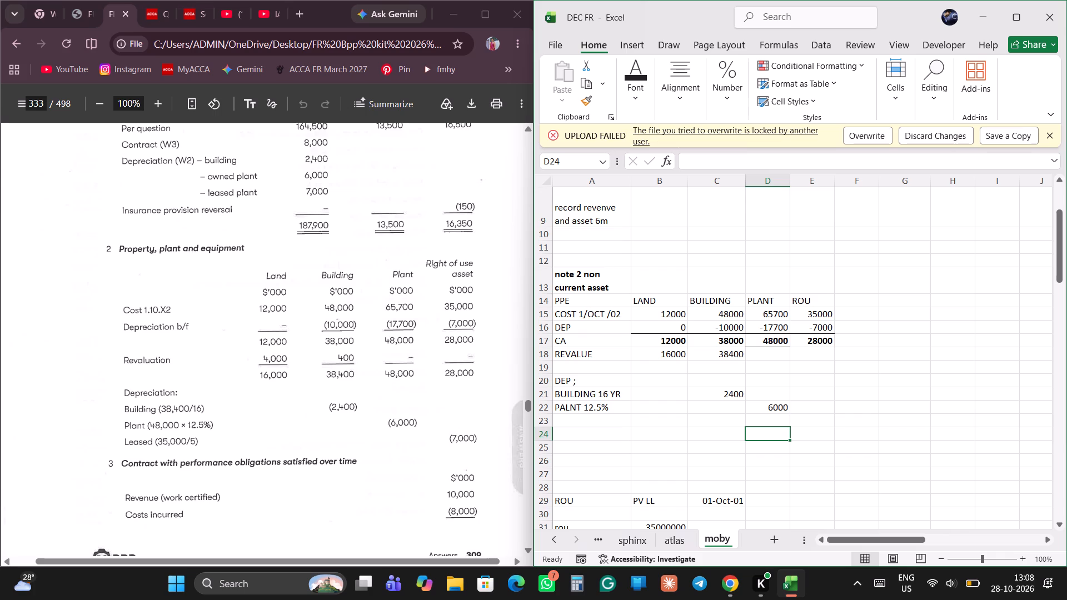
# Complete the REVALUE row by entering 48000 for plant in D18 and 28000 for ROU in E18.
pyautogui.click(772, 352)
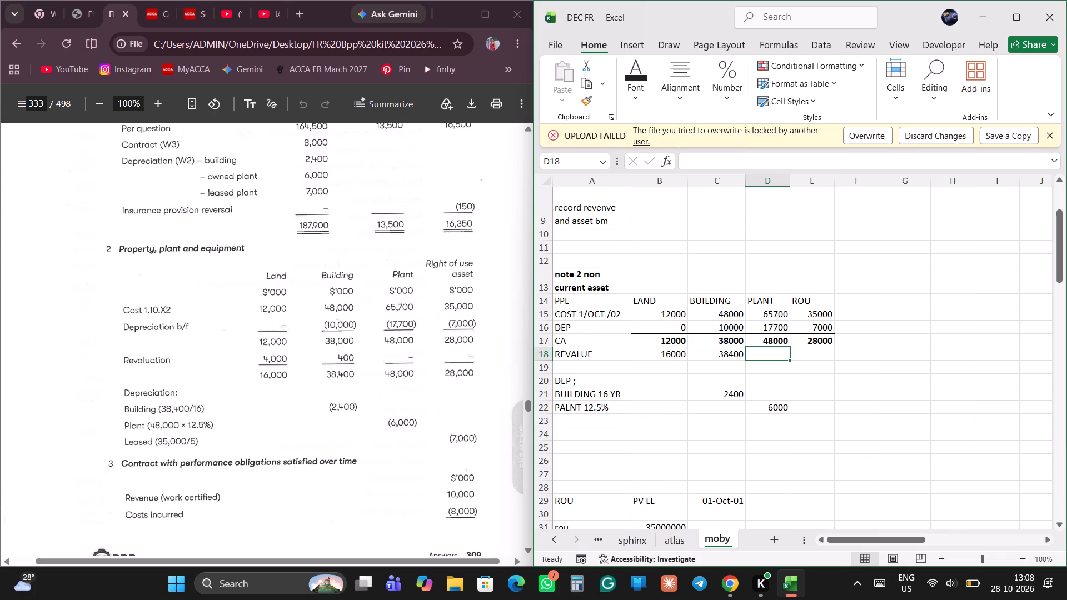
pyautogui.write('48000')
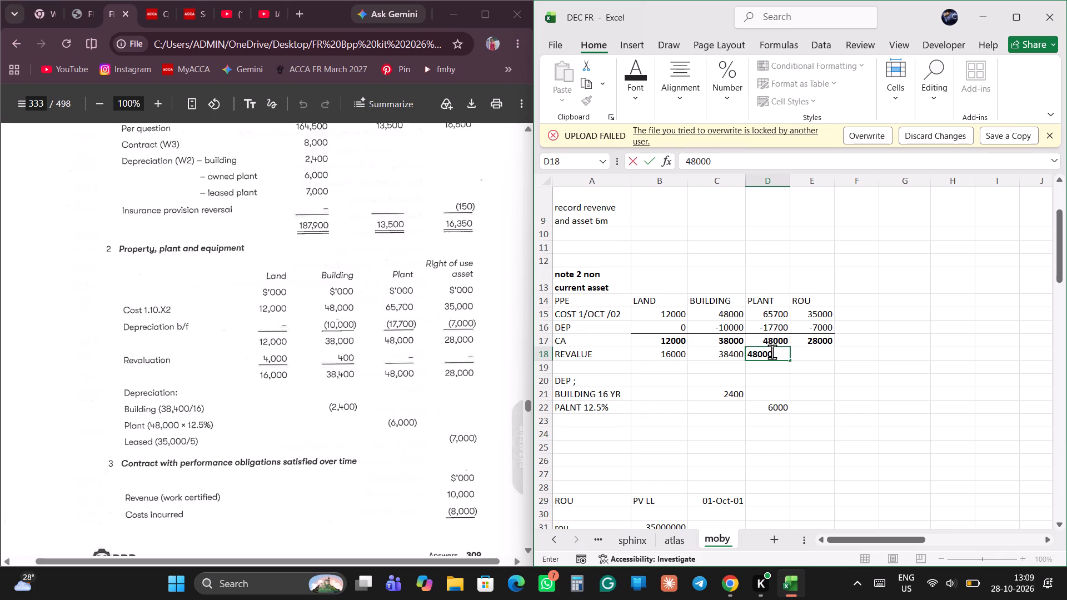
pyautogui.press('Return')
pyautogui.press('Right')
pyautogui.press('Up')
pyautogui.write('28000')
pyautogui.press('Return')
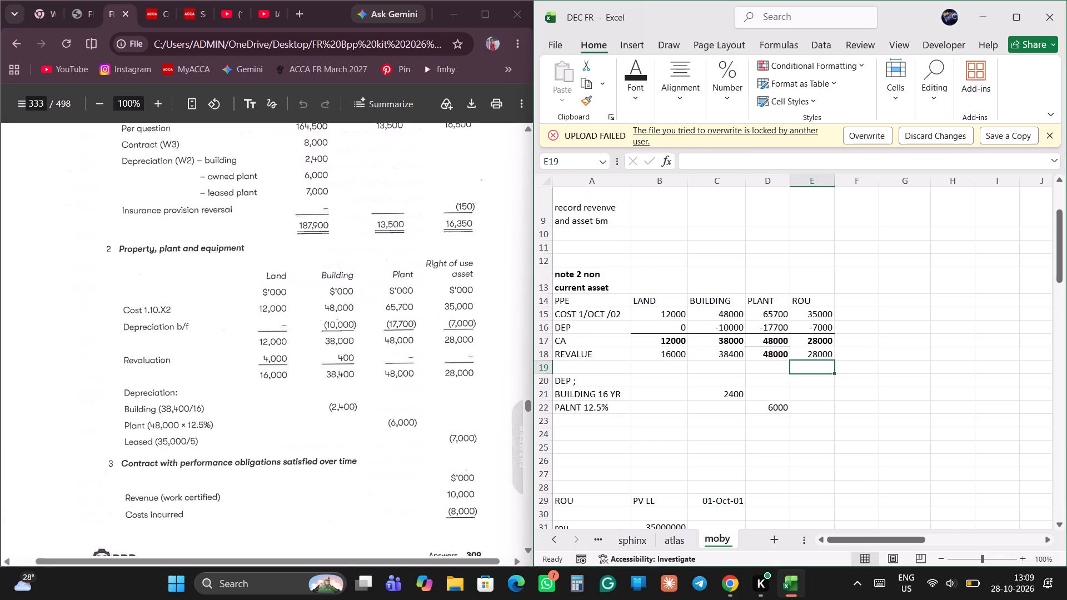
# Check the leased plant depreciation in the Moby Co question and solution, and label cell A23 "ROU 35000/5".
pyautogui.click(84, 19)
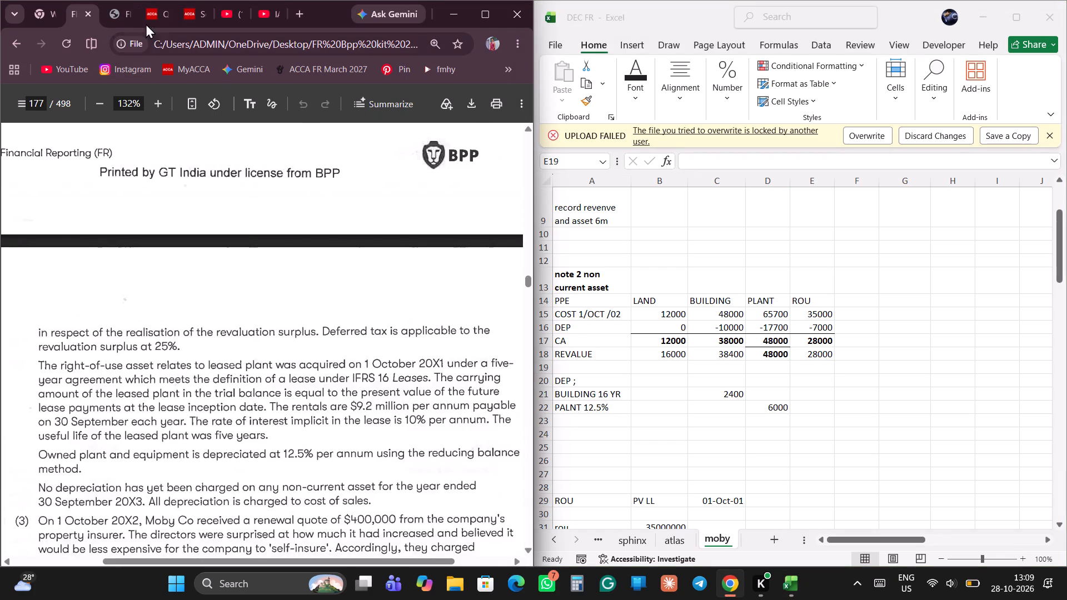
pyautogui.click(108, 21)
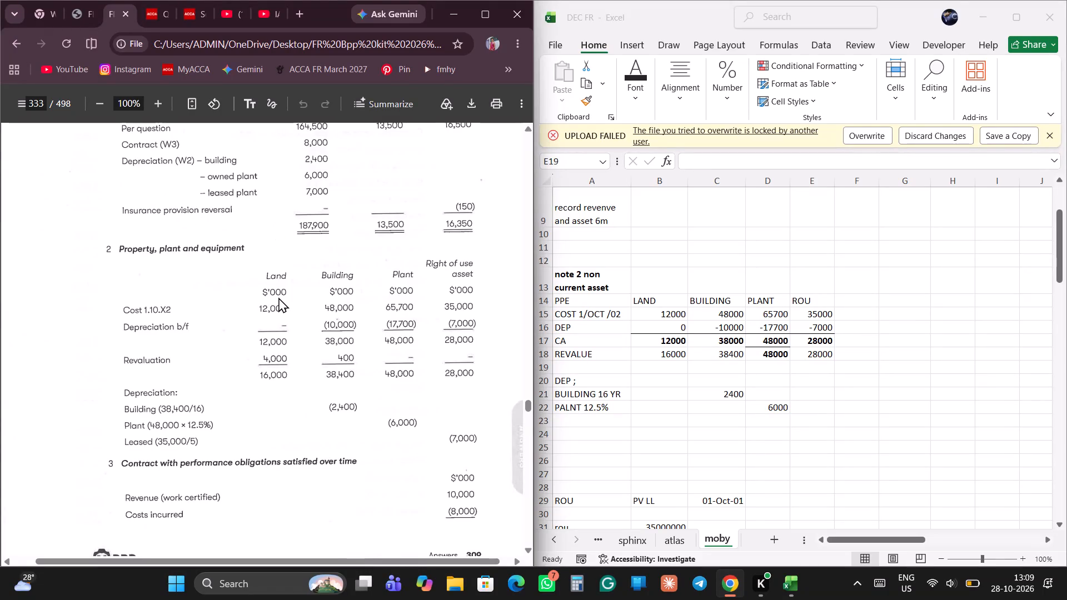
pyautogui.click(77, 15)
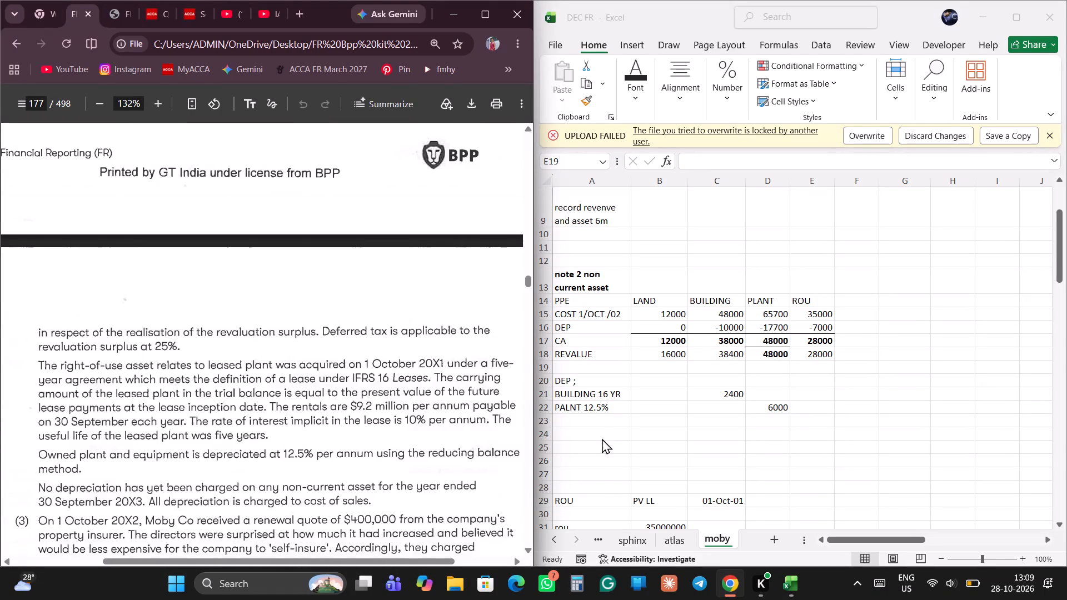
pyautogui.click(582, 422)
pyautogui.click(582, 422)
pyautogui.write('ROU')
pyautogui.press('space')
pyautogui.write('35000')
pyautogui.press('/')
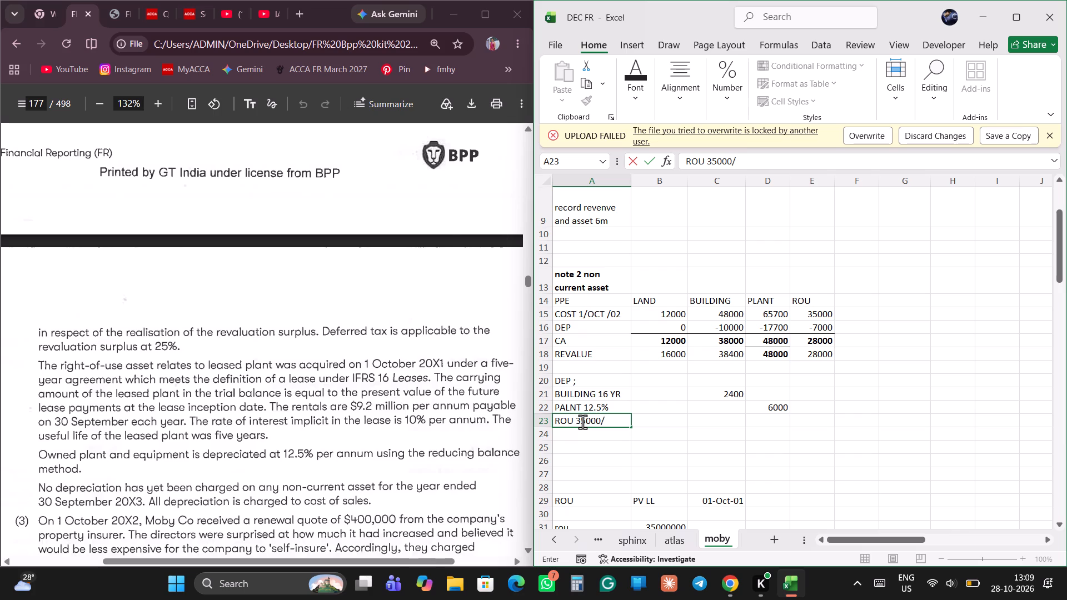
pyautogui.press('5')
pyautogui.press('Return')
# Fill the ROU depreciation in E23 with a formula linking to the existing ROU depreciation figure in E16.
pyautogui.press('Right')
pyautogui.press('Right')
pyautogui.press('Right')
pyautogui.press('Right')
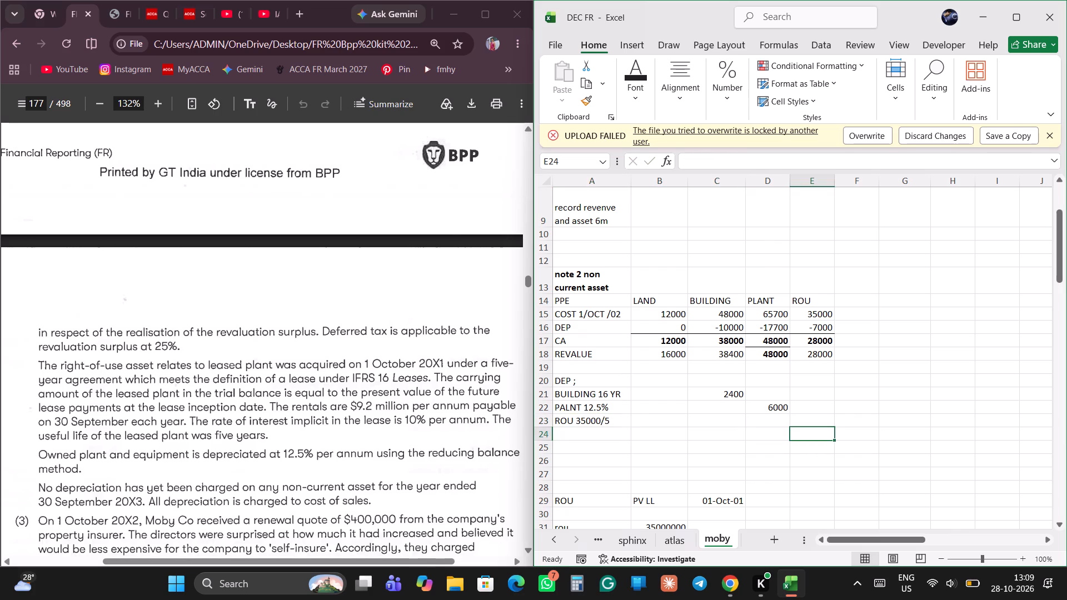
pyautogui.press('Up')
pyautogui.press('Up')
pyautogui.press('Down')
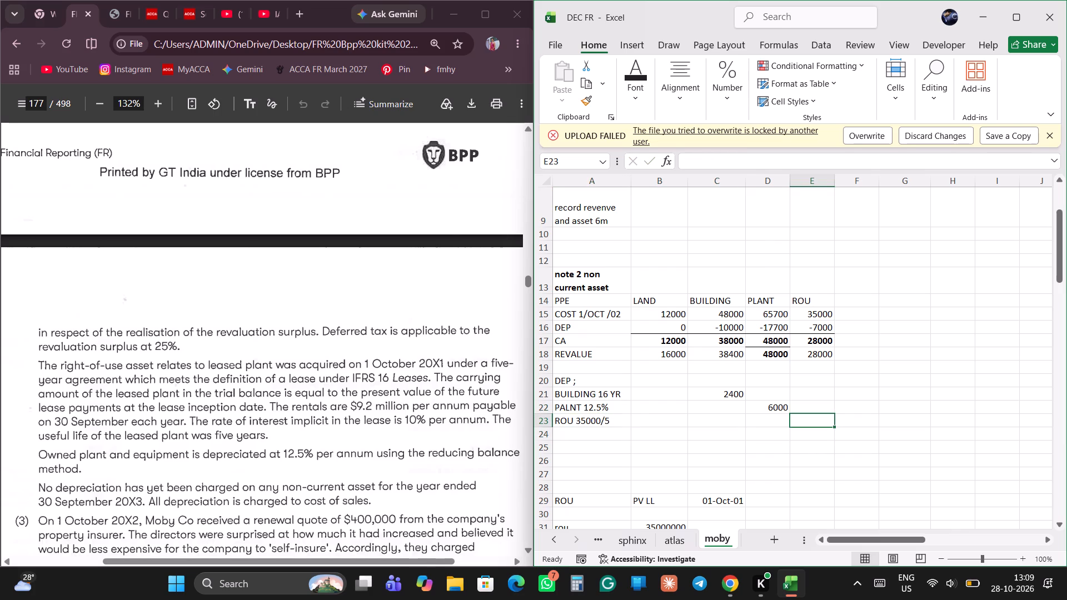
pyautogui.press('=')
pyautogui.press('Up')
pyautogui.press('Up')
pyautogui.press('Up')
pyautogui.press('Up')
pyautogui.press('Up')
pyautogui.press('Up')
pyautogui.press('Up')
pyautogui.press('Up')
pyautogui.press('Up')
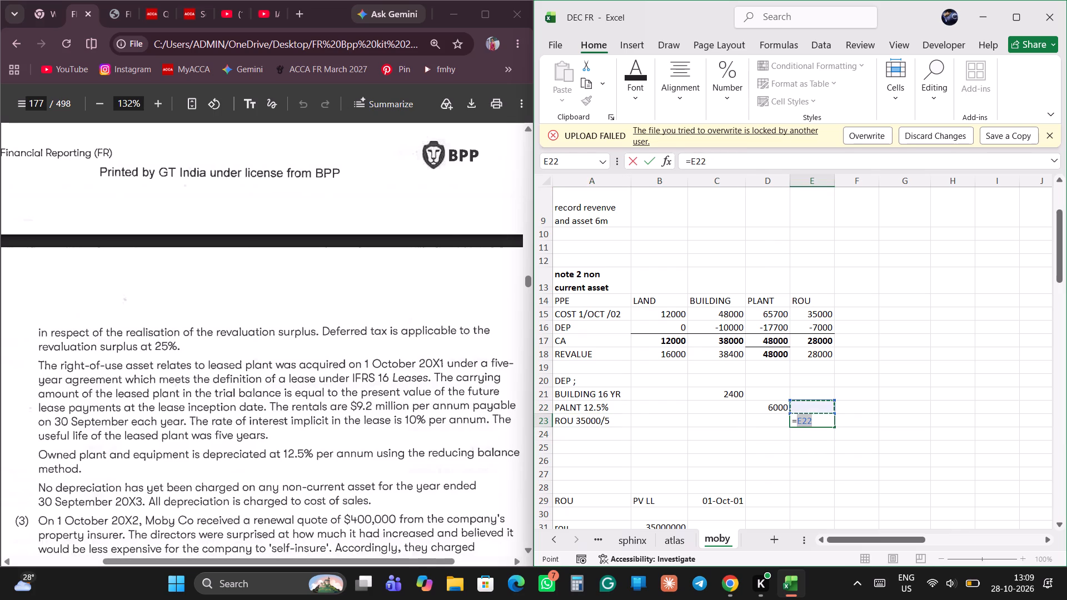
pyautogui.press('Up')
pyautogui.press('Return')
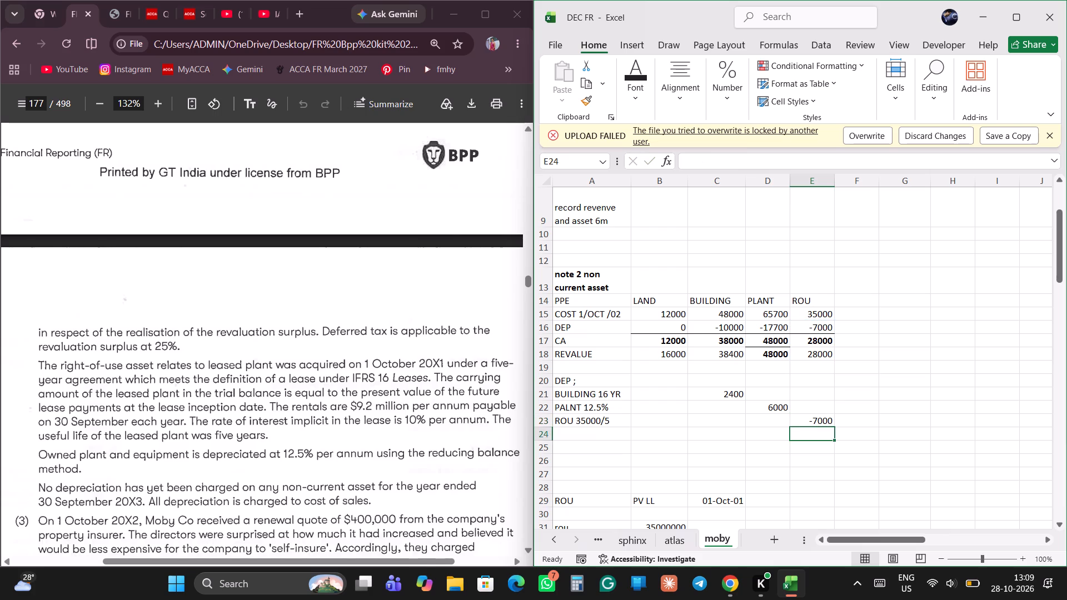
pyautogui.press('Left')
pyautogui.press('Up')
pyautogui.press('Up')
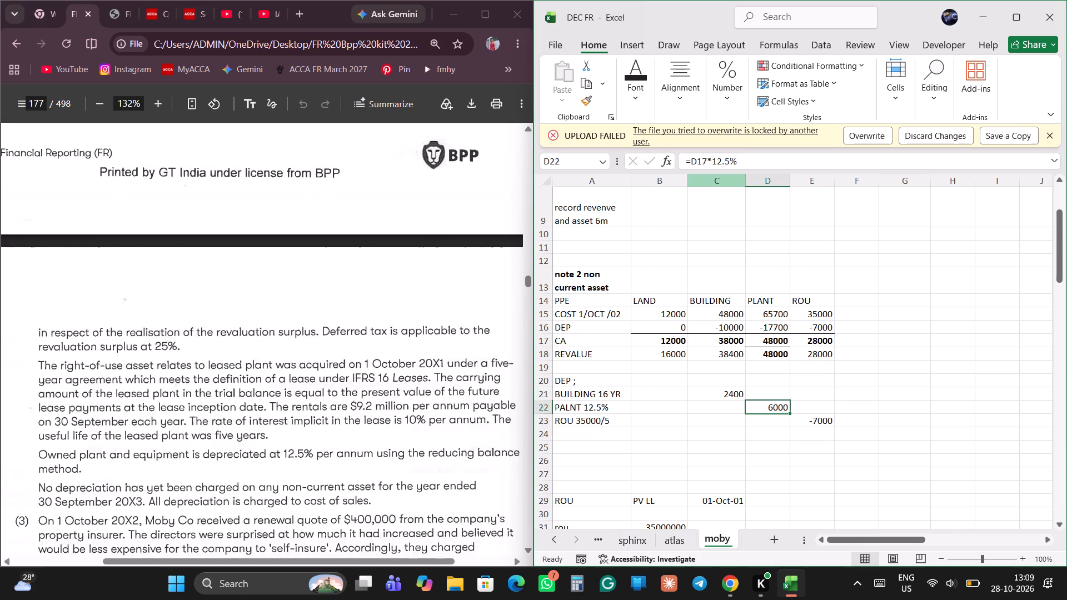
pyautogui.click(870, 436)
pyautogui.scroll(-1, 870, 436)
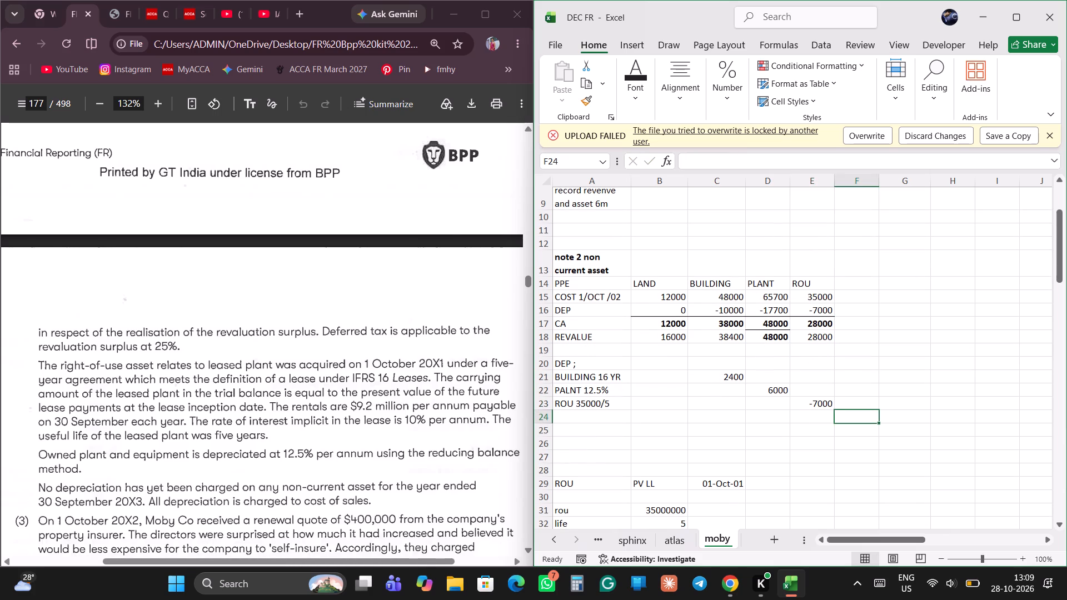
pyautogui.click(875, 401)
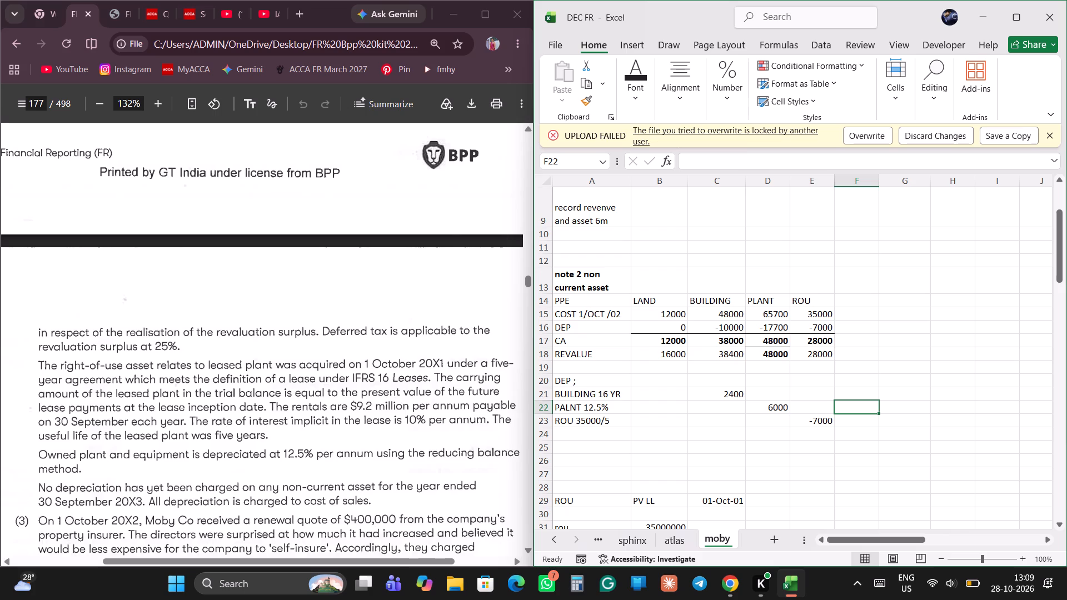
# Remove the bold formatting from the plant figure in D18 of the REVALUE row.
pyautogui.click(780, 356)
pyautogui.hotkey('ctrl', 'b')
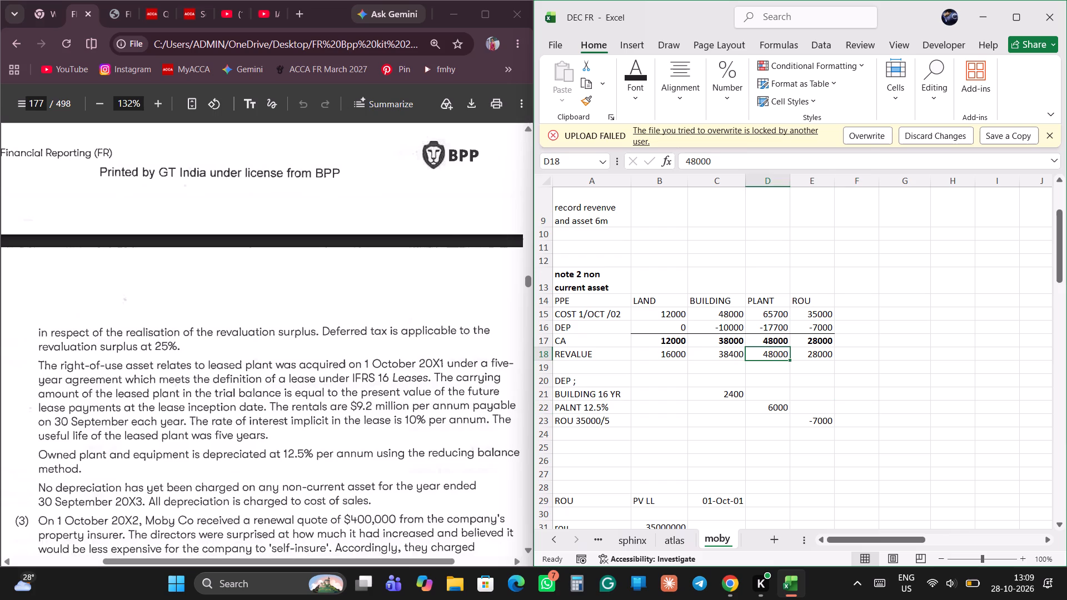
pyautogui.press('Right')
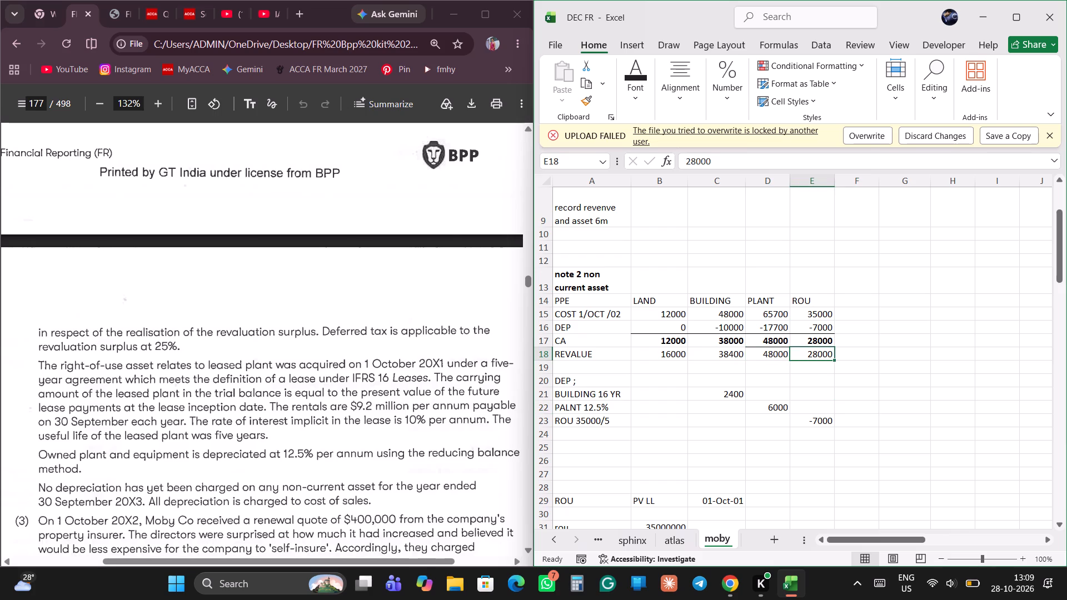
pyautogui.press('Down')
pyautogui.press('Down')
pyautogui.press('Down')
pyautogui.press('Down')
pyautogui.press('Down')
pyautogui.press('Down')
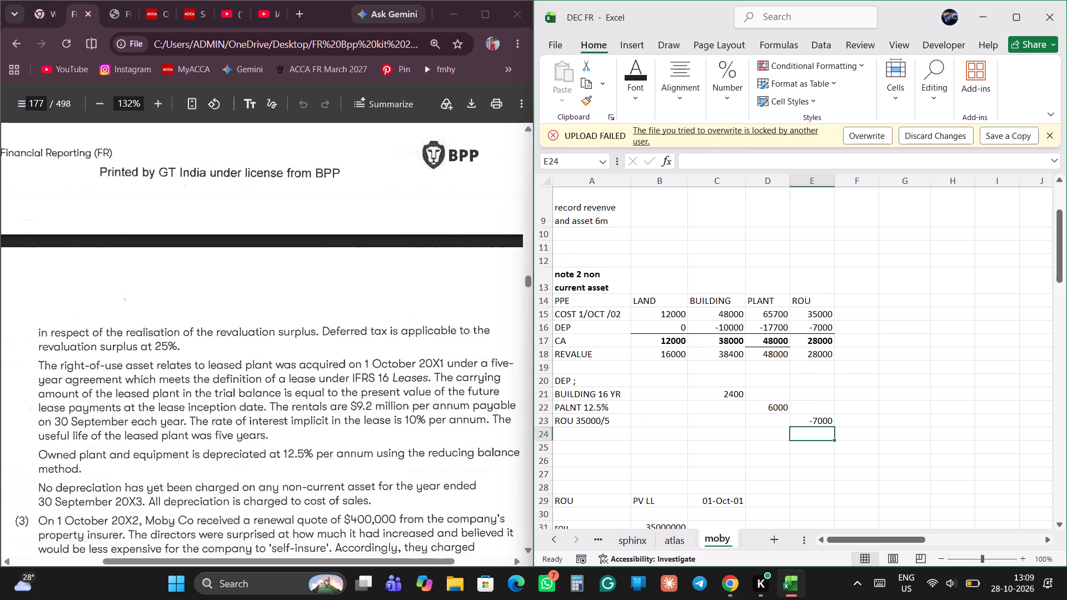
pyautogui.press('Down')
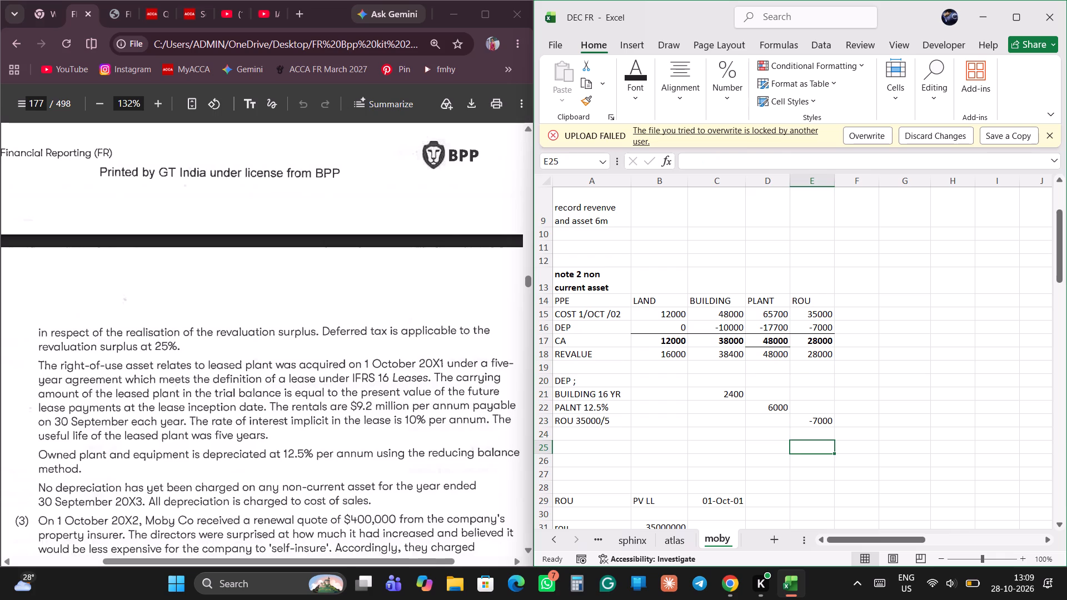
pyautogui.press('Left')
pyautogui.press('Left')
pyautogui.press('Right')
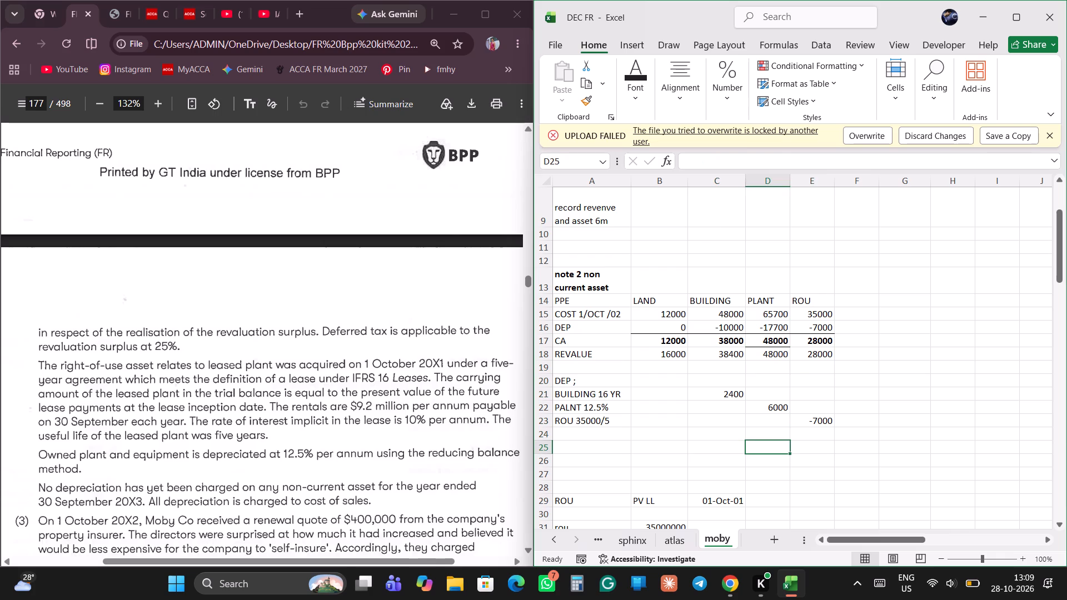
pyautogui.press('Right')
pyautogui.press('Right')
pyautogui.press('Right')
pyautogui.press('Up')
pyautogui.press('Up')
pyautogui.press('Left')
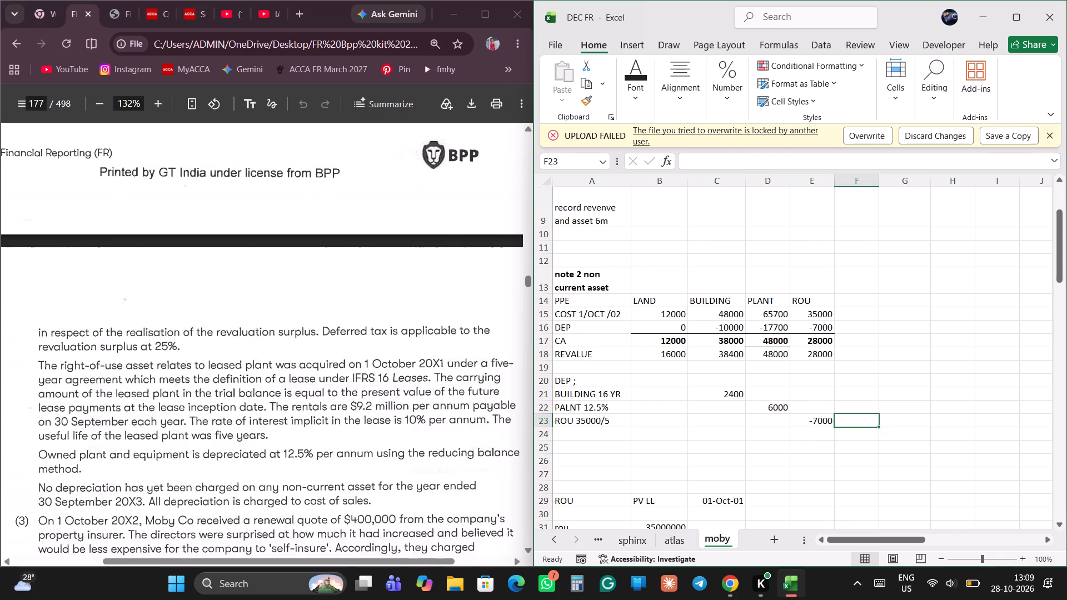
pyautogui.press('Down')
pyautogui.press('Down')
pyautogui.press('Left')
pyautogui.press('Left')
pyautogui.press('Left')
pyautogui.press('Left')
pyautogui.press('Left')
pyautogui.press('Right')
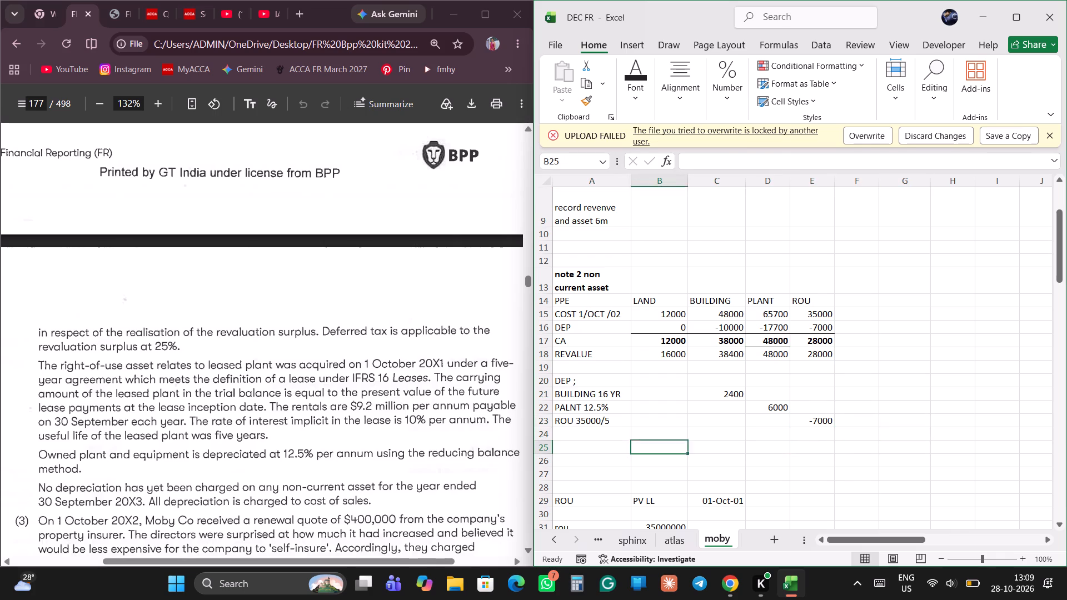
# Add the label "TATOL DEP" in F23, beside the ROU depreciation, and make it bold.
pyautogui.press('Right')
pyautogui.press('Right')
pyautogui.press('Right')
pyautogui.press('Right')
pyautogui.press('Right')
pyautogui.press('Up')
pyautogui.press('Up')
pyautogui.press('Left')
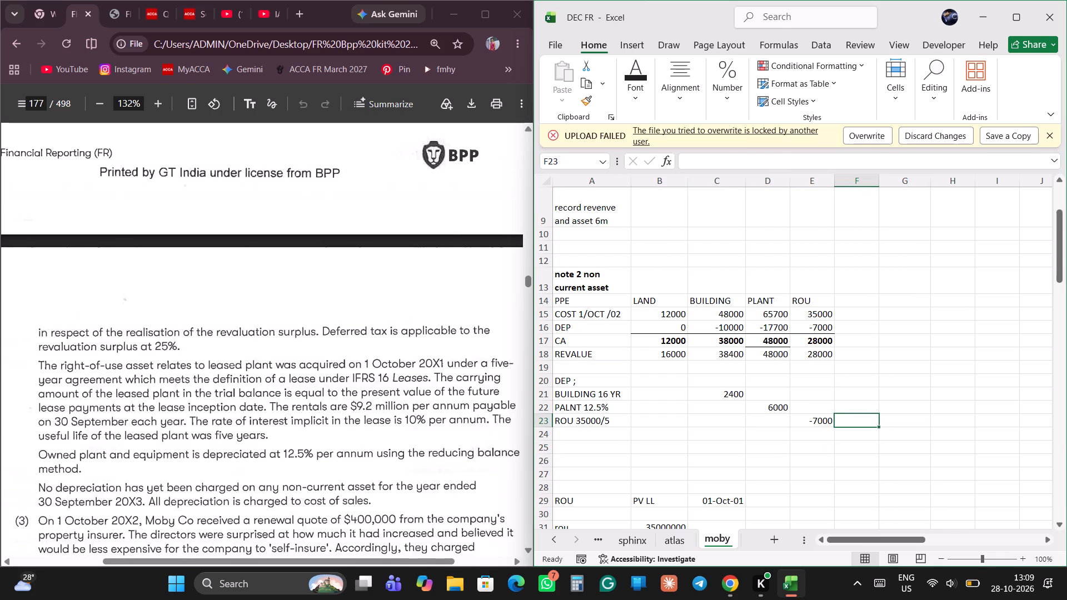
pyautogui.write('TOTA')
pyautogui.press('BackSpace')
pyautogui.press('BackSpace')
pyautogui.press('BackSpace')
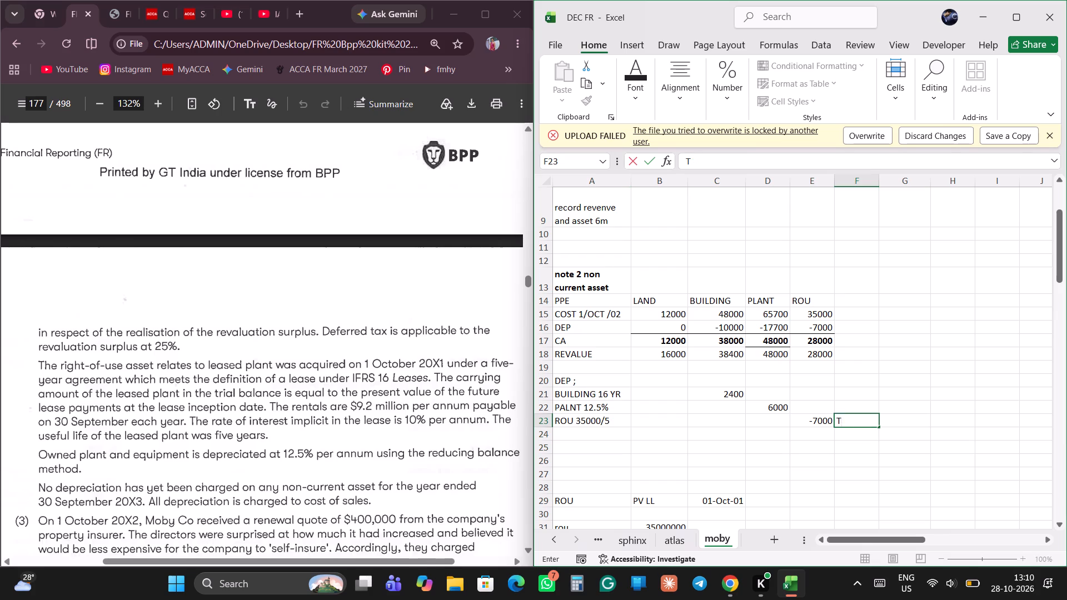
pyautogui.write('ATOL')
pyautogui.press('space')
pyautogui.write('DEP')
pyautogui.press('Right')
pyautogui.press('Down')
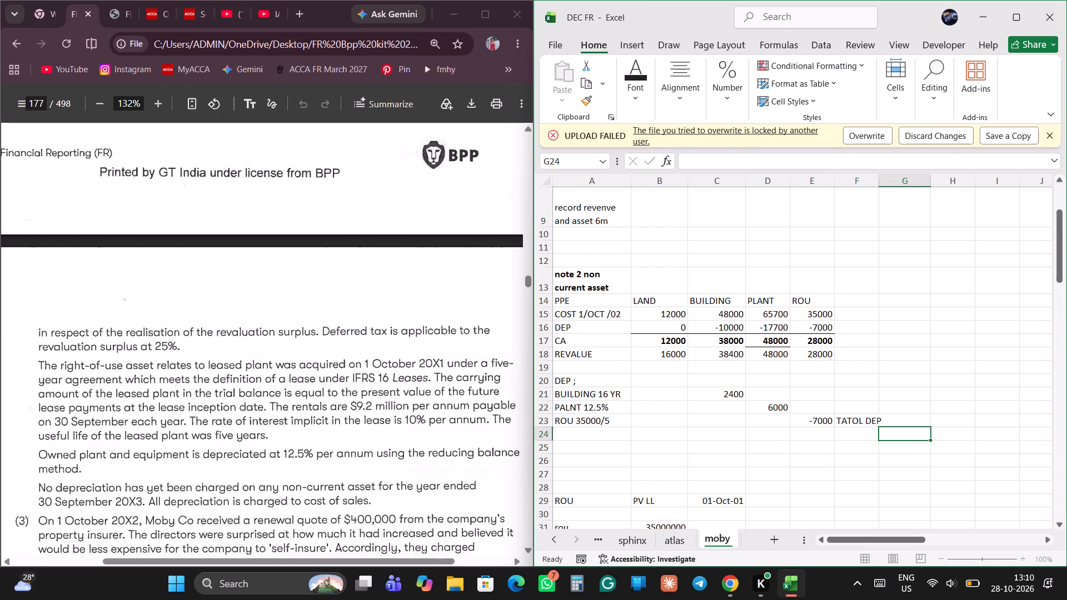
pyautogui.press('Left')
pyautogui.press('Up')
pyautogui.hotkey('ctrl', 'b')
pyautogui.press('Down')
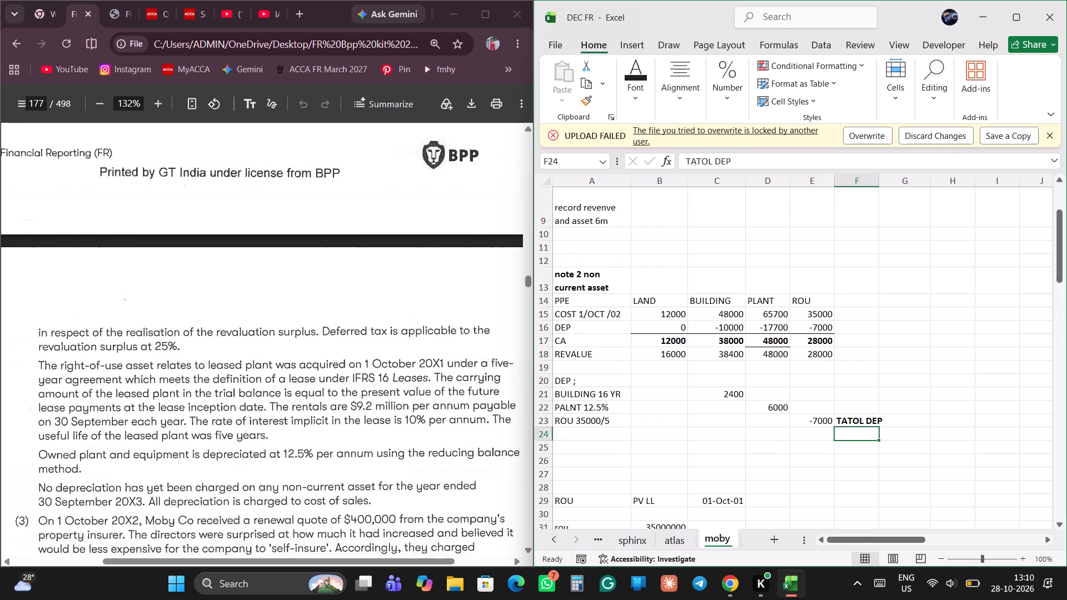
# Calculate the total depreciation in F24 with a formula adding the building figure in C21, the plant figure in D22 and 7000.
pyautogui.press('=')
pyautogui.press('Left')
pyautogui.press('Up')
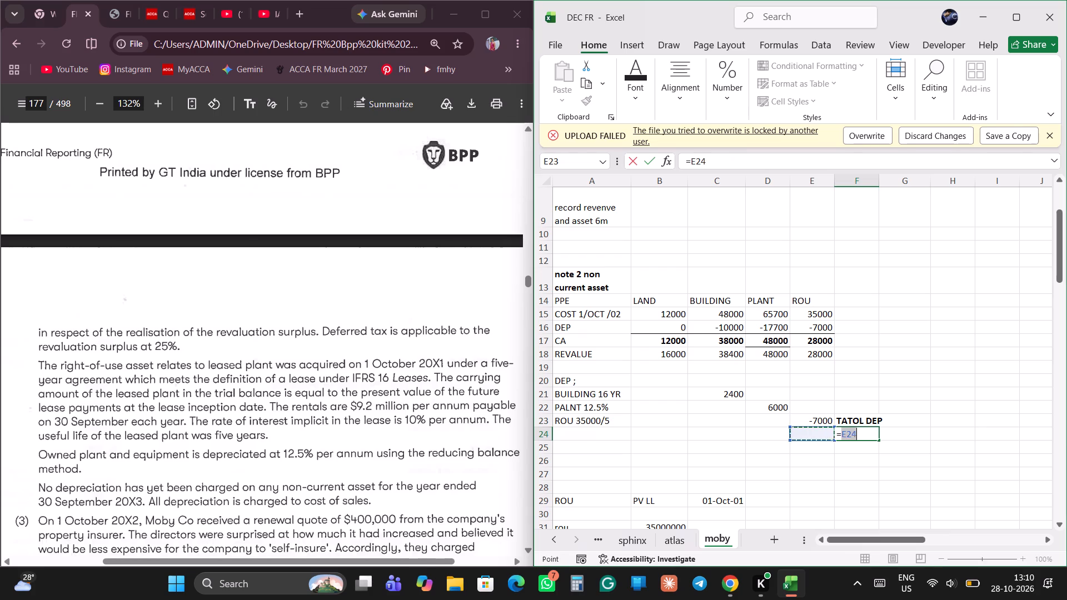
pyautogui.press('Left')
pyautogui.press('Left')
pyautogui.press('Up')
pyautogui.press('Up')
pyautogui.press('+')
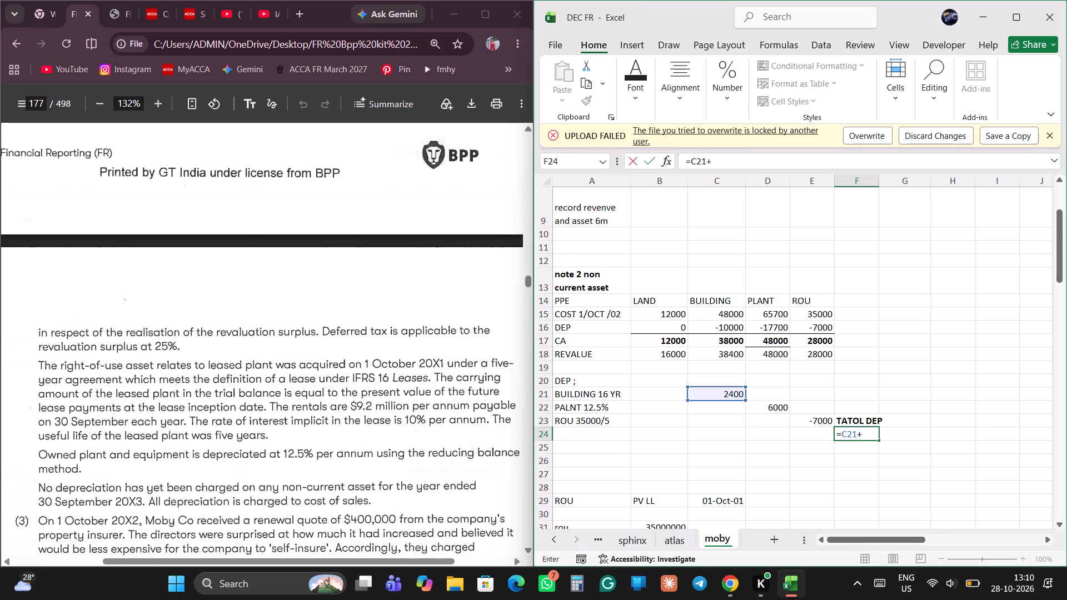
pyautogui.press('Right')
pyautogui.press('Left')
pyautogui.press('Left')
pyautogui.press('Left')
pyautogui.press('Up')
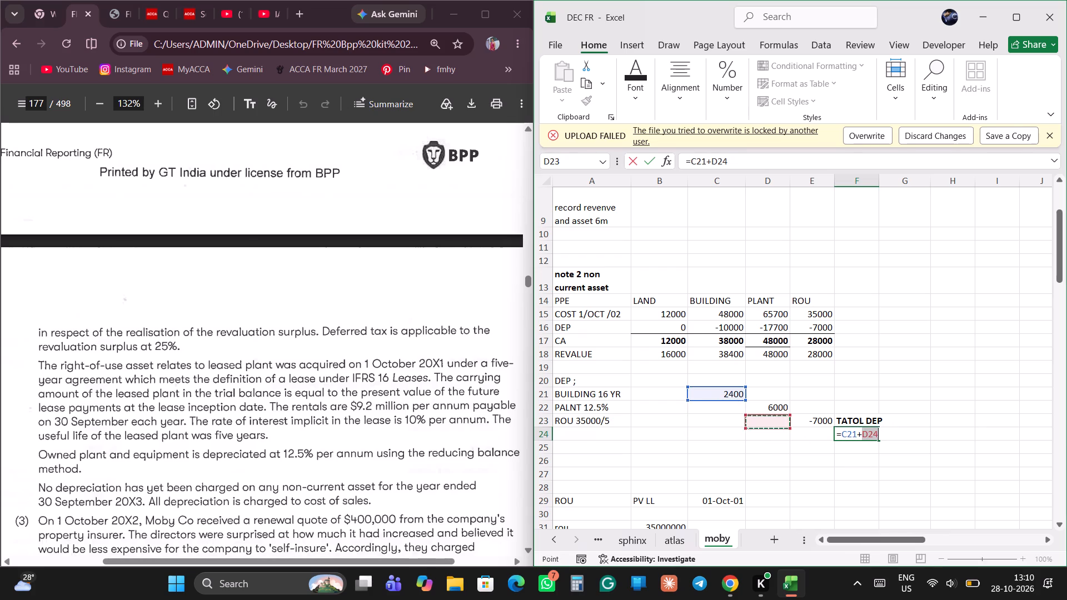
pyautogui.press('Up')
pyautogui.press('+')
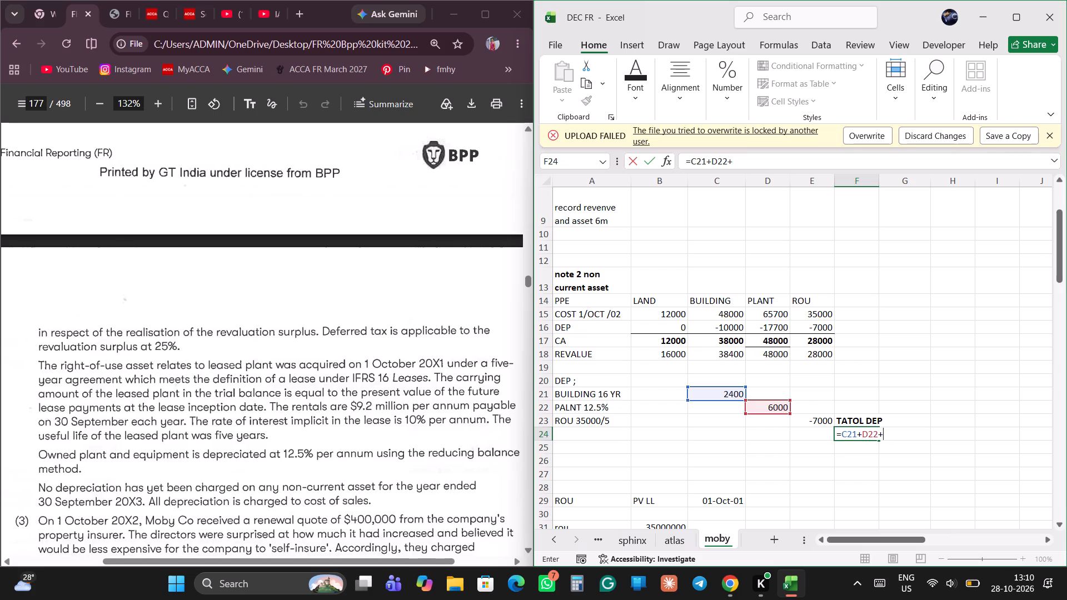
pyautogui.write('700')
pyautogui.press('0')
pyautogui.press('Return')
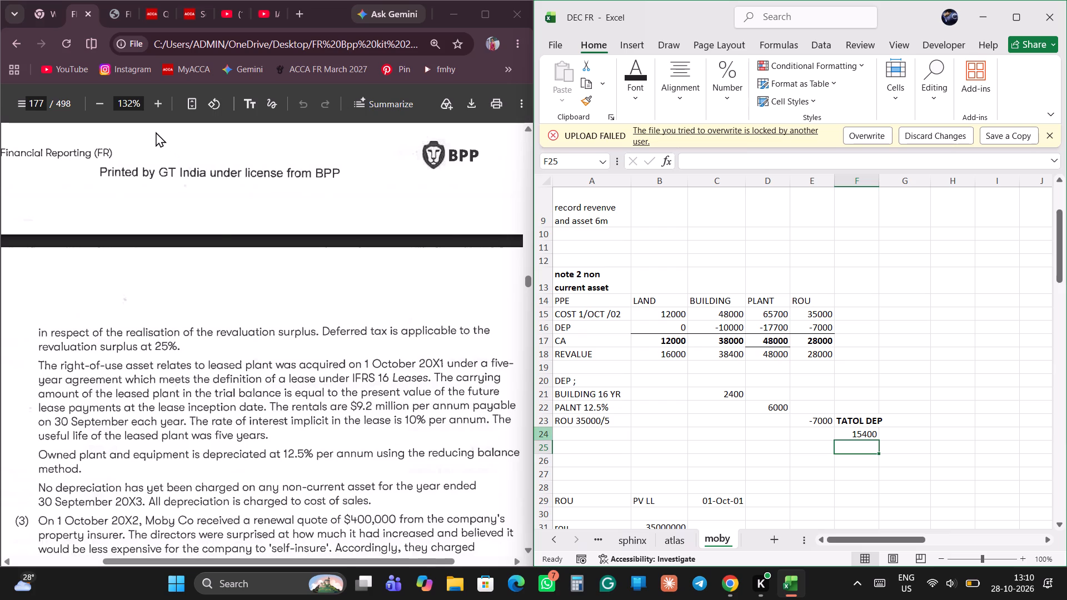
# Switch to the Moby Co solution PDF in Chrome and review the property, plant and equipment working, profit or loss statement and expenses working.
pyautogui.click(111, 14)
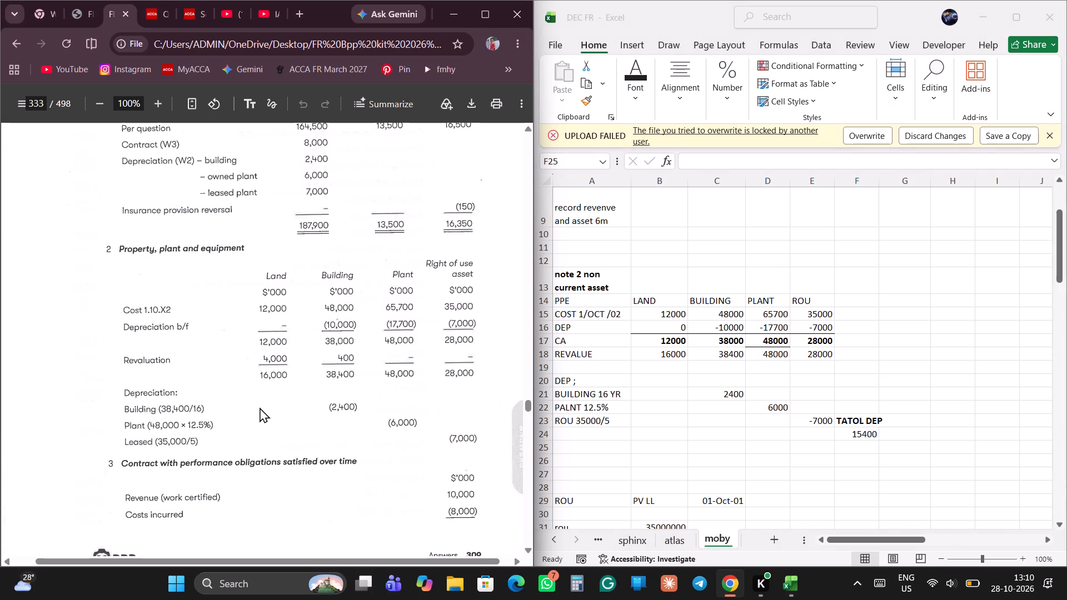
pyautogui.scroll(-1, 260, 407)
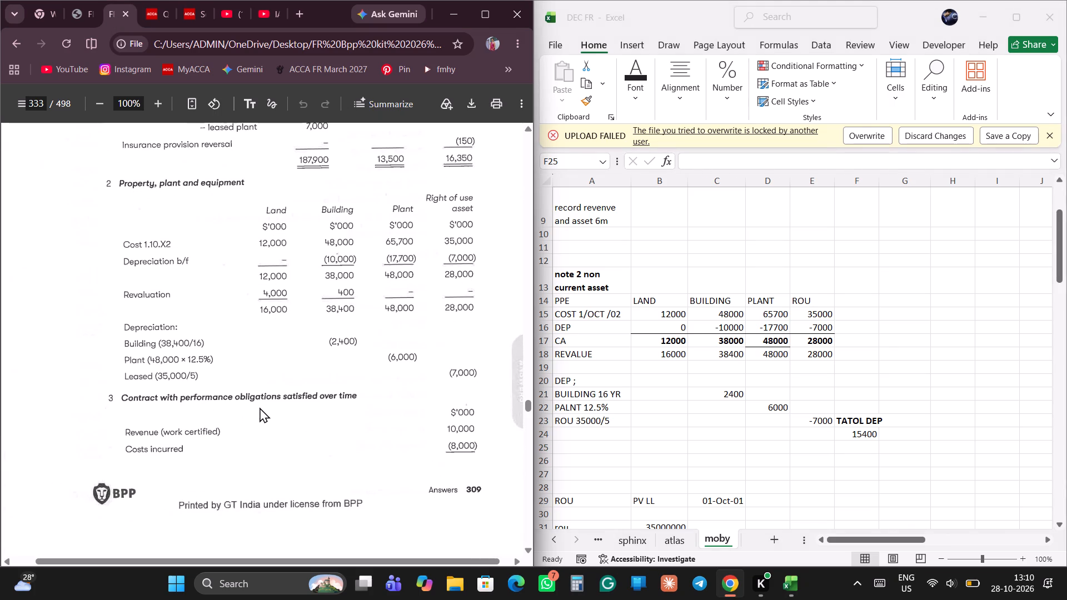
pyautogui.scroll(-1, 260, 407)
pyautogui.scroll(1, 365, 429)
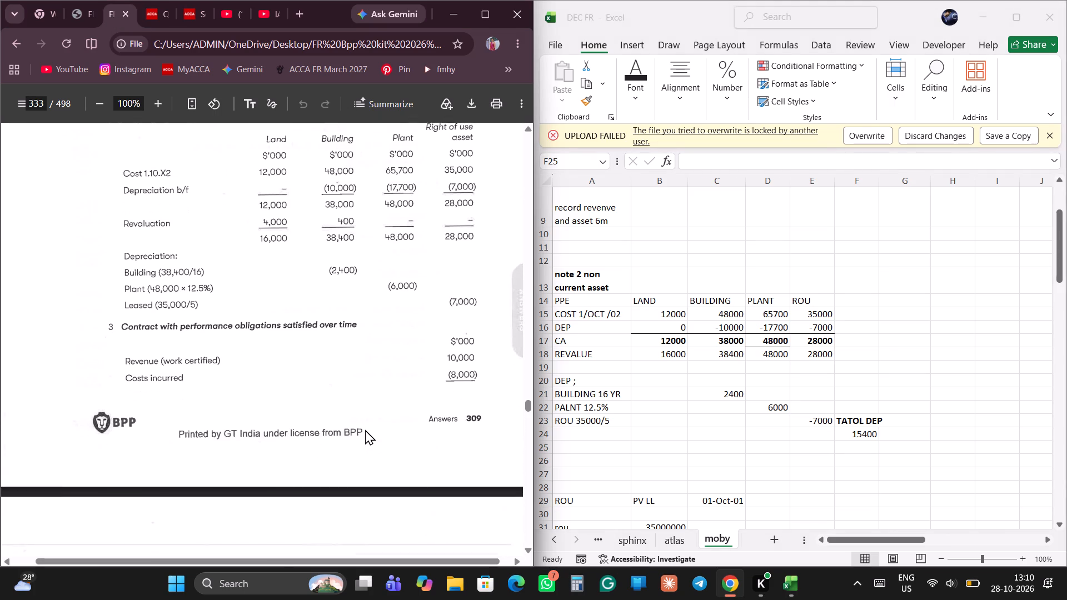
pyautogui.scroll(4, 365, 429)
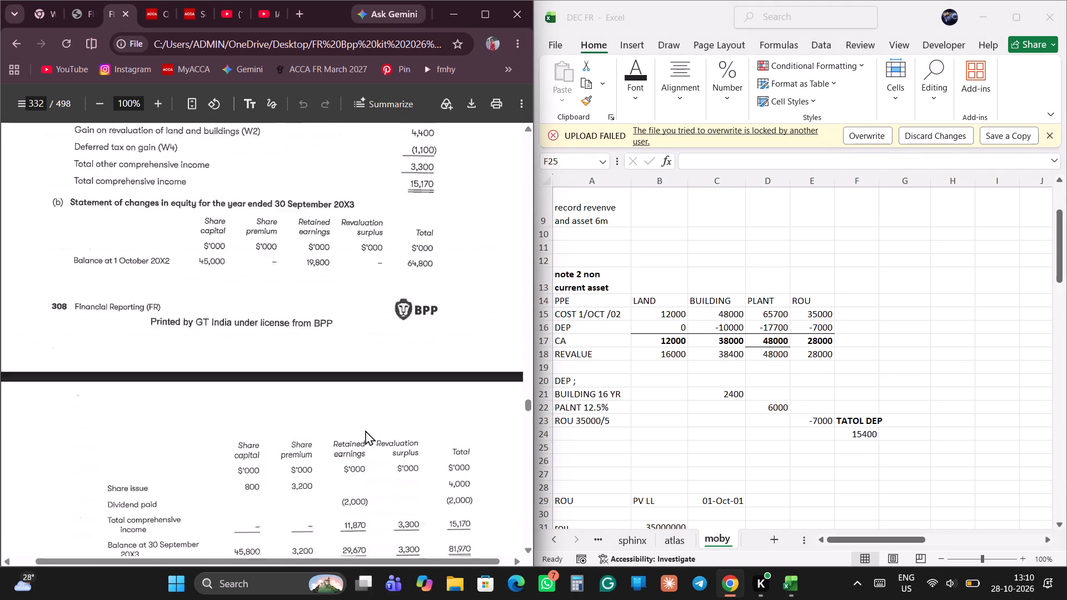
pyautogui.scroll(5, 365, 430)
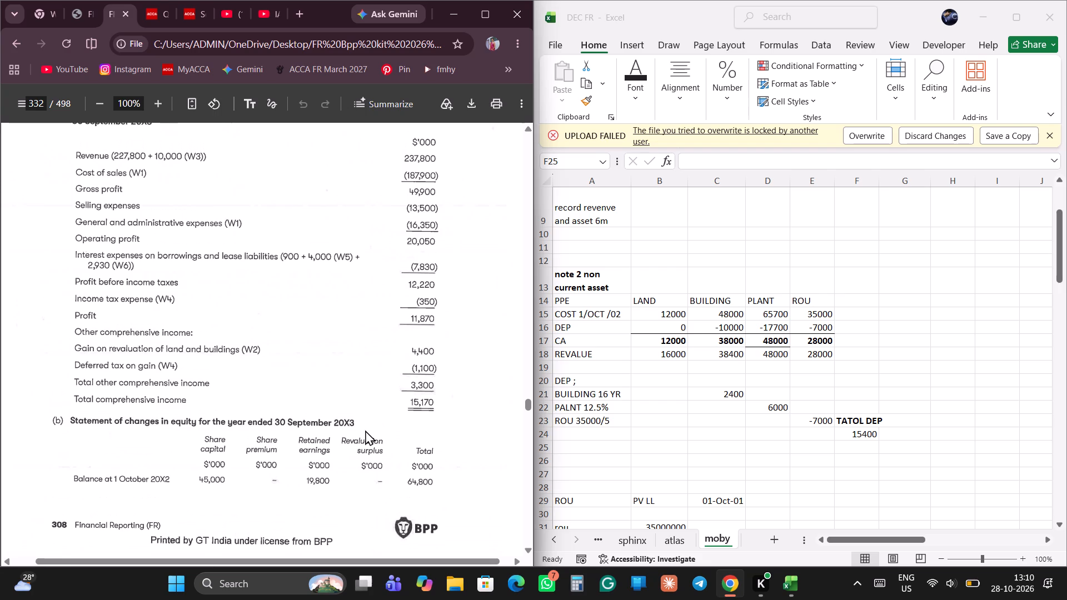
pyautogui.scroll(2, 365, 430)
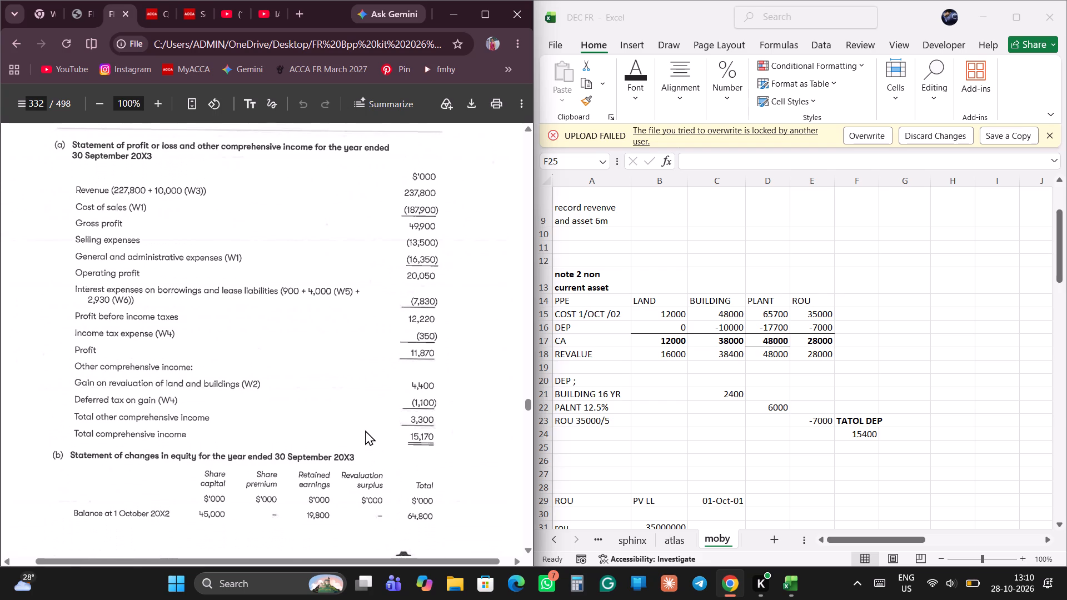
pyautogui.scroll(1, 365, 430)
pyautogui.hscroll(1, 365, 430)
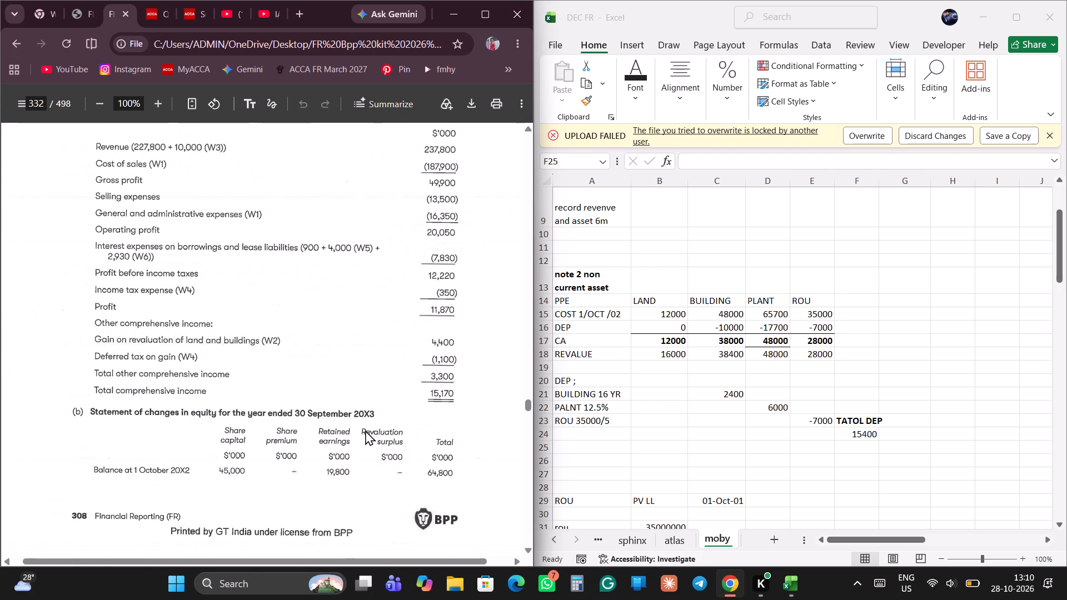
pyautogui.hscroll(1, 365, 430)
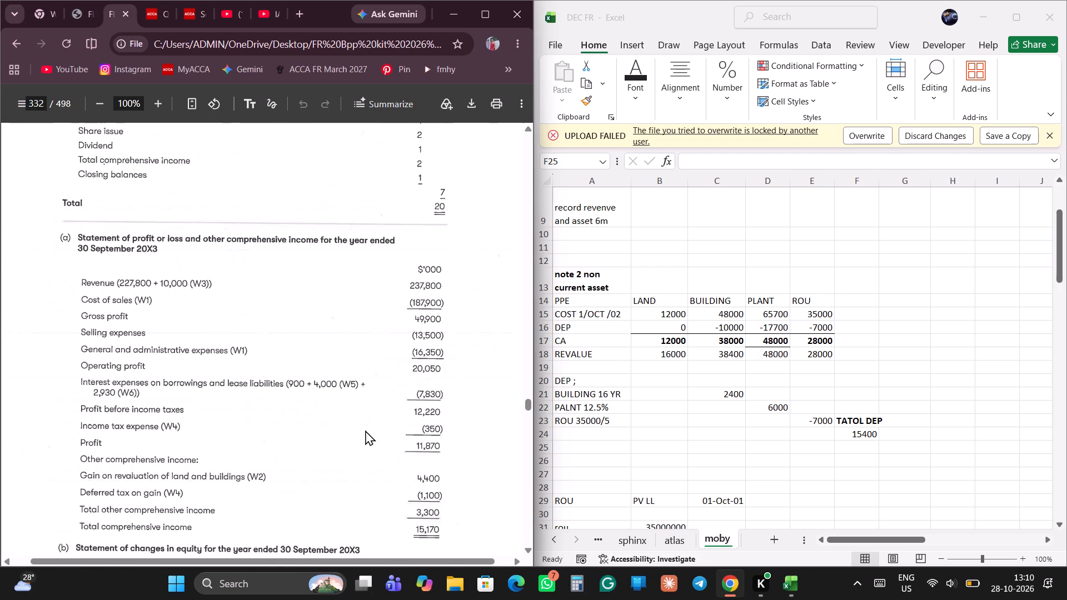
pyautogui.scroll(-3, 365, 430)
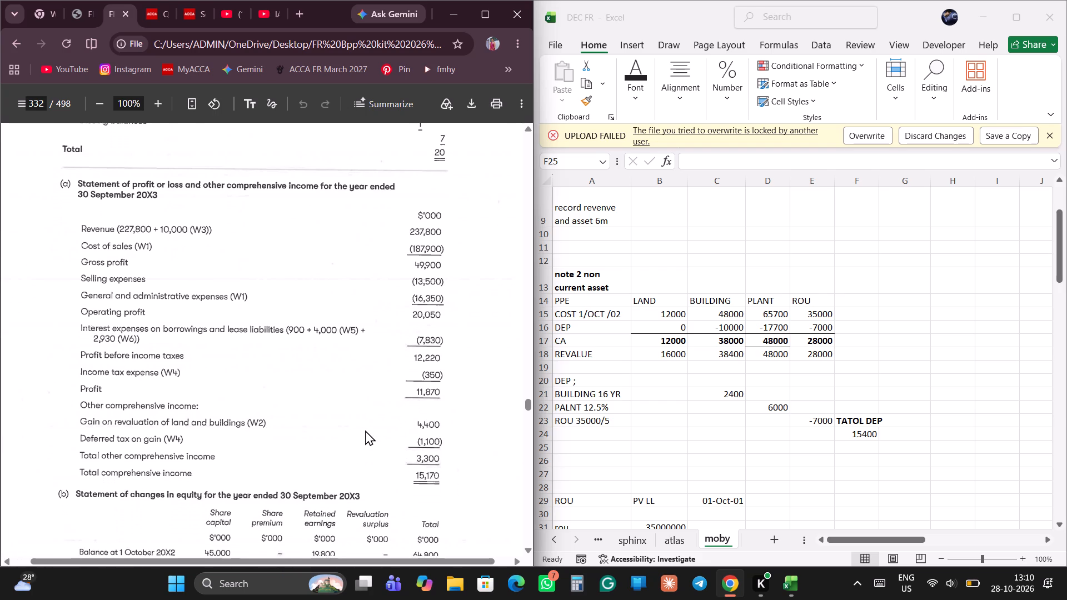
pyautogui.scroll(-5, 365, 430)
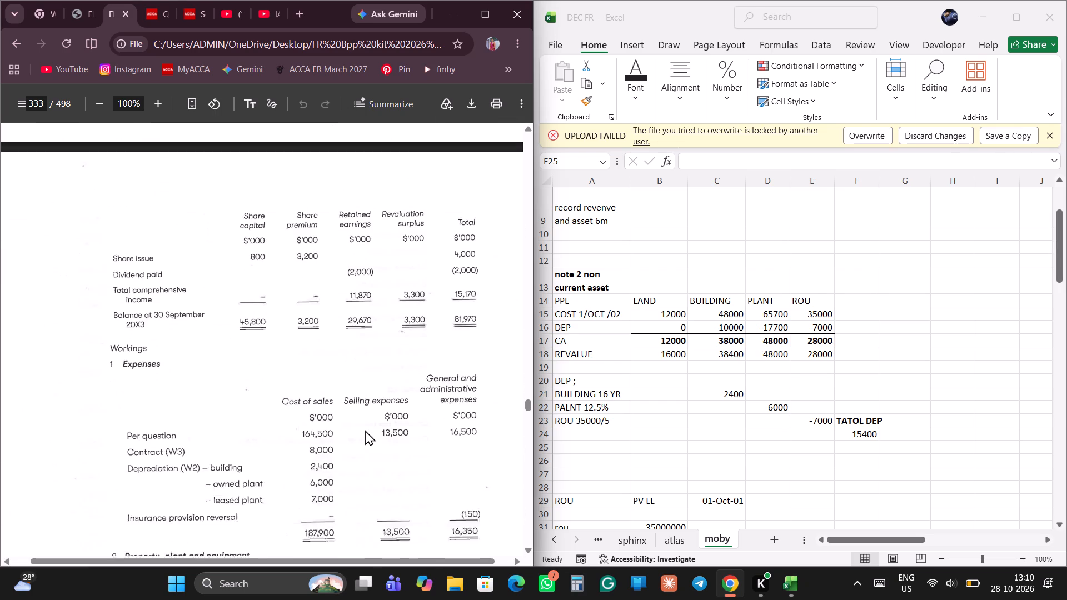
pyautogui.scroll(-8, 365, 430)
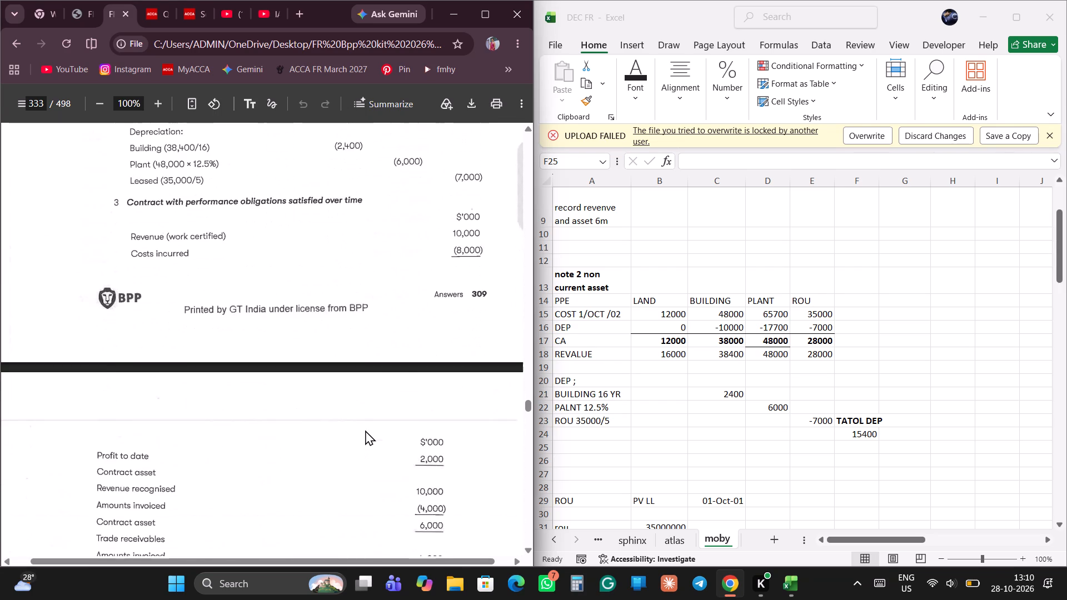
pyautogui.scroll(-7, 365, 430)
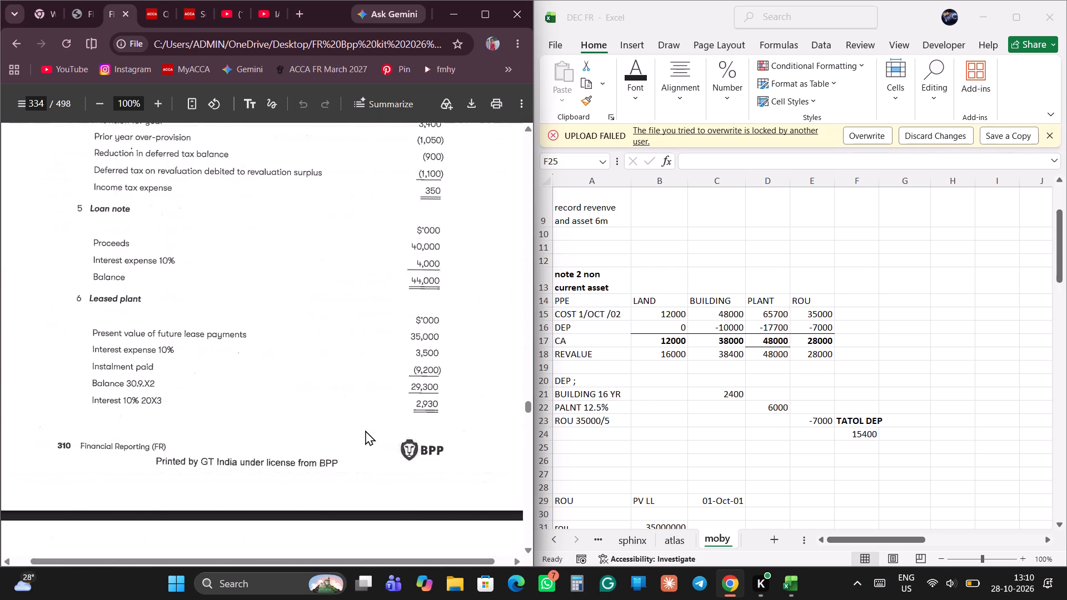
pyautogui.scroll(-4, 365, 430)
pyautogui.scroll(1, 365, 430)
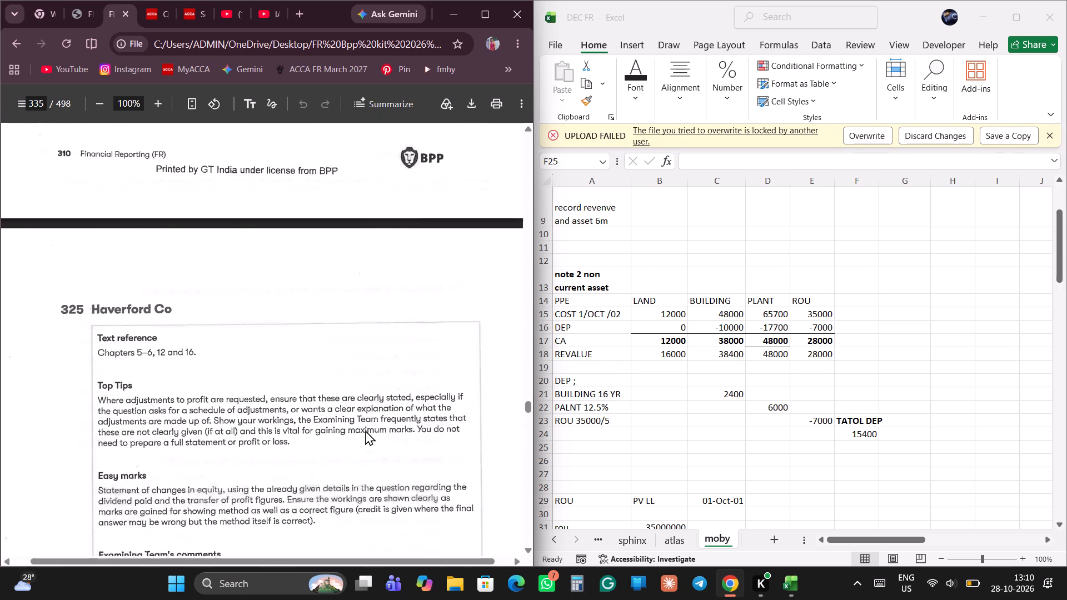
pyautogui.scroll(10, 365, 430)
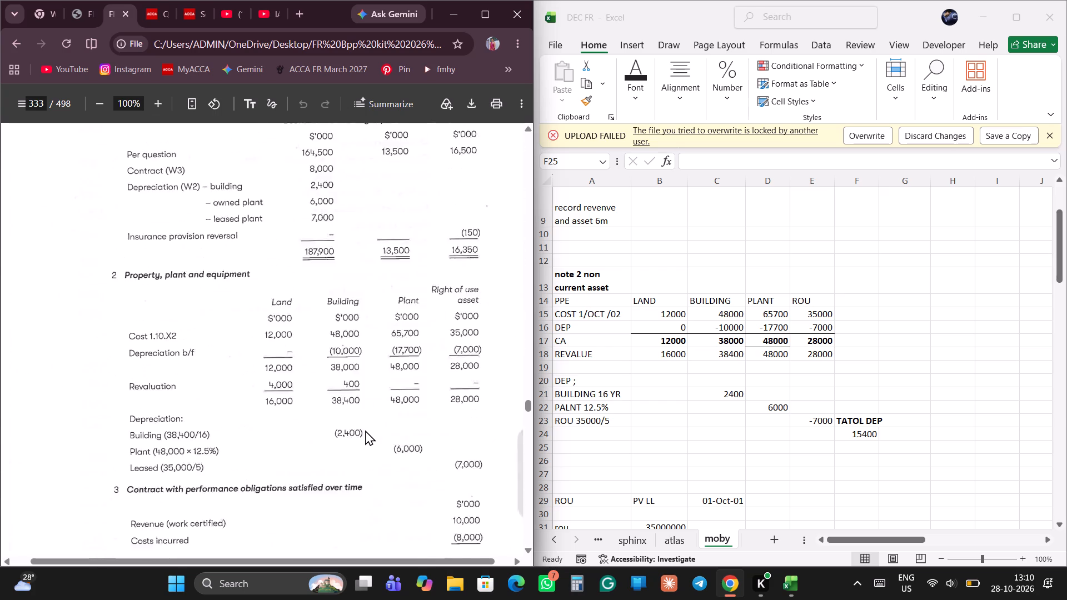
pyautogui.scroll(4, 365, 430)
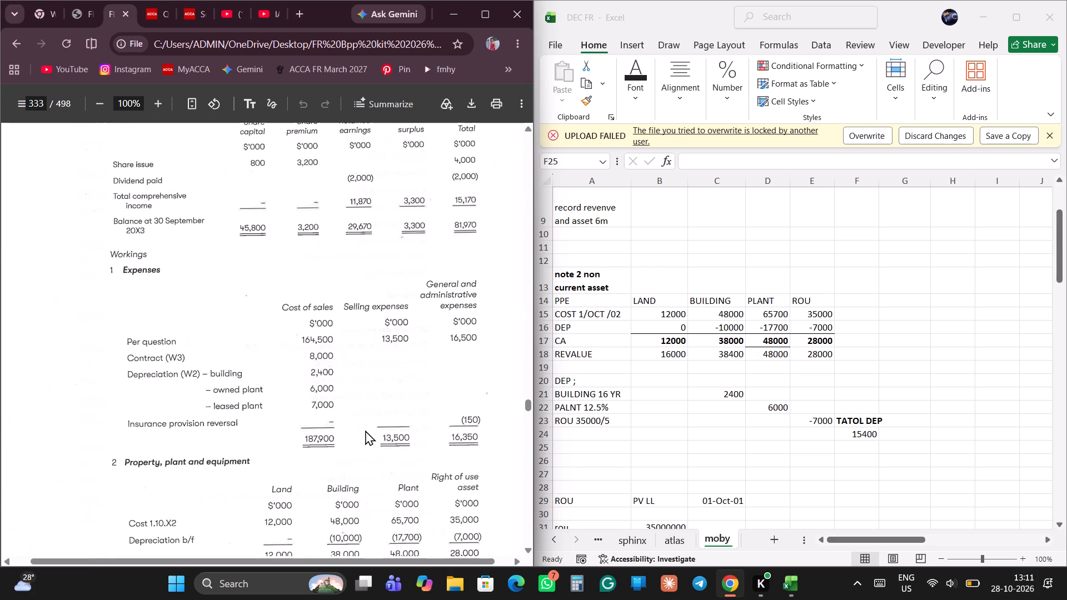
pyautogui.scroll(1, 365, 430)
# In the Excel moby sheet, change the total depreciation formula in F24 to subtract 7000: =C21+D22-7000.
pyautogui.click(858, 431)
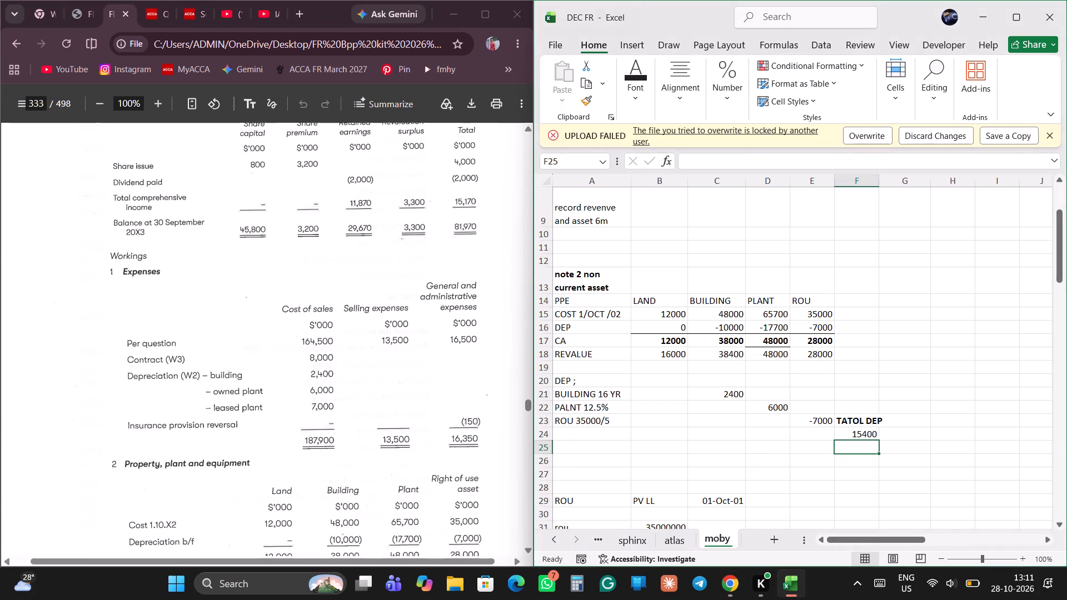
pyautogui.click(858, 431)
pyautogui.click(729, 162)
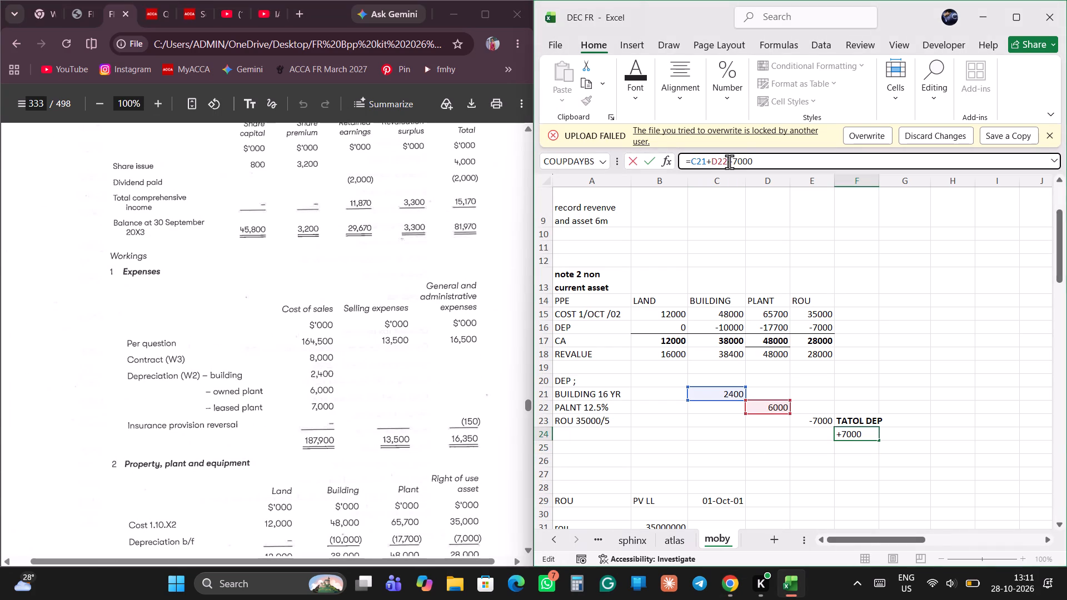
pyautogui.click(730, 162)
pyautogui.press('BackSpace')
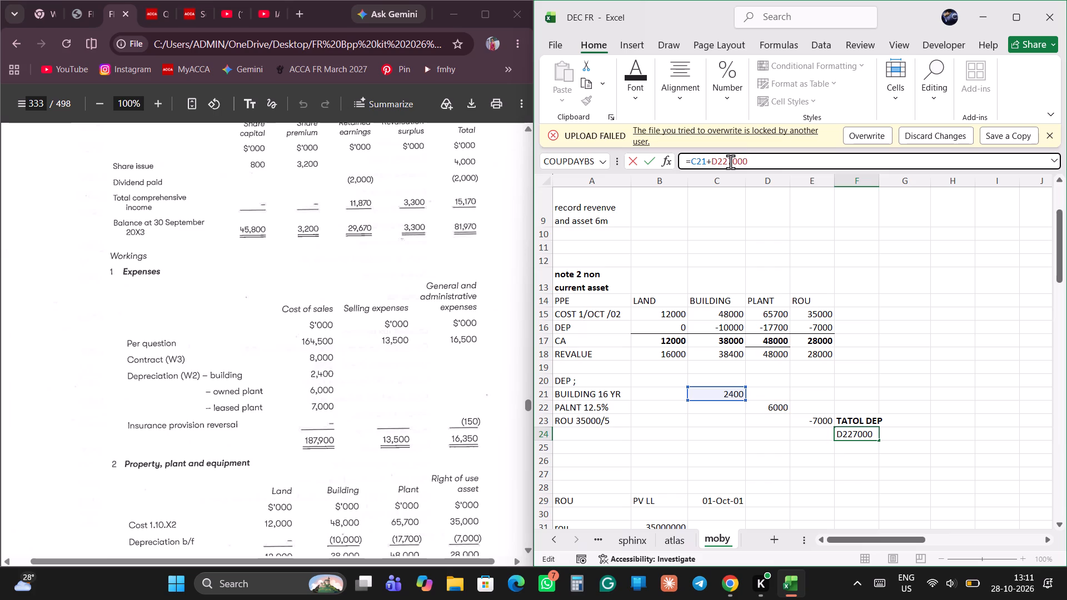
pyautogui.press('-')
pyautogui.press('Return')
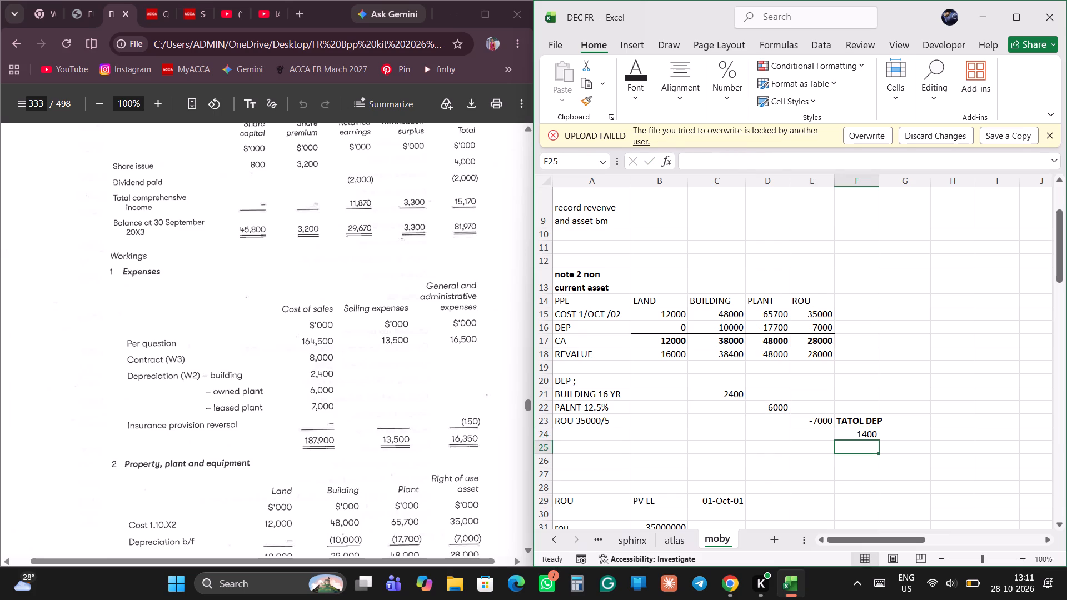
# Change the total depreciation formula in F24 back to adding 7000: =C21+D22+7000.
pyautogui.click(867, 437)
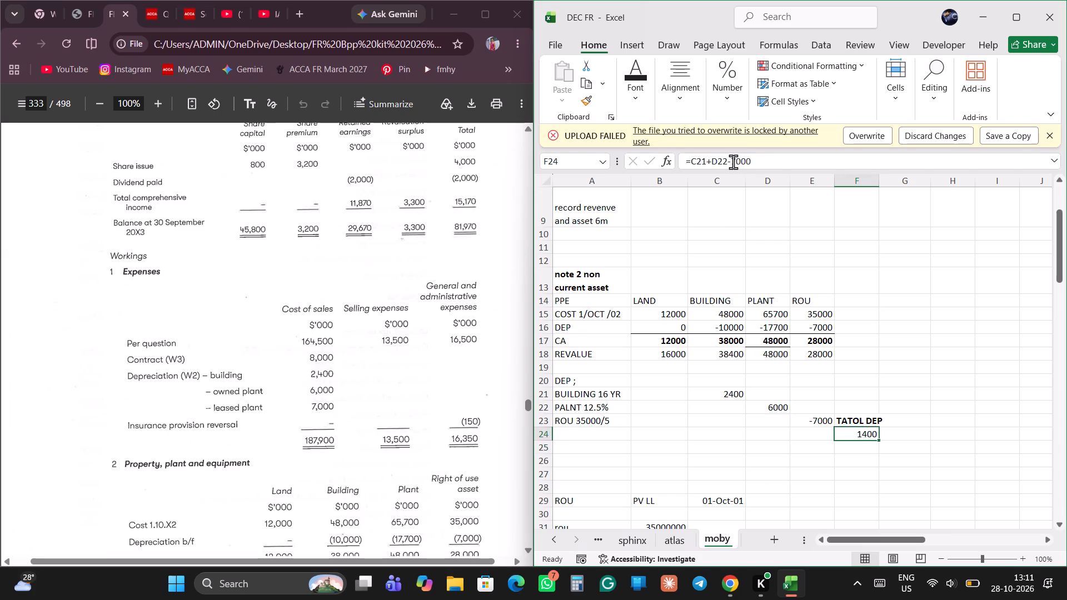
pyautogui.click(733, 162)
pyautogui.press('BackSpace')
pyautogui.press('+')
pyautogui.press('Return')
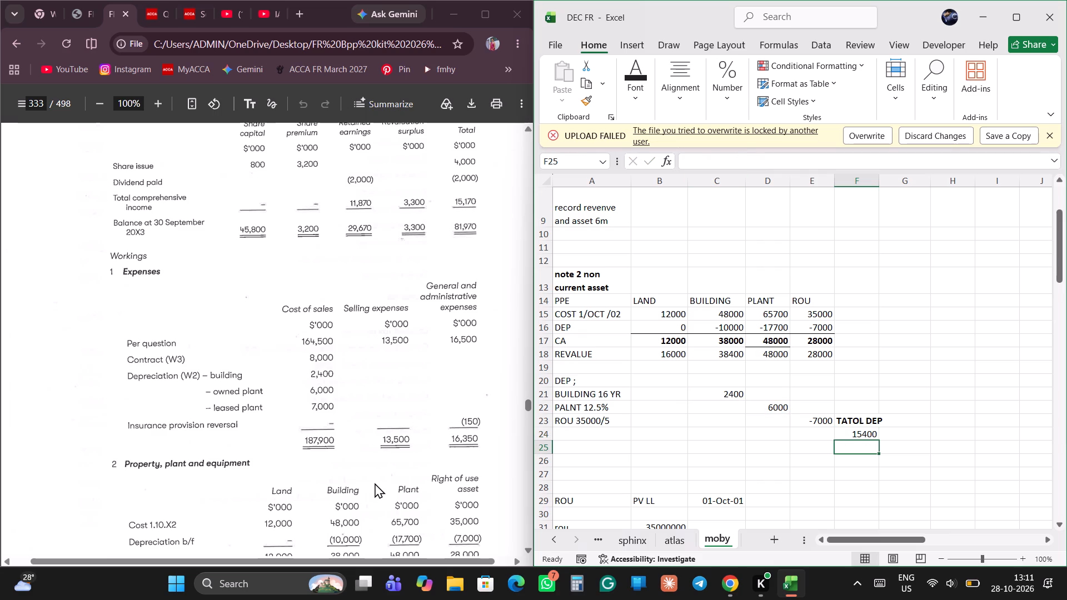
# Compare the solution's expenses working, including the cost of sales depreciation lines, with the total depreciation in the sheet.
pyautogui.scroll(2, 345, 417)
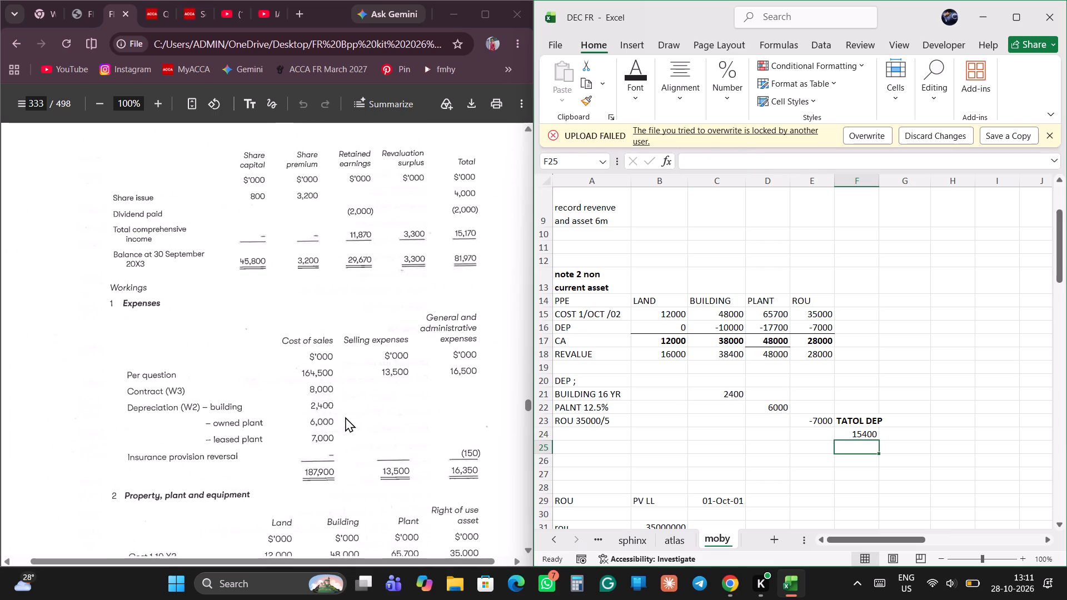
pyautogui.scroll(1, 345, 417)
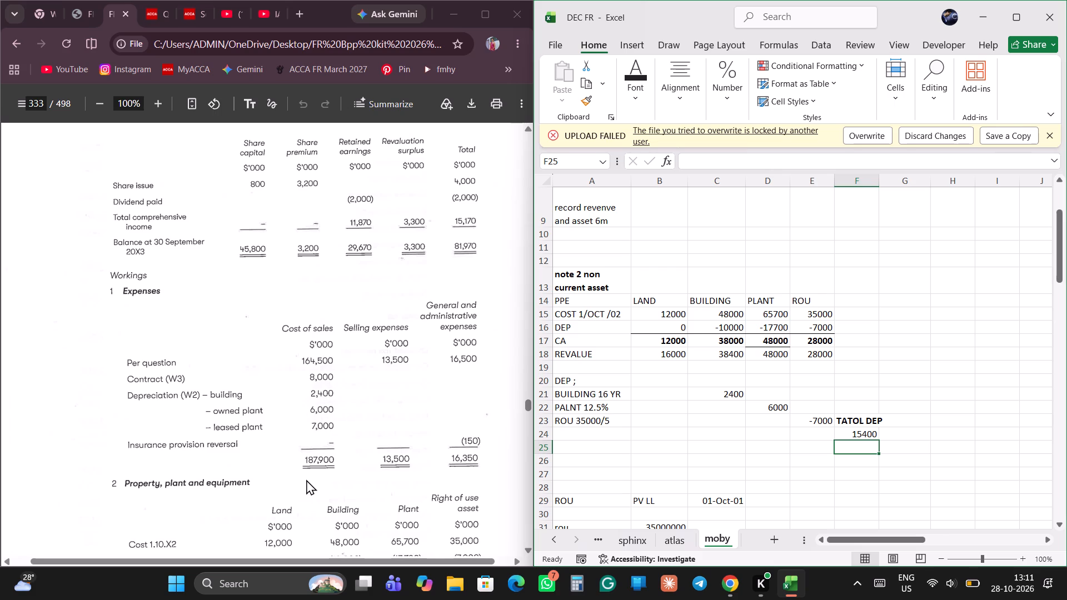
pyautogui.click(431, 463)
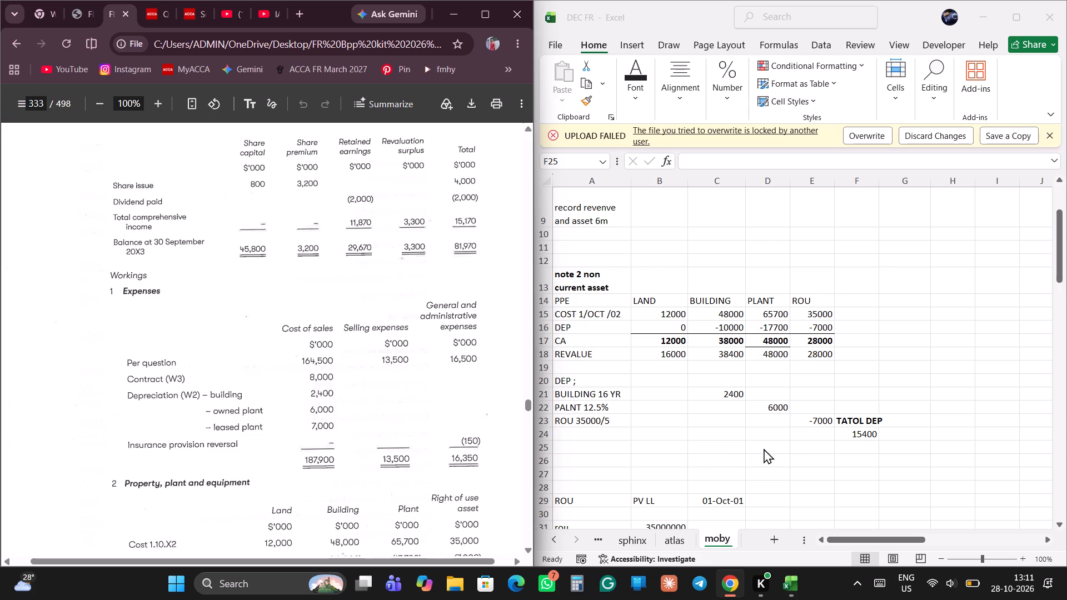
pyautogui.click(856, 429)
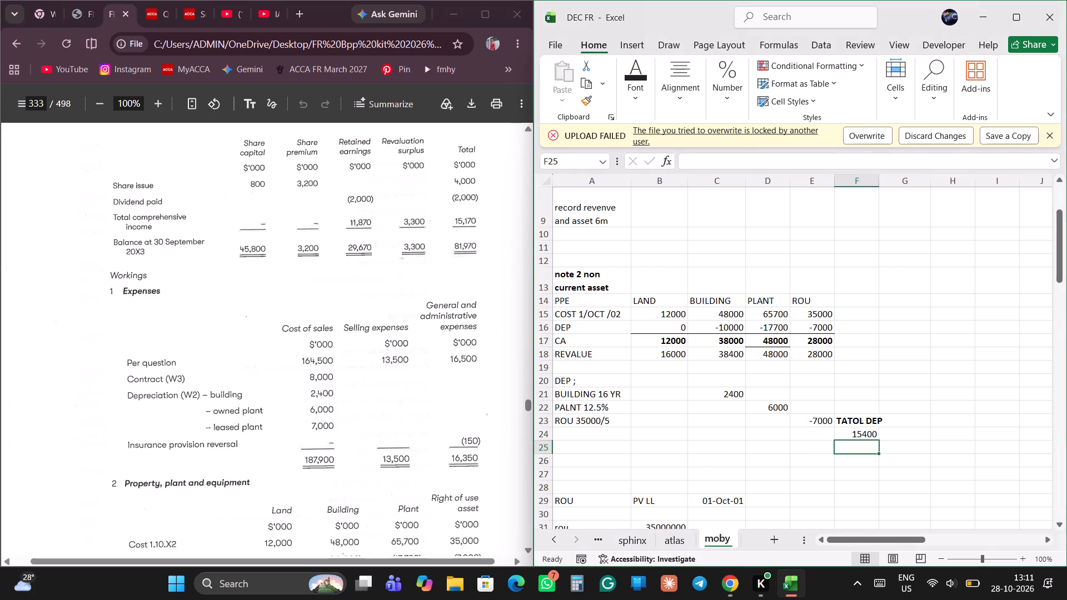
pyautogui.click(880, 437)
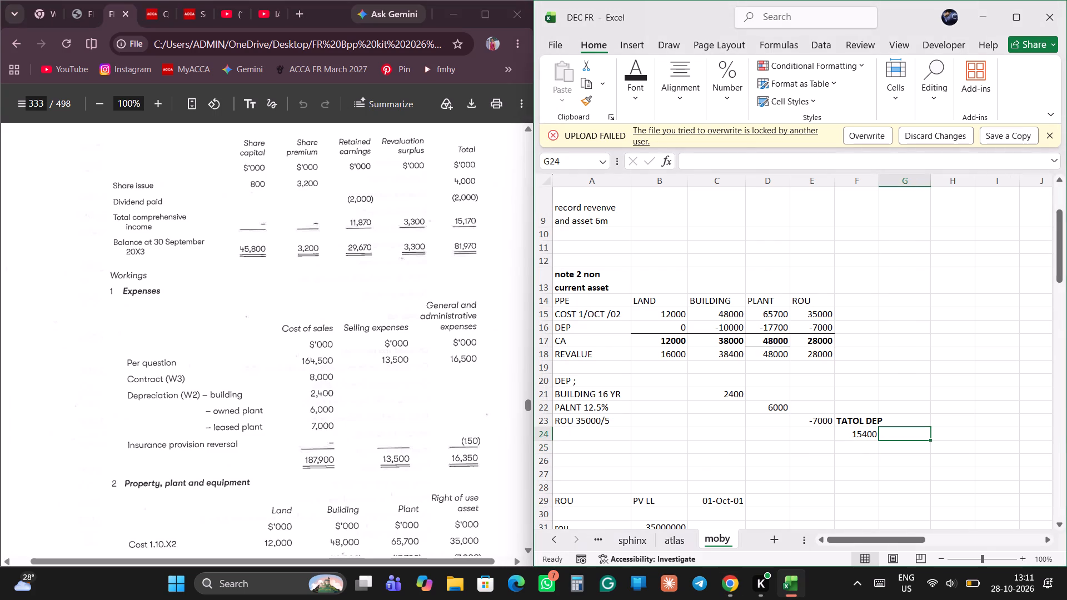
pyautogui.scroll(2, 438, 437)
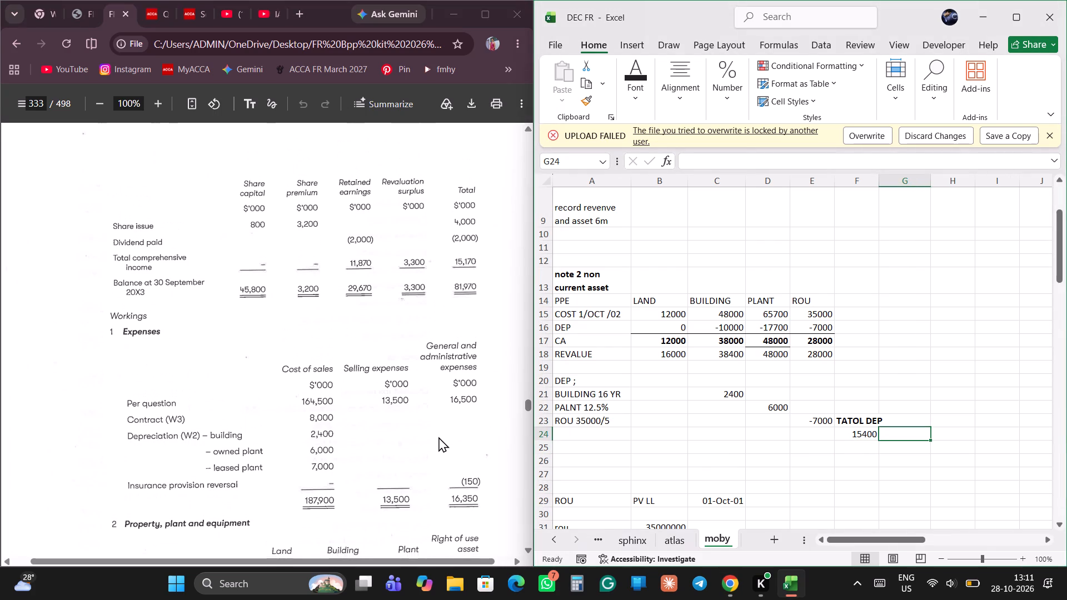
pyautogui.scroll(1, 438, 437)
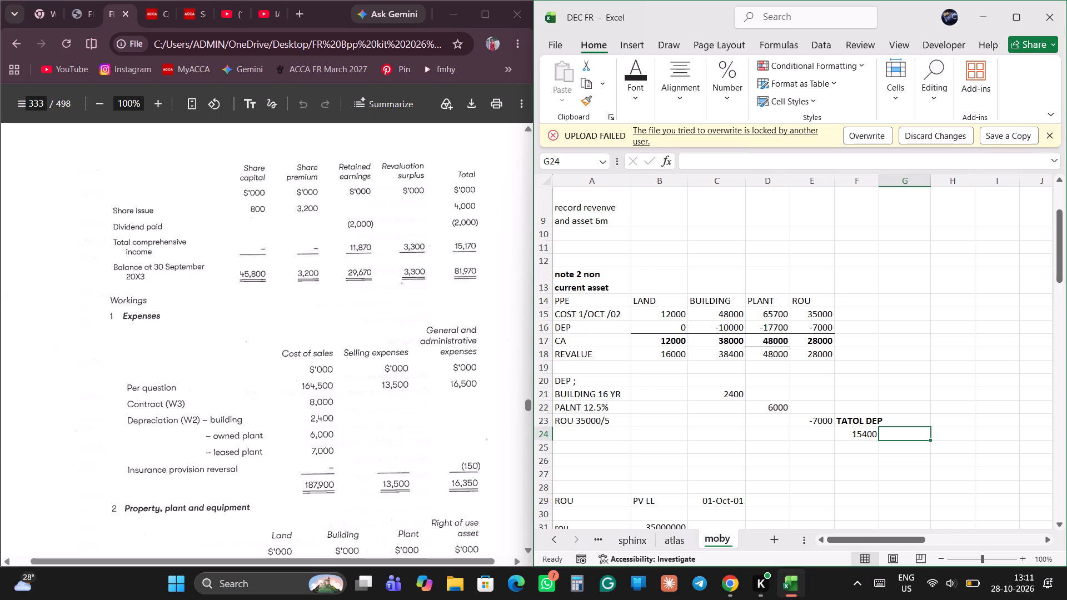
# Examine the solution's property, plant and equipment and contract workings, including contract asset and trade receivable, against notes 1 and 2 in the moby sheet.
pyautogui.scroll(3, 667, 288)
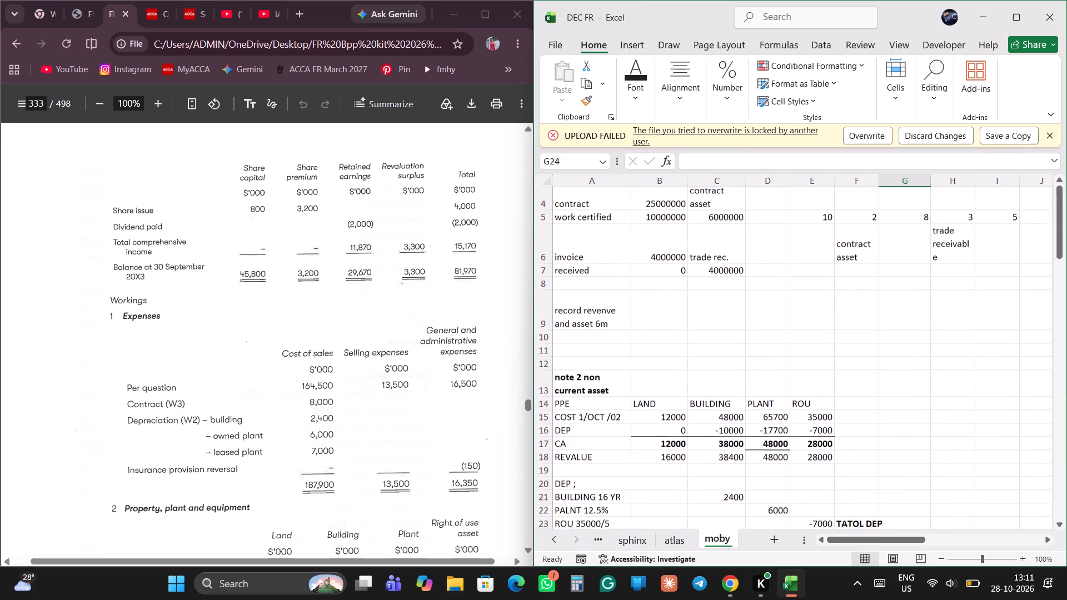
pyautogui.scroll(-3, 337, 443)
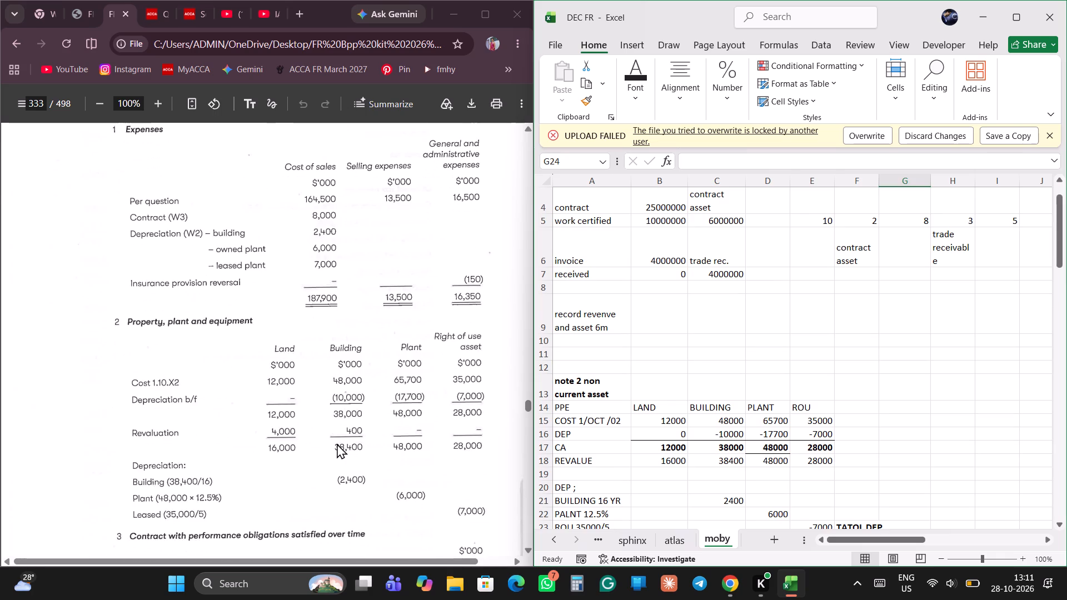
pyautogui.scroll(-4, 337, 443)
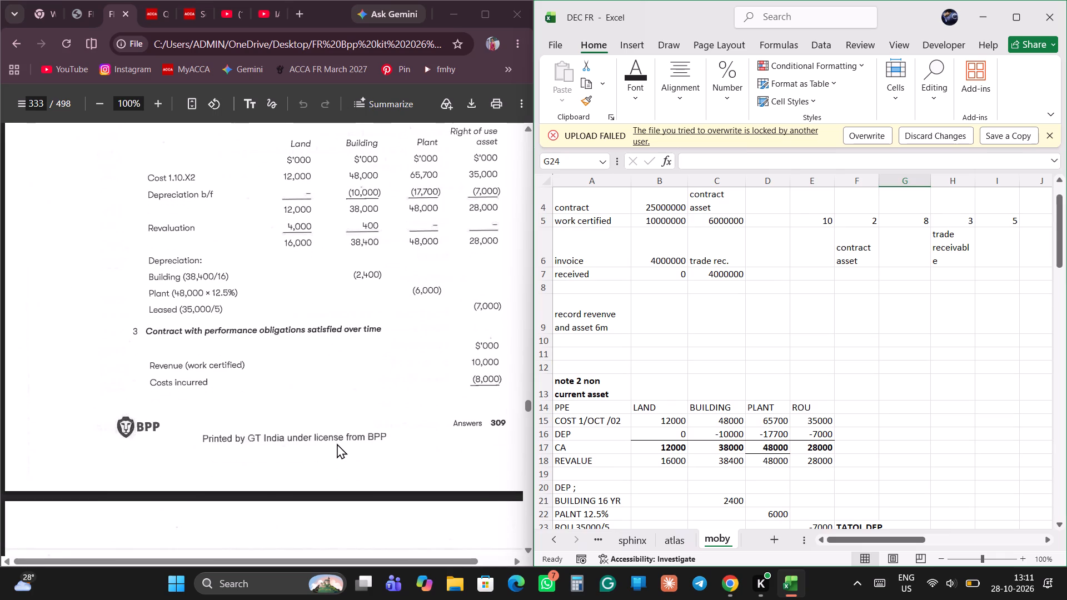
pyautogui.scroll(5, 337, 443)
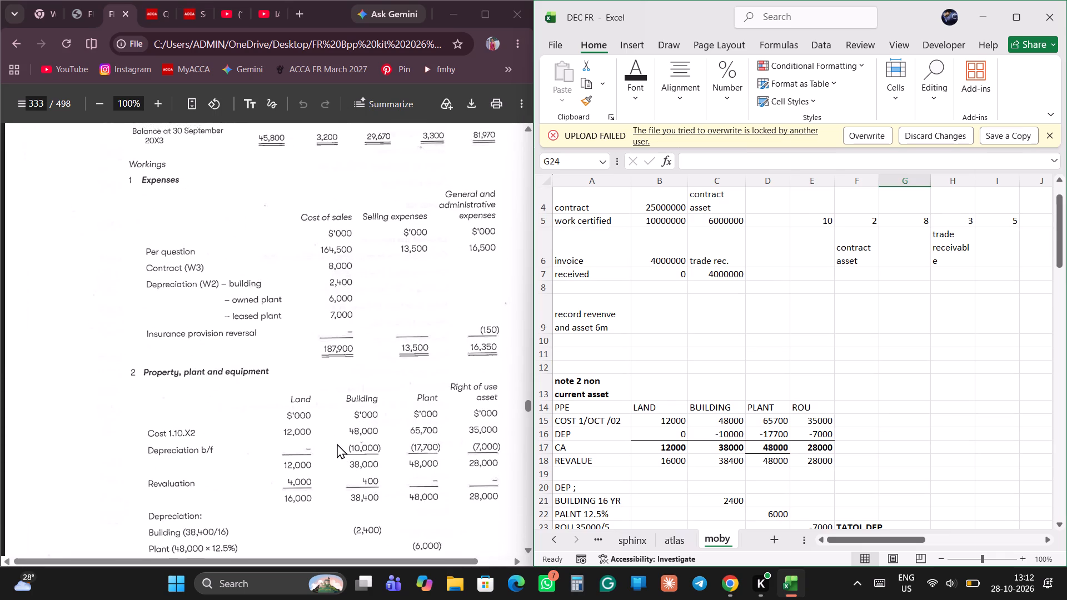
pyautogui.scroll(1, 337, 443)
pyautogui.scroll(-2, 337, 443)
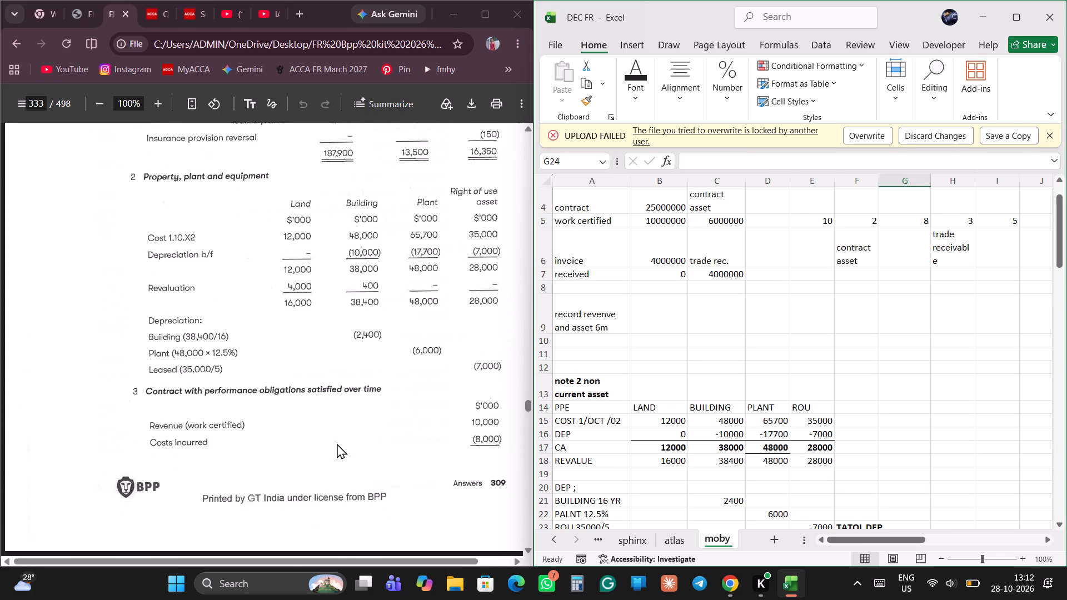
pyautogui.scroll(-2, 337, 443)
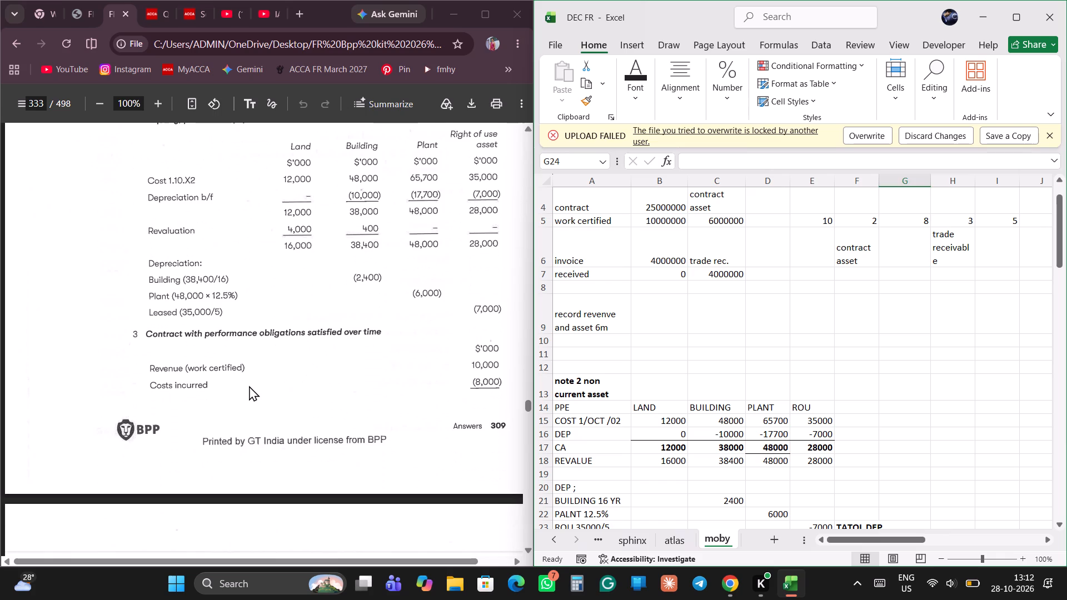
pyautogui.scroll(1, 786, 339)
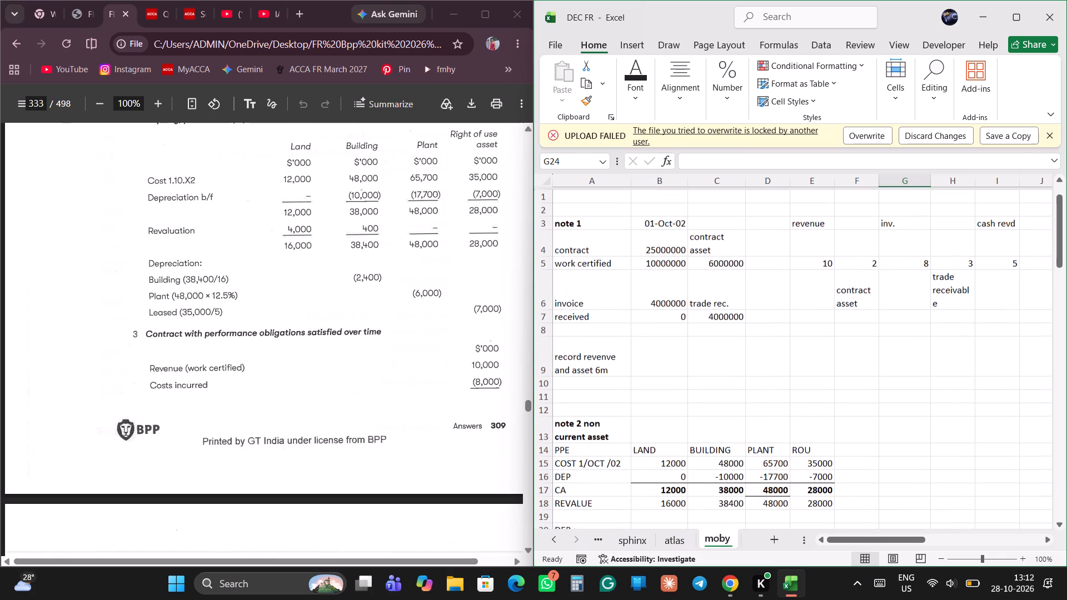
pyautogui.scroll(1, 786, 339)
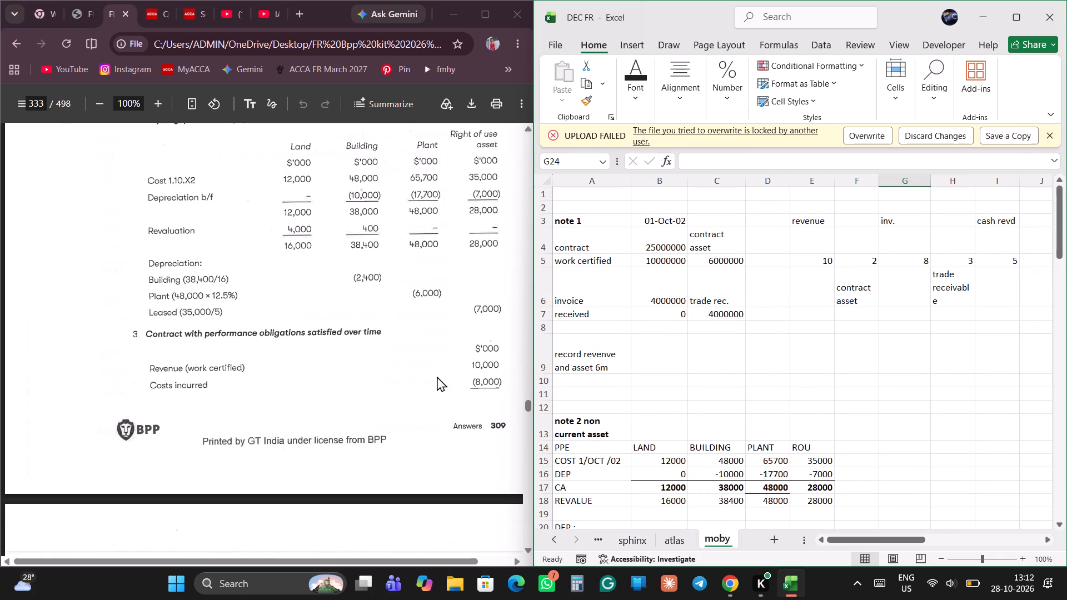
pyautogui.scroll(-2, 392, 384)
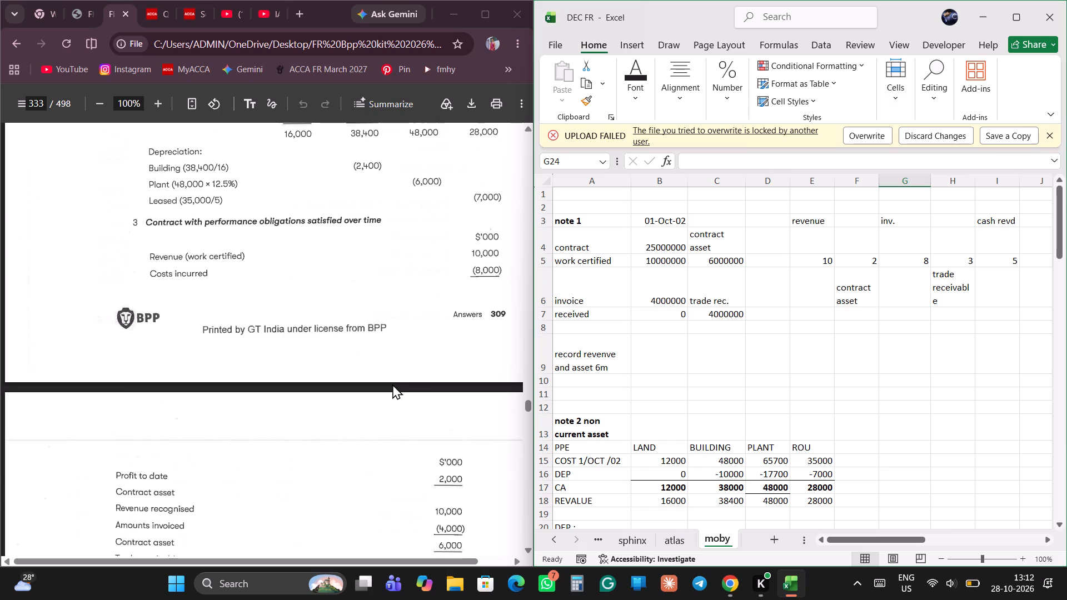
pyautogui.scroll(-3, 392, 384)
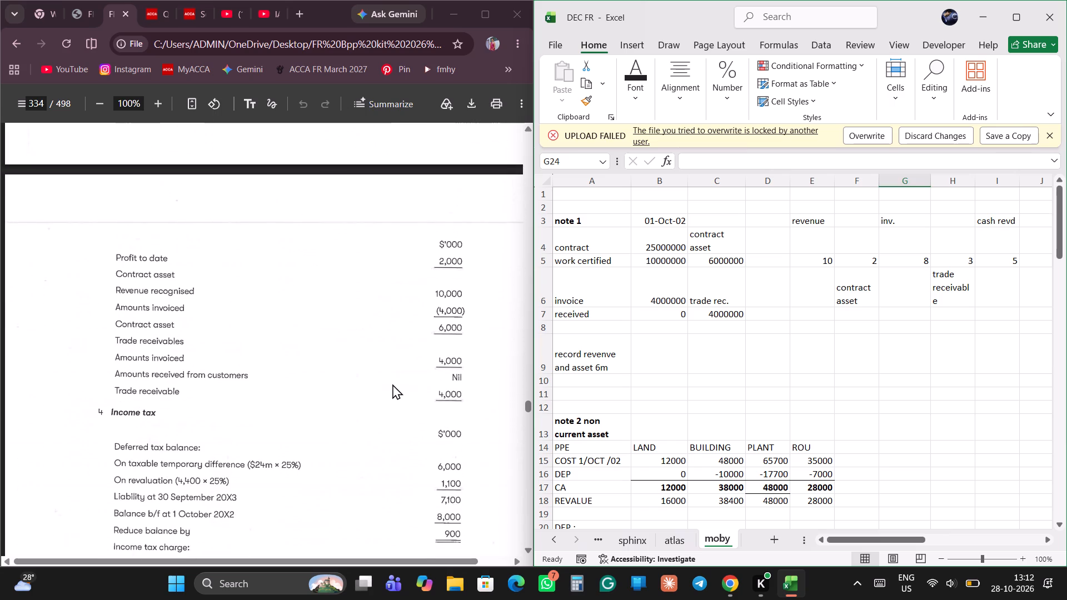
pyautogui.scroll(6, 392, 384)
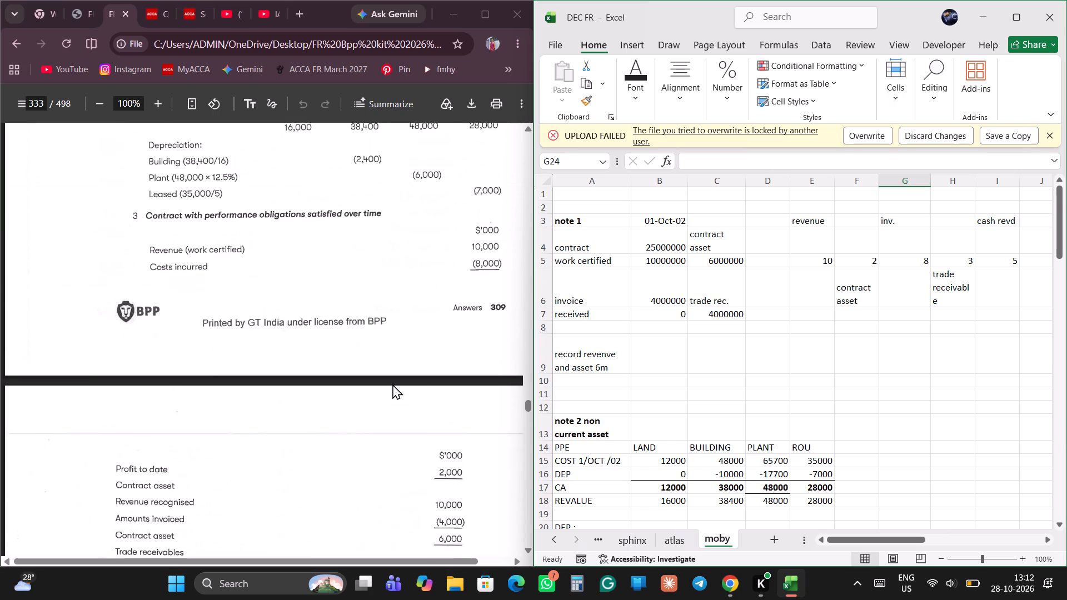
pyautogui.scroll(3, 392, 384)
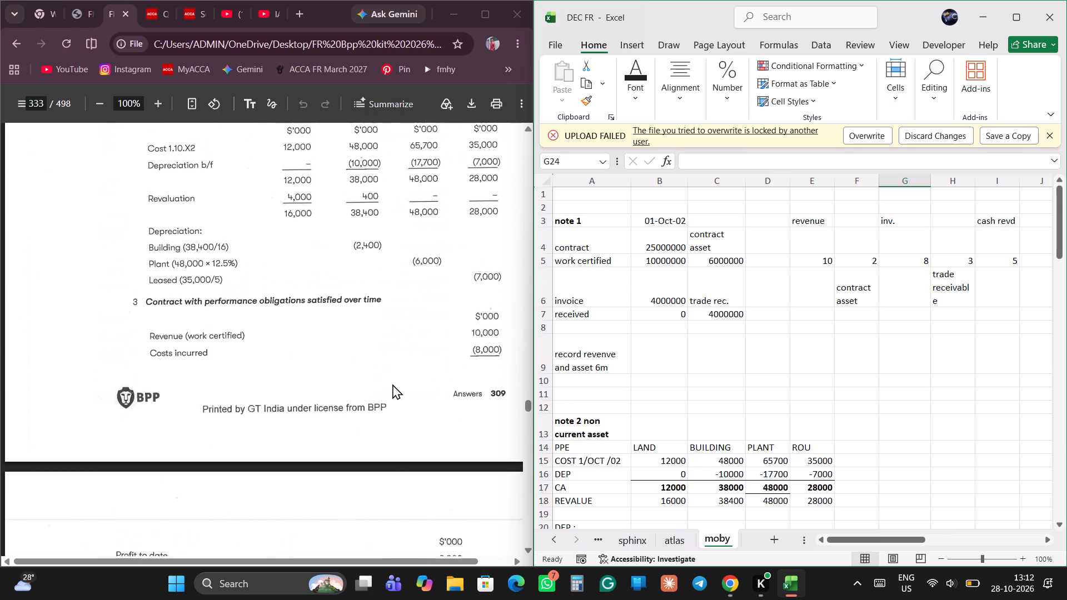
pyautogui.scroll(1, 392, 384)
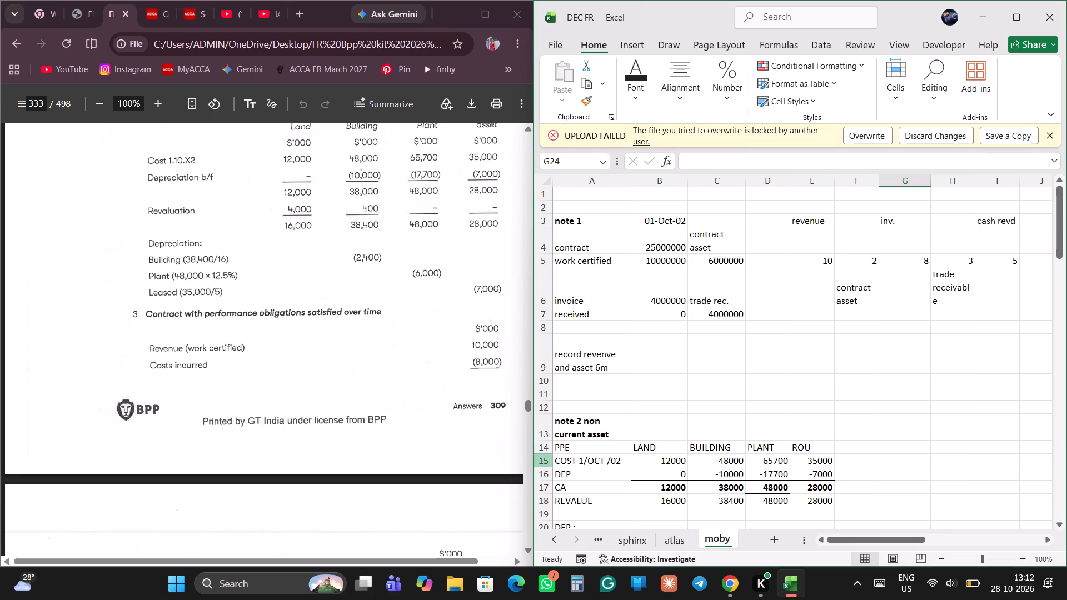
# Compare the contract and depreciation lines in the solution's expenses working with the total depreciation in F24 and note 1.
pyautogui.click(871, 549)
pyautogui.moveTo(731, 549); pyautogui.dragTo(426, 498)
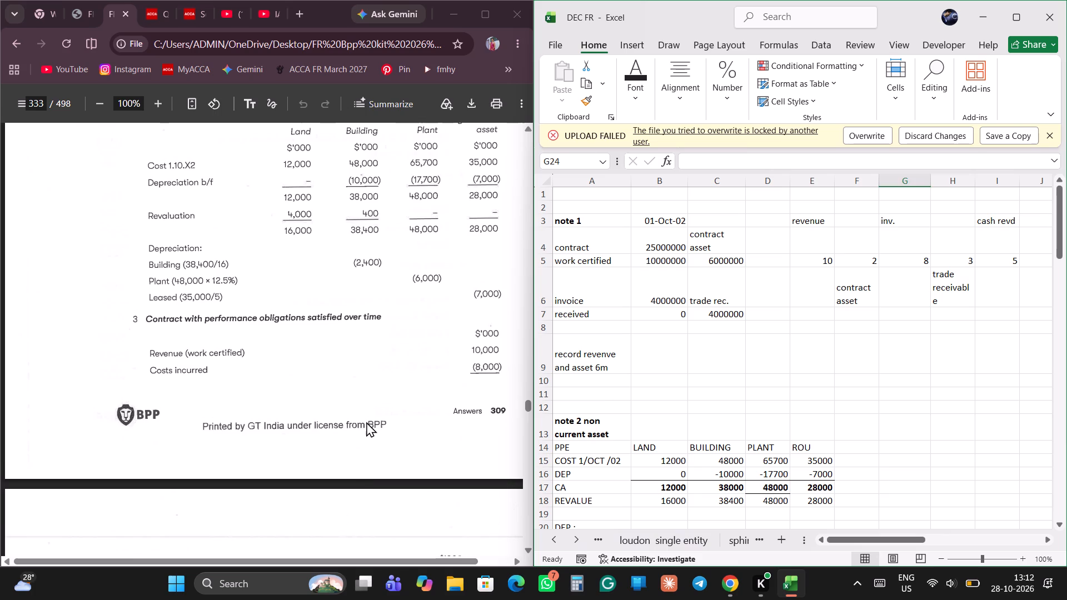
pyautogui.scroll(2, 363, 435)
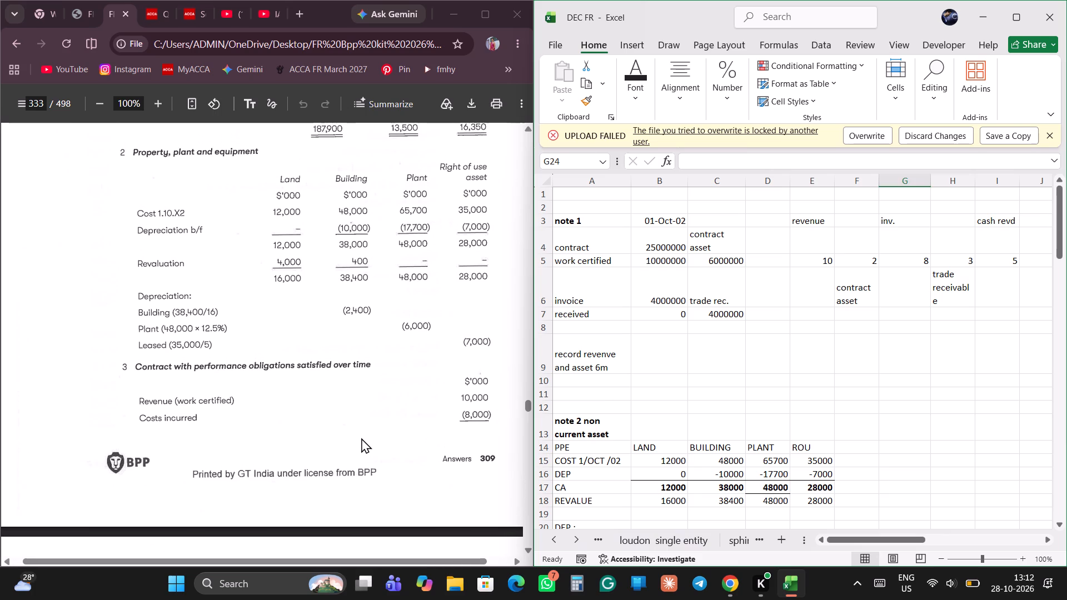
pyautogui.scroll(3, 361, 438)
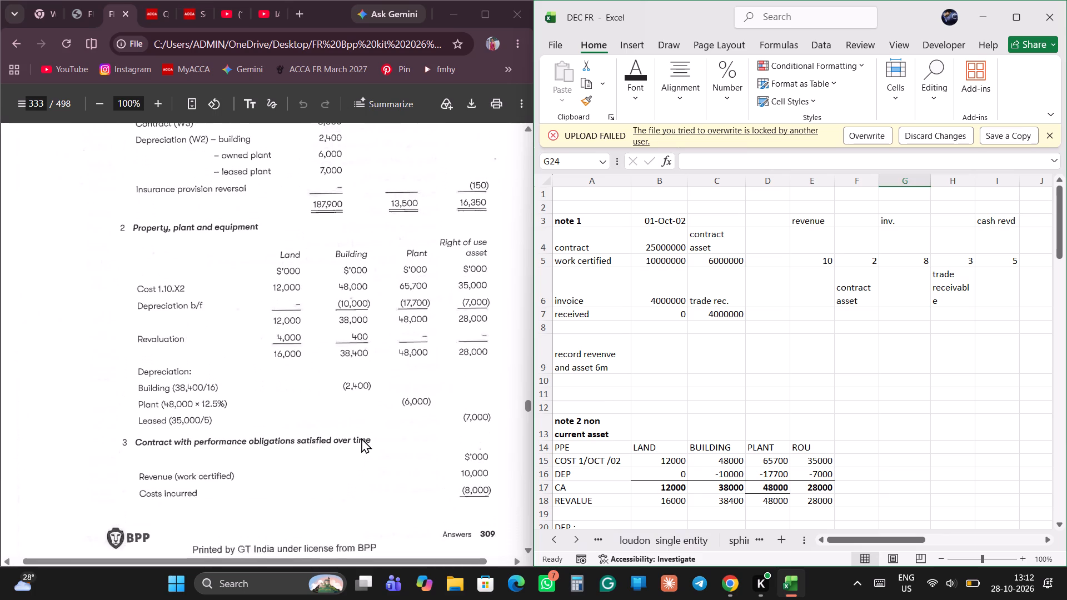
pyautogui.scroll(1, 361, 438)
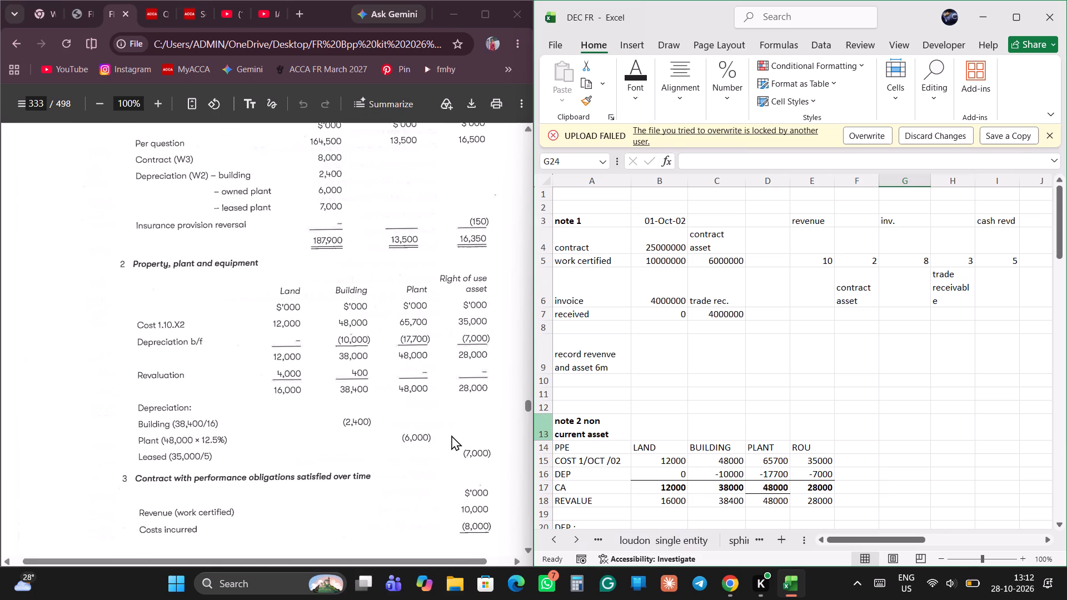
pyautogui.scroll(2, 451, 435)
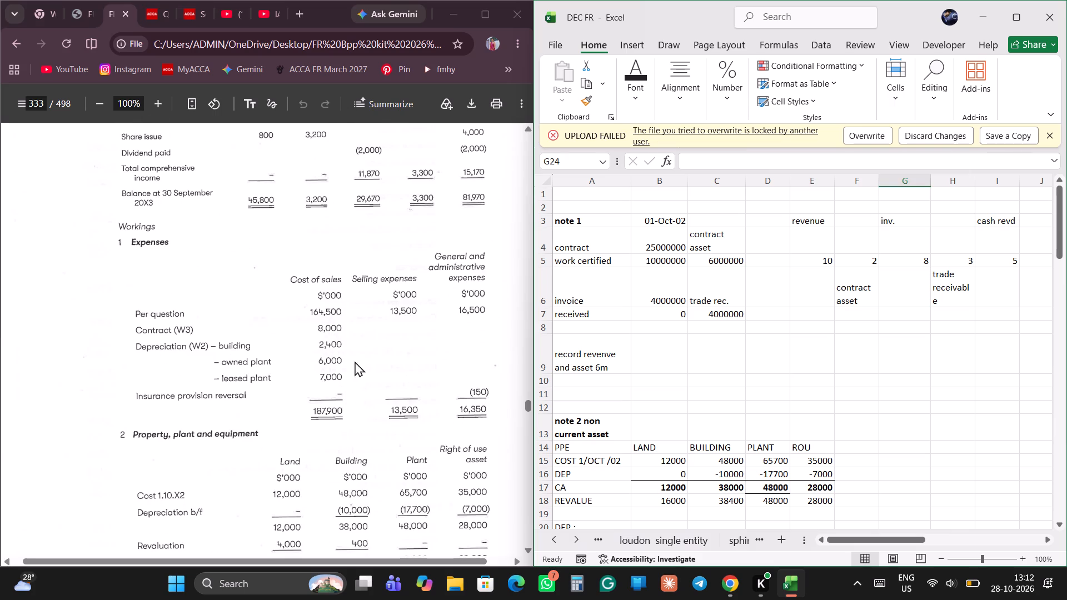
pyautogui.scroll(-1, 861, 436)
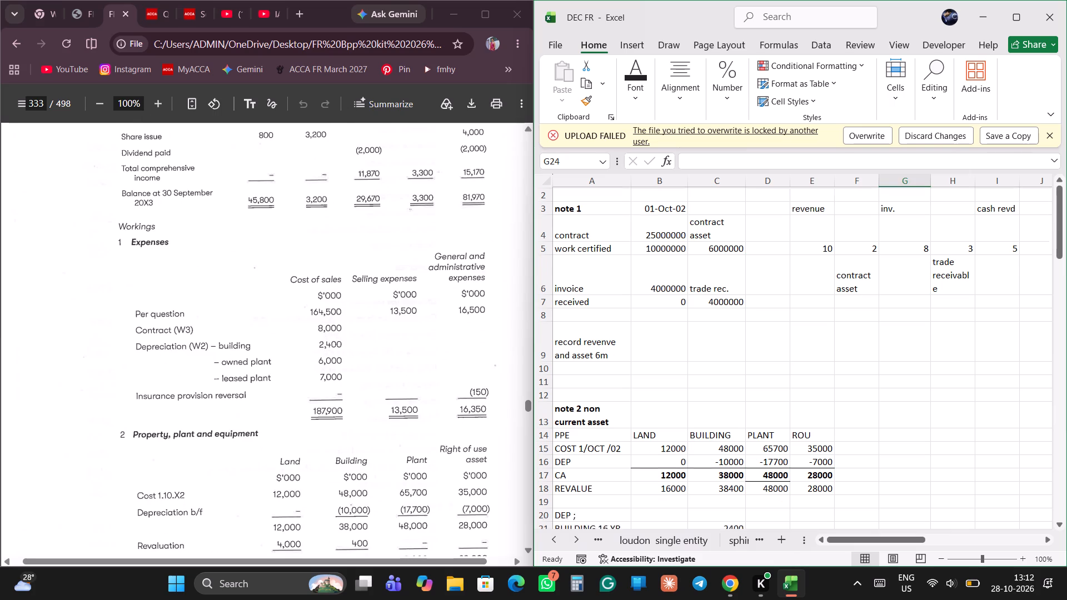
pyautogui.scroll(-2, 861, 436)
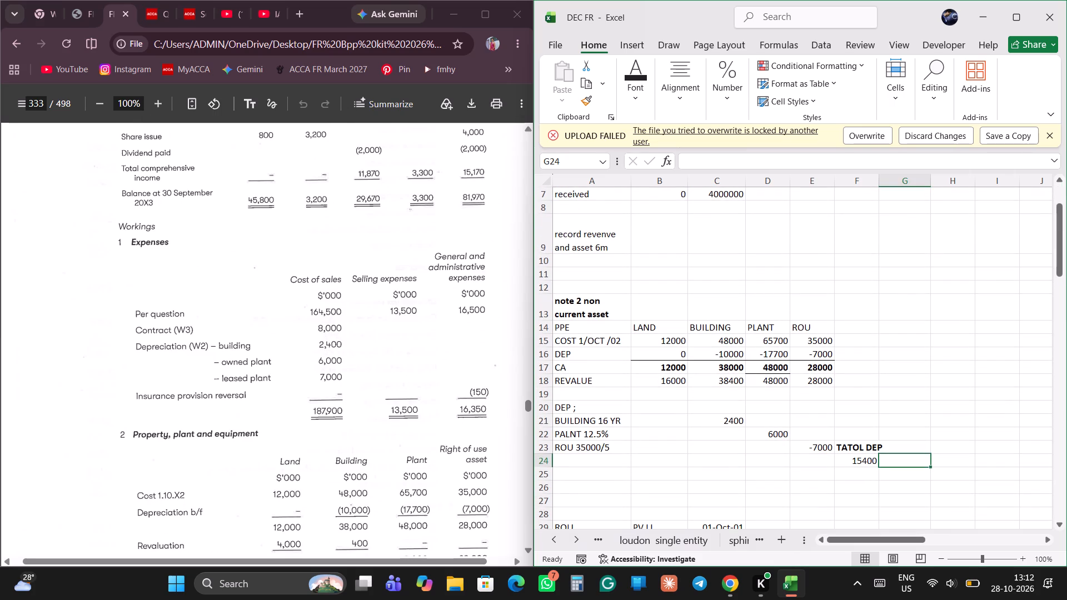
pyautogui.click(859, 466)
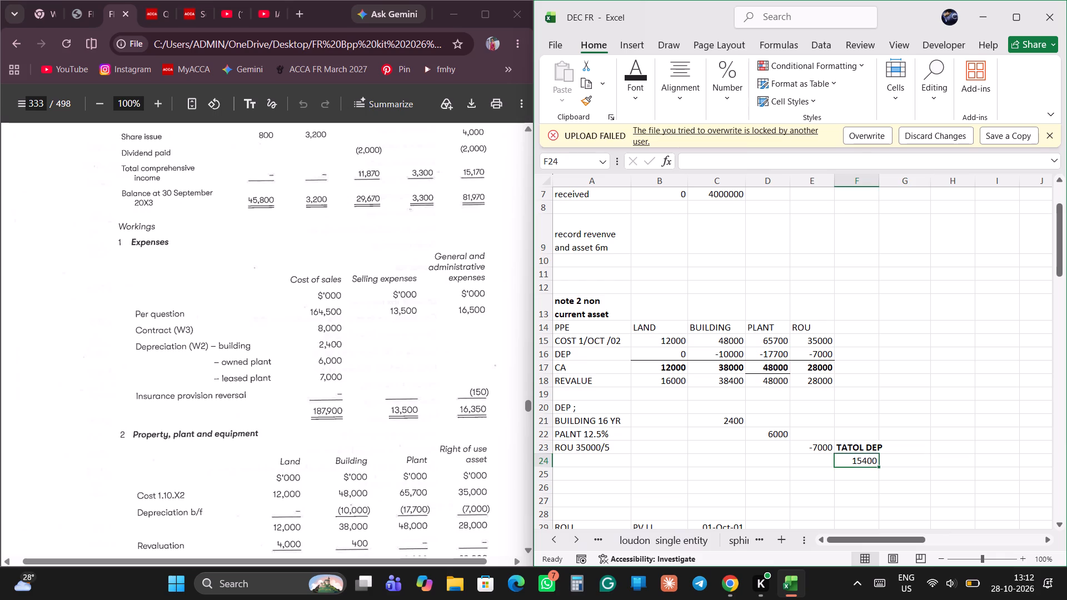
pyautogui.scroll(-4, 859, 466)
pyautogui.scroll(1, 789, 426)
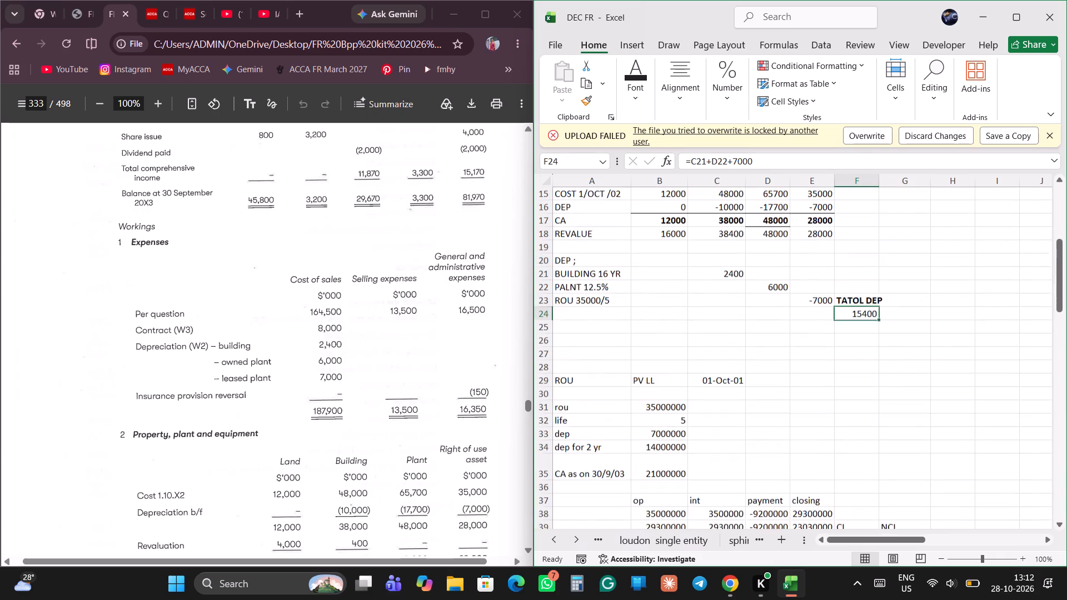
pyautogui.scroll(3, 789, 426)
pyautogui.scroll(1, 784, 358)
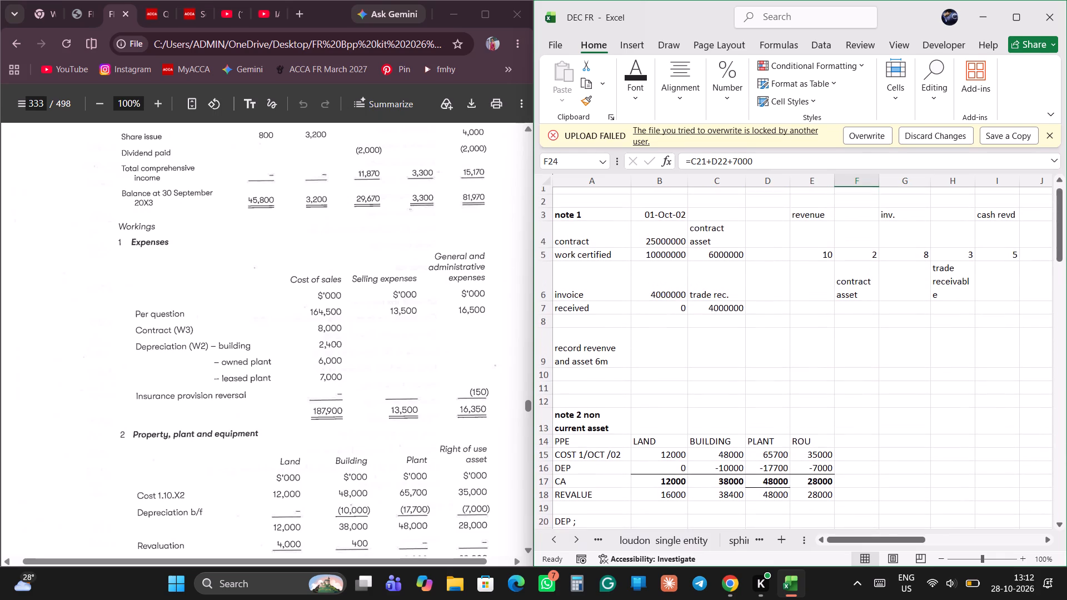
pyautogui.scroll(1, 784, 358)
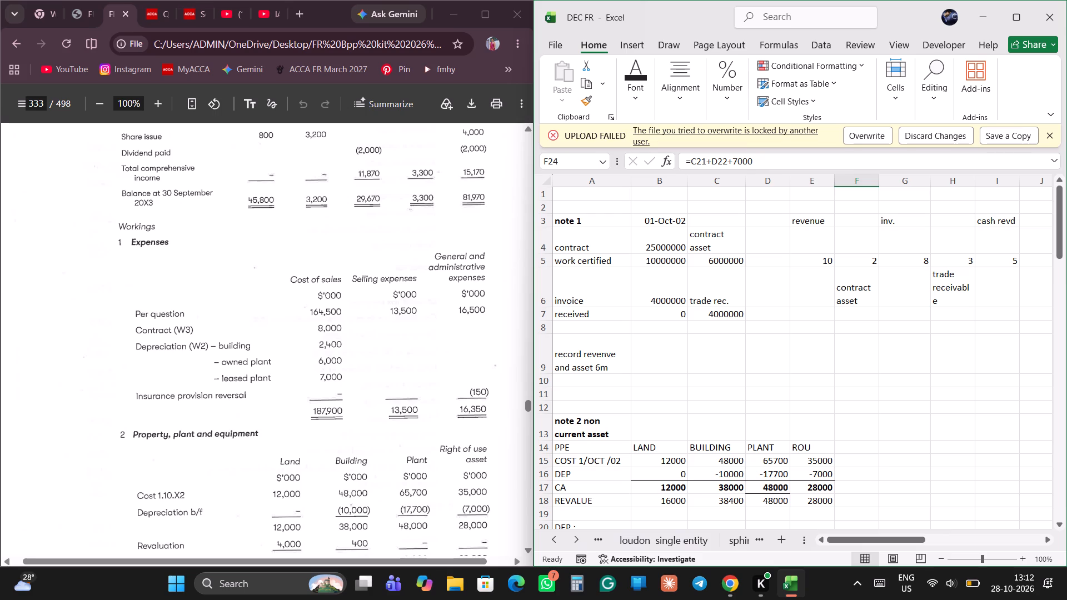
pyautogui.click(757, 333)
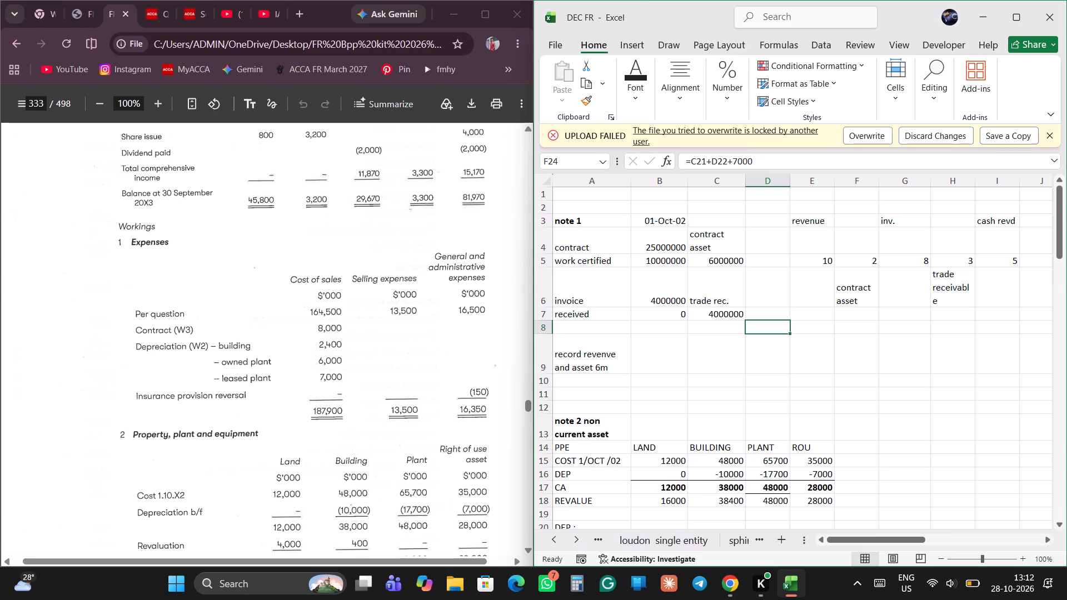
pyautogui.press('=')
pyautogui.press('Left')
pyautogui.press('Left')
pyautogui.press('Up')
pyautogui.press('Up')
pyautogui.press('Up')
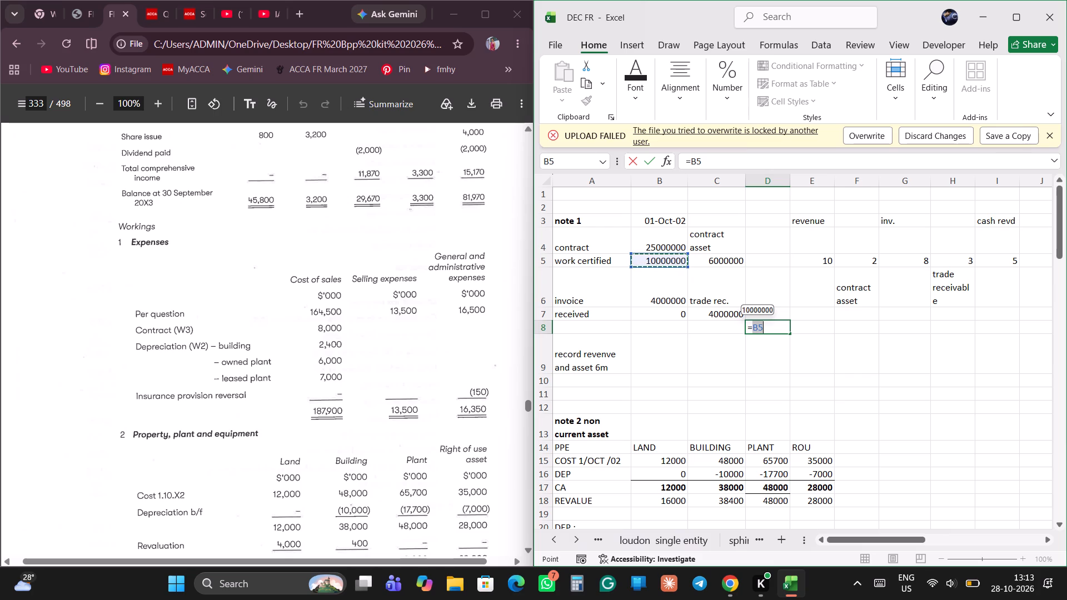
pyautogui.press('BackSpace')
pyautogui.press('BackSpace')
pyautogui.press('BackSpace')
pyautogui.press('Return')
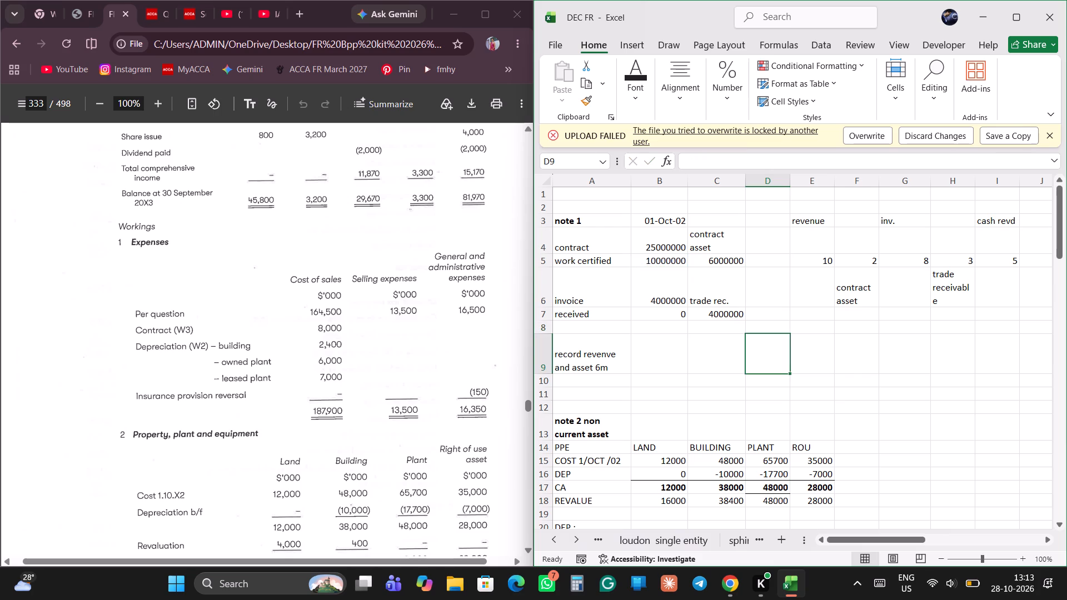
# Review the solution's statement of profit or loss and the expenses working, then check the depreciation and ROU workings in the moby sheet.
pyautogui.scroll(1, 304, 287)
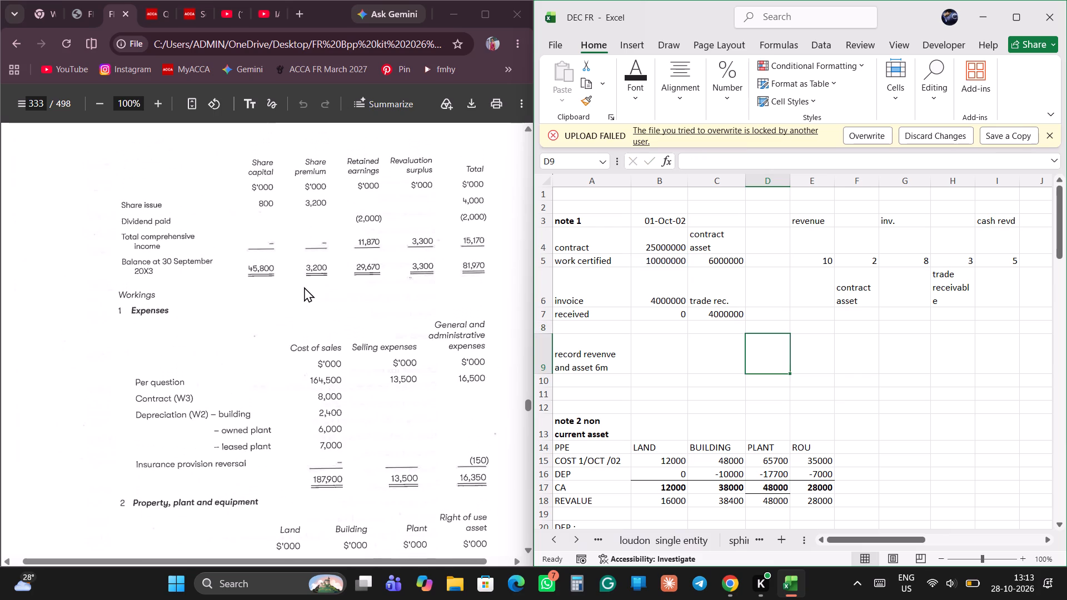
pyautogui.scroll(4, 304, 287)
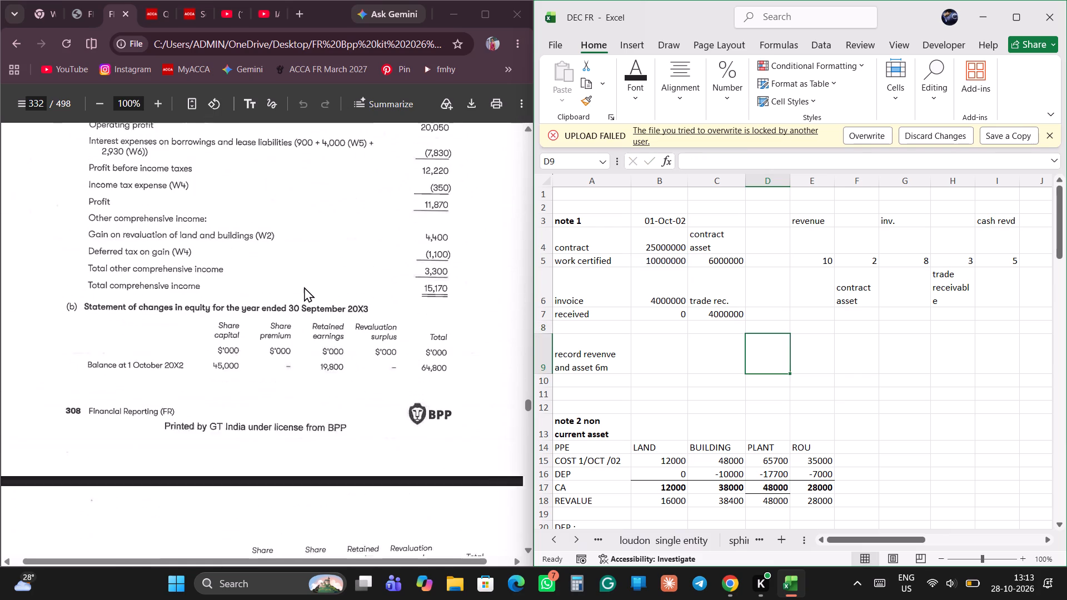
pyautogui.scroll(3, 304, 287)
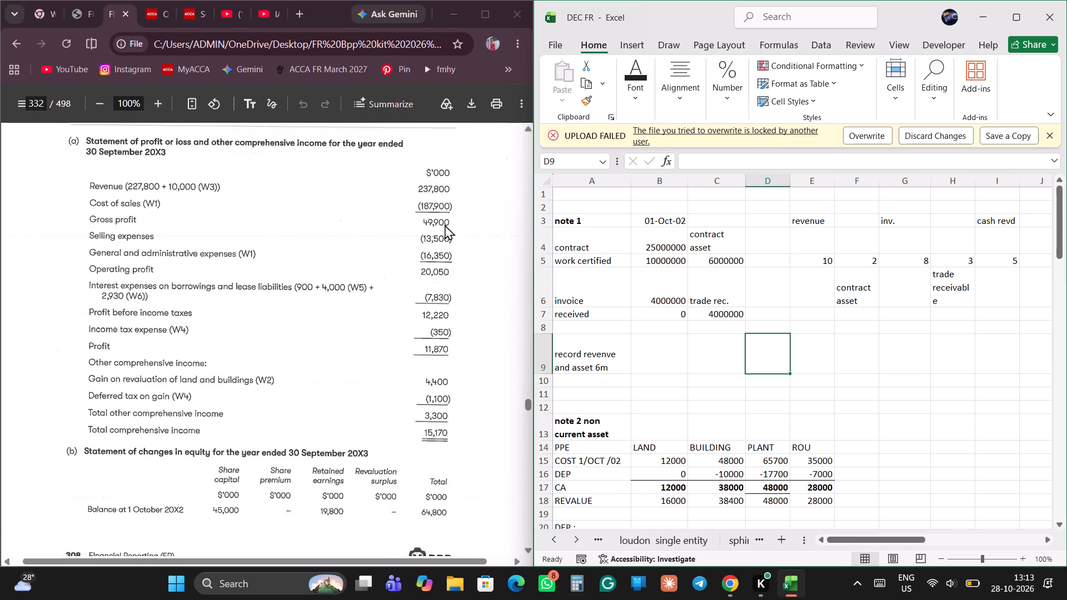
pyautogui.scroll(-1, 388, 232)
pyautogui.scroll(5, 388, 232)
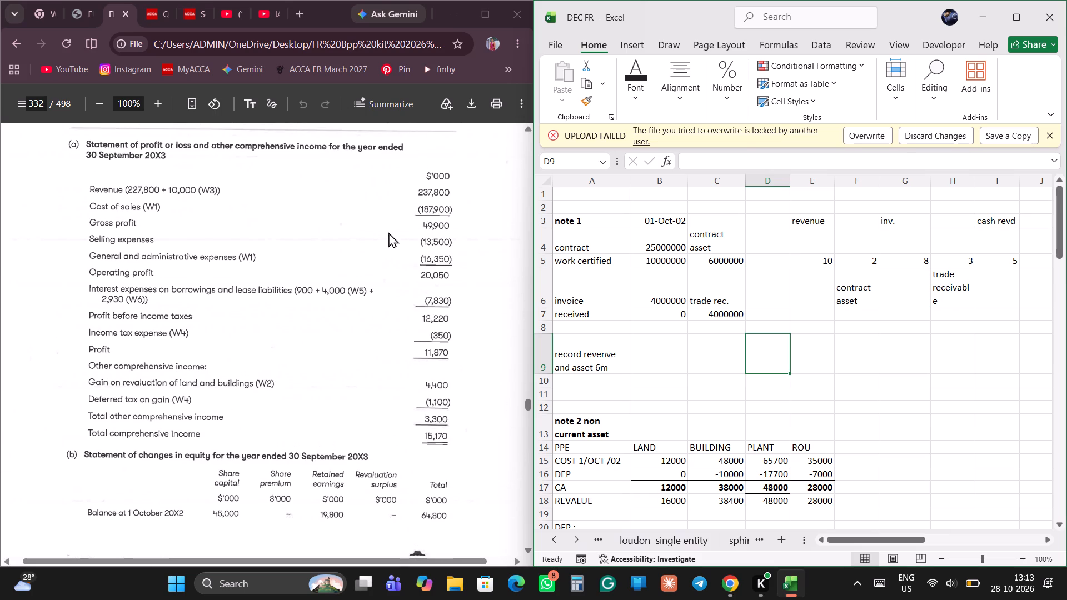
pyautogui.scroll(-6, 388, 232)
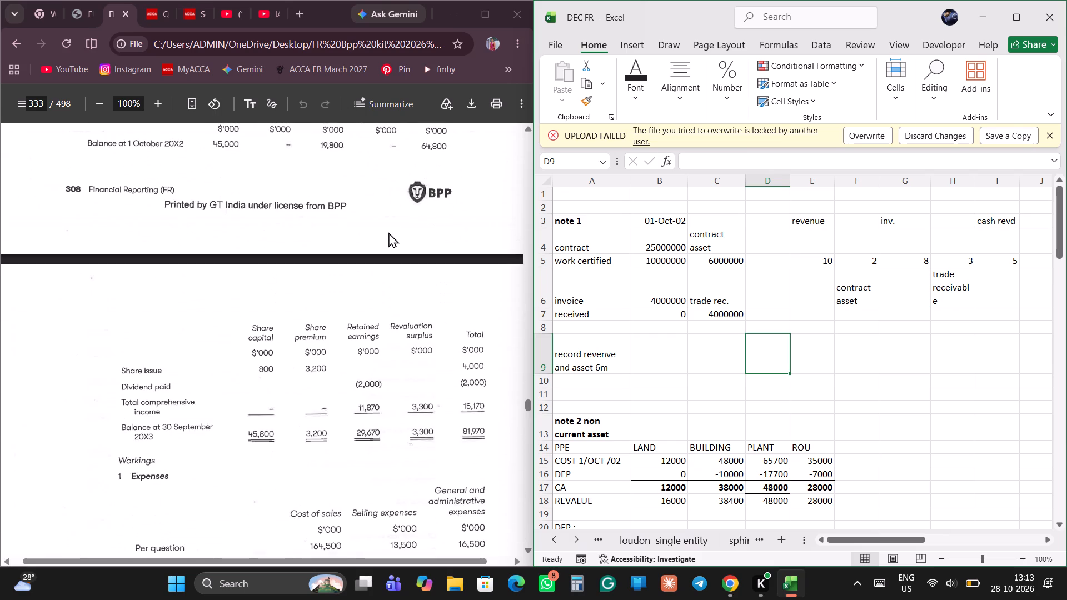
pyautogui.scroll(-3, 367, 364)
pyautogui.hscroll(-1, 367, 364)
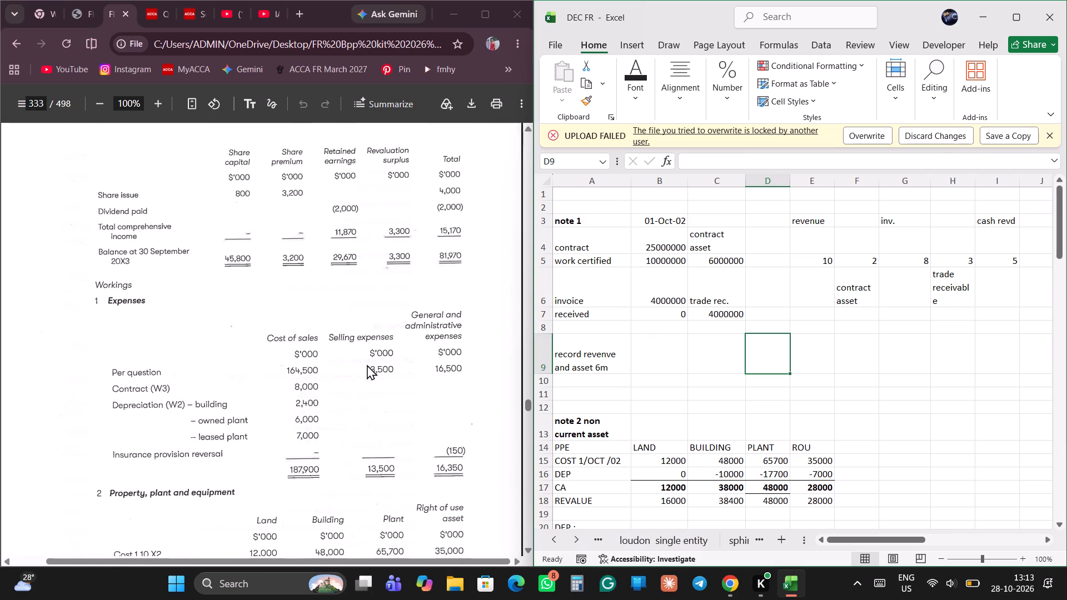
pyautogui.hscroll(-1, 367, 364)
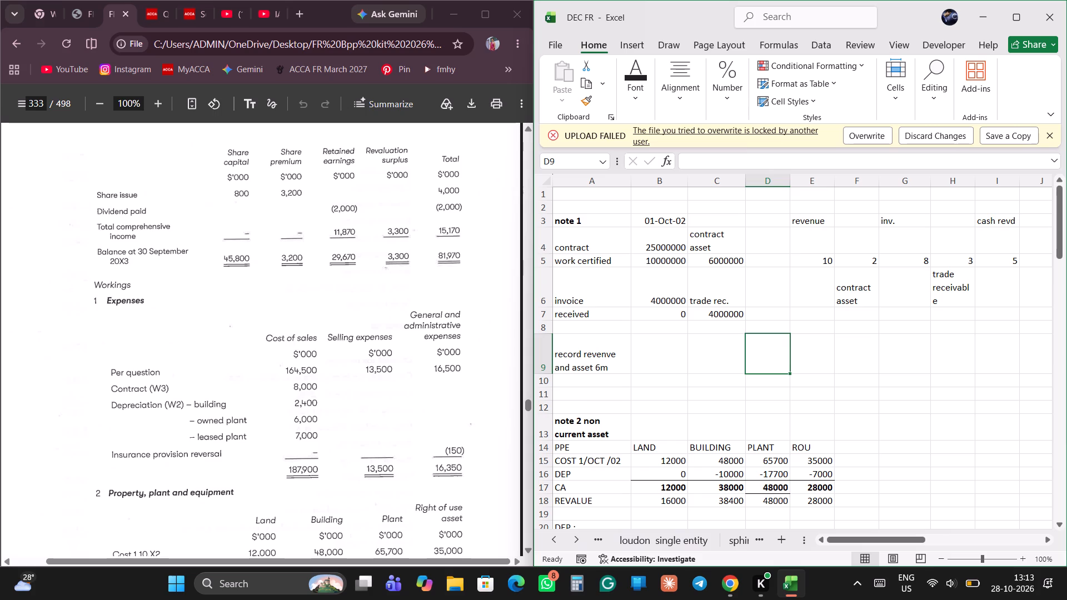
pyautogui.scroll(-2, 774, 387)
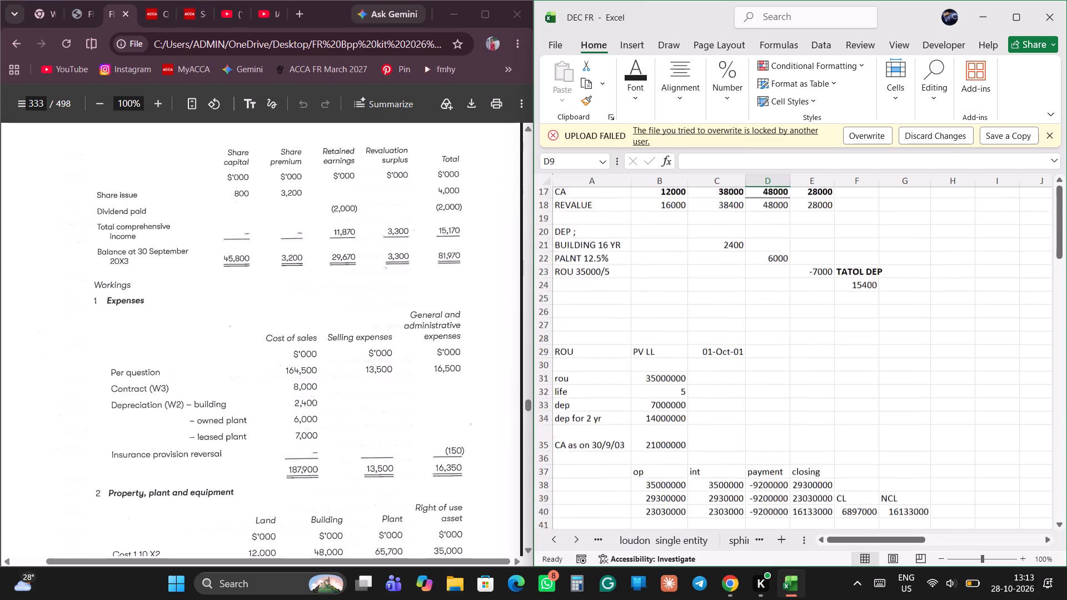
# Examine the solution's income tax, loan note and leased plant workings against notes 3 to 5 and the lease table in the sheet.
pyautogui.scroll(-5, 774, 387)
pyautogui.scroll(-1, 333, 474)
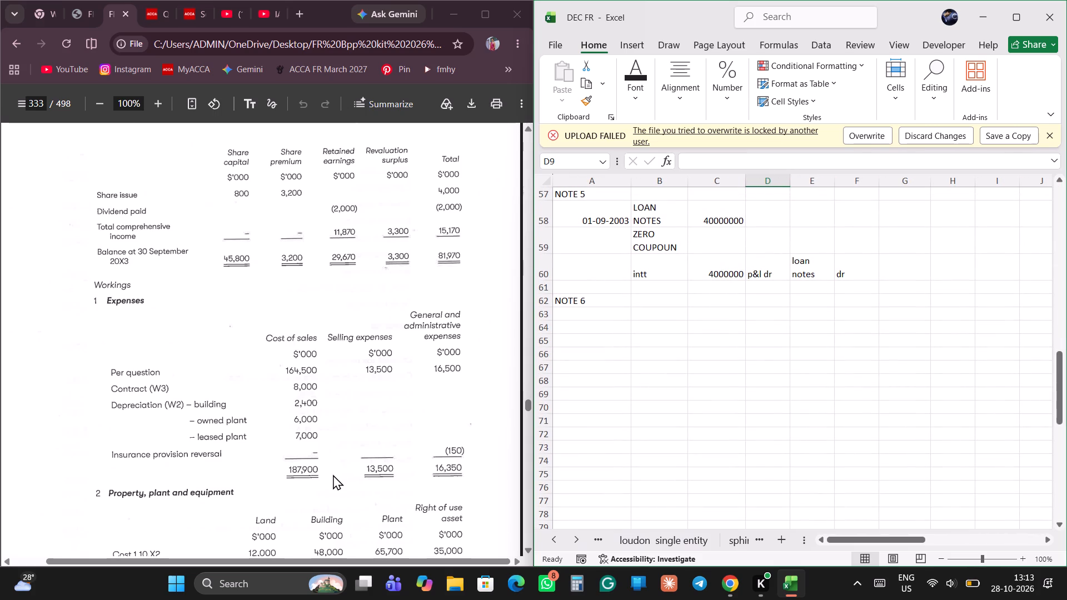
pyautogui.scroll(-9, 333, 474)
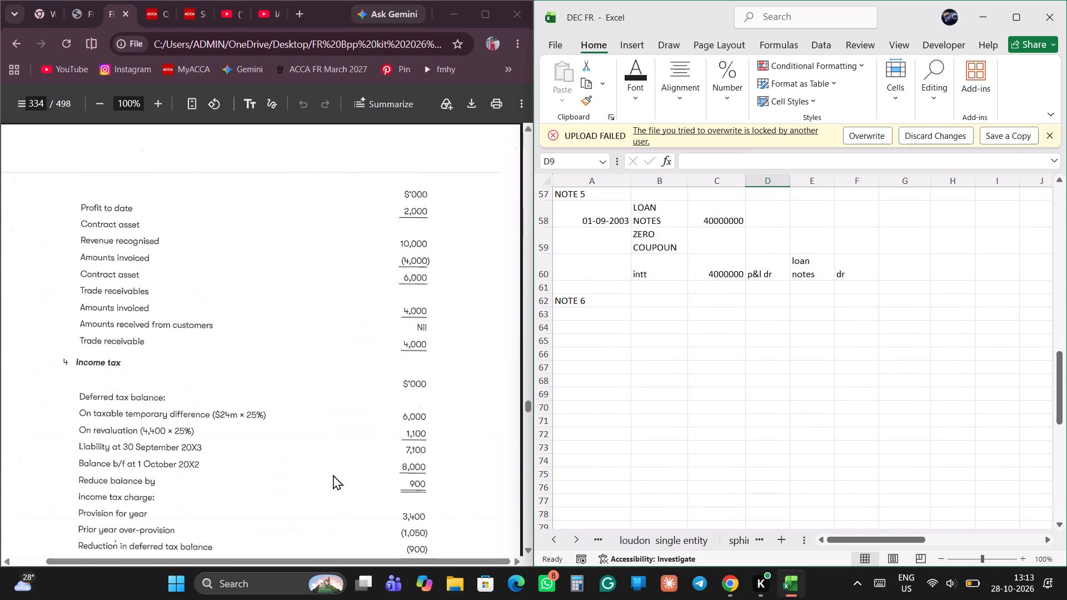
pyautogui.scroll(-3, 333, 474)
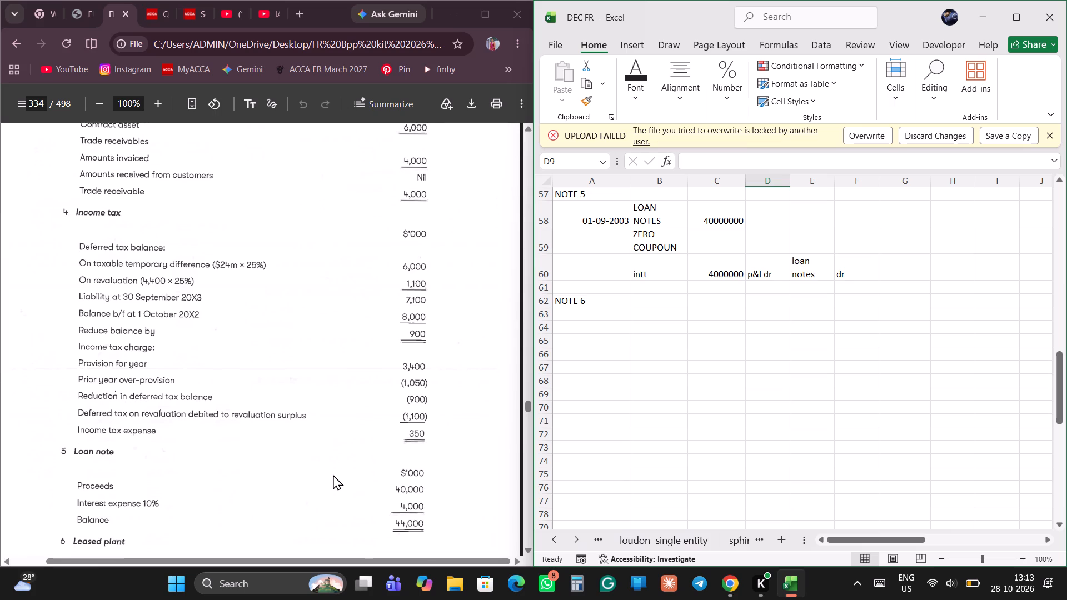
pyautogui.scroll(-3, 333, 474)
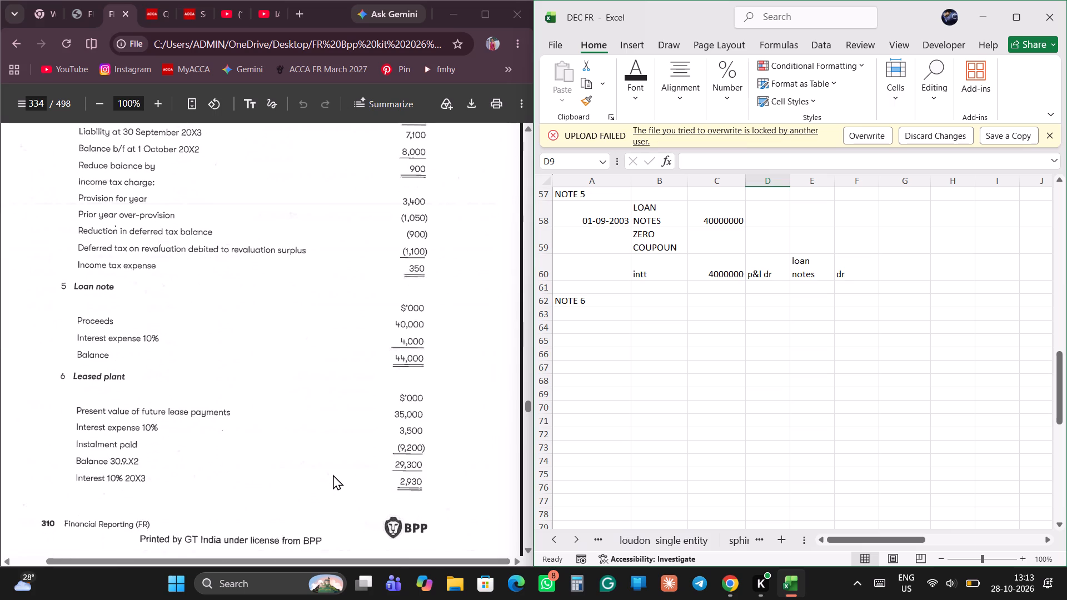
pyautogui.scroll(2, 673, 397)
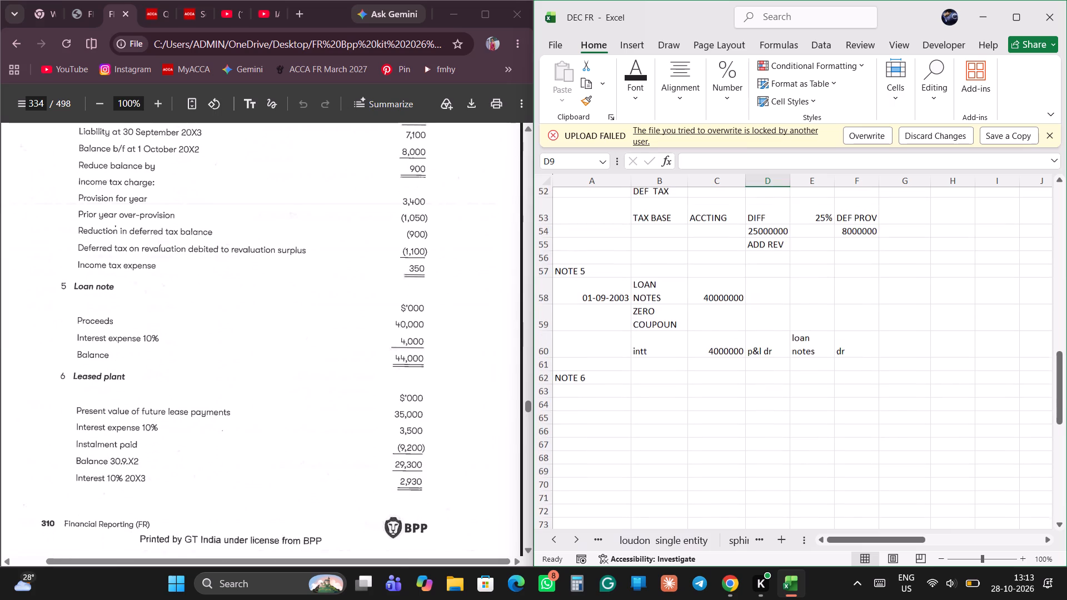
pyautogui.scroll(3, 673, 397)
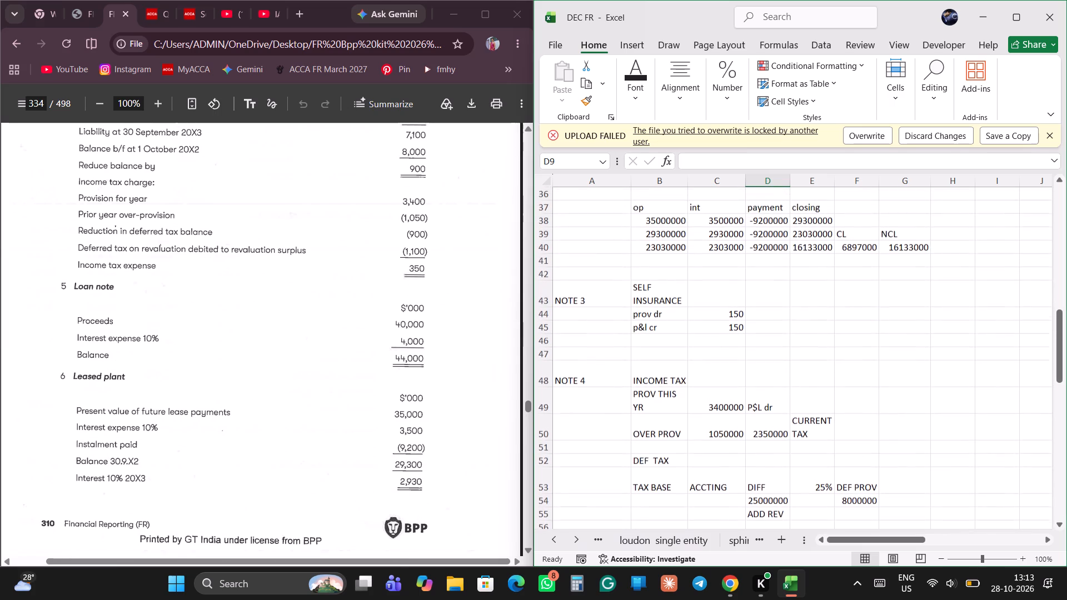
pyautogui.scroll(1, 673, 397)
pyautogui.scroll(2, 691, 333)
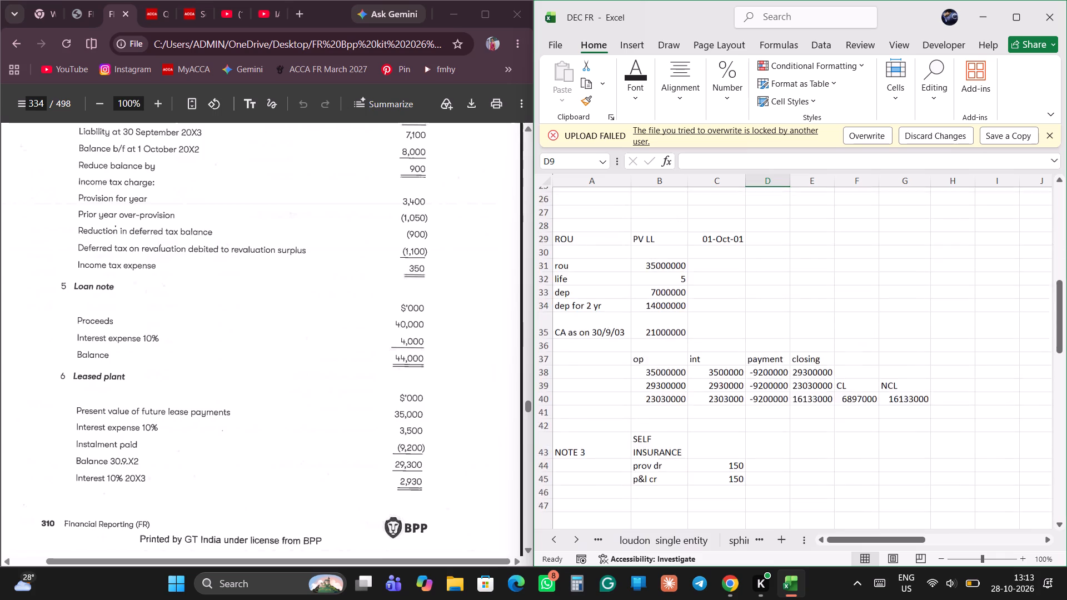
pyautogui.scroll(1, 691, 333)
# Enter the heading PROFIT AND LOSS in A66, below NOTE 6.
pyautogui.scroll(-5, 691, 333)
pyautogui.click(639, 311)
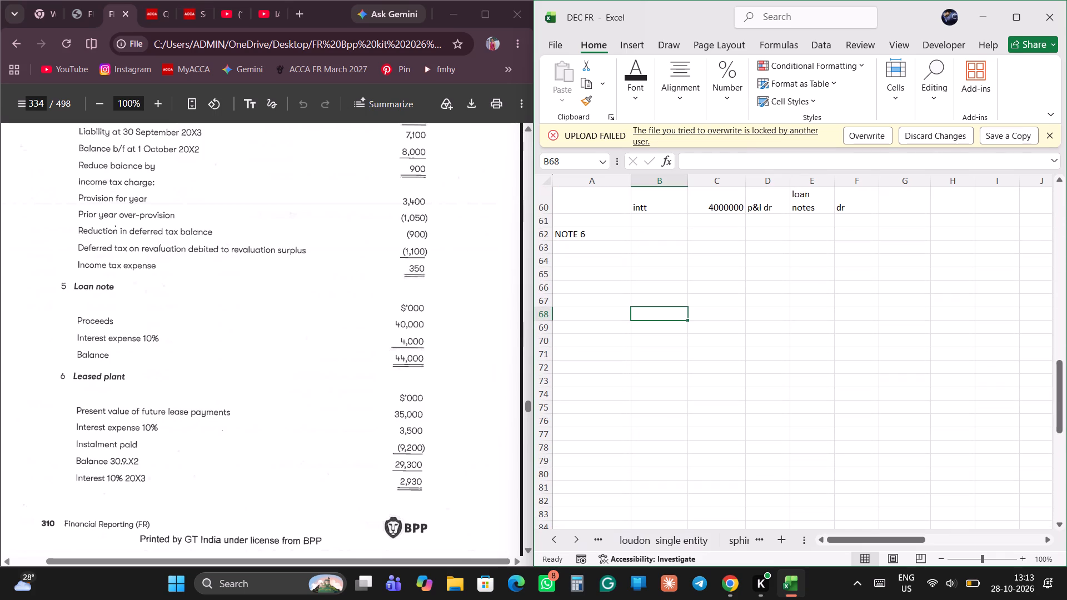
pyautogui.click(622, 287)
pyautogui.write('P')
pyautogui.press('space')
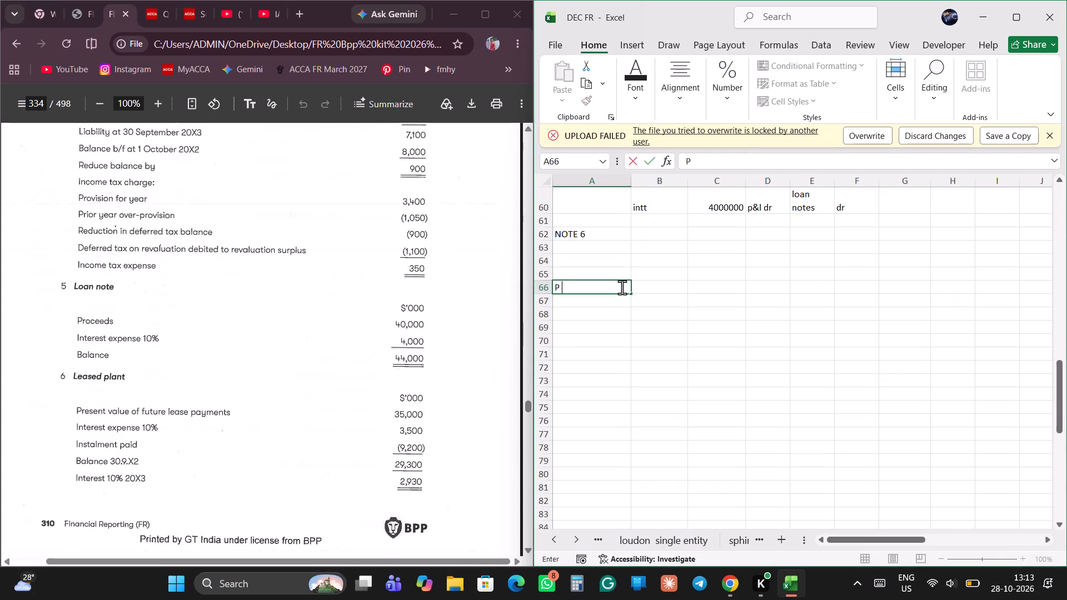
pyautogui.press('BackSpace')
pyautogui.press('BackSpace')
pyautogui.press('BackSpace')
pyautogui.write('PROFIT AND LOSS')
pyautogui.press('space')
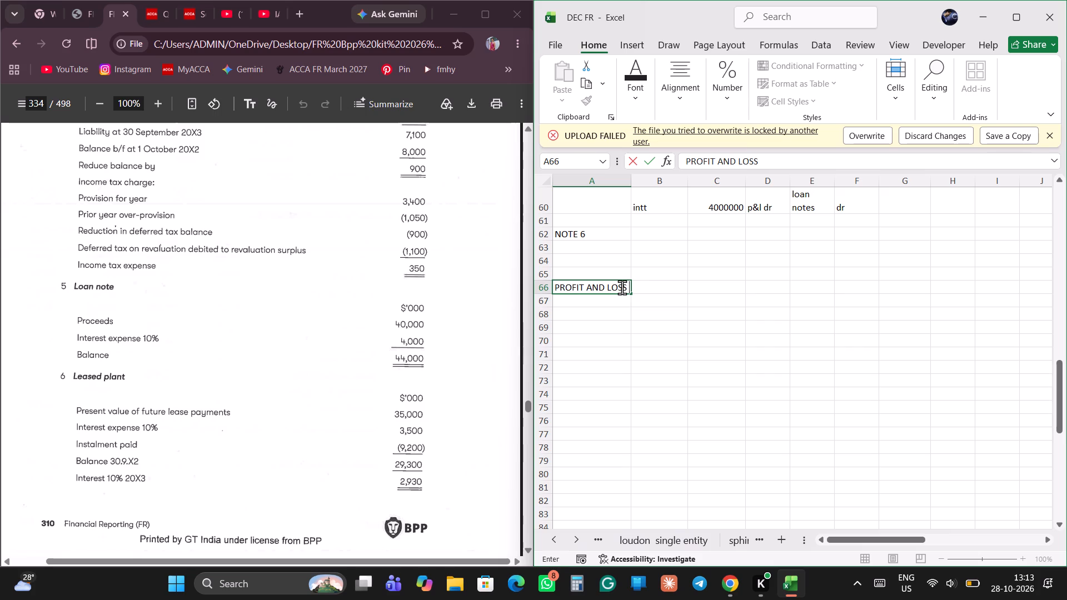
pyautogui.press('Return')
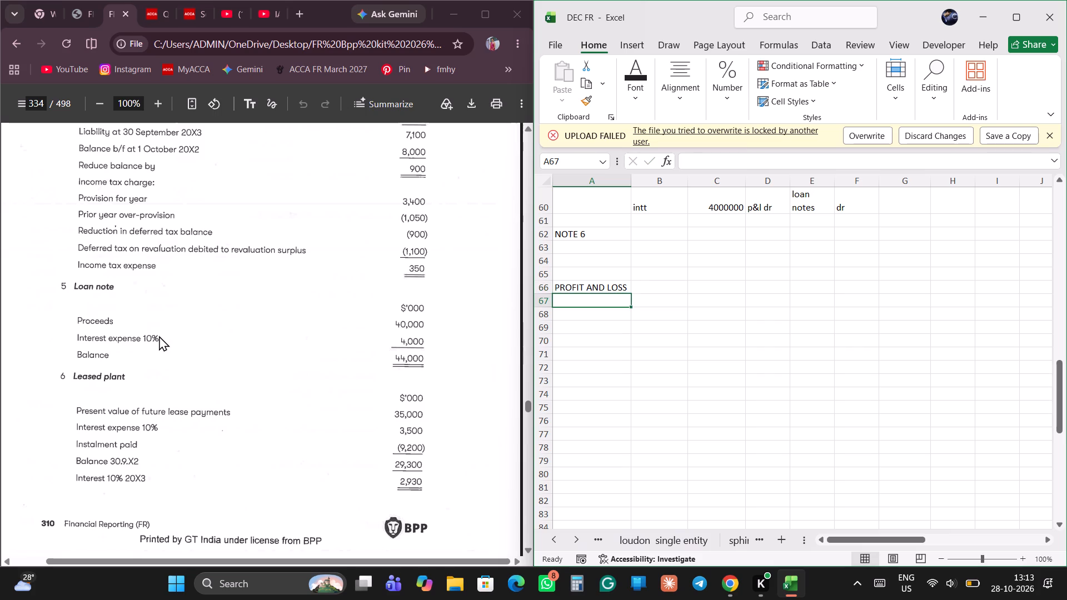
# Calculate the closing loan note balance in C61 by adding the loan notes and the interest with =C58+C60.
pyautogui.scroll(2, 641, 356)
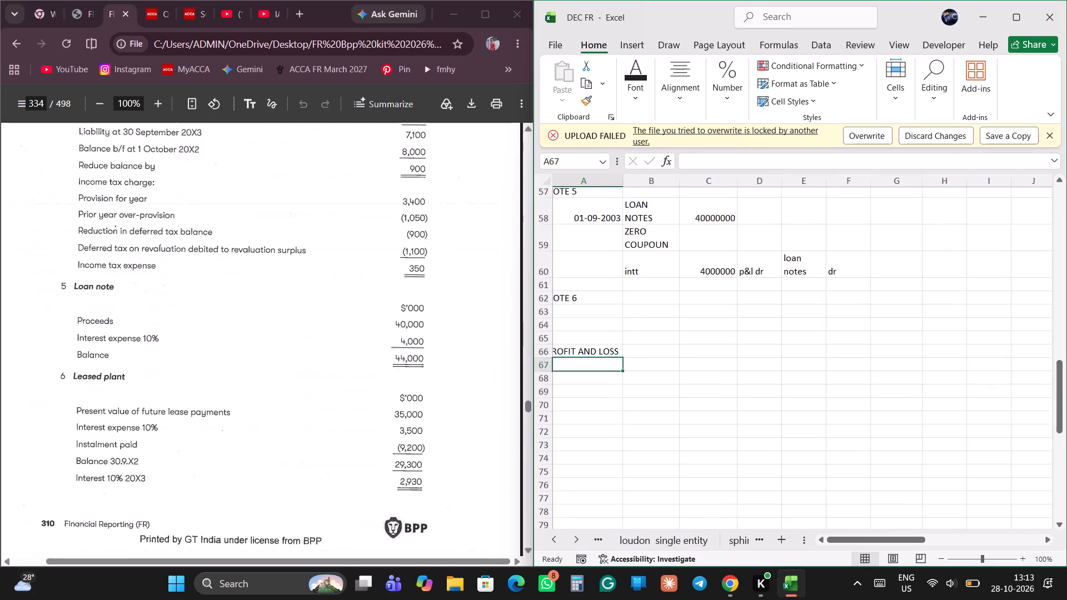
pyautogui.scroll(1, 641, 356)
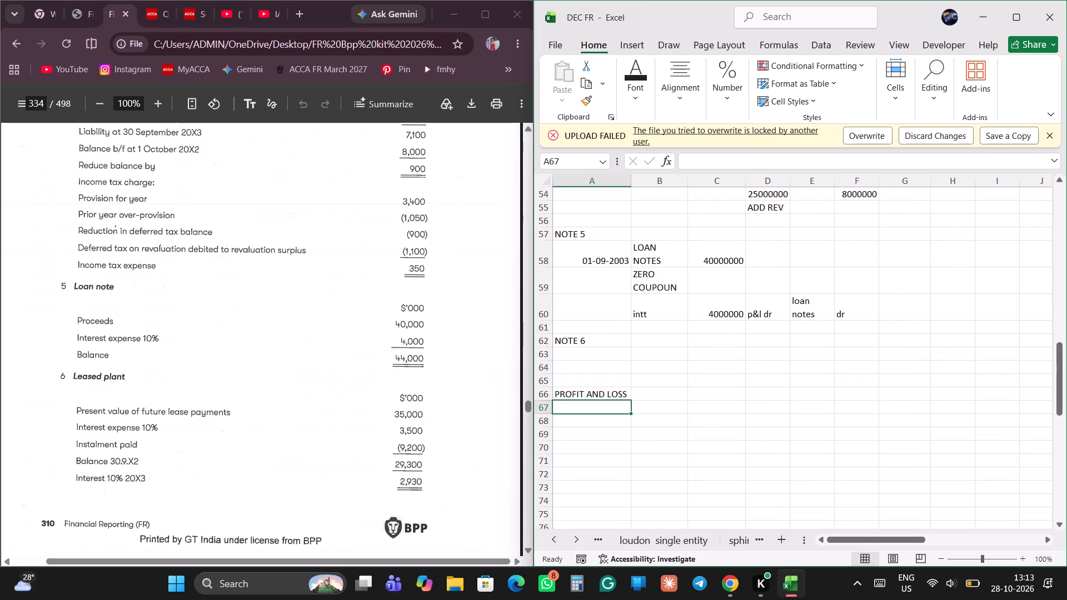
pyautogui.press('Escape')
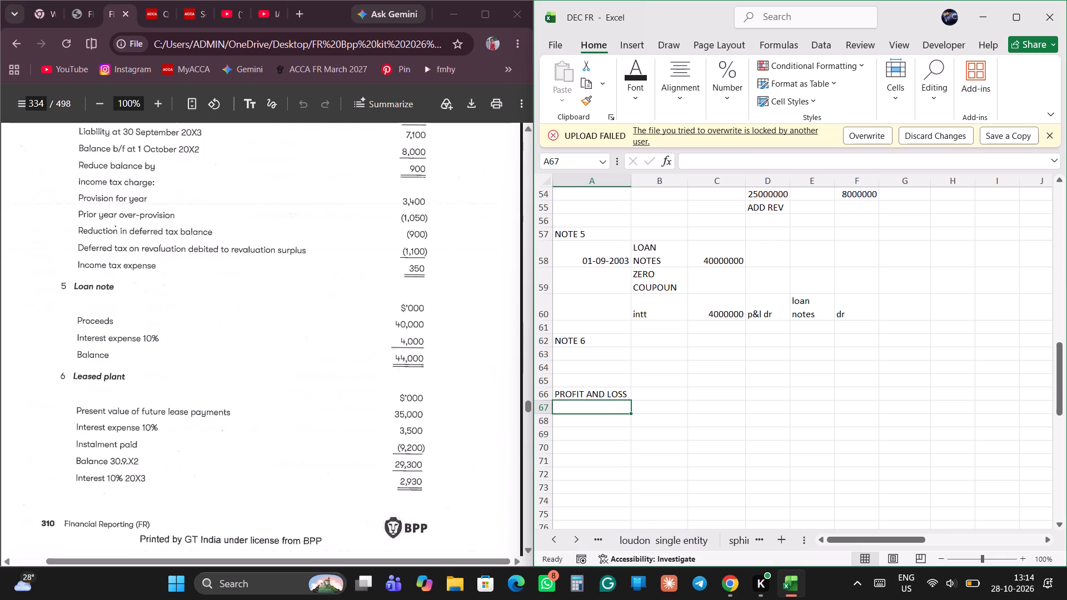
pyautogui.click(721, 329)
pyautogui.press('=')
pyautogui.press('Up')
pyautogui.press('Up')
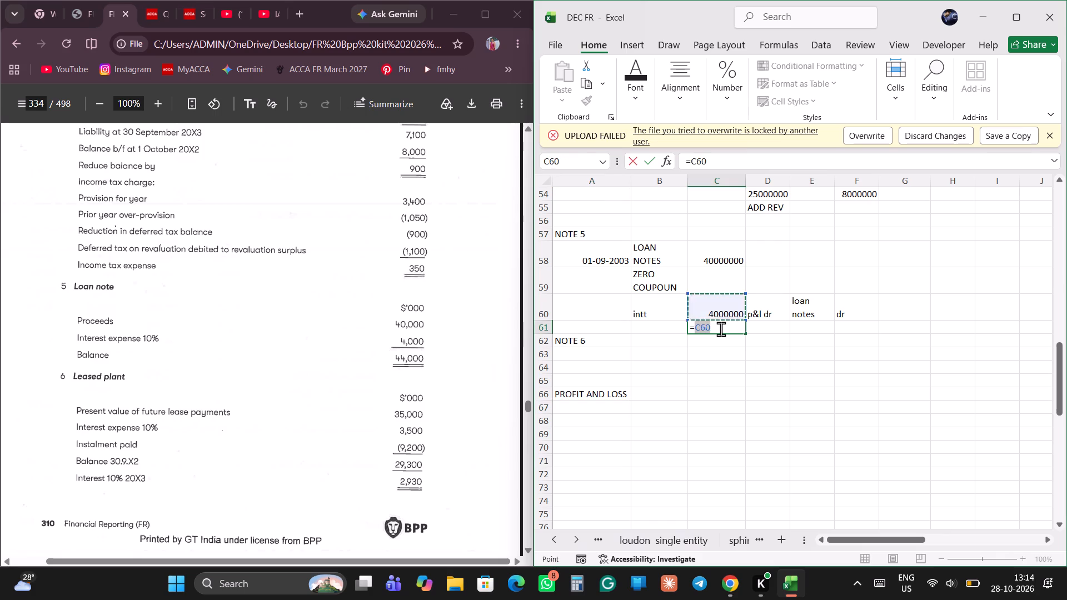
pyautogui.press('Up')
pyautogui.press('+')
pyautogui.press('Up')
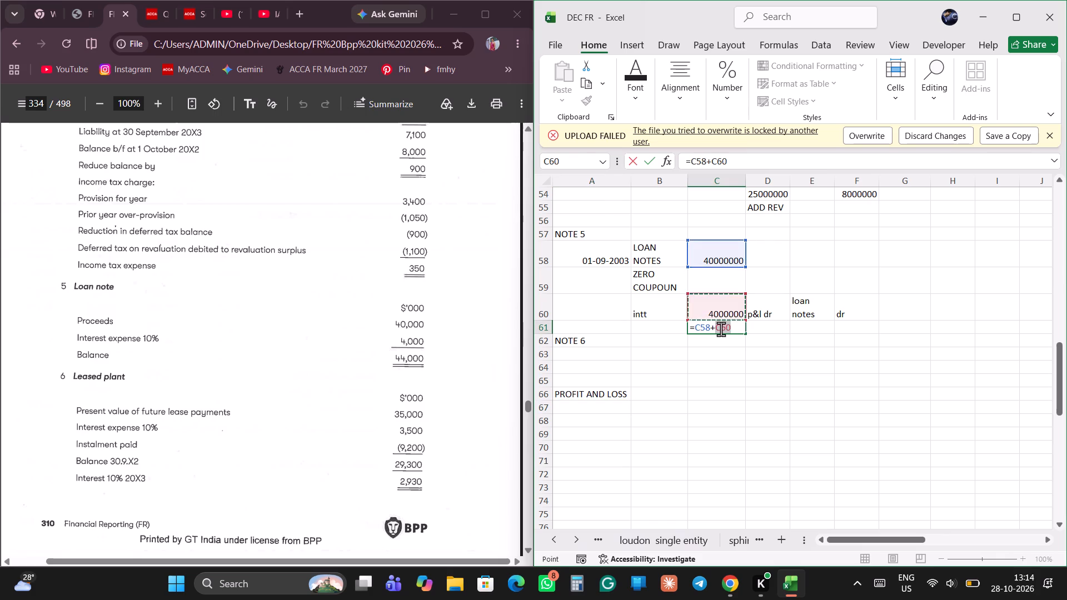
pyautogui.press('Return')
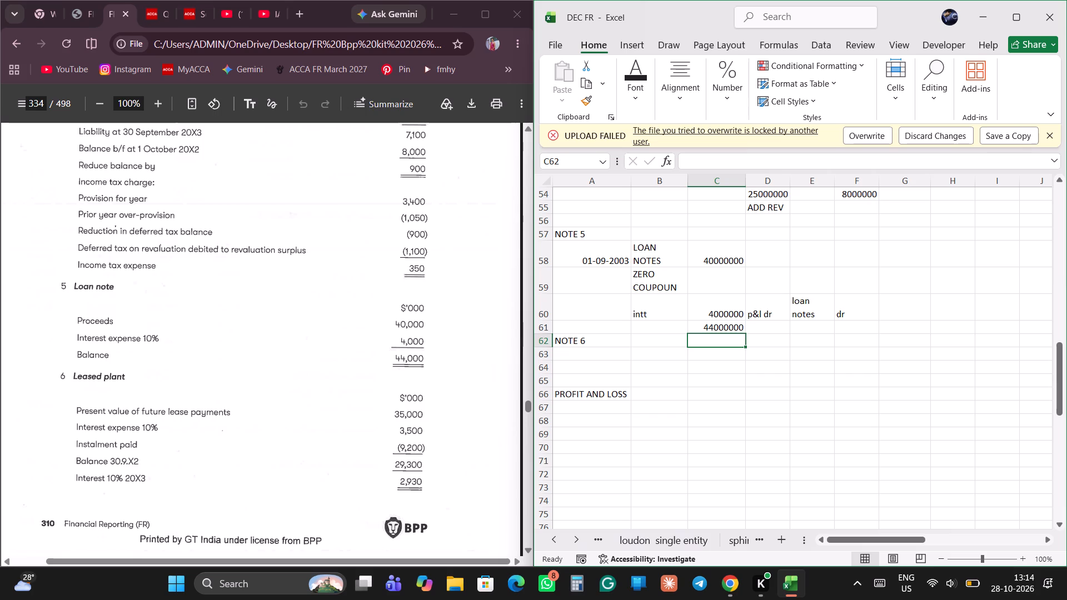
# Compare the solution's expenses and property, plant and equipment workings with the depreciation and ROU figures in the sheet.
pyautogui.scroll(2, 153, 191)
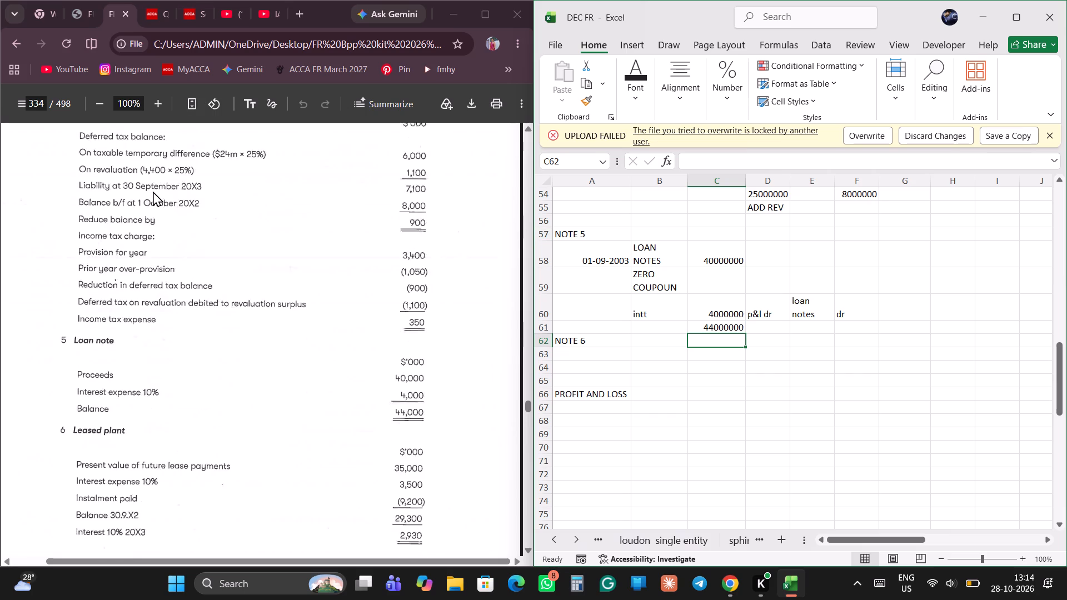
pyautogui.scroll(6, 153, 191)
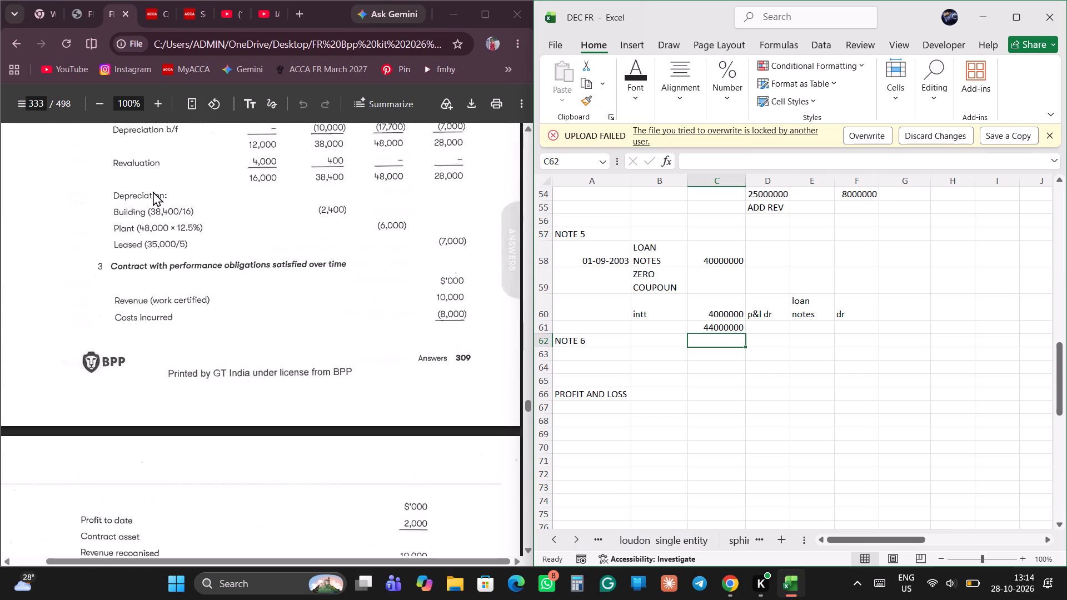
pyautogui.scroll(4, 153, 191)
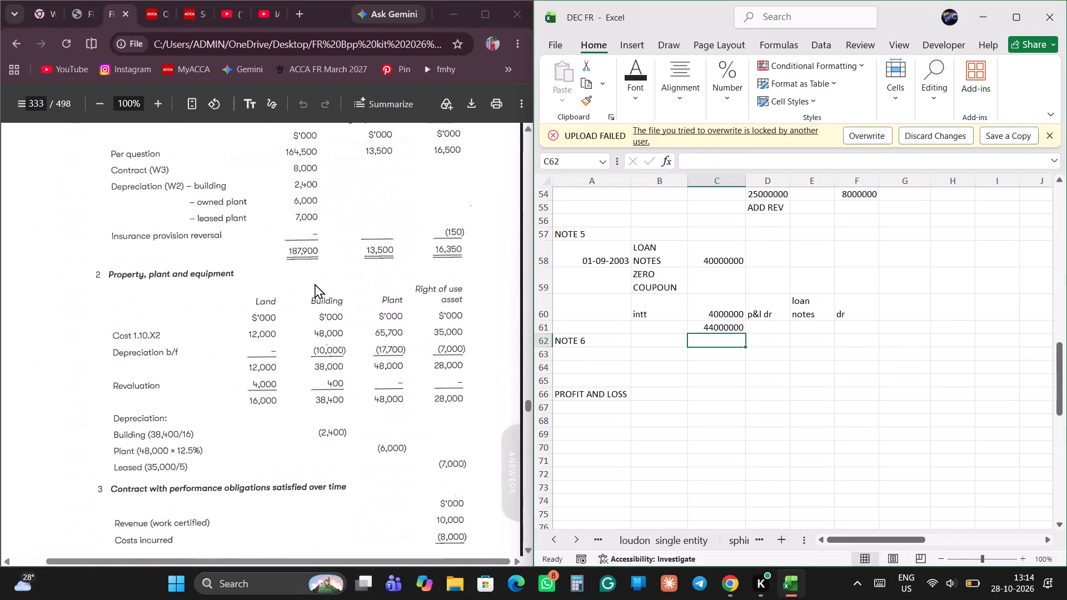
pyautogui.scroll(3, 315, 283)
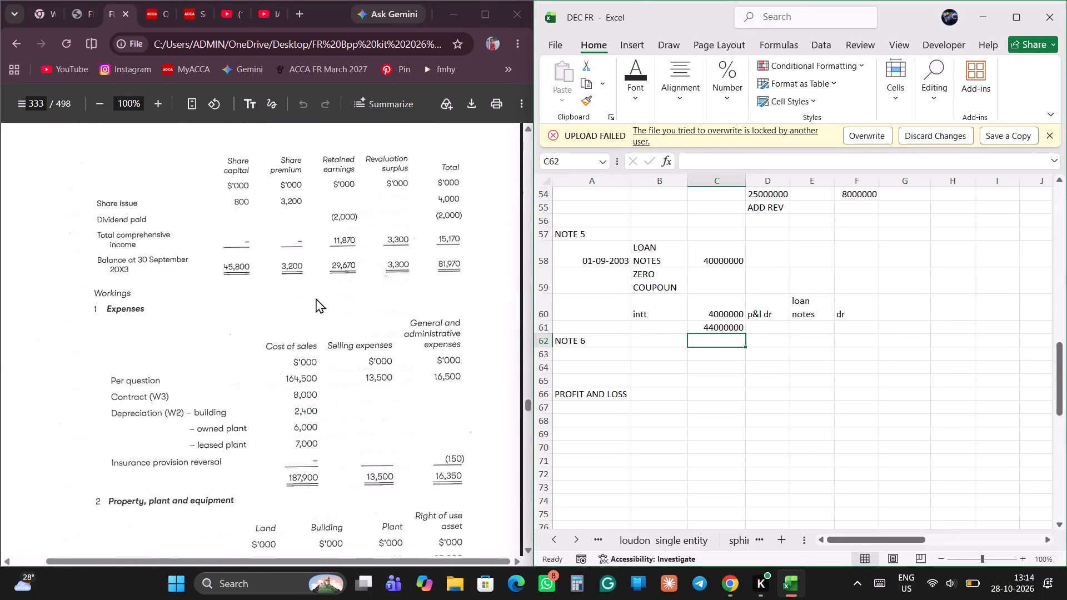
pyautogui.scroll(1, 316, 298)
pyautogui.scroll(5, 700, 301)
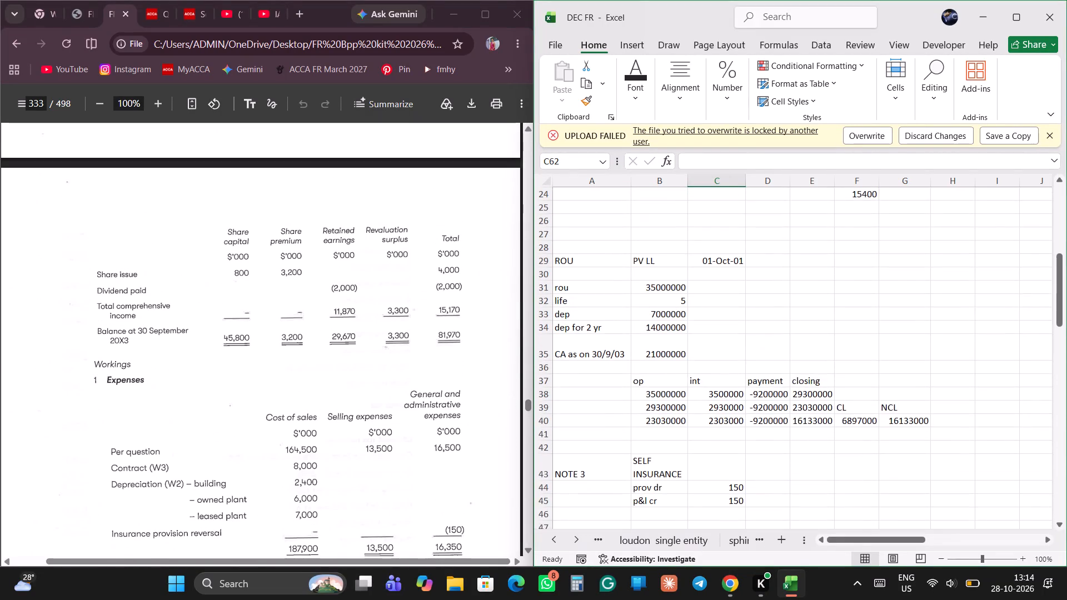
pyautogui.scroll(2, 700, 301)
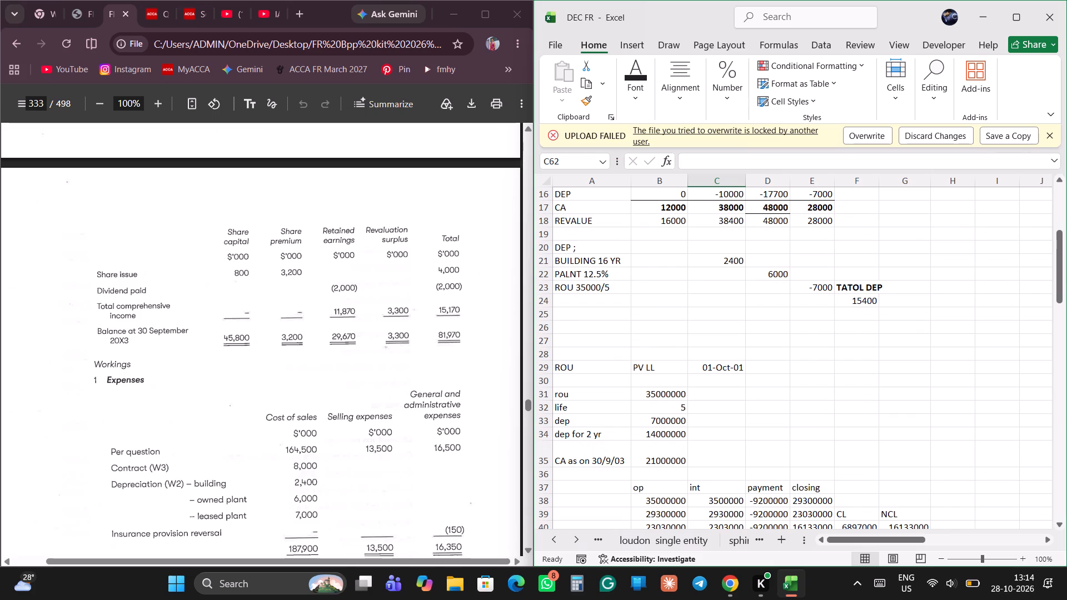
pyautogui.scroll(-1, 700, 301)
pyautogui.scroll(-1, 307, 518)
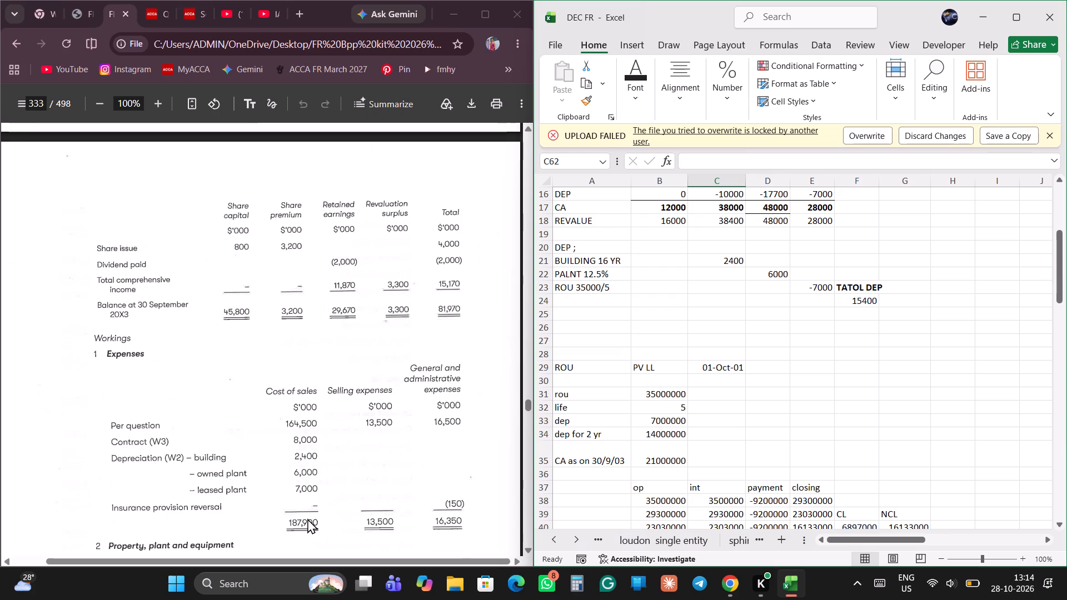
# Review the solution's statement of profit or loss and marking guide alongside the tax and loan note workings in the sheet.
pyautogui.scroll(3, 241, 344)
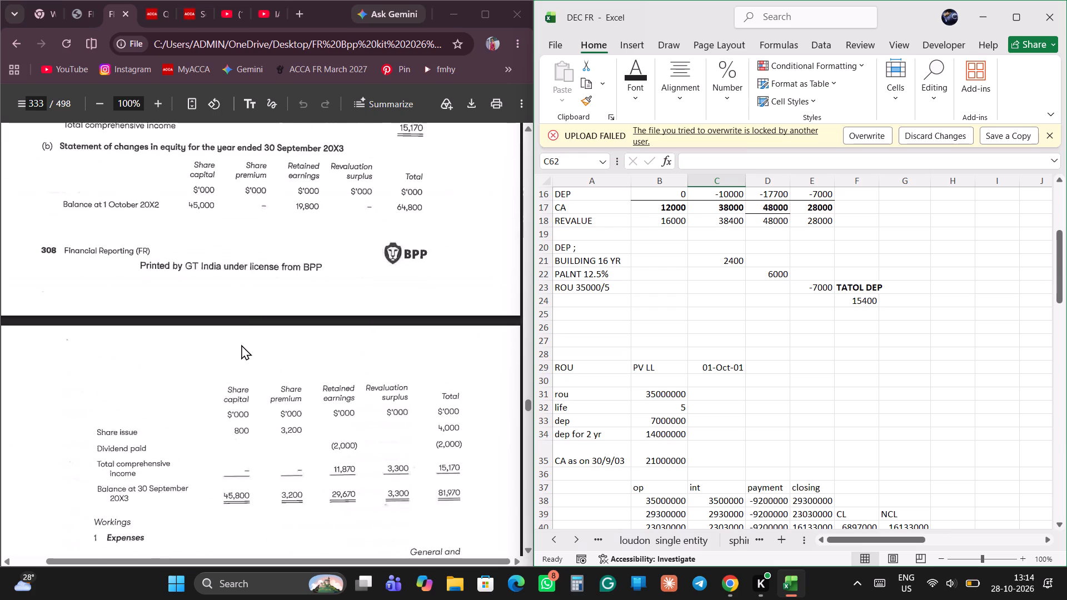
pyautogui.scroll(4, 241, 344)
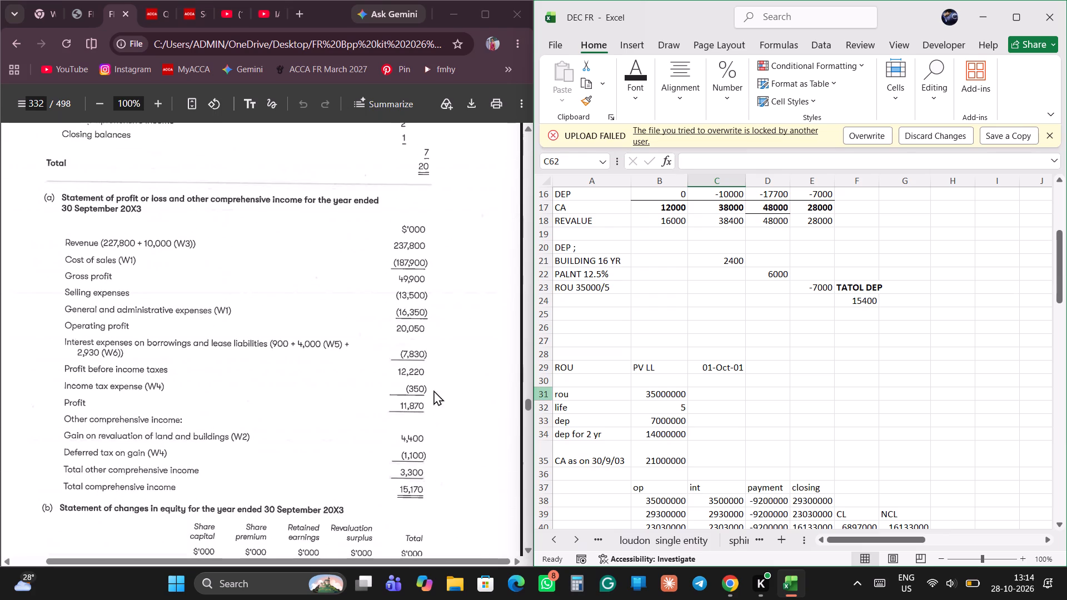
pyautogui.scroll(-6, 735, 401)
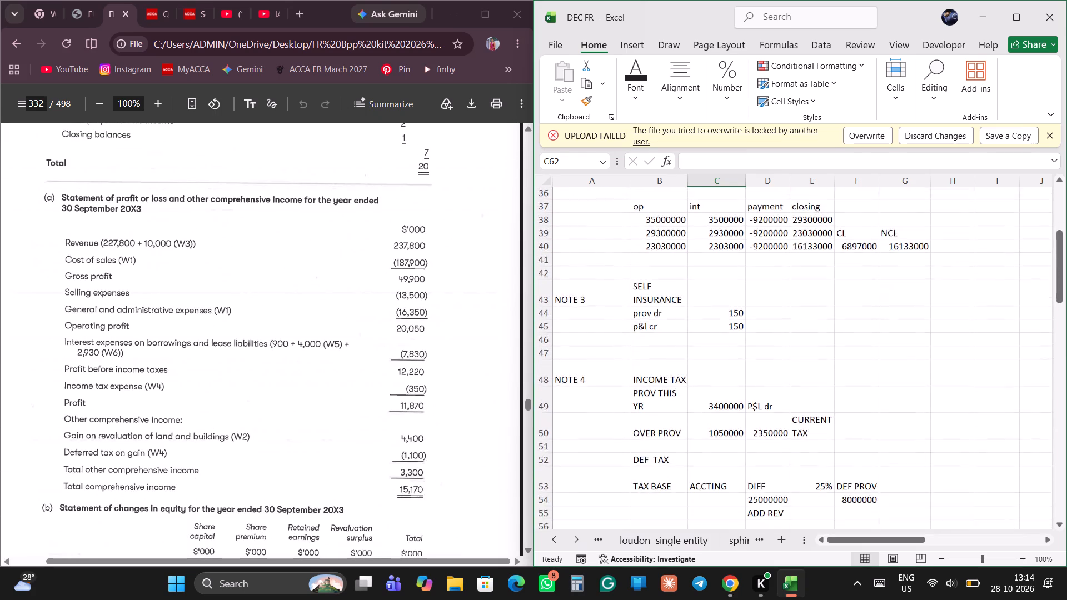
pyautogui.scroll(-3, 735, 401)
pyautogui.scroll(3, 735, 401)
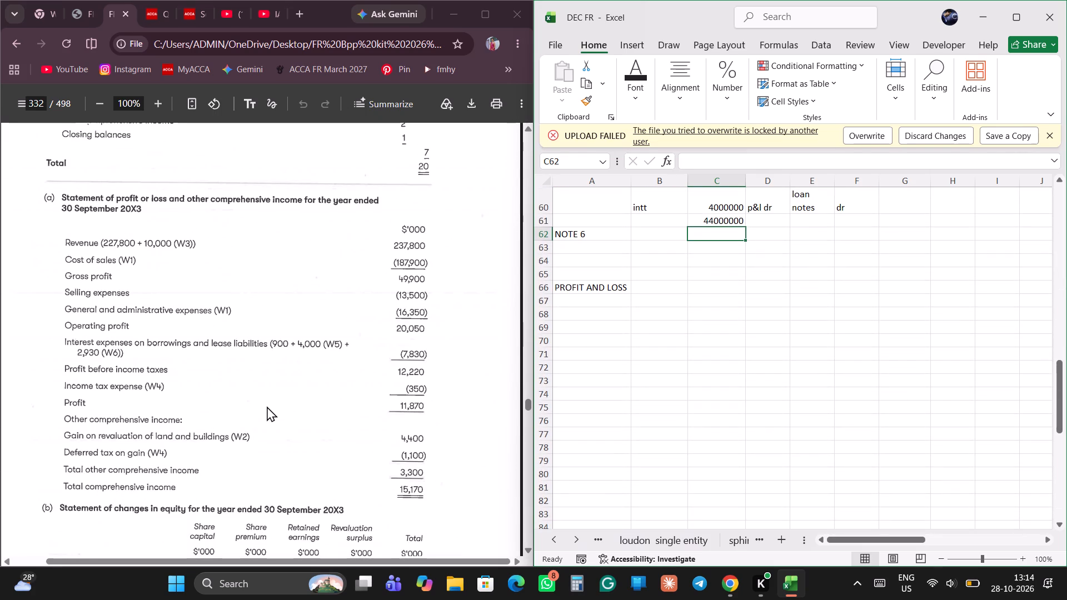
pyautogui.scroll(7, 267, 406)
pyautogui.scroll(-1, 267, 406)
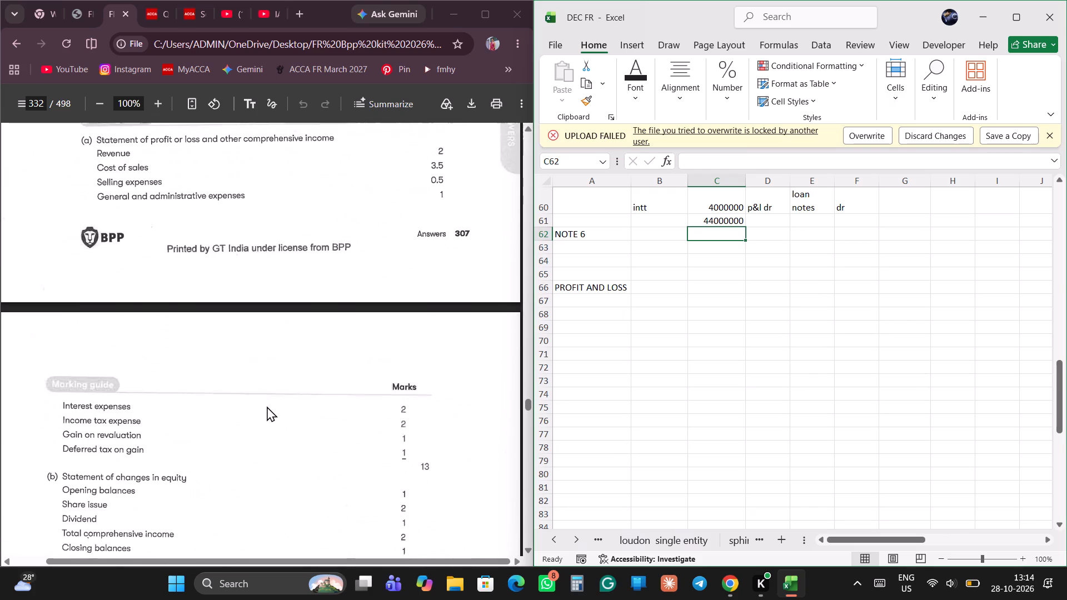
# Start the profit and loss statement from the Moby Co trial balance with label R in A68 and 164500 in B68.
pyautogui.click(77, 17)
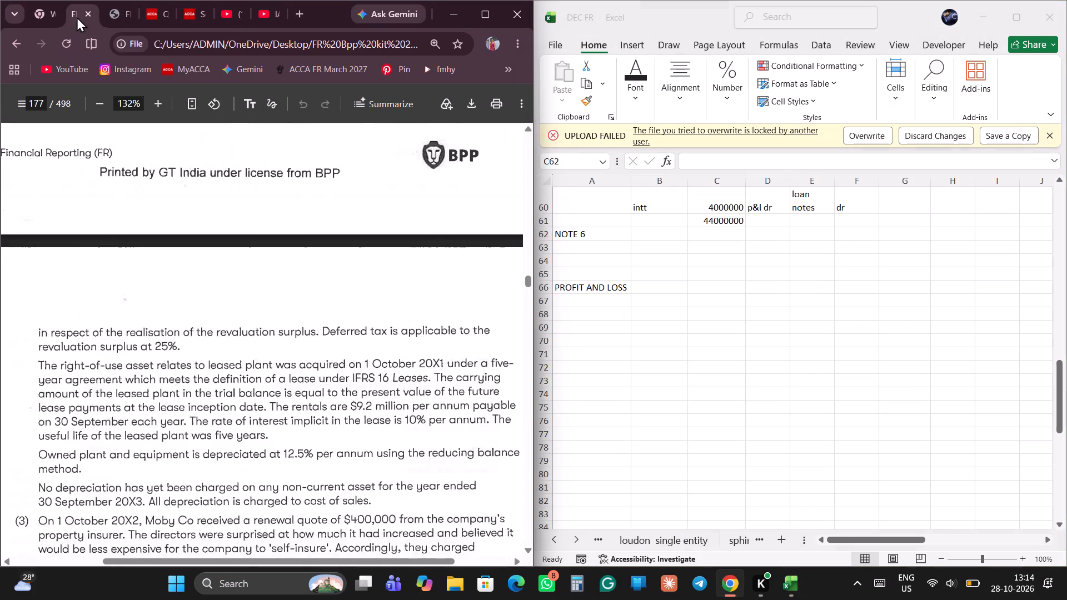
pyautogui.scroll(5, 297, 344)
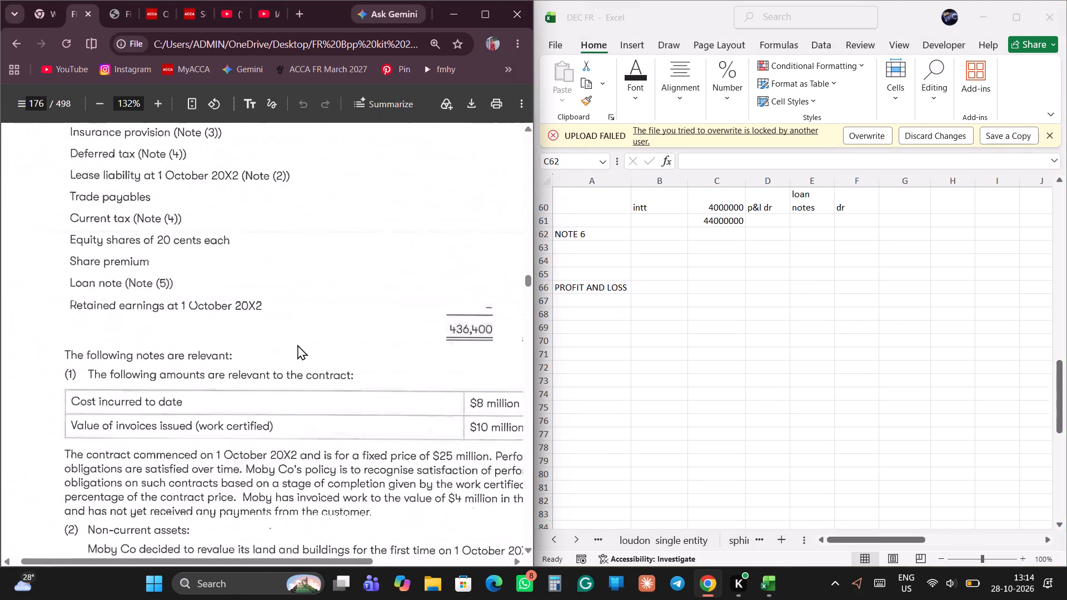
pyautogui.scroll(8, 297, 344)
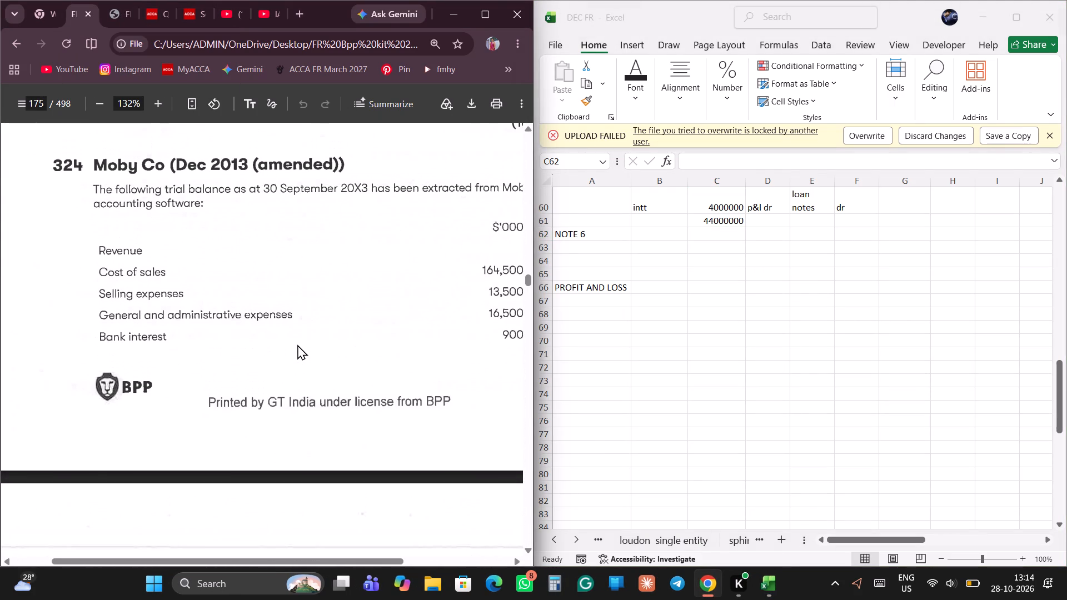
pyautogui.hscroll(-1, 363, 358)
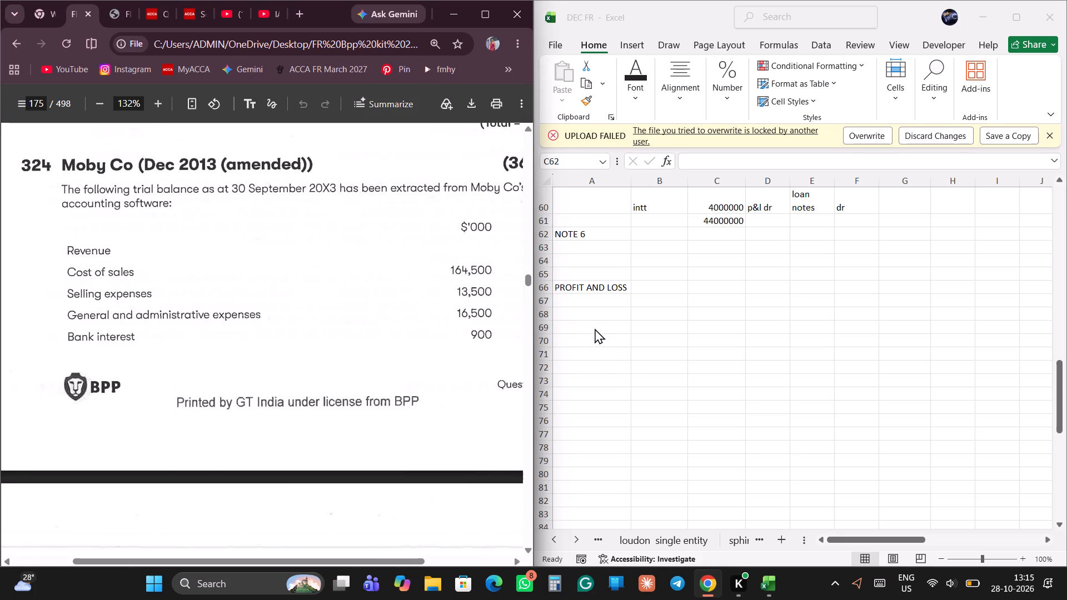
pyautogui.click(595, 326)
pyautogui.click(589, 319)
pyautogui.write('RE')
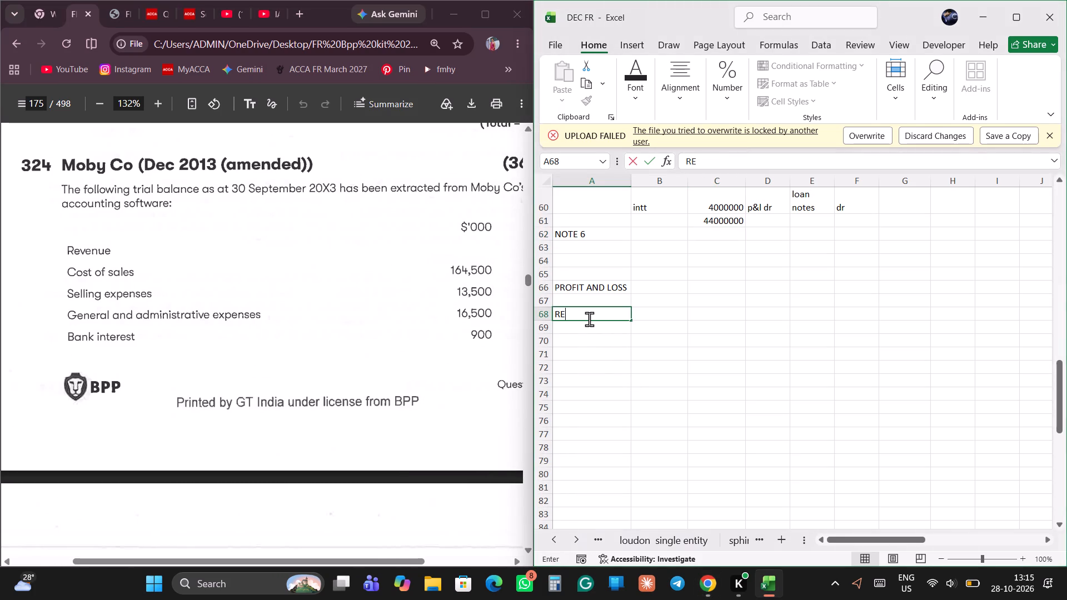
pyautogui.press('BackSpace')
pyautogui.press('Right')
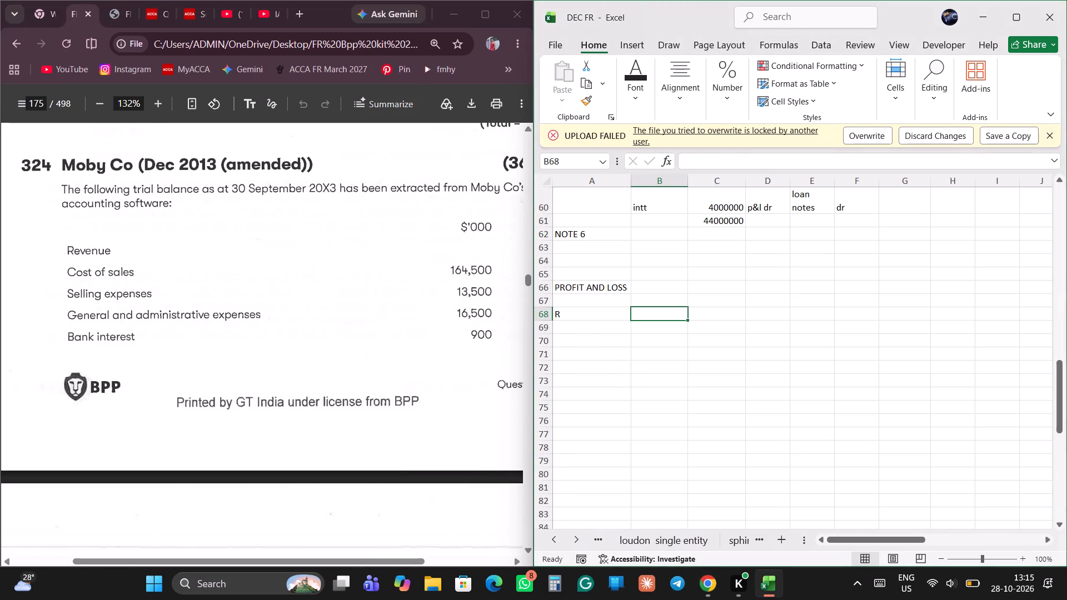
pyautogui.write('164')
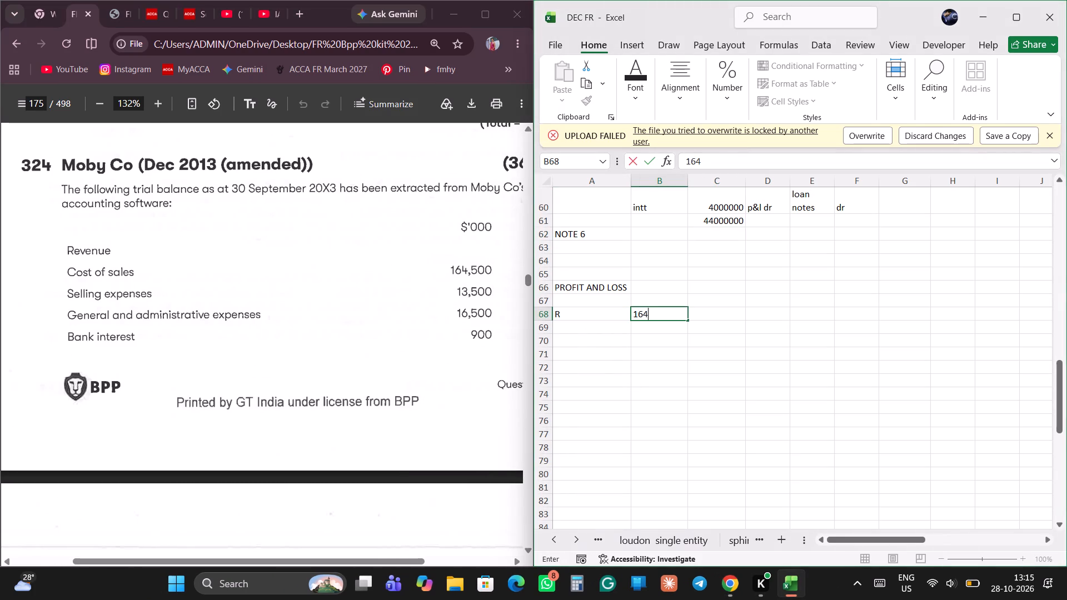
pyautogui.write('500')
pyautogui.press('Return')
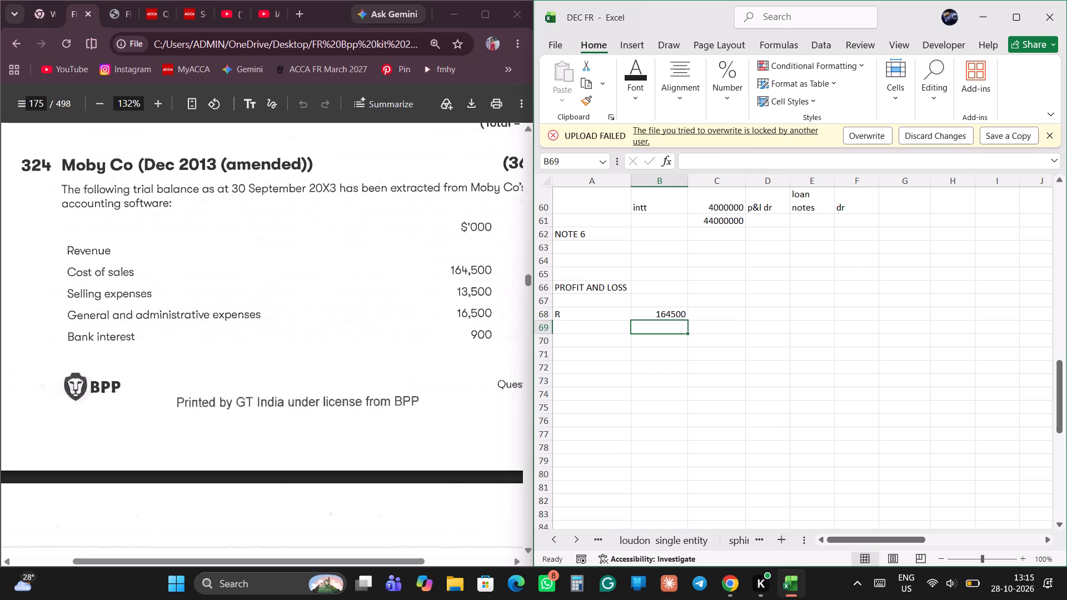
# Add a COGS line in row 69 of the profit and loss statement with the amount 13500 in B69.
pyautogui.scroll(-3, 360, 343)
pyautogui.scroll(1, 360, 343)
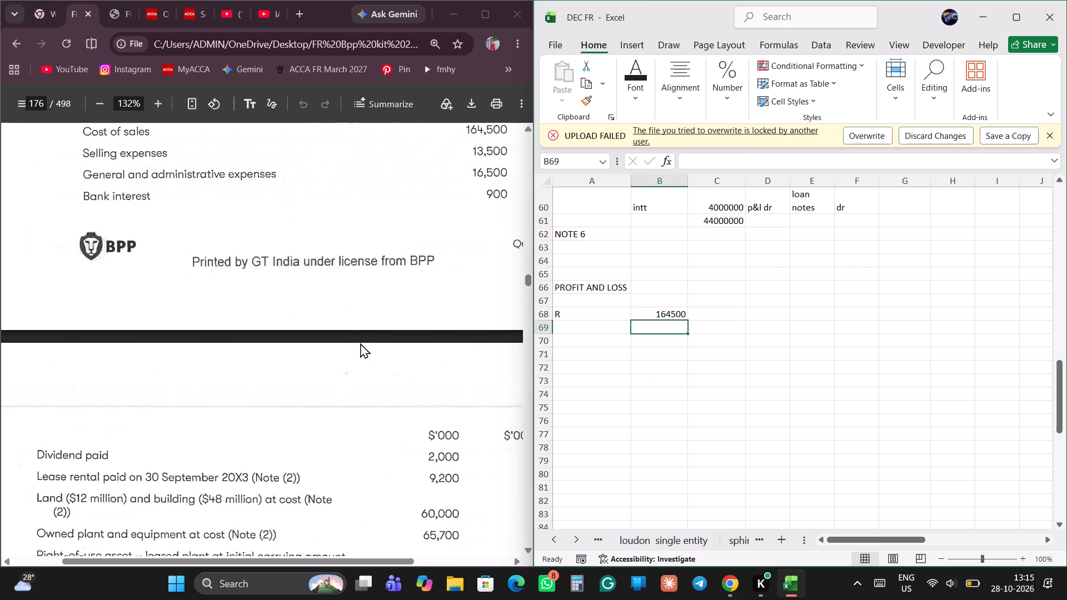
pyautogui.scroll(1, 360, 343)
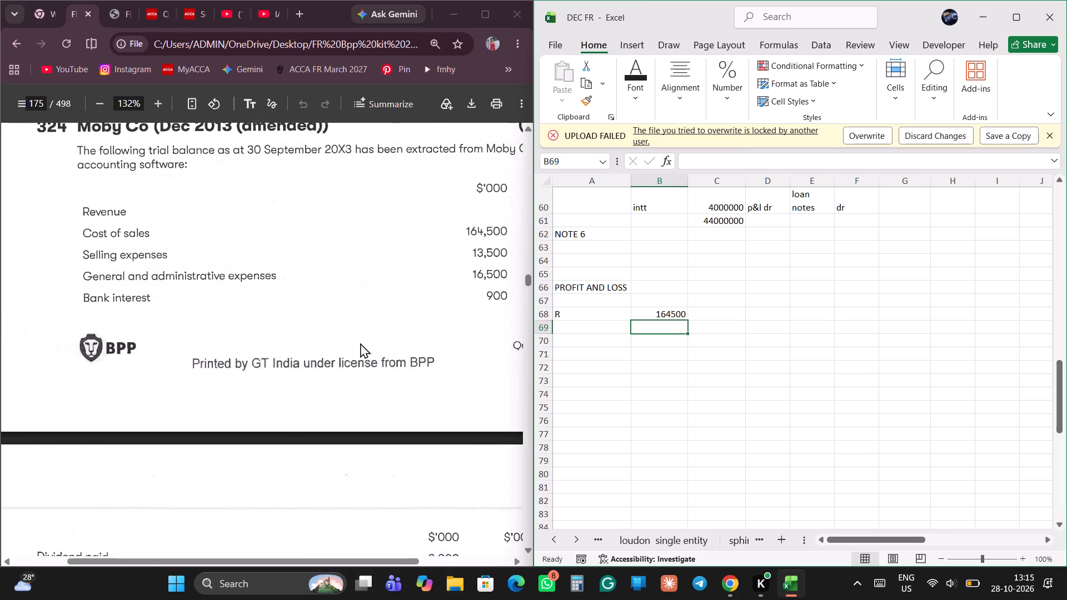
pyautogui.scroll(1, 360, 343)
pyautogui.press('Left')
pyautogui.write('COGS')
pyautogui.press('space')
pyautogui.press('Return')
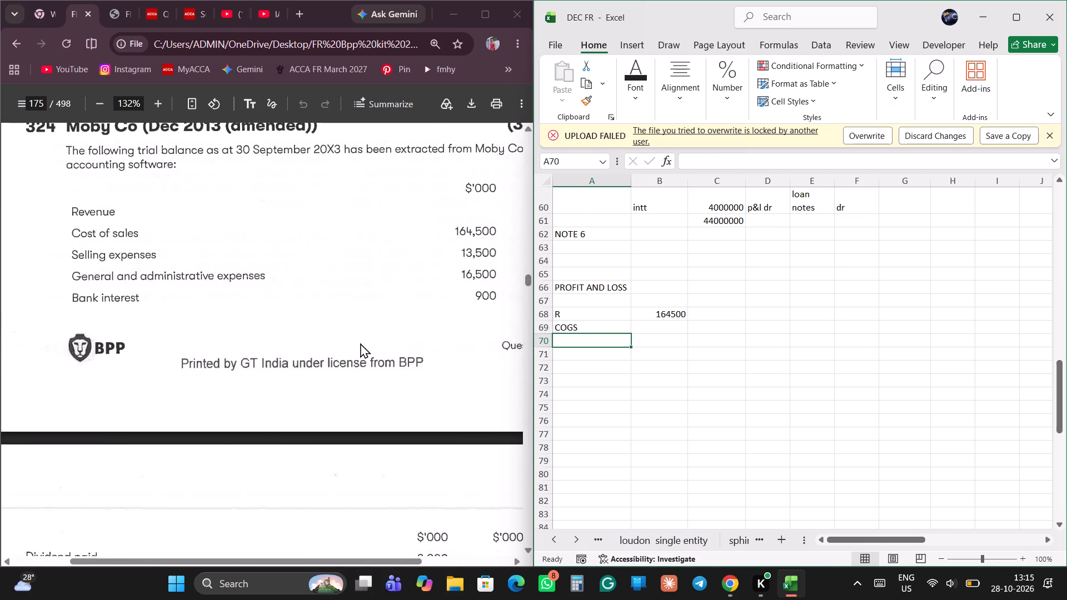
pyautogui.press('Right')
pyautogui.press('Up')
pyautogui.press('Right')
pyautogui.press('Left')
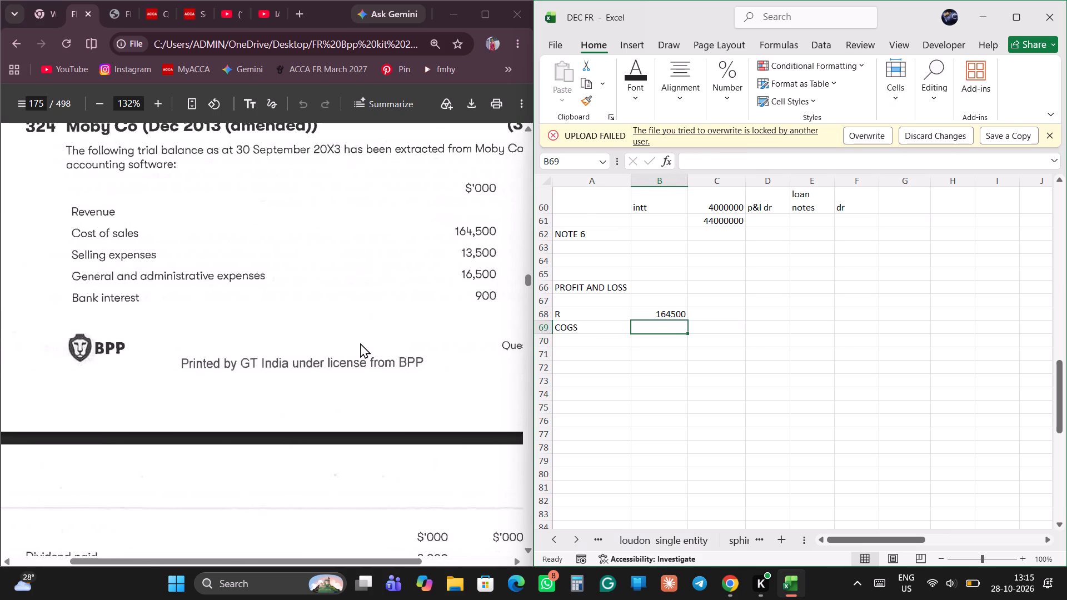
pyautogui.write('-1')
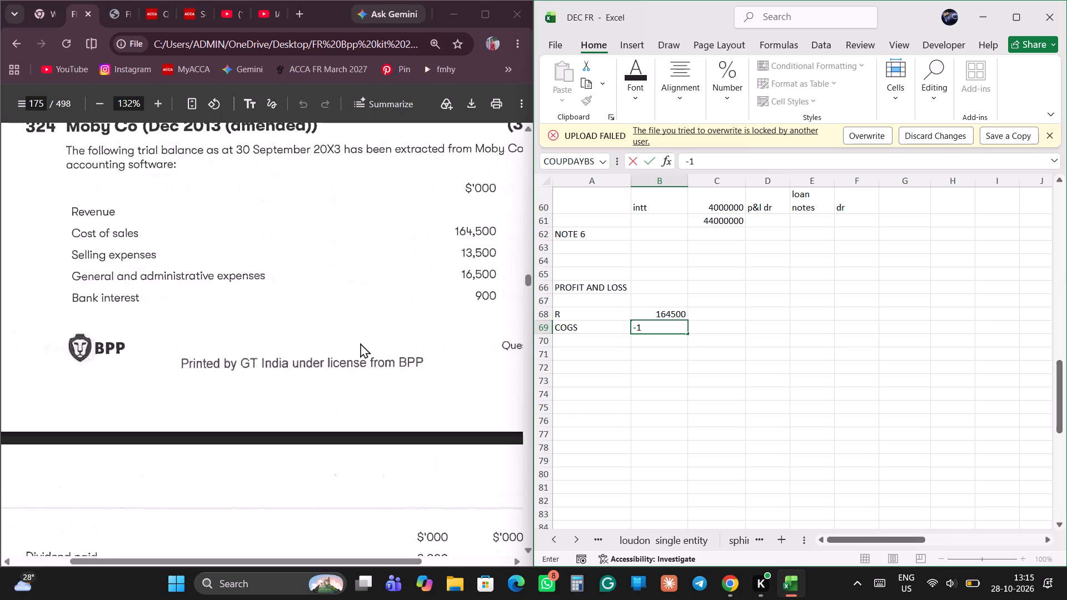
pyautogui.press('BackSpace')
pyautogui.press('BackSpace')
pyautogui.press('BackSpace')
pyautogui.press('BackSpace')
pyautogui.press('1')
pyautogui.write('3500')
pyautogui.press('Return')
# Add a SELLING EXP line in row 70 with the amount 16500 in B70, leaving no amount in the label column.
pyautogui.press('Left')
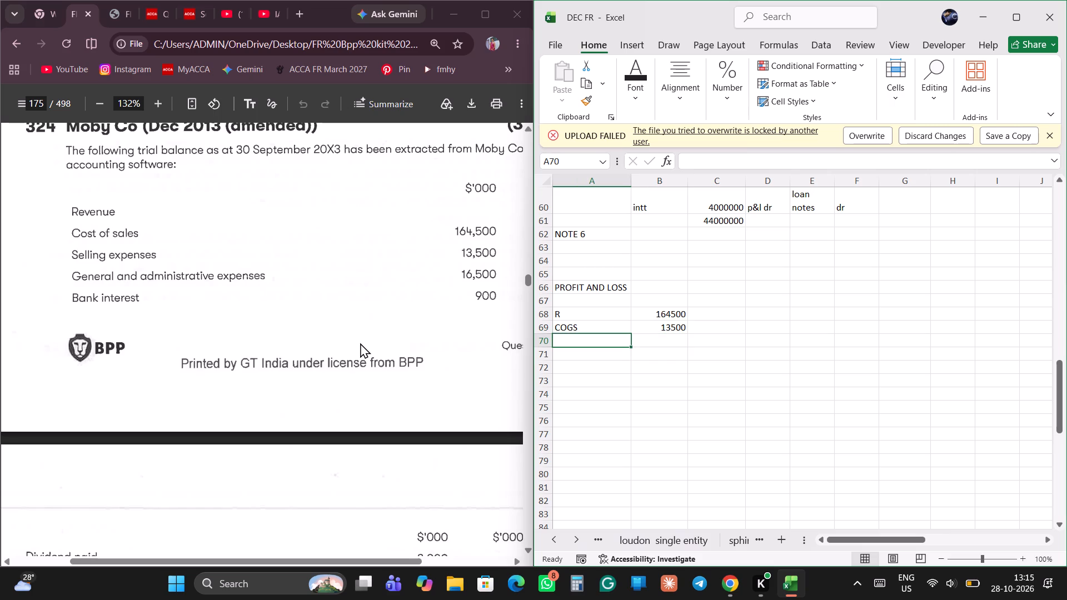
pyautogui.write('15')
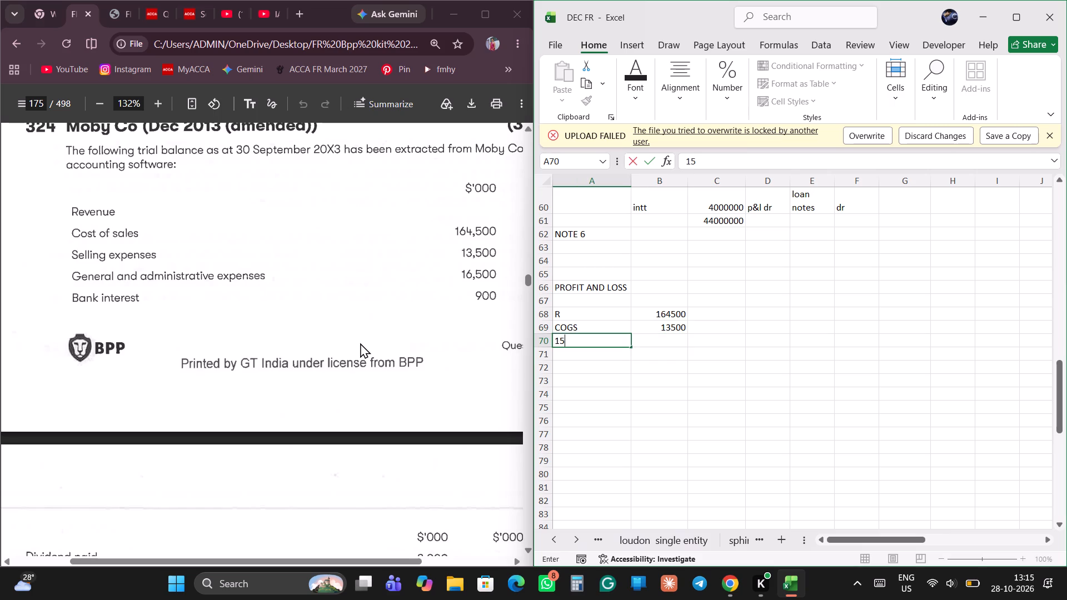
pyautogui.press('BackSpace')
pyautogui.write('6500')
pyautogui.press('Return')
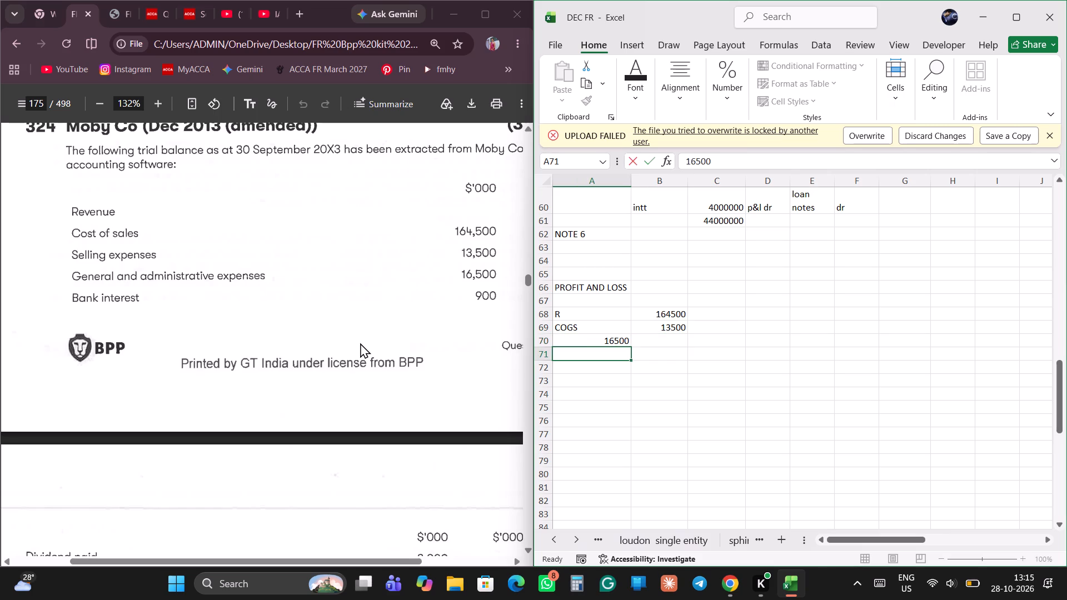
pyautogui.press('Left')
pyautogui.press('Up')
pyautogui.hotkey('ctrl', 'c')
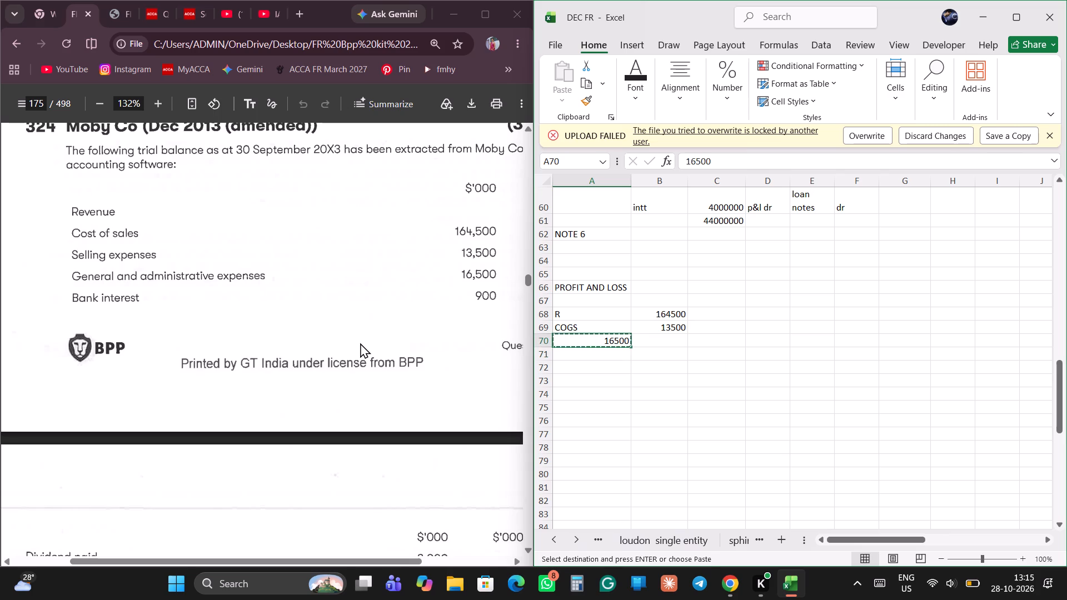
pyautogui.press('Right')
pyautogui.hotkey('ctrl', 'v')
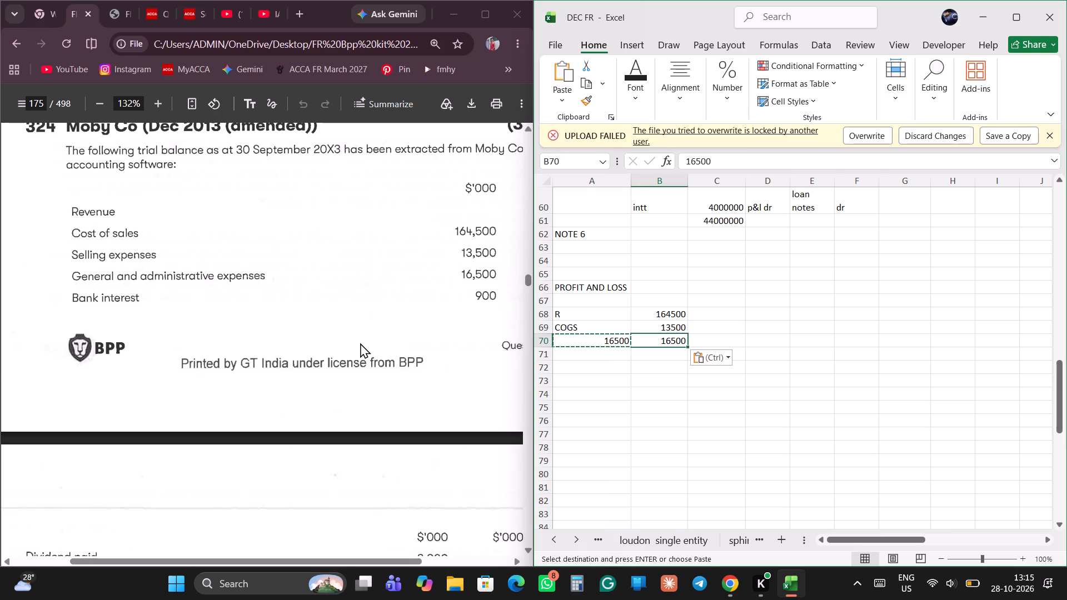
pyautogui.press('Left')
pyautogui.press('BackSpace')
pyautogui.press('Return')
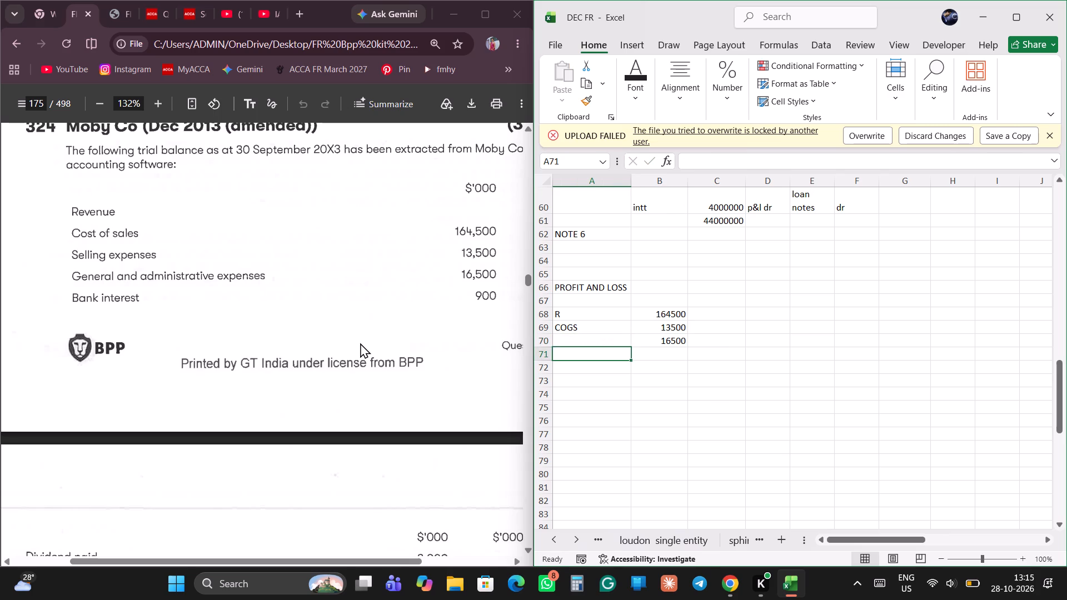
pyautogui.press('Up')
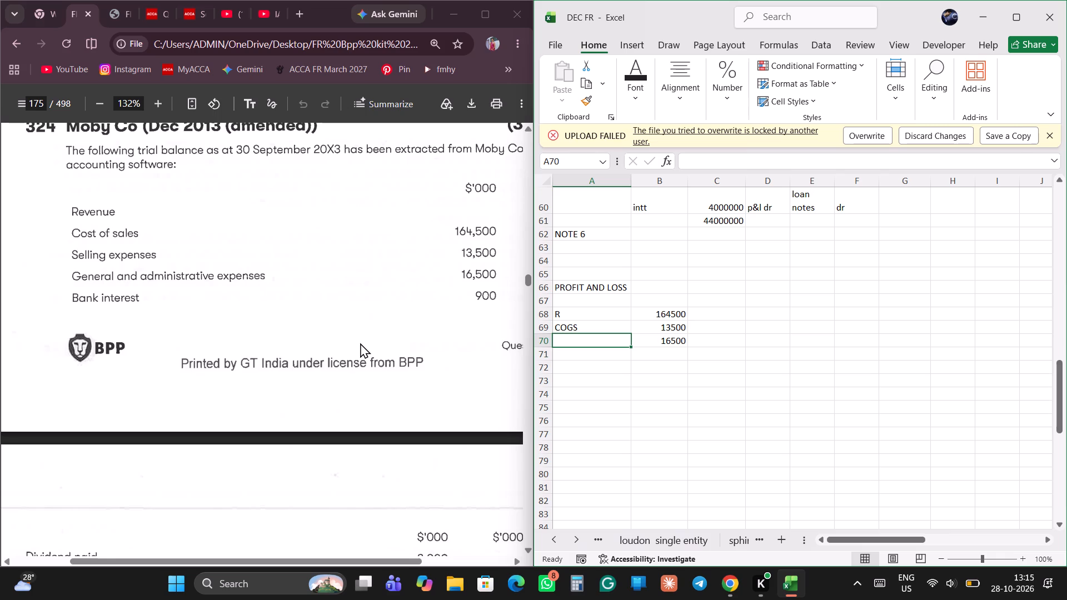
pyautogui.write('SELLING EXP')
pyautogui.press('space')
pyautogui.press('Return')
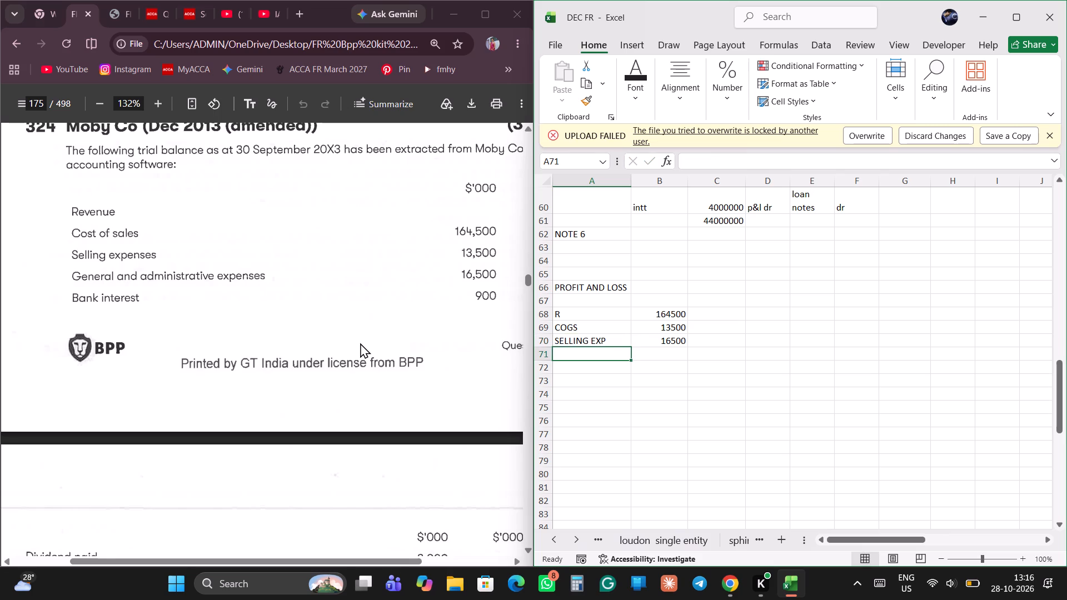
# Enter the label GENRAL in A71 for the general and administrative expenses line.
pyautogui.write('GENRAL')
pyautogui.press('space')
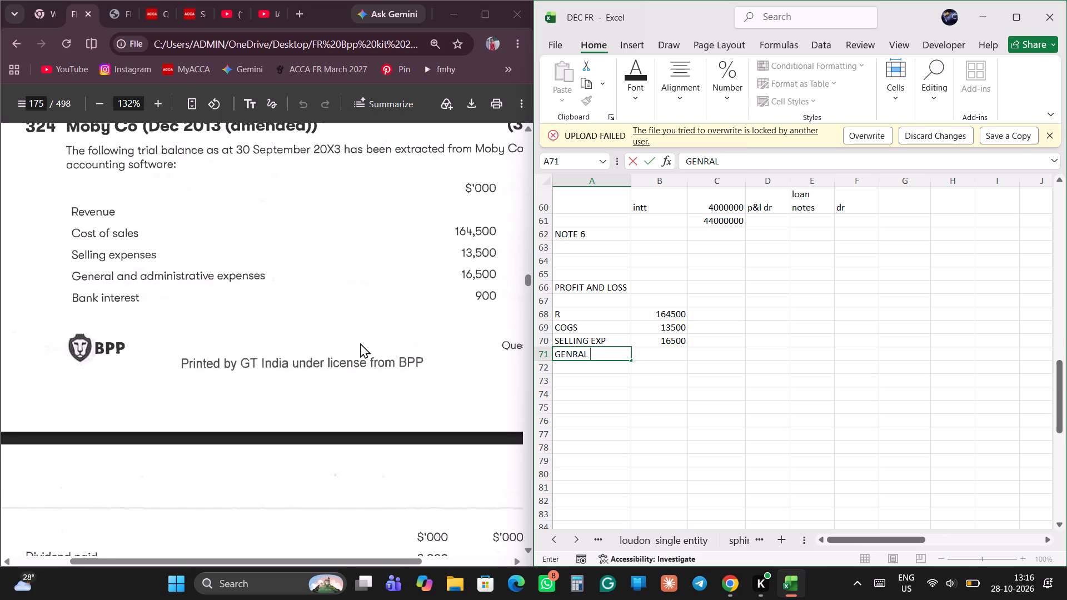
pyautogui.press('Return')
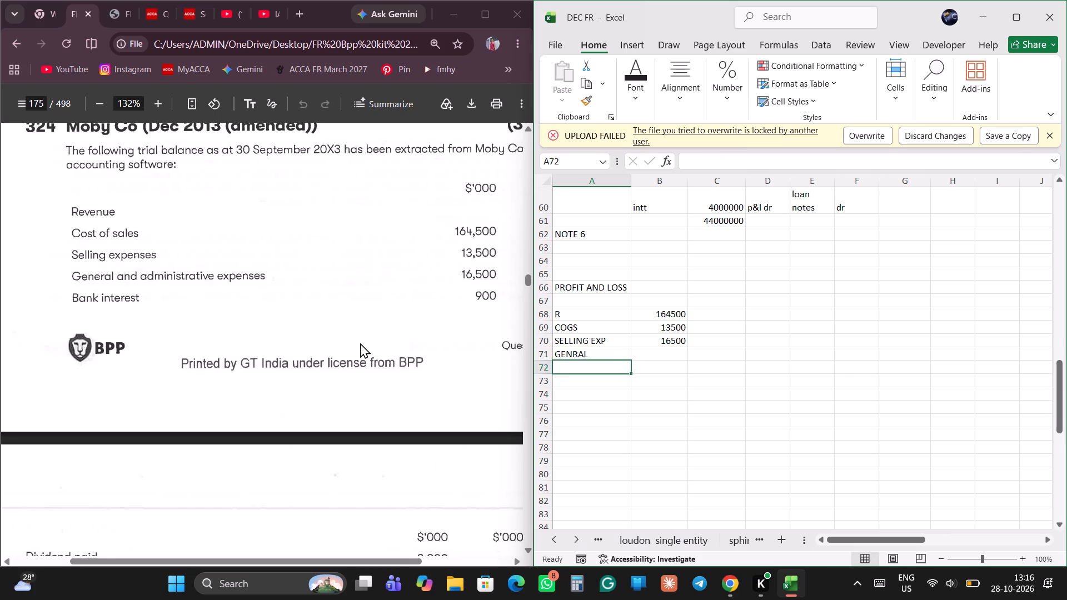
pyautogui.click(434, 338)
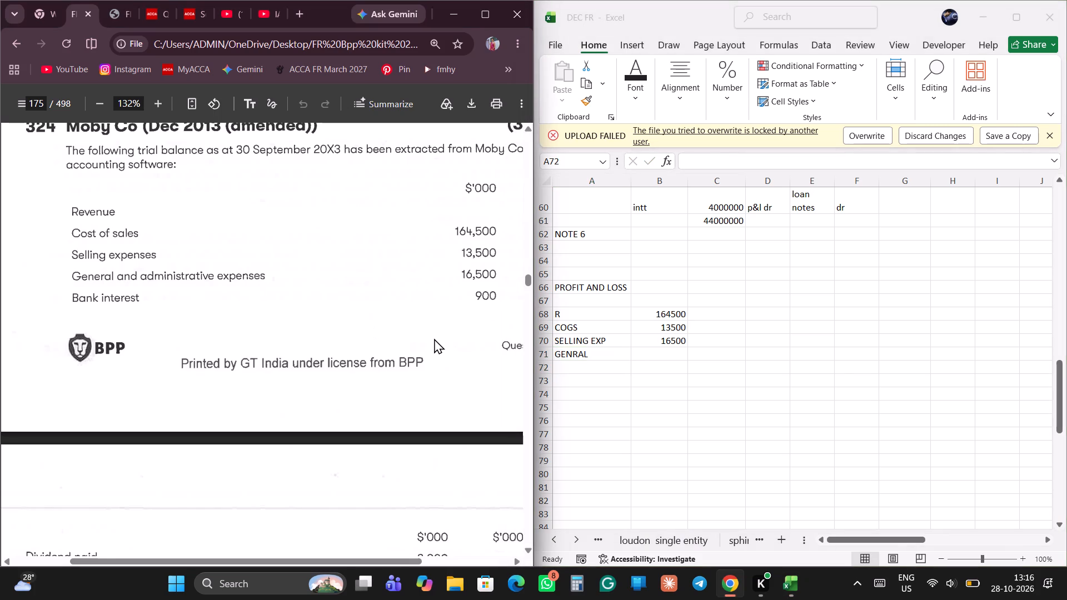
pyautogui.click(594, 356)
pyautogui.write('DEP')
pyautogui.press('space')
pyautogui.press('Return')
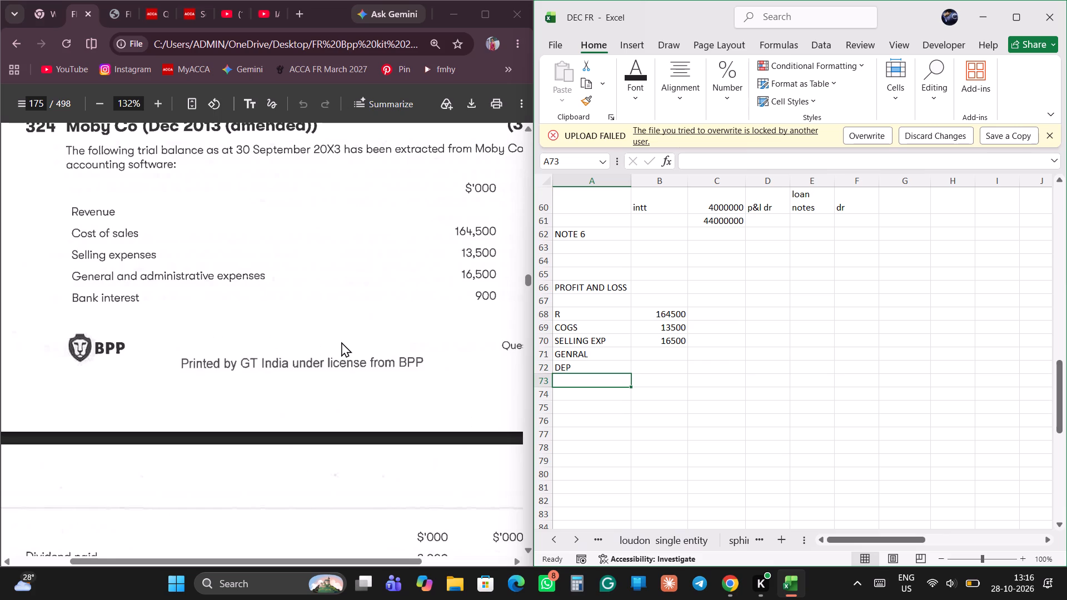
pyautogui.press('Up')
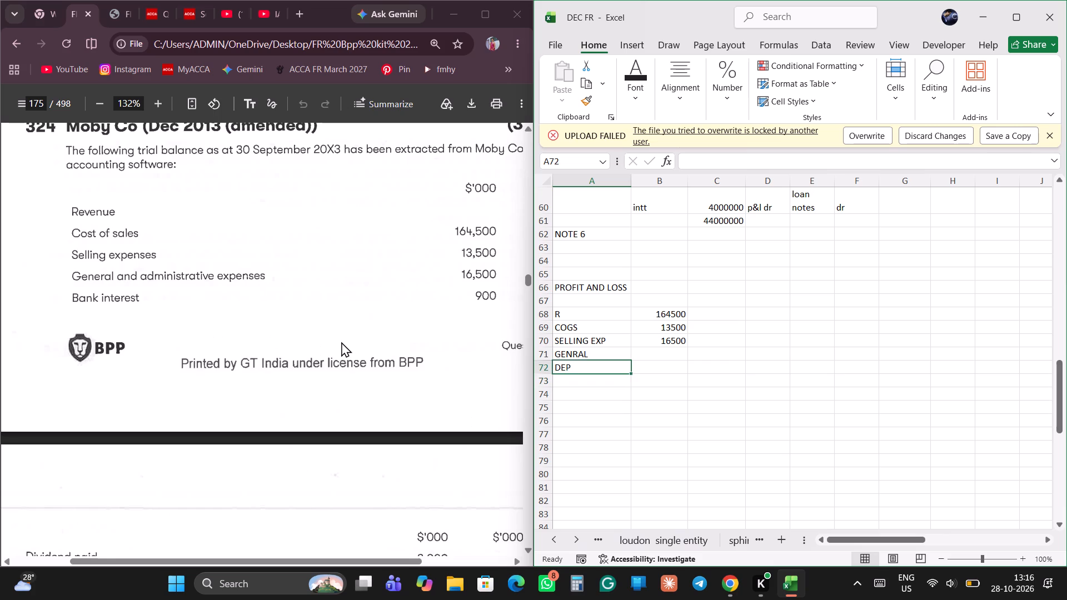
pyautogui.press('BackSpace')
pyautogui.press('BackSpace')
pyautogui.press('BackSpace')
# Enter the label BANK in A72 for the bank interest line from the trial balance.
pyautogui.scroll(1, 290, 356)
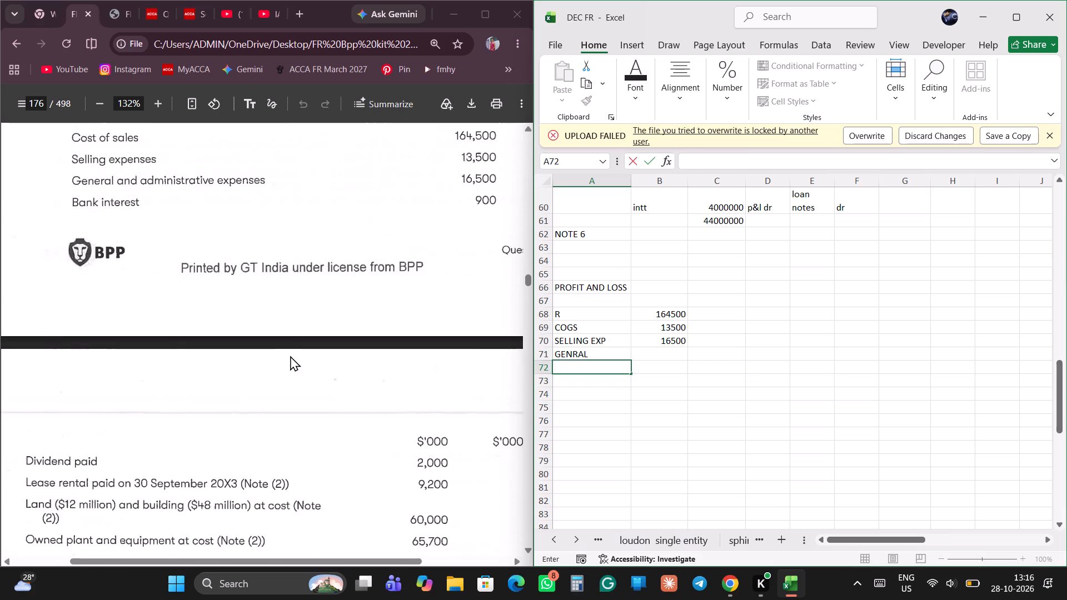
pyautogui.scroll(3, 290, 356)
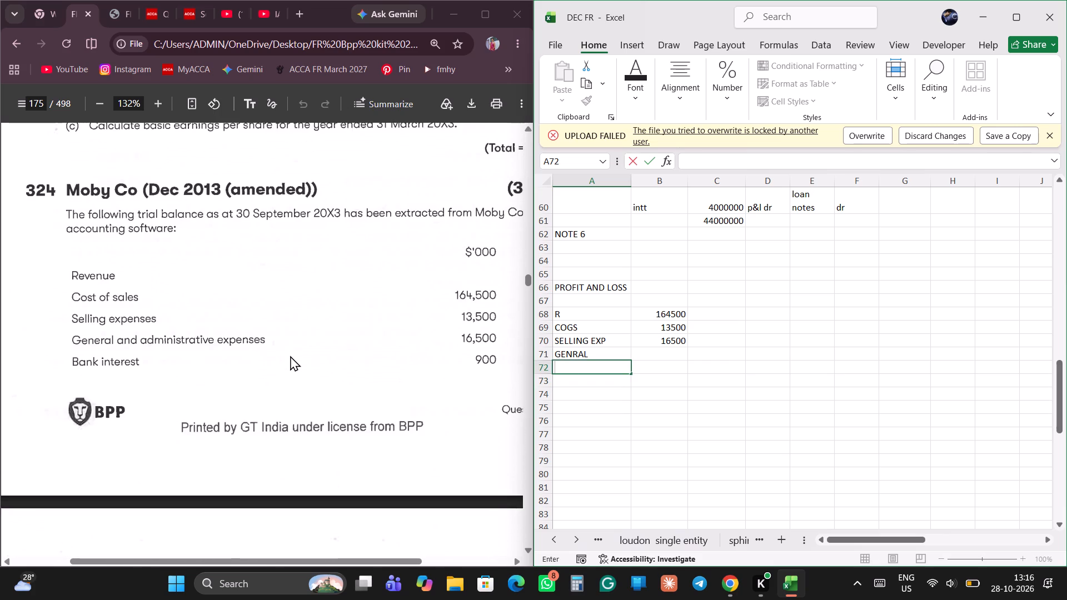
pyautogui.scroll(1, 290, 356)
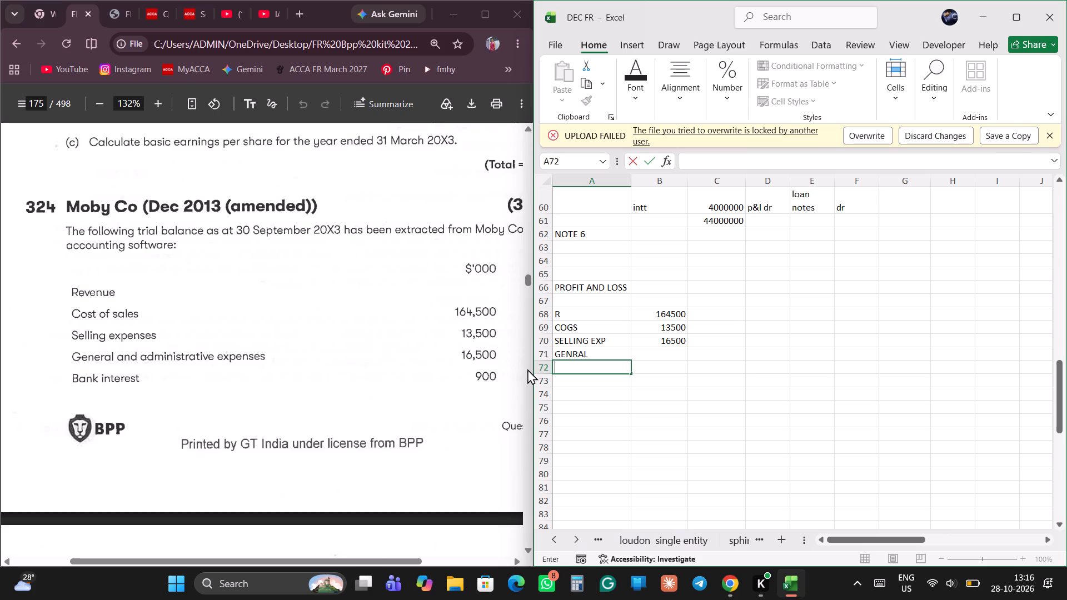
pyautogui.write('BANK')
pyautogui.press('space')
pyautogui.press('Right')
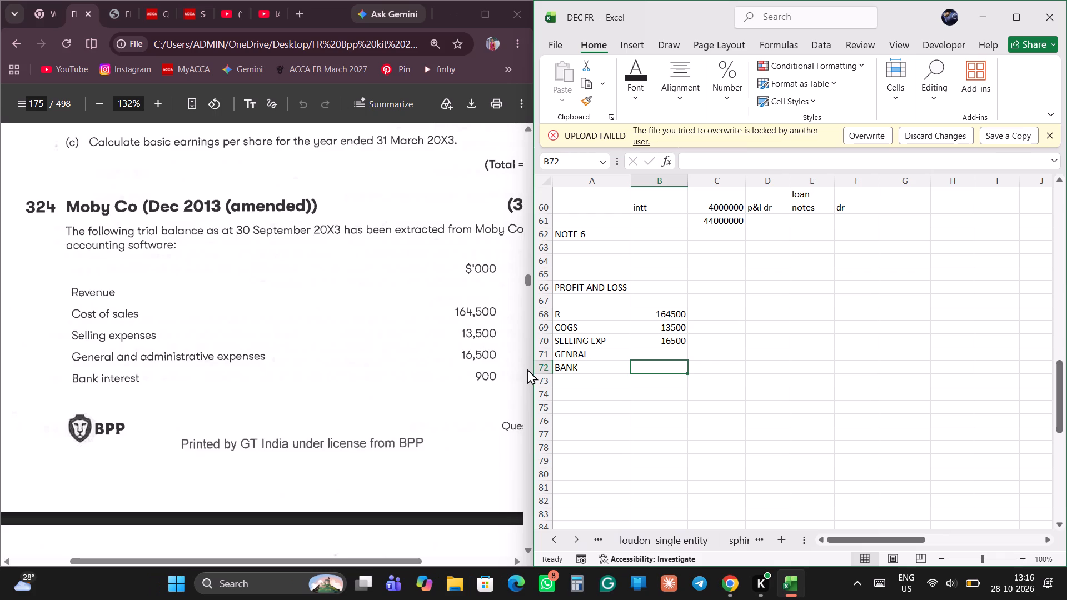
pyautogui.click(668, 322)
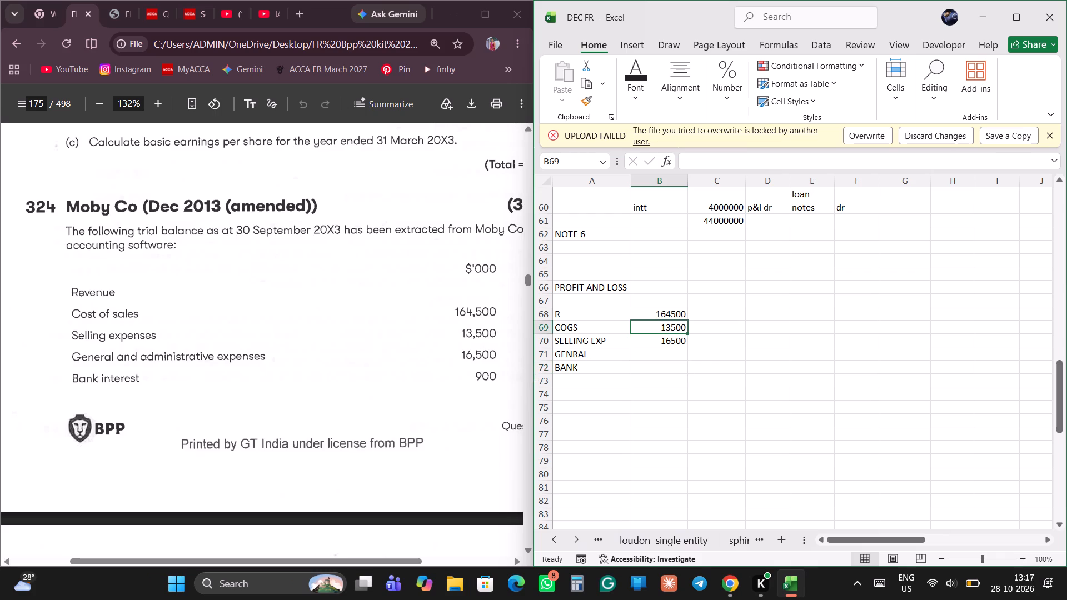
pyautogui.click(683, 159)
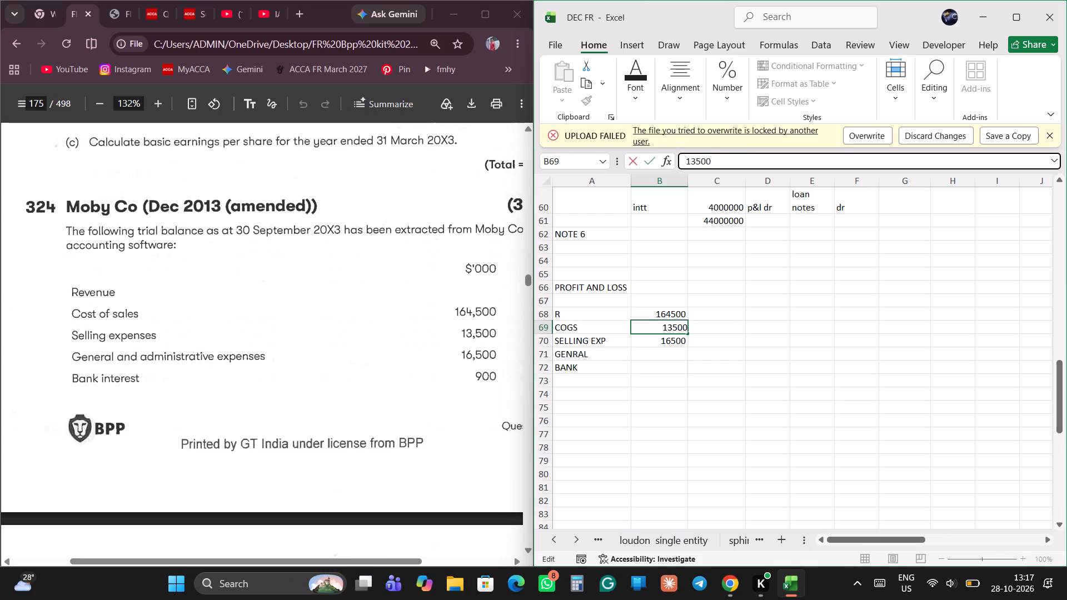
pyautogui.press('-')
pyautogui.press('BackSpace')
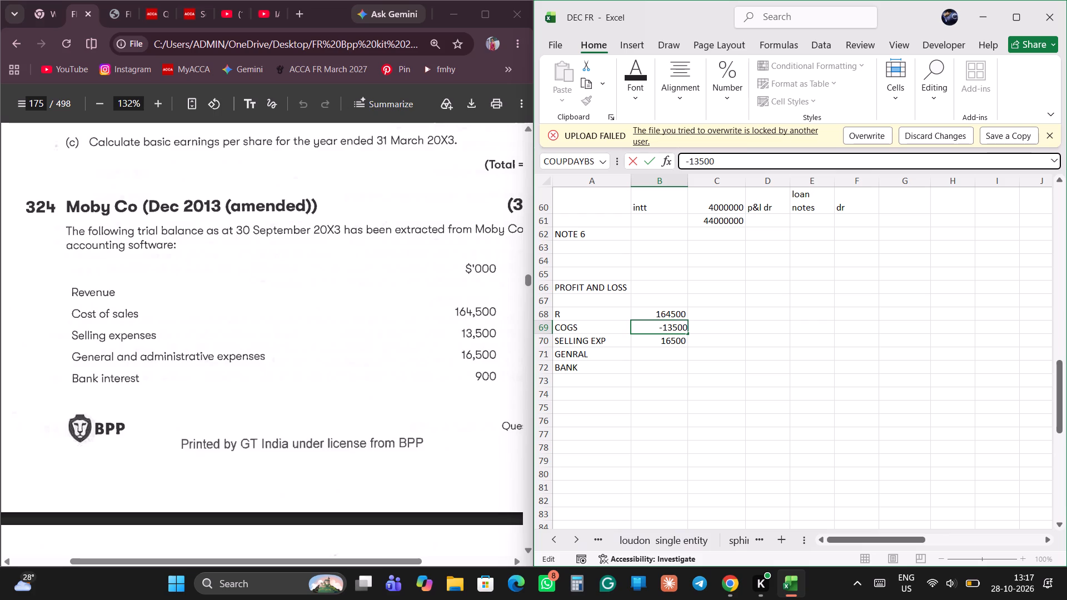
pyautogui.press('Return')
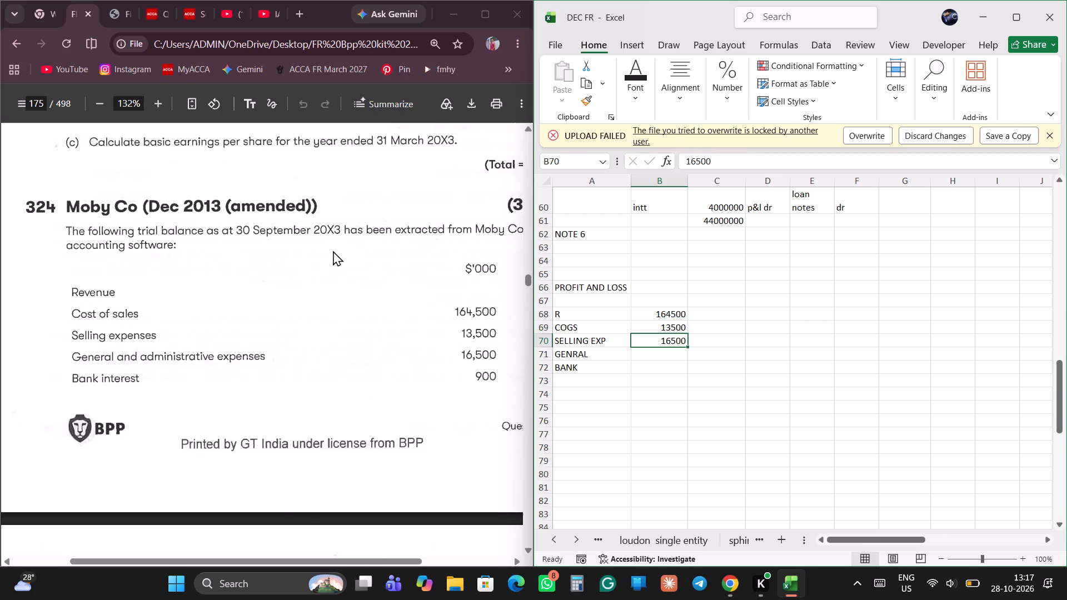
# Switch to the answer pages of the PDF in Chrome and examine Moby Co's profit or loss statement, changes in equity and expenses working.
pyautogui.click(113, 18)
pyautogui.scroll(-4, 239, 361)
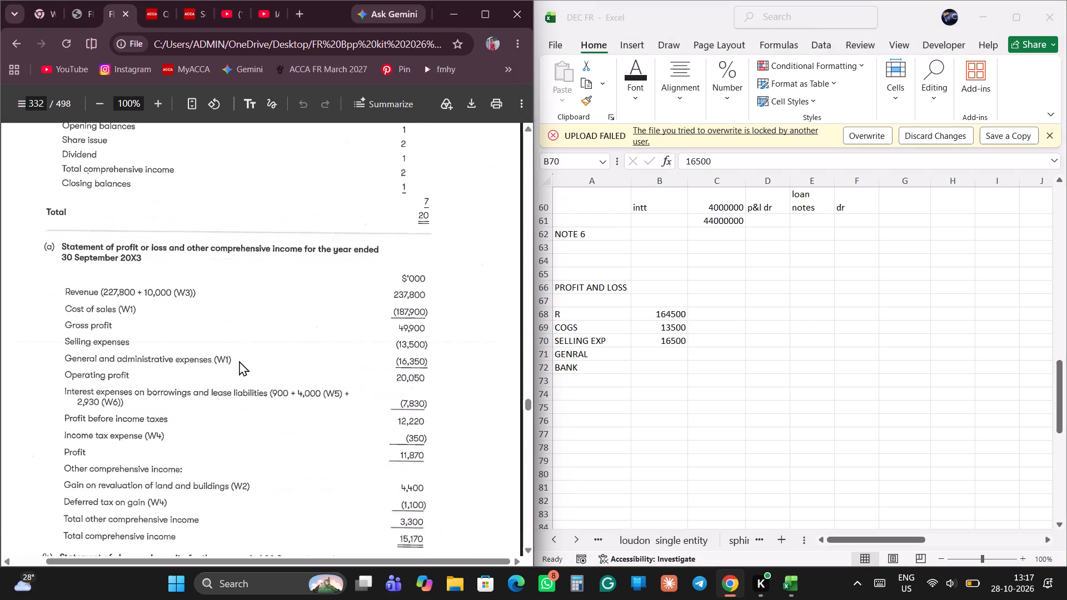
pyautogui.scroll(-3, 239, 361)
pyautogui.scroll(2, 239, 361)
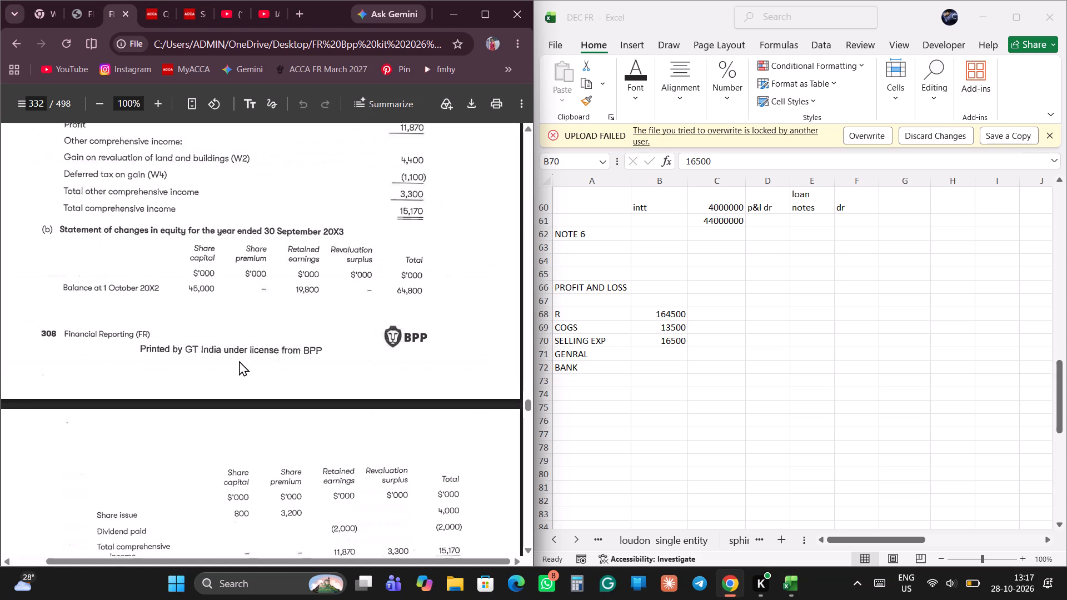
pyautogui.scroll(1, 239, 361)
pyautogui.scroll(-4, 239, 361)
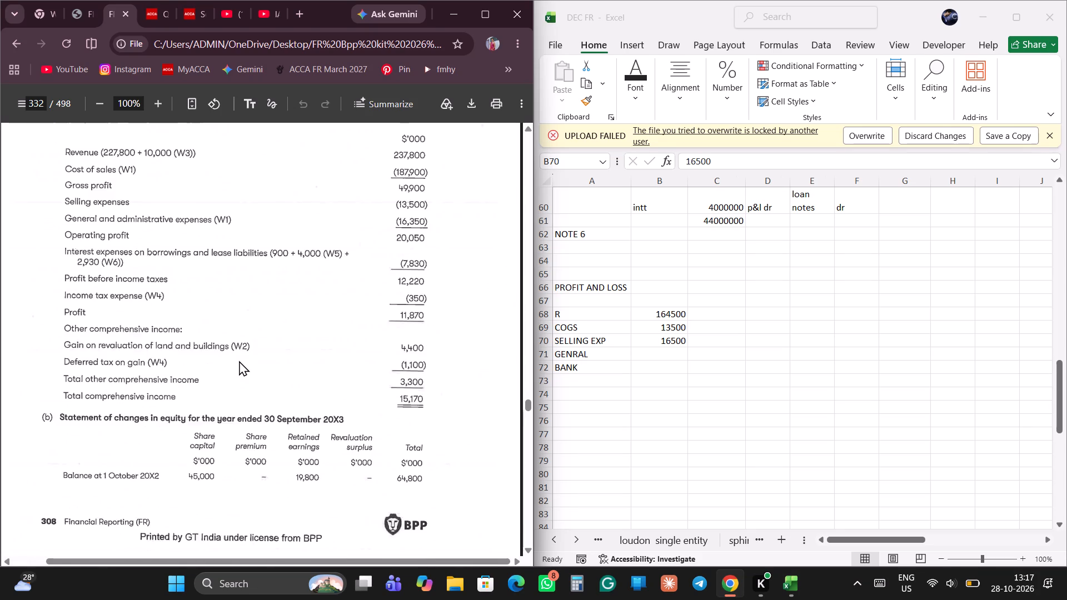
pyautogui.scroll(-5, 239, 361)
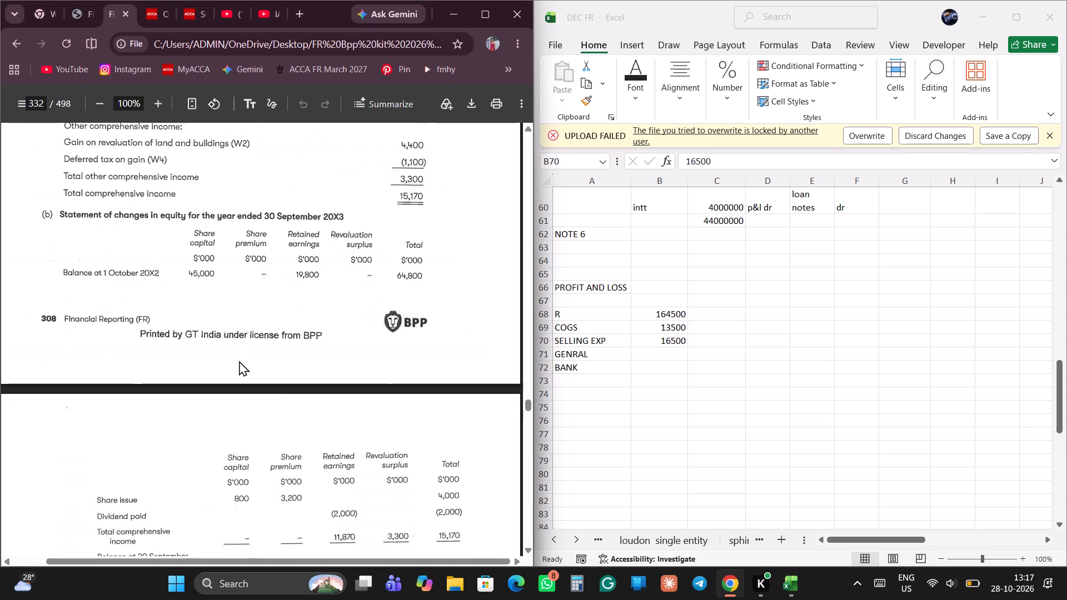
pyautogui.scroll(-5, 239, 361)
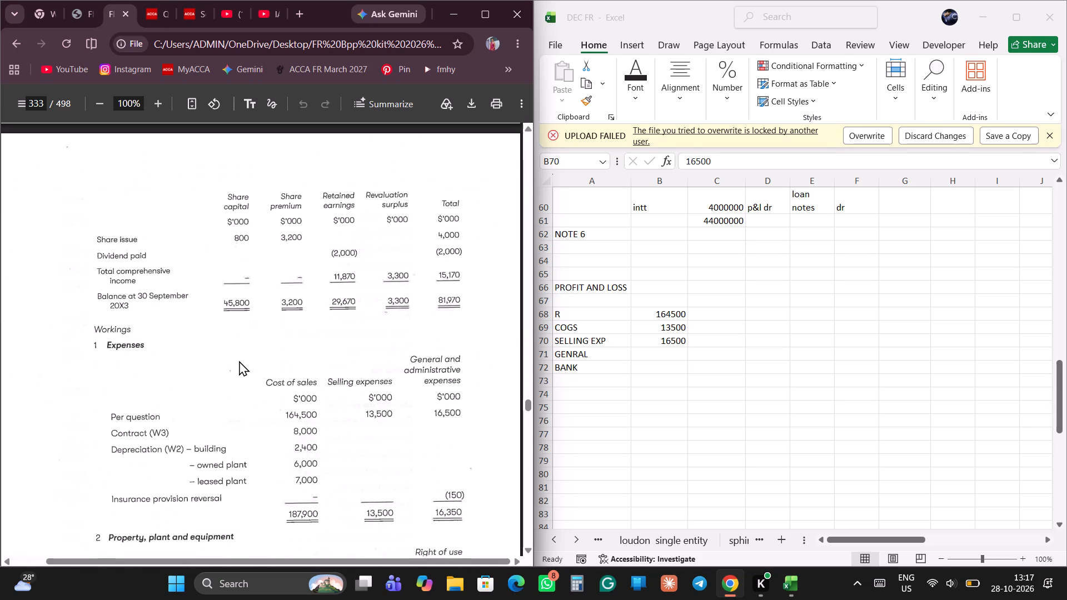
pyautogui.scroll(-1, 239, 361)
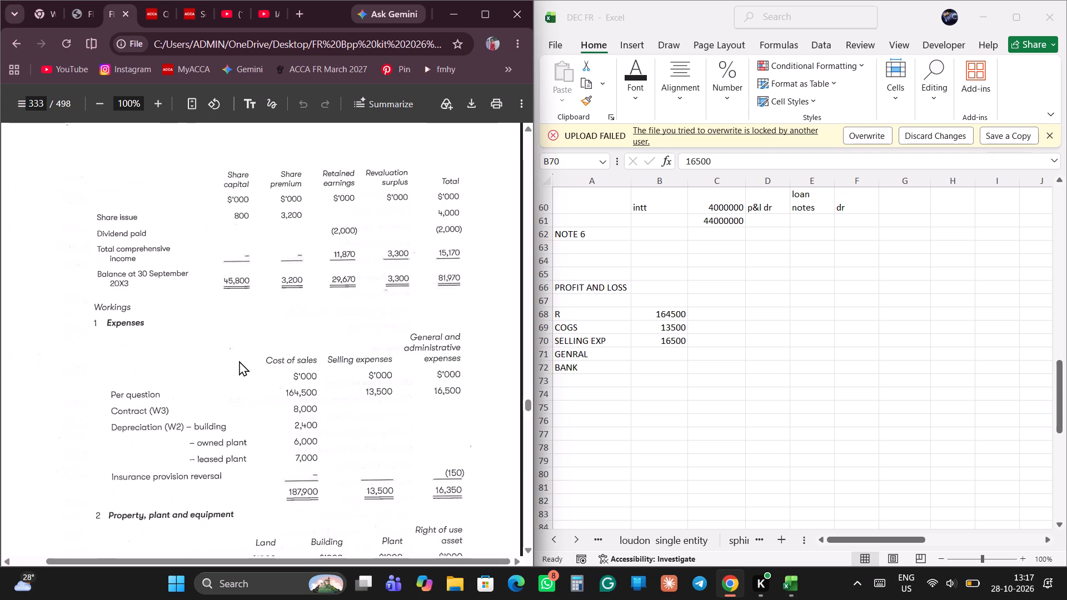
pyautogui.scroll(-2, 397, 394)
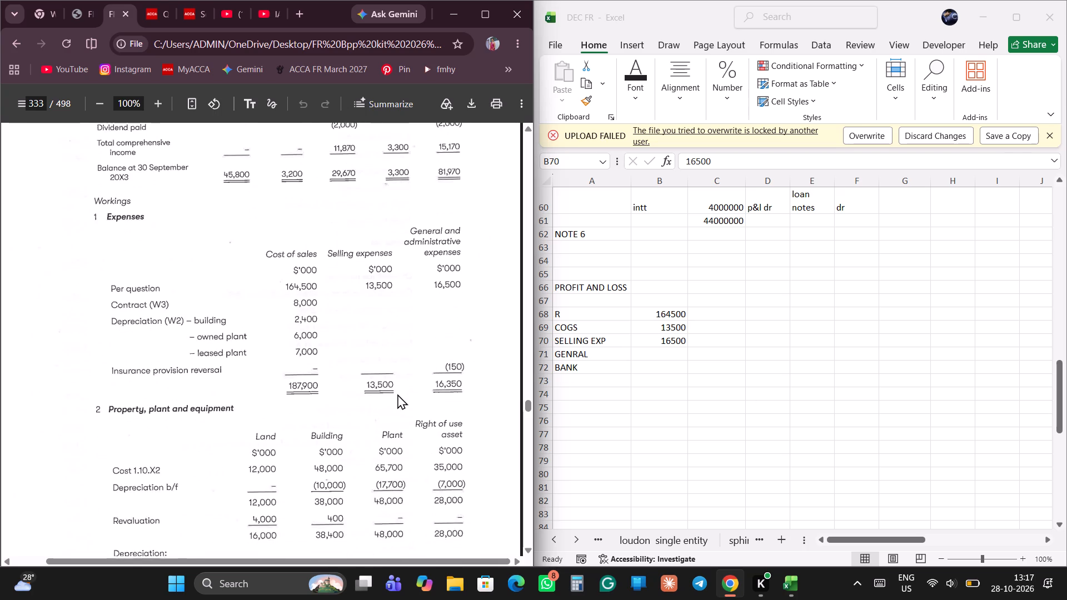
# Examine the answer workings for property, plant and equipment, the contract, income tax, the loan note and the leased plant.
pyautogui.scroll(-6, 397, 394)
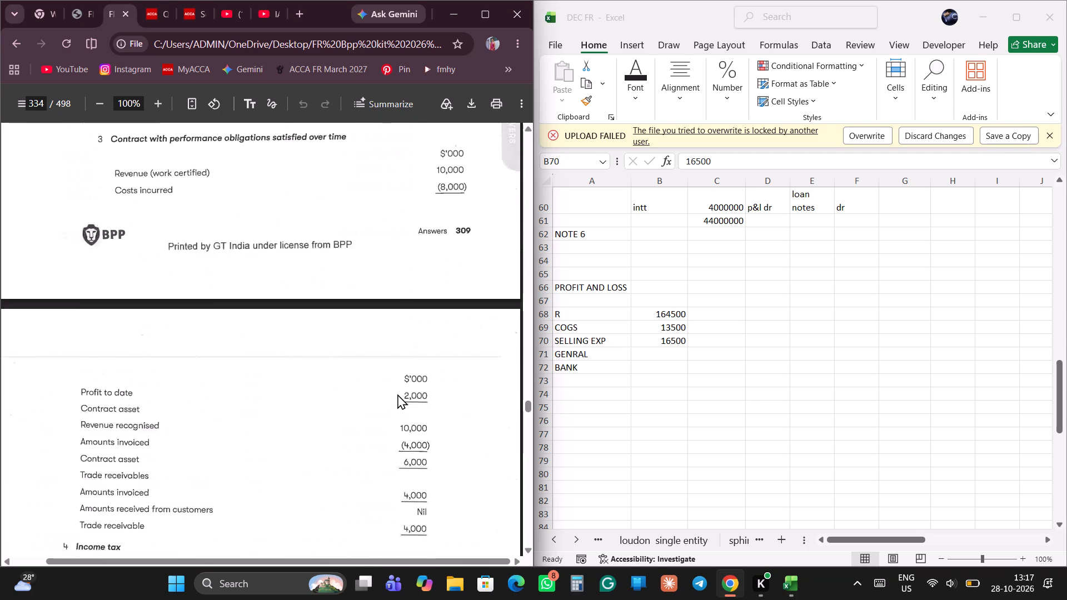
pyautogui.scroll(-1, 397, 394)
pyautogui.scroll(-1, 352, 409)
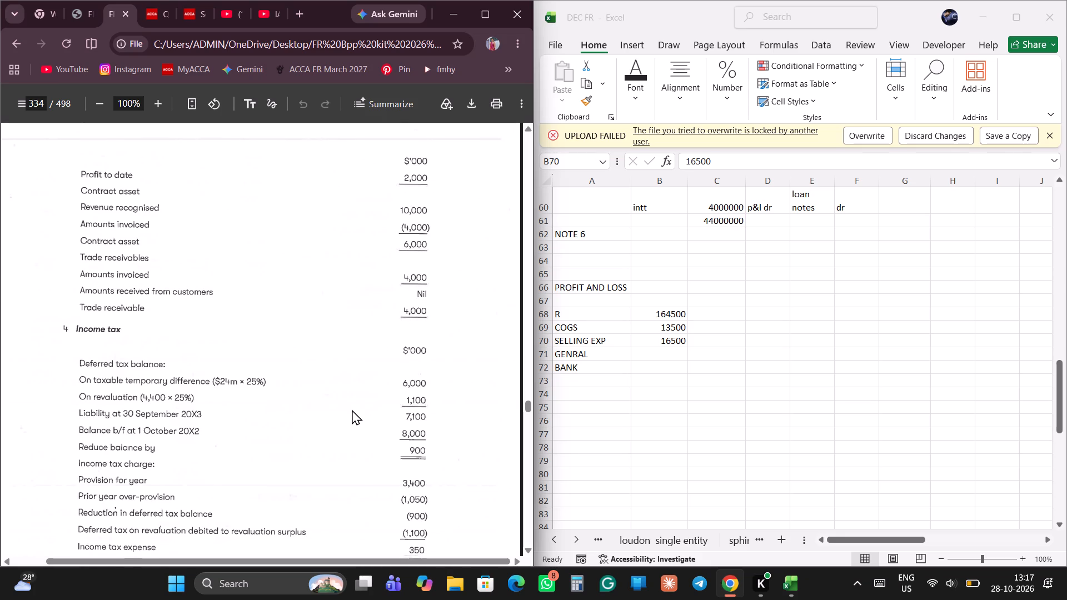
pyautogui.scroll(-1, 352, 409)
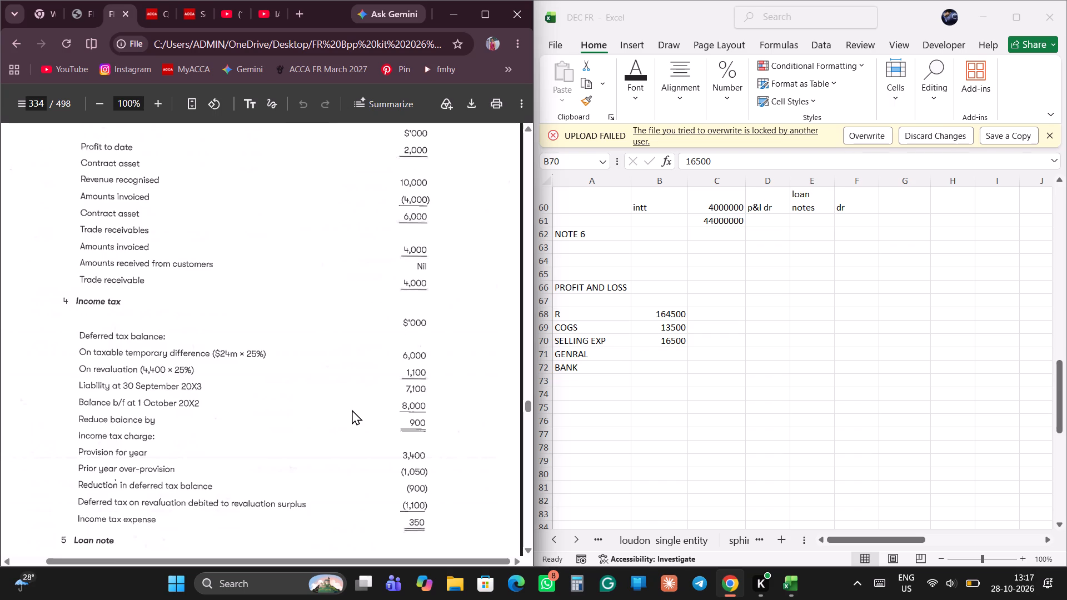
pyautogui.scroll(-2, 348, 432)
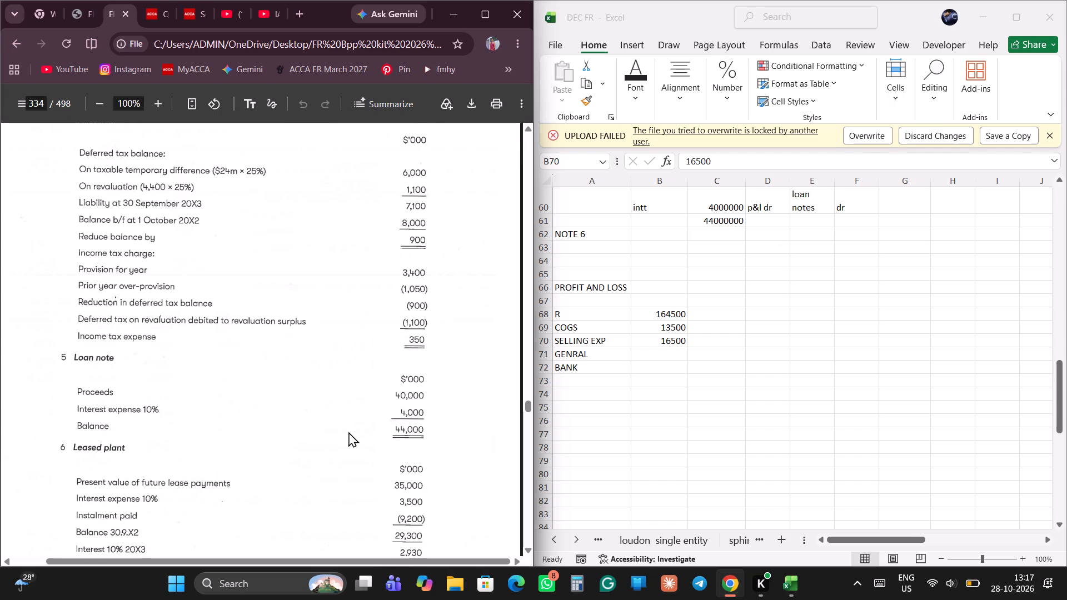
pyautogui.scroll(8, 348, 432)
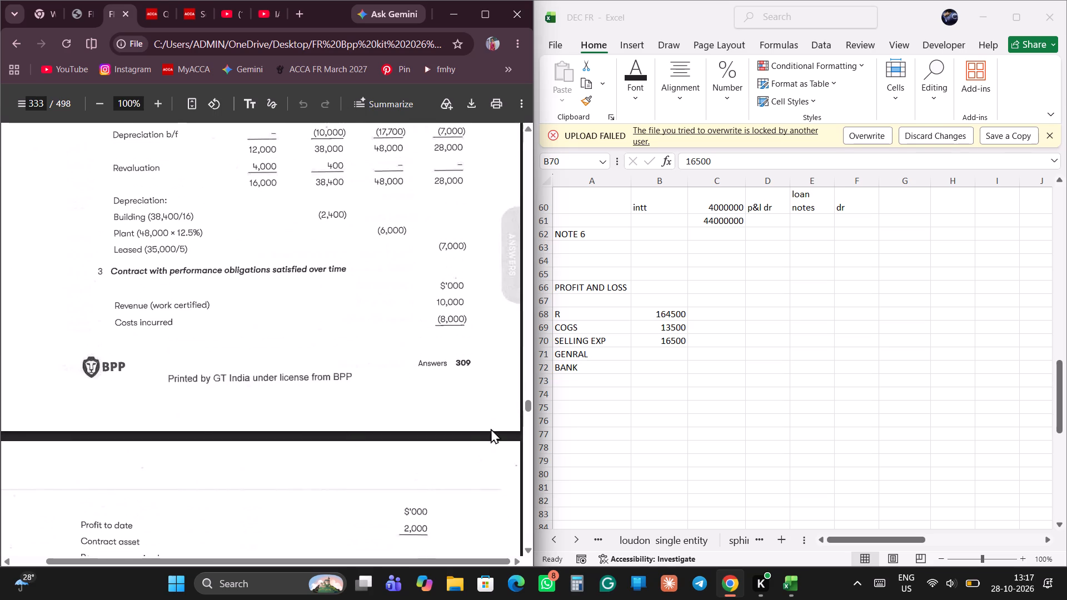
# Back in Excel, correct the deferred tax difference in D54 of the Note 4 working to 24000000.
pyautogui.scroll(4, 707, 371)
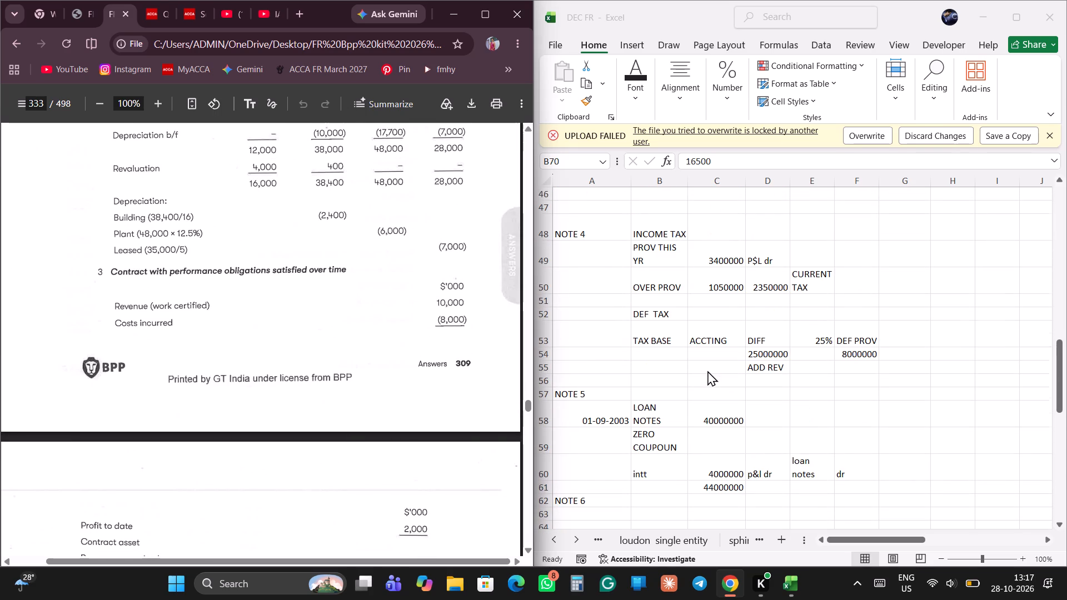
pyautogui.click(671, 354)
pyautogui.click(671, 354)
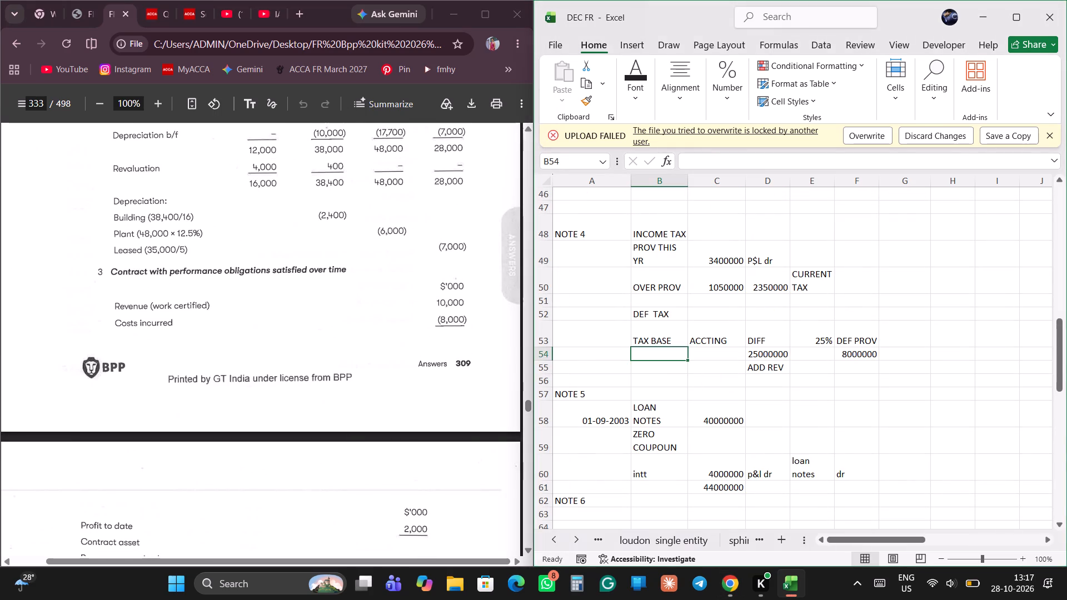
pyautogui.press('Right')
pyautogui.press('Right')
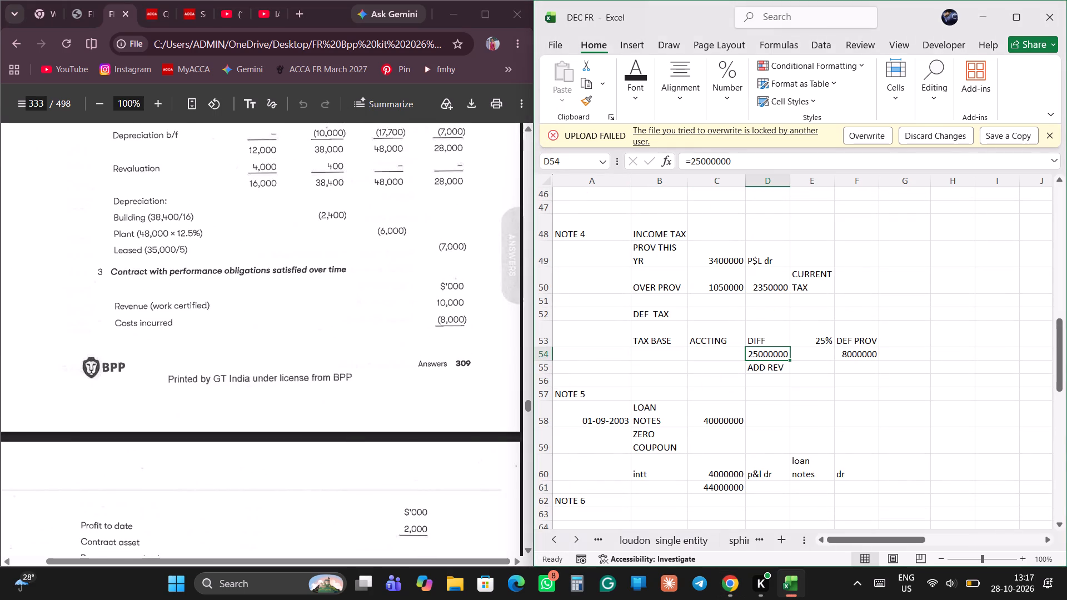
pyautogui.click(700, 167)
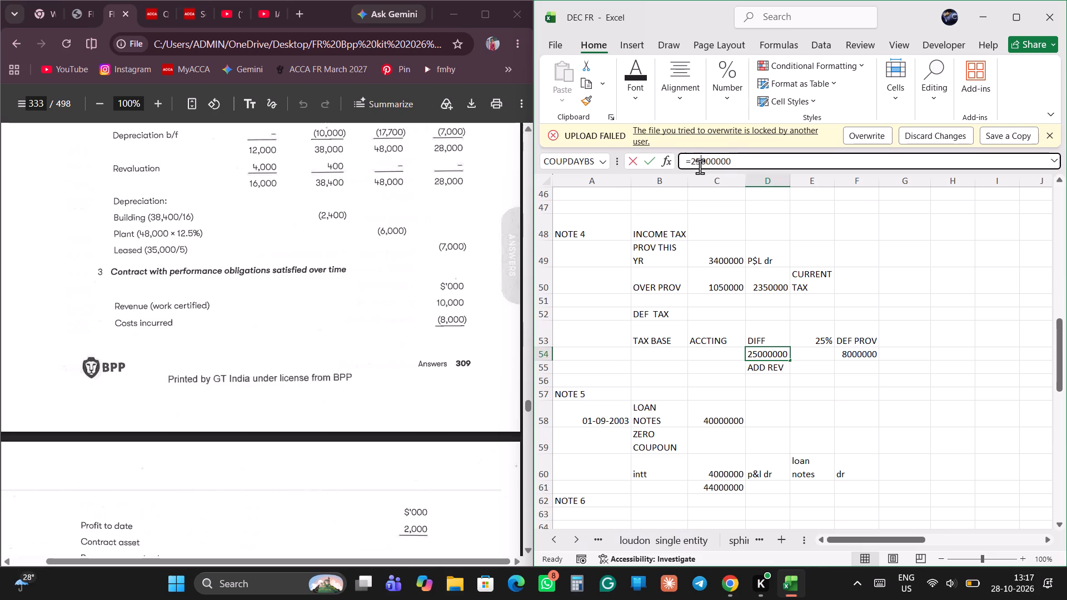
pyautogui.press('BackSpace')
pyautogui.press('4')
pyautogui.press('Return')
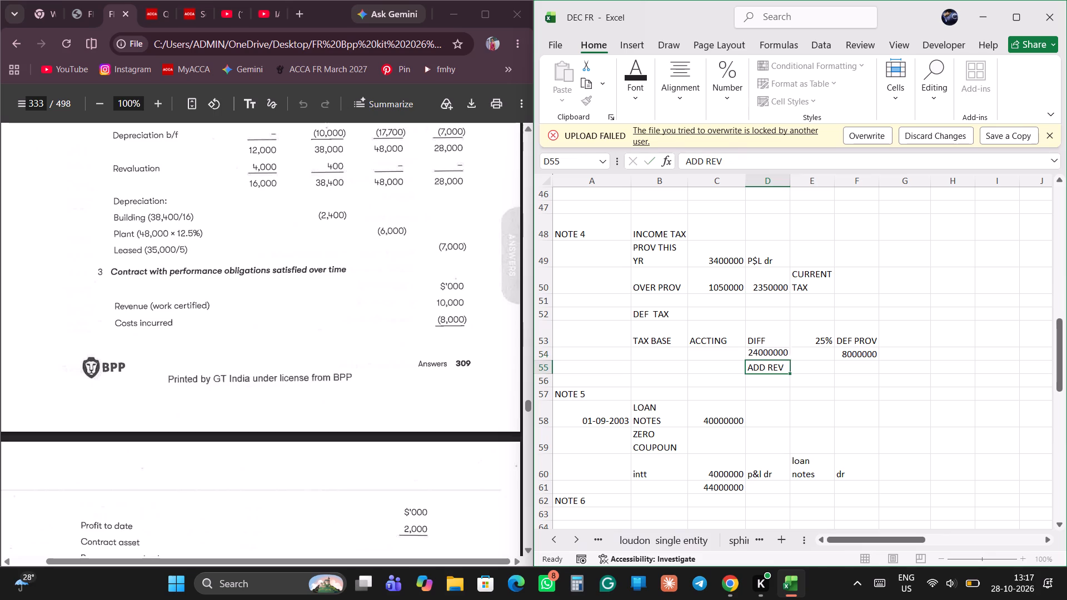
# Calculate the deferred tax in E54 by multiplying the difference in D54 by the 25% rate in E53.
pyautogui.press('Right')
pyautogui.press('Up')
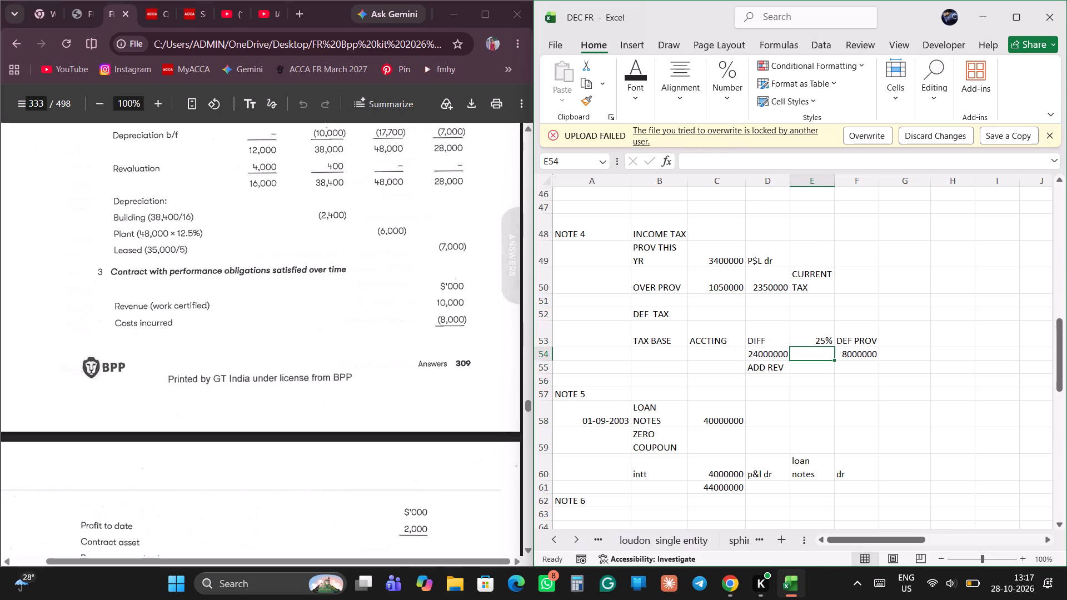
pyautogui.press('=')
pyautogui.press('Left')
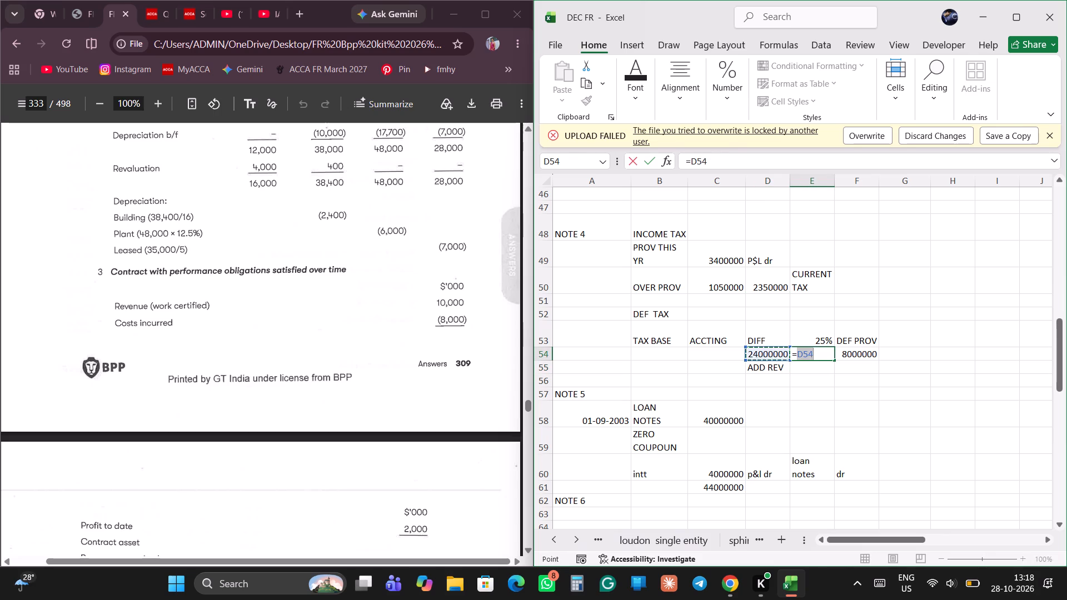
pyautogui.press('*')
pyautogui.press('Up')
pyautogui.press('Return')
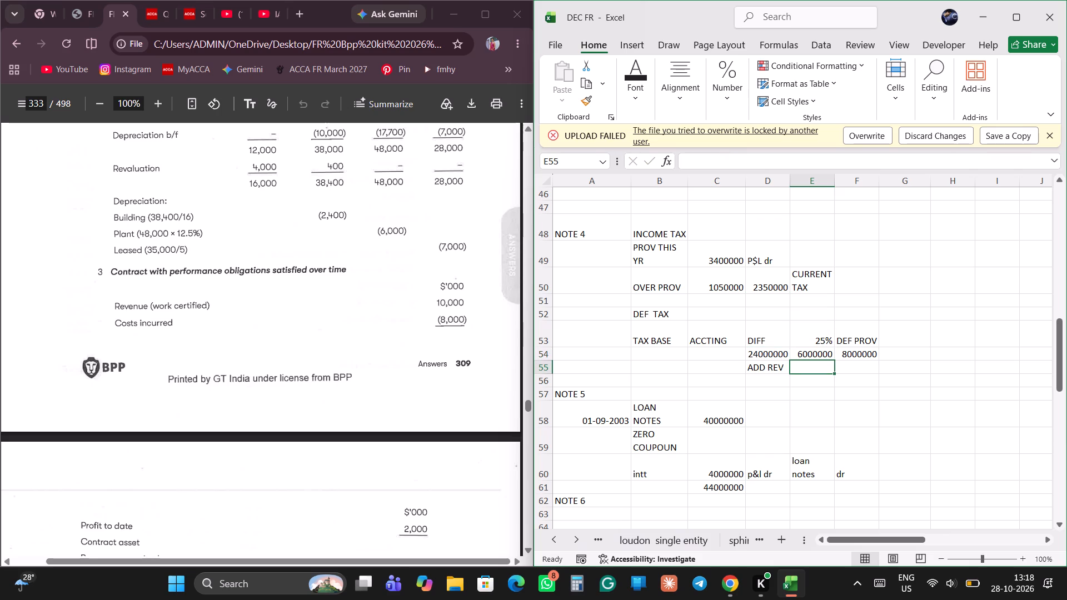
# Enter the label GAIN in D56, directly below ADD REV in the deferred tax working.
pyautogui.click(779, 376)
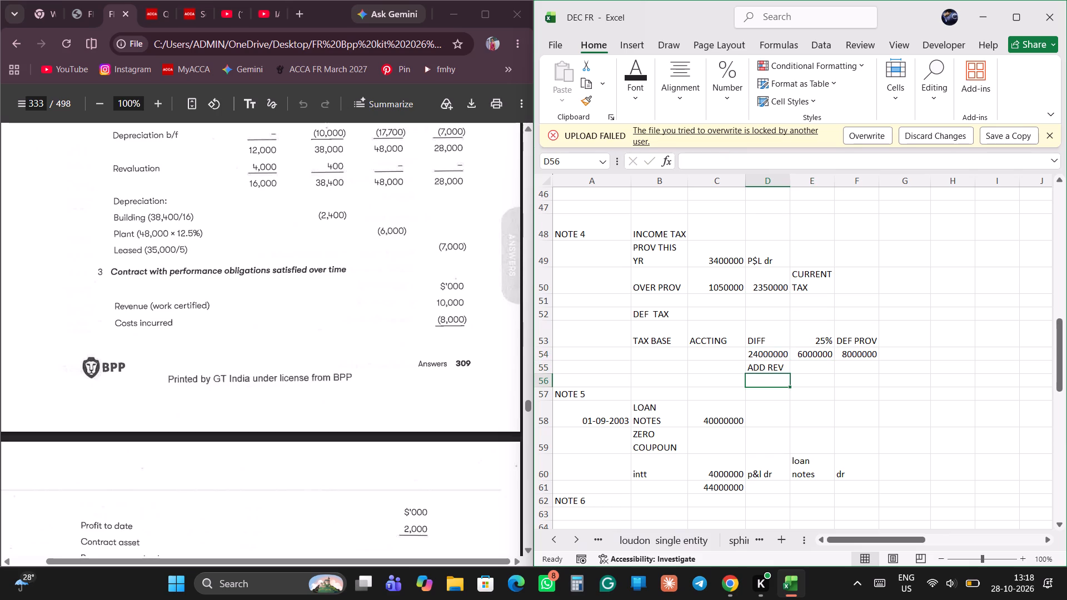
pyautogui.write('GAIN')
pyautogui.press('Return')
# Clear the 8000000 amount under DEF PROV in F54.
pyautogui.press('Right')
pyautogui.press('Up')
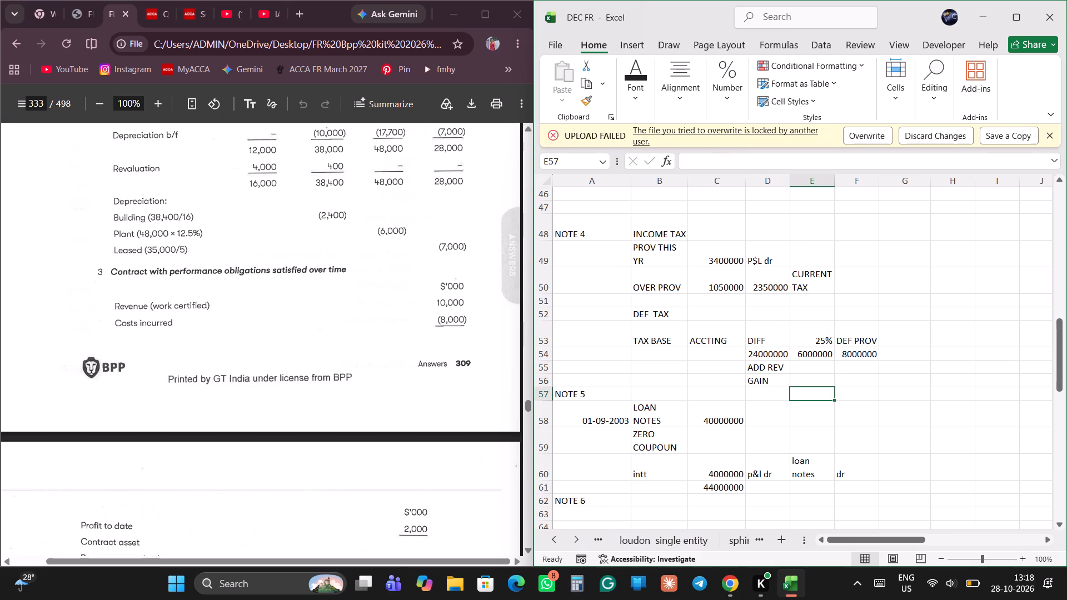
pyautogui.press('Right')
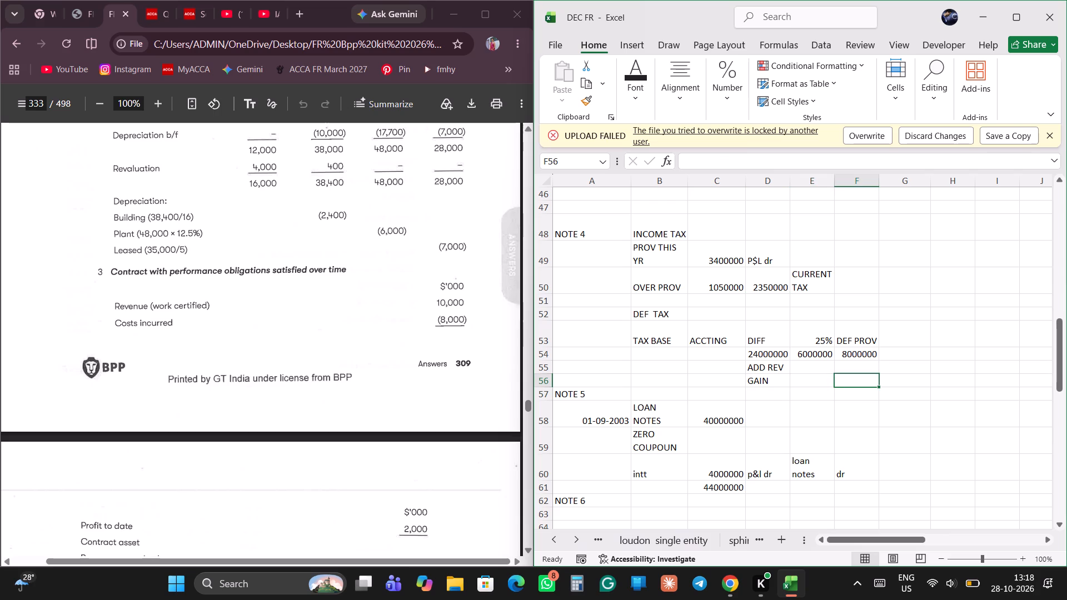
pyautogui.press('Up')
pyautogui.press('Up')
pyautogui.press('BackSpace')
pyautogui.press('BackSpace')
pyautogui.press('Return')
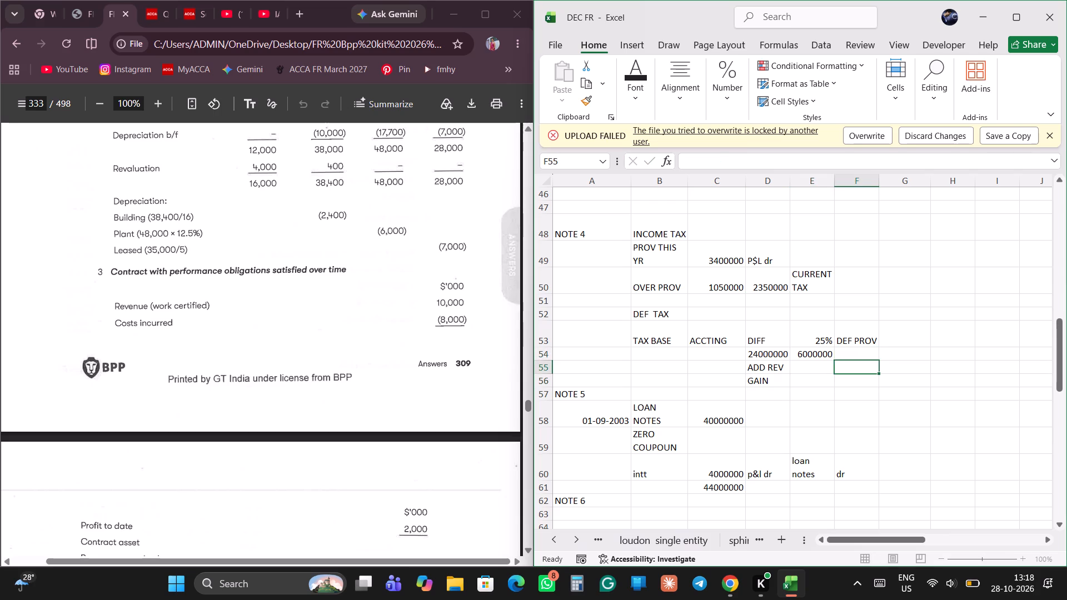
# Move the GAIN label from D56 to C56.
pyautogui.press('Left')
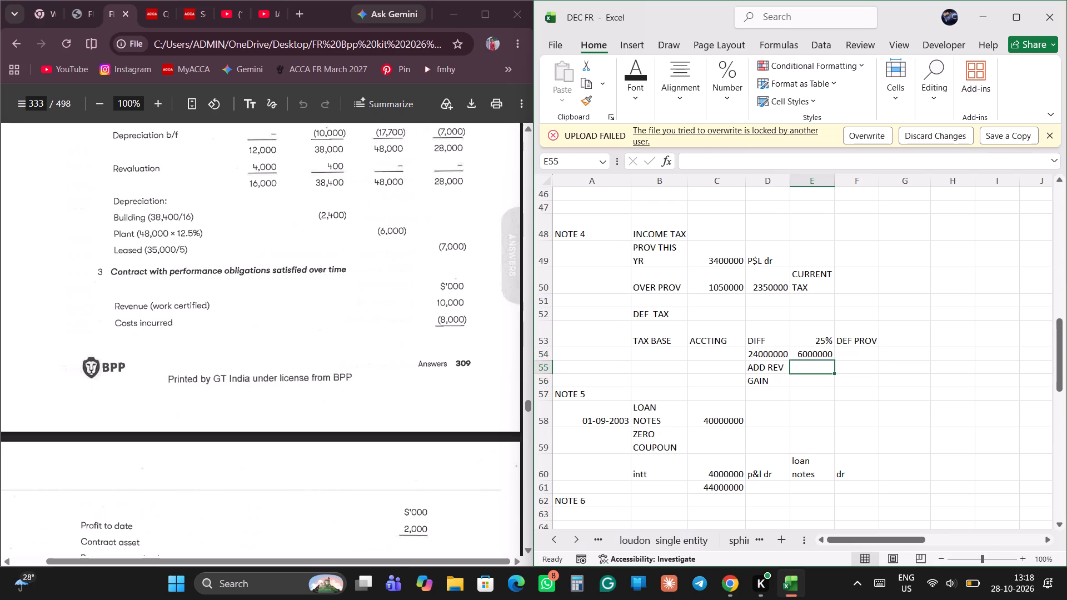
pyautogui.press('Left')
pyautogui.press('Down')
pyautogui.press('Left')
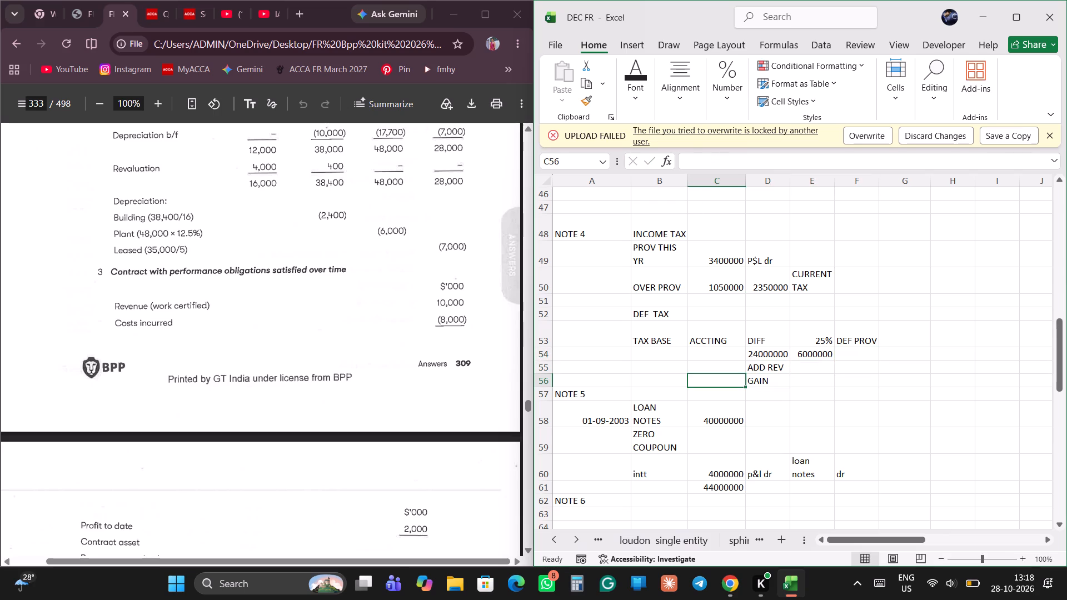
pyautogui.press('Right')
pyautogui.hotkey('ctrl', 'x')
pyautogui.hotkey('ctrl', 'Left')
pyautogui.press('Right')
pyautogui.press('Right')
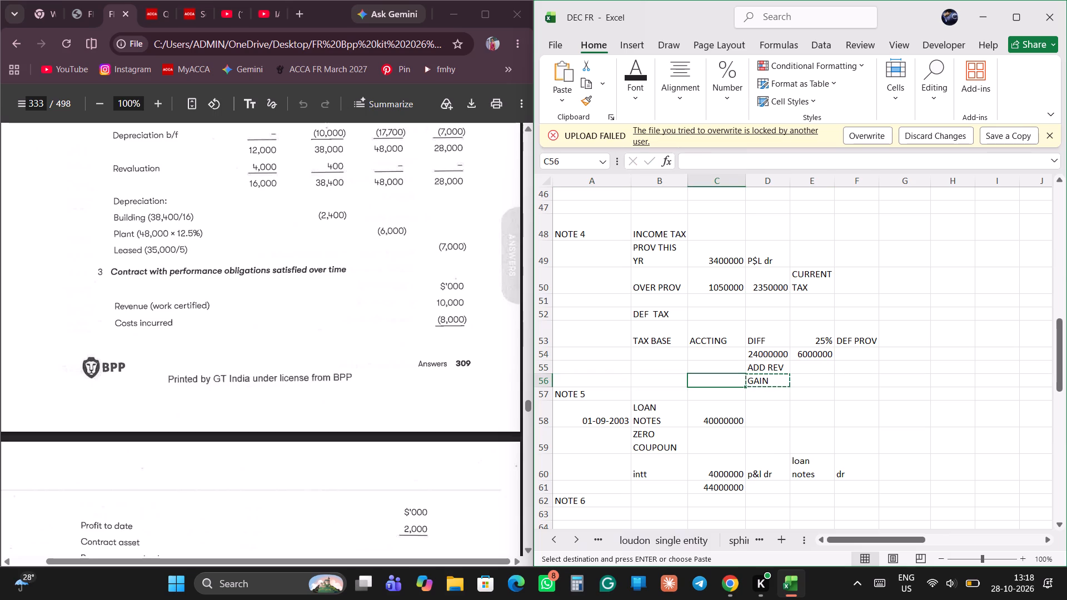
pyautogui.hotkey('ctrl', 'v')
# Enter the revaluation gain amount 440000 in D56 beside the GAIN label.
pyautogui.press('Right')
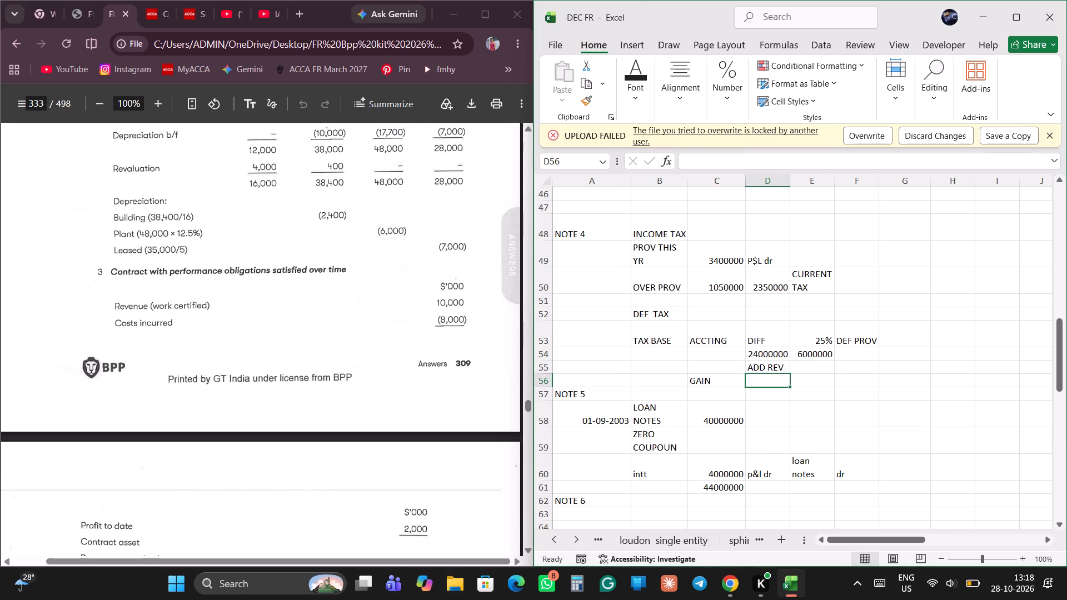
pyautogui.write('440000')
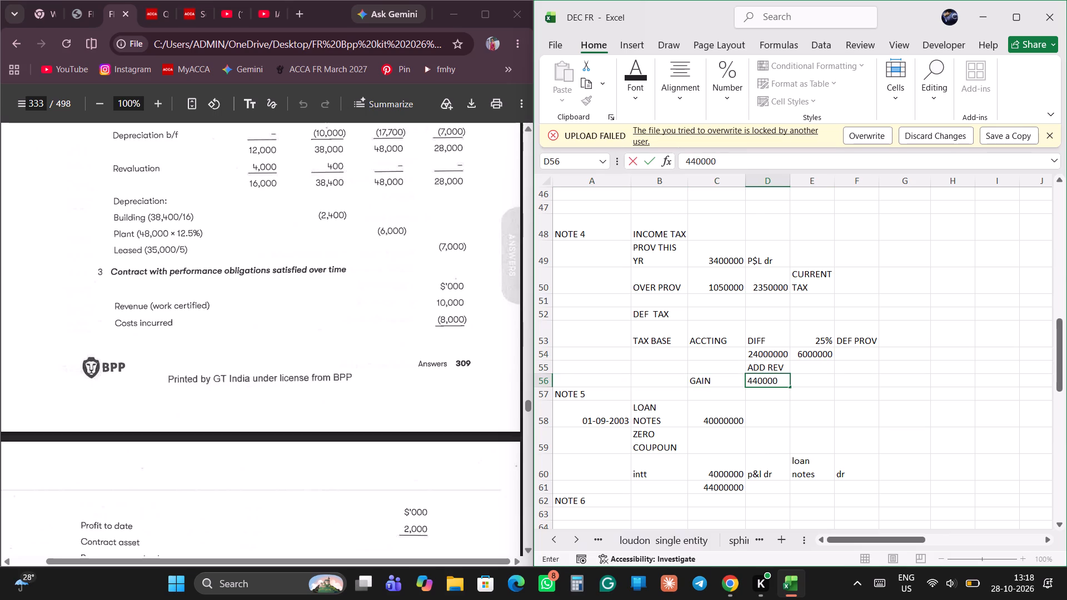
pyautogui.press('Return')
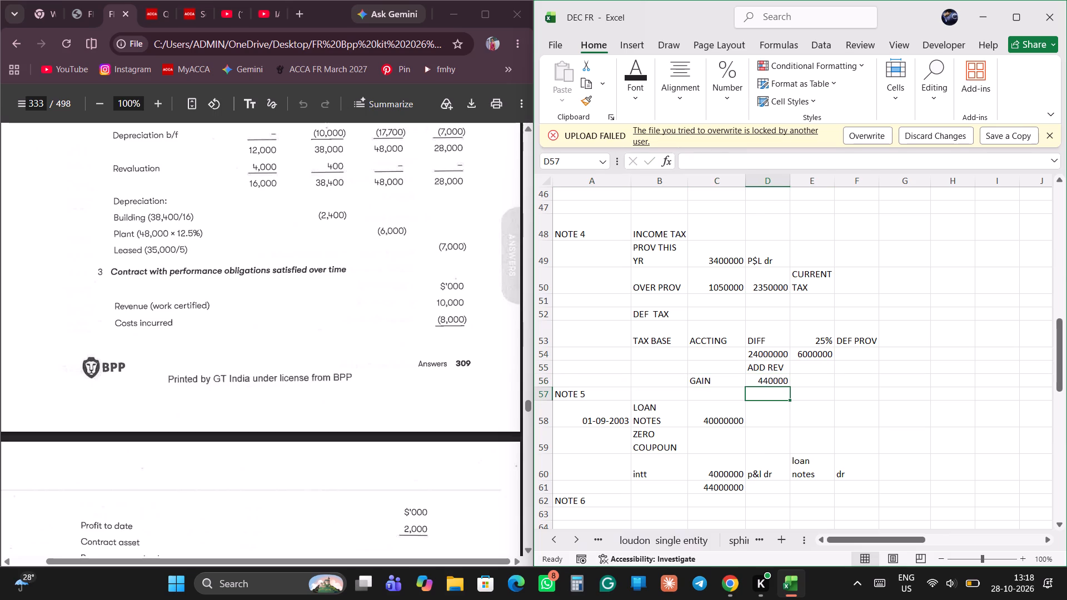
pyautogui.click(775, 381)
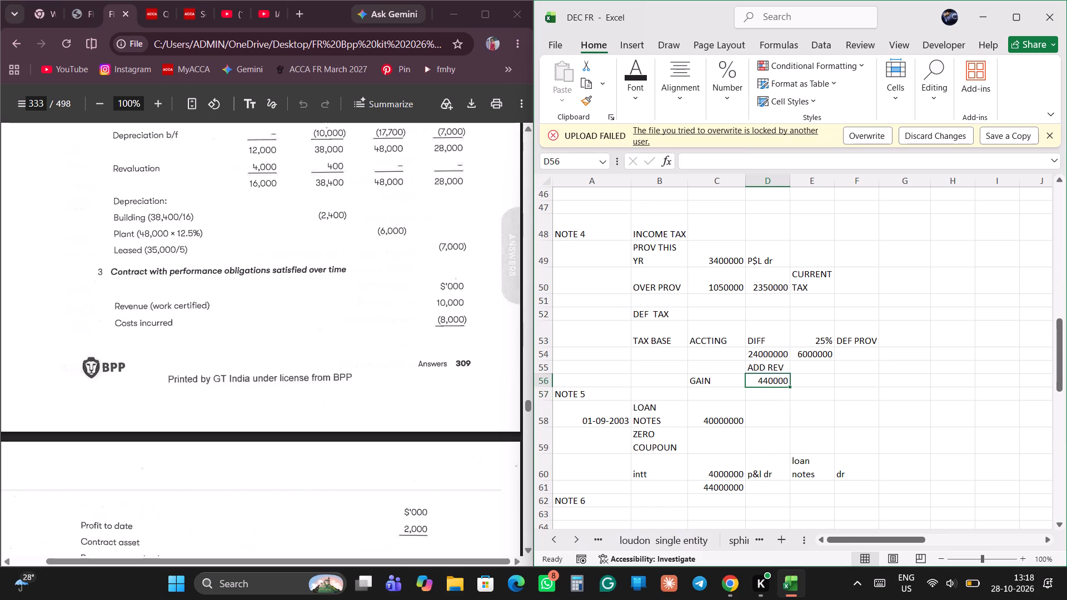
# Correct the revaluation gain amount in D56 to 4400000.
pyautogui.click(730, 172)
pyautogui.click(728, 165)
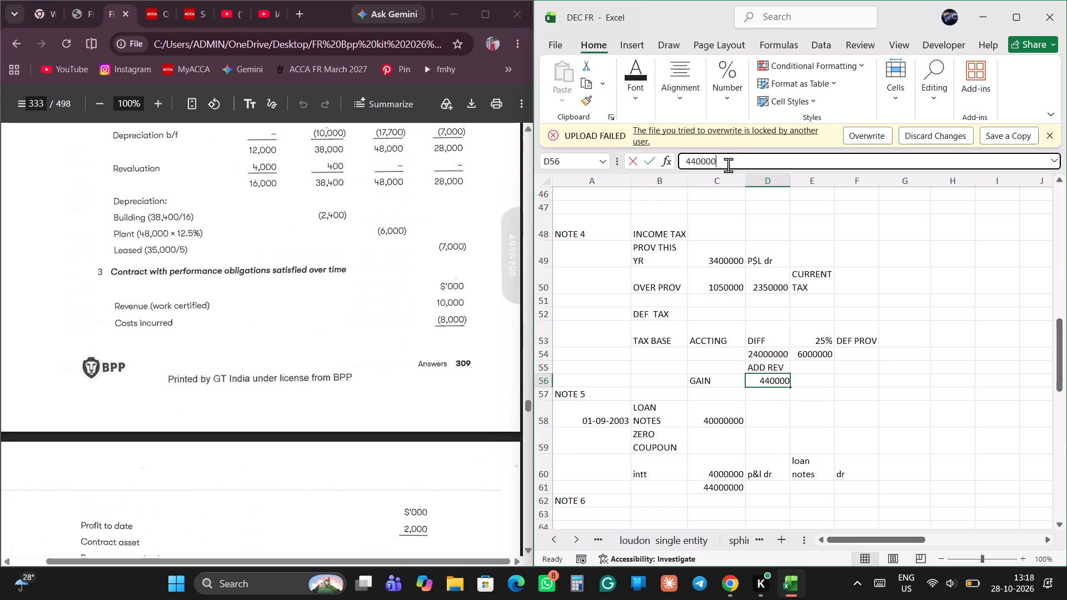
pyautogui.press('0')
pyautogui.press('Return')
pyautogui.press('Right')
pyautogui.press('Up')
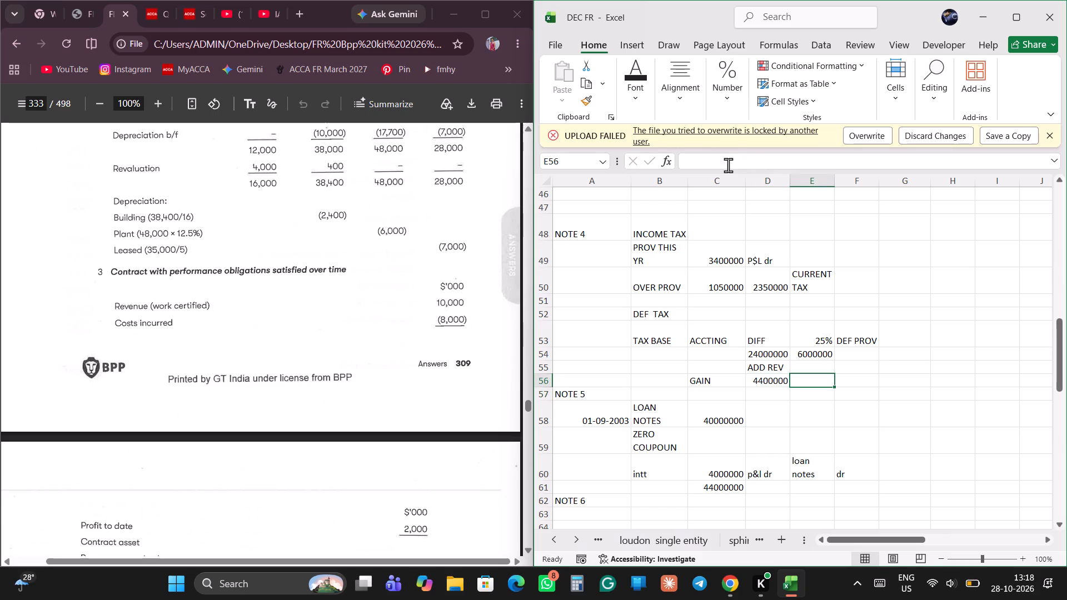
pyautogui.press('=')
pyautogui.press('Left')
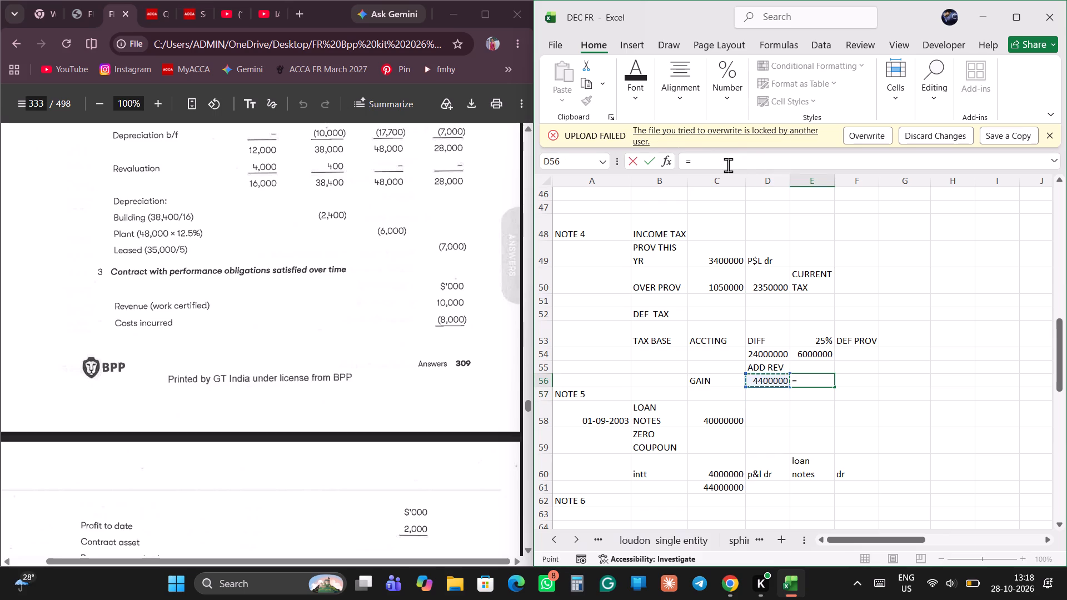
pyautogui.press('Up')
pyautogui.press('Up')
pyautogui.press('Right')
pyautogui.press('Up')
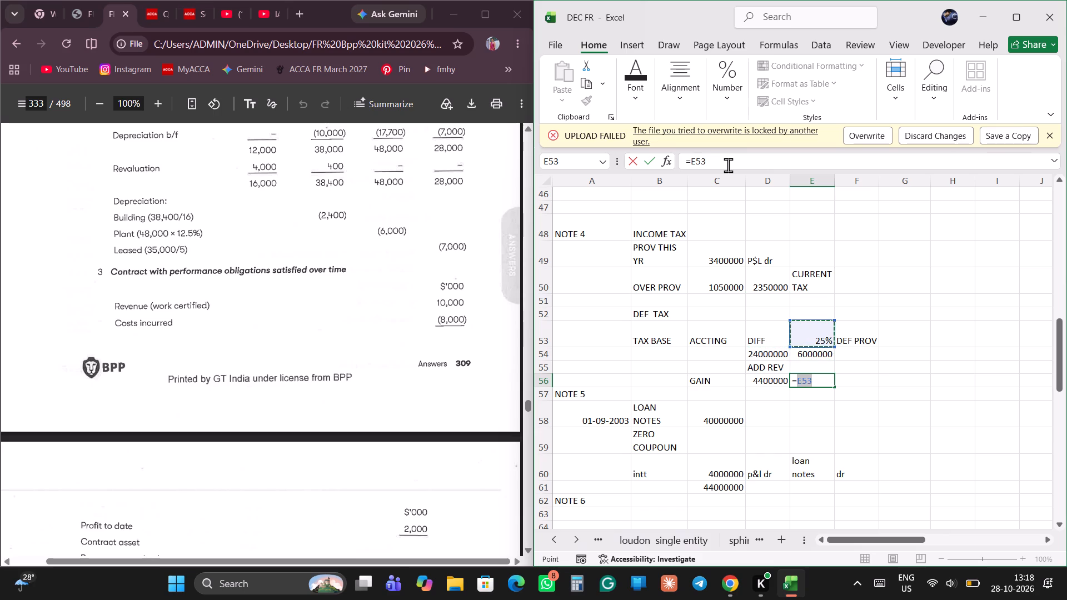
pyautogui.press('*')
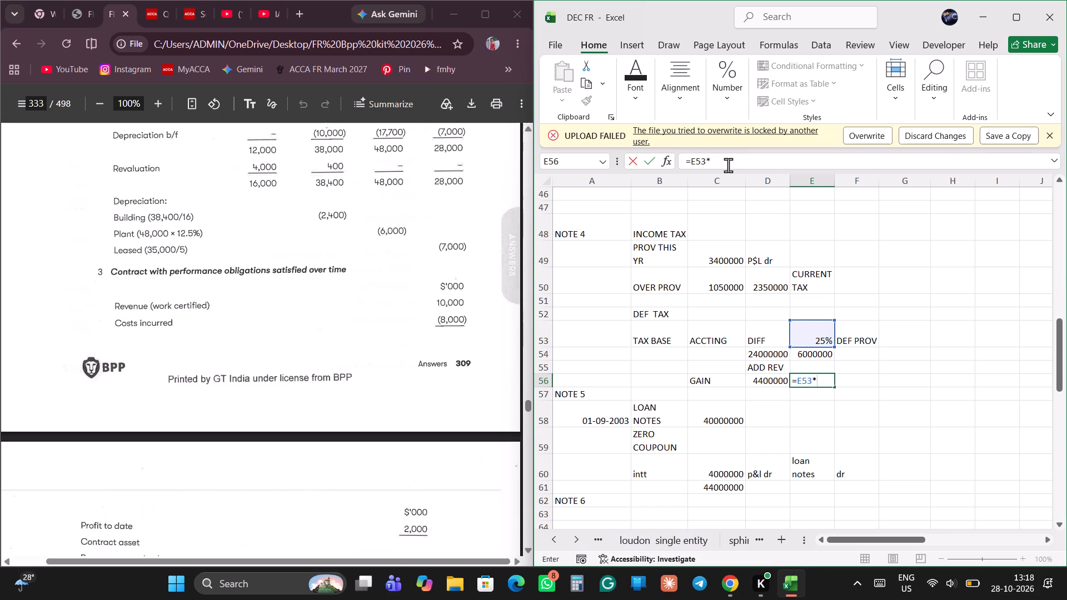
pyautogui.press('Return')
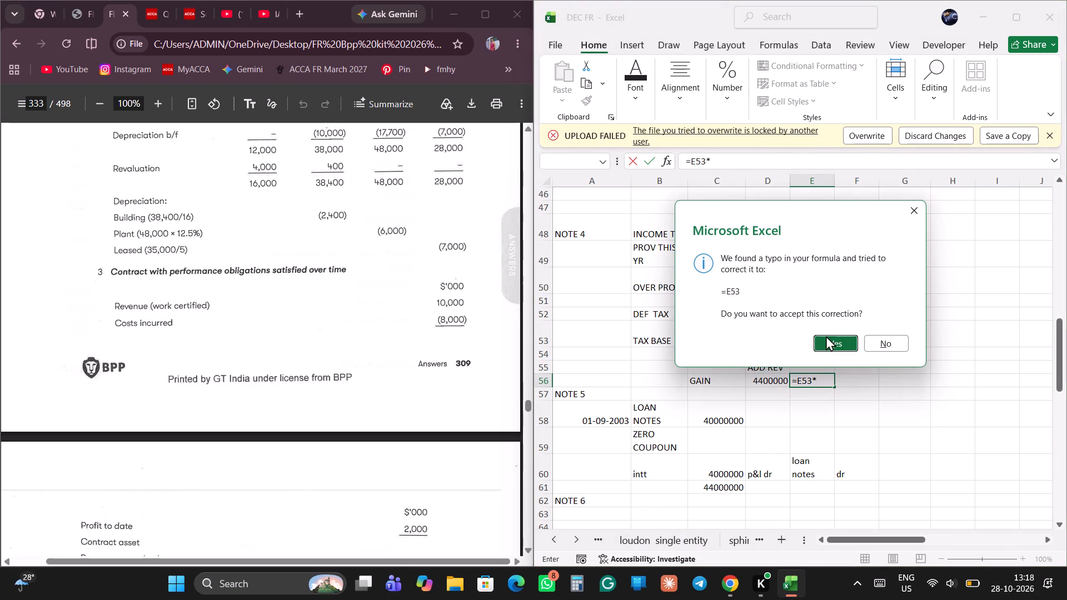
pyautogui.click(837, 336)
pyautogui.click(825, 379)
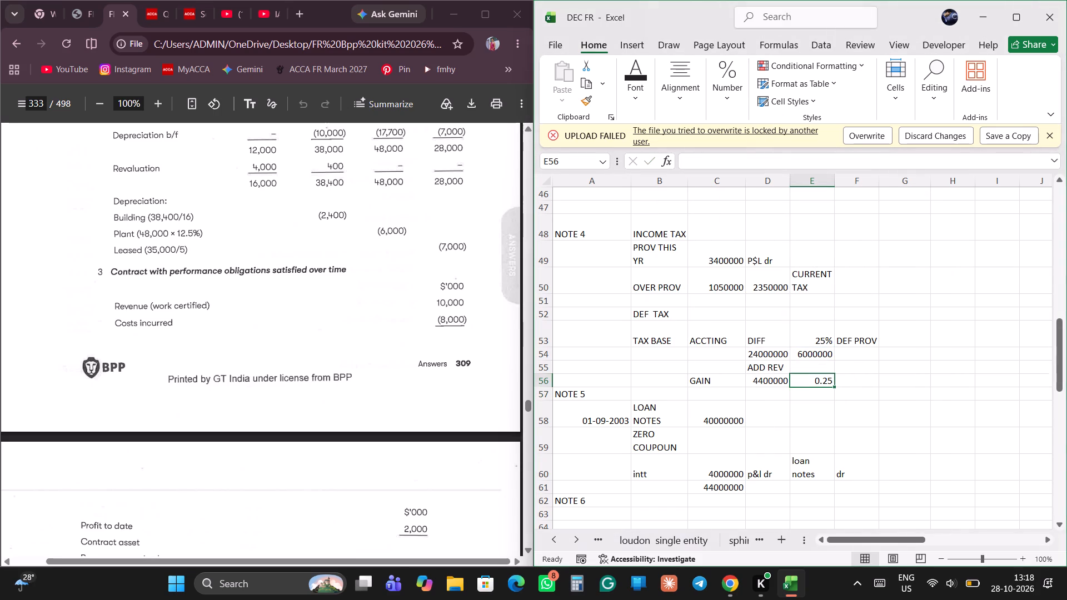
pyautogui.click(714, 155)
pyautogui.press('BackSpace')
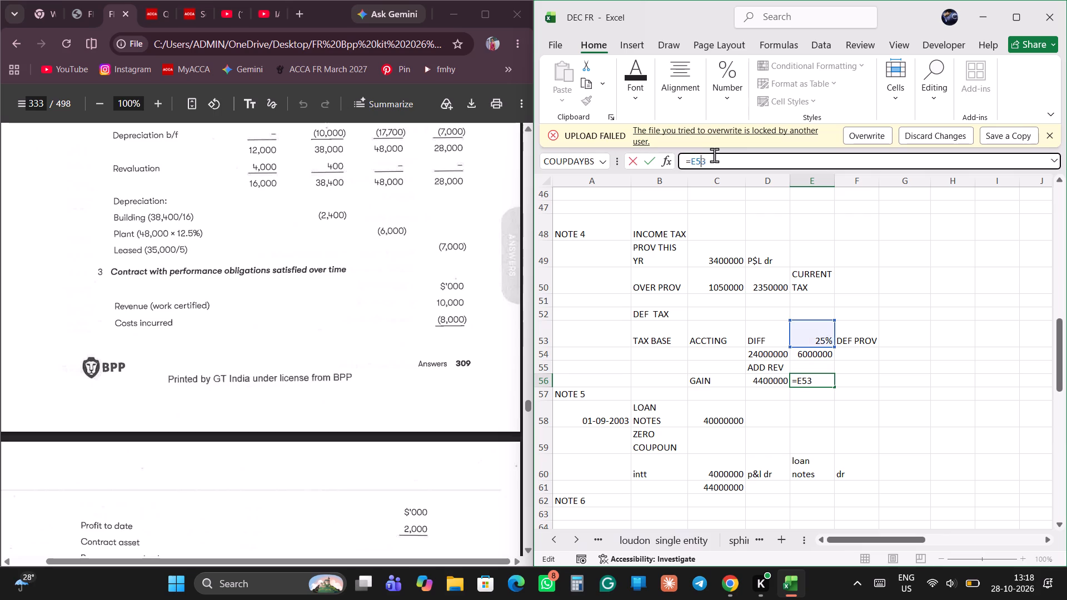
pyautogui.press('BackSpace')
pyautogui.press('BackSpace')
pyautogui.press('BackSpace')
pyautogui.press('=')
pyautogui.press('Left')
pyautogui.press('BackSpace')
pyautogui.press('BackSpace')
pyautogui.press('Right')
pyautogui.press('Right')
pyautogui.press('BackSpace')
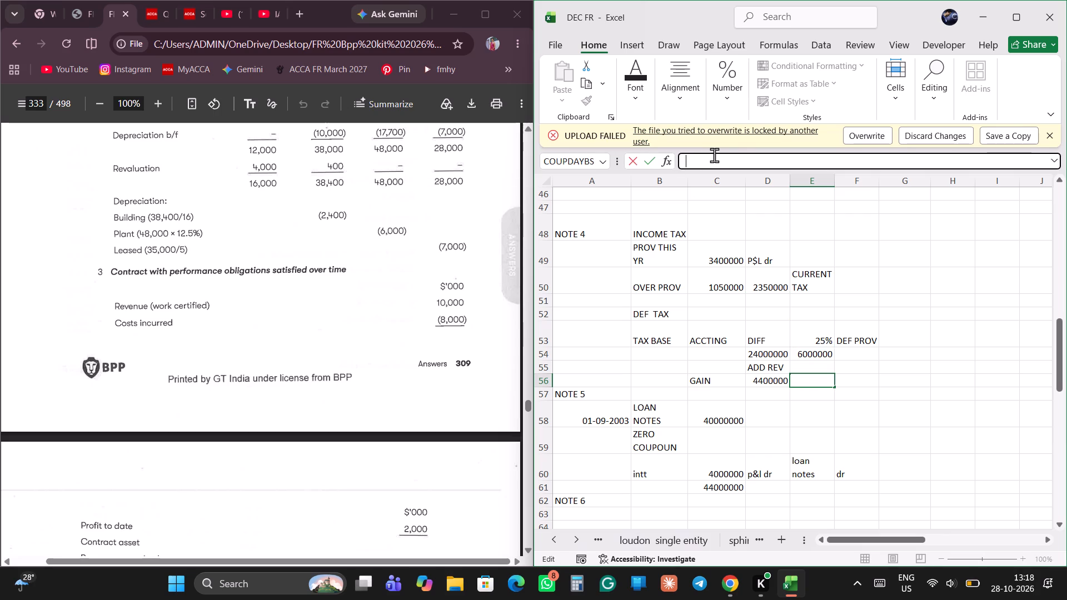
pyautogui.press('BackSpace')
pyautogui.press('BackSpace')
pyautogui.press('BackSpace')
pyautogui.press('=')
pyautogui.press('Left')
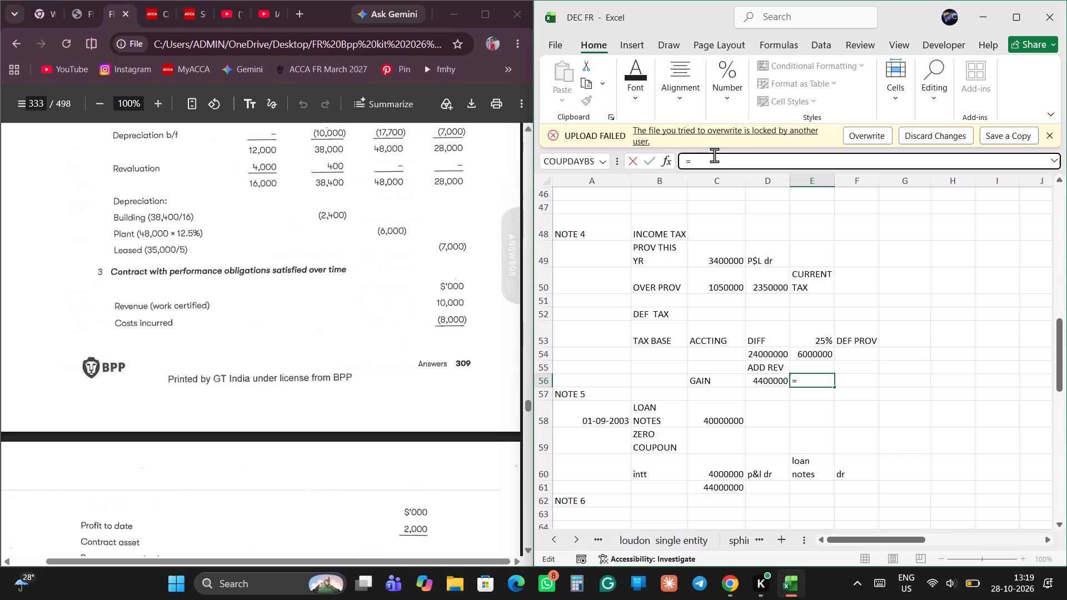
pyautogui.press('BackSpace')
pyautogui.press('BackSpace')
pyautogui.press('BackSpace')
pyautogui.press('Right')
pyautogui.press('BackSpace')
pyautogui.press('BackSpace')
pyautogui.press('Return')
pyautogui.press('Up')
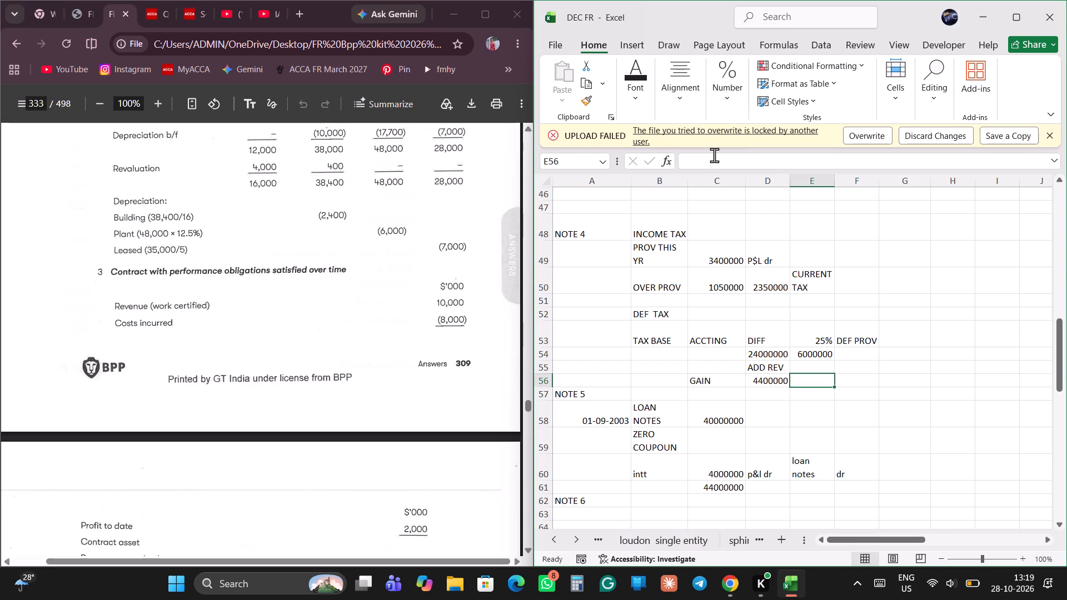
# Calculate the deferred tax on the revaluation gain in E56 by multiplying D56 by the 25% rate in E53.
pyautogui.press('=')
pyautogui.press('Left')
pyautogui.press('*')
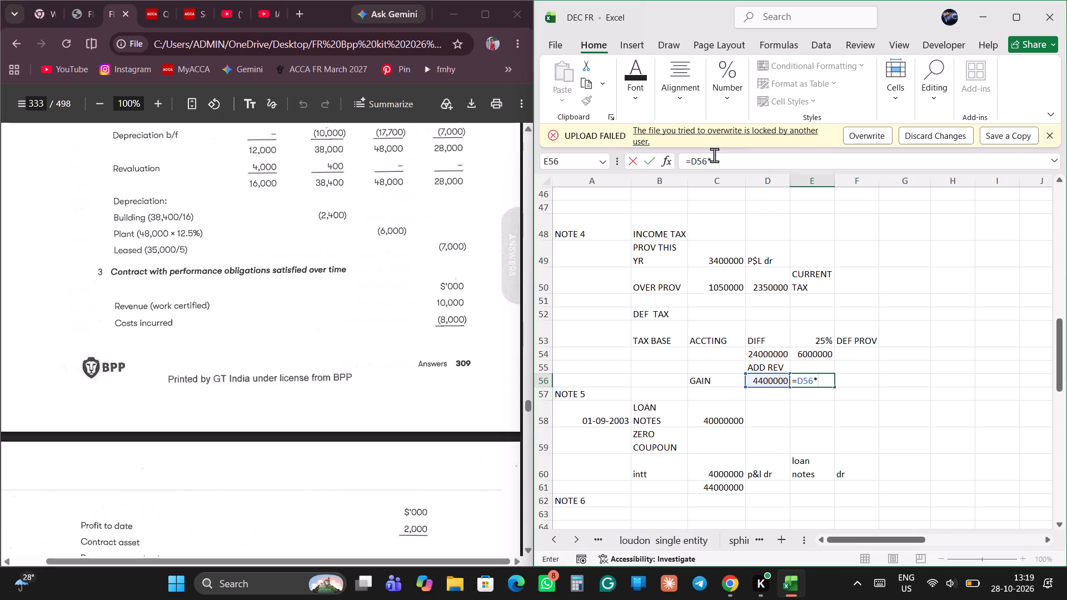
pyautogui.press('Up')
pyautogui.press('Up')
pyautogui.press('Up')
pyautogui.press('Return')
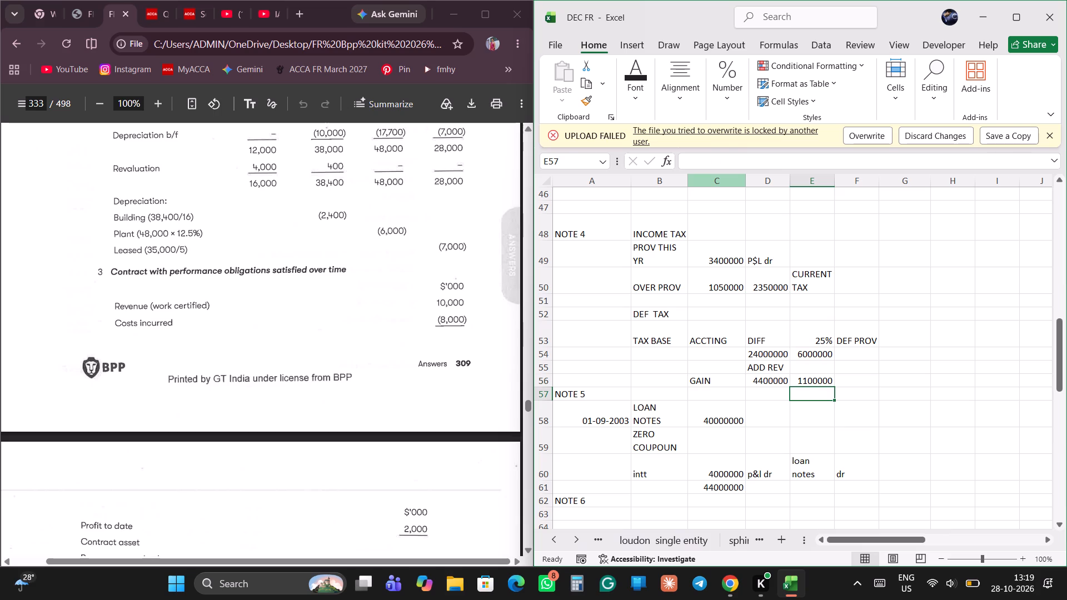
# Total the deferred tax amounts in E57 with the formula =E54+E56.
pyautogui.press('=')
pyautogui.press('Up')
pyautogui.press('Up')
pyautogui.press('Up')
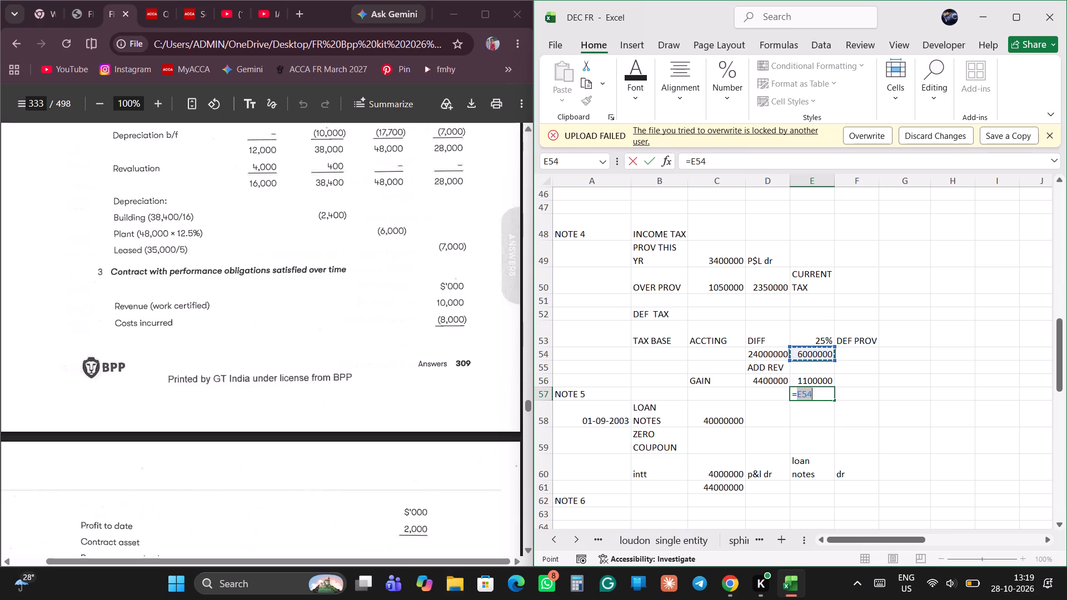
pyautogui.press('+')
pyautogui.press('Down')
pyautogui.press('Up')
pyautogui.press('Up')
pyautogui.press('Return')
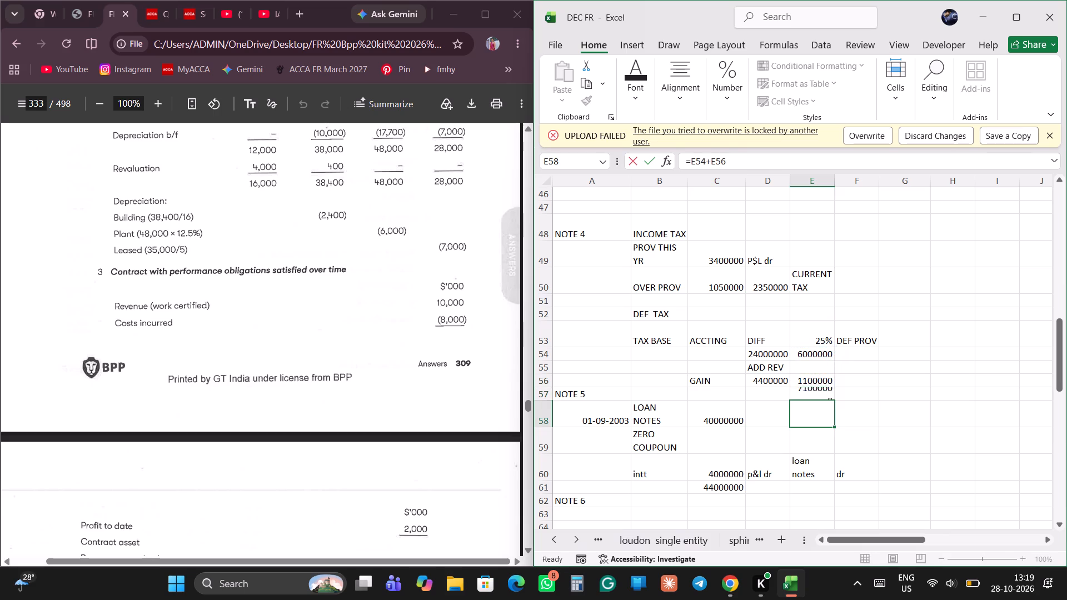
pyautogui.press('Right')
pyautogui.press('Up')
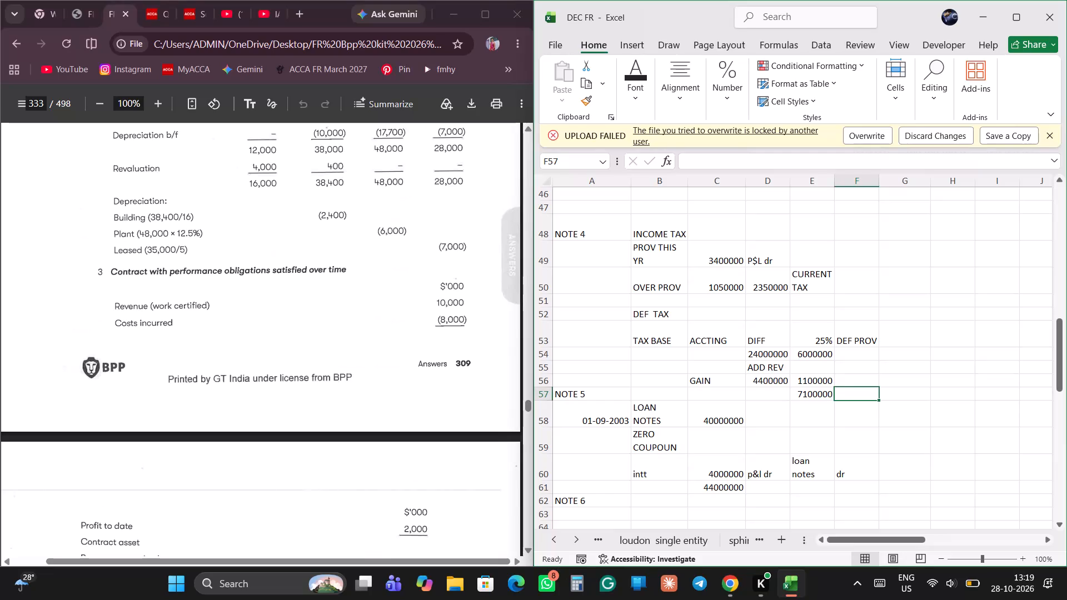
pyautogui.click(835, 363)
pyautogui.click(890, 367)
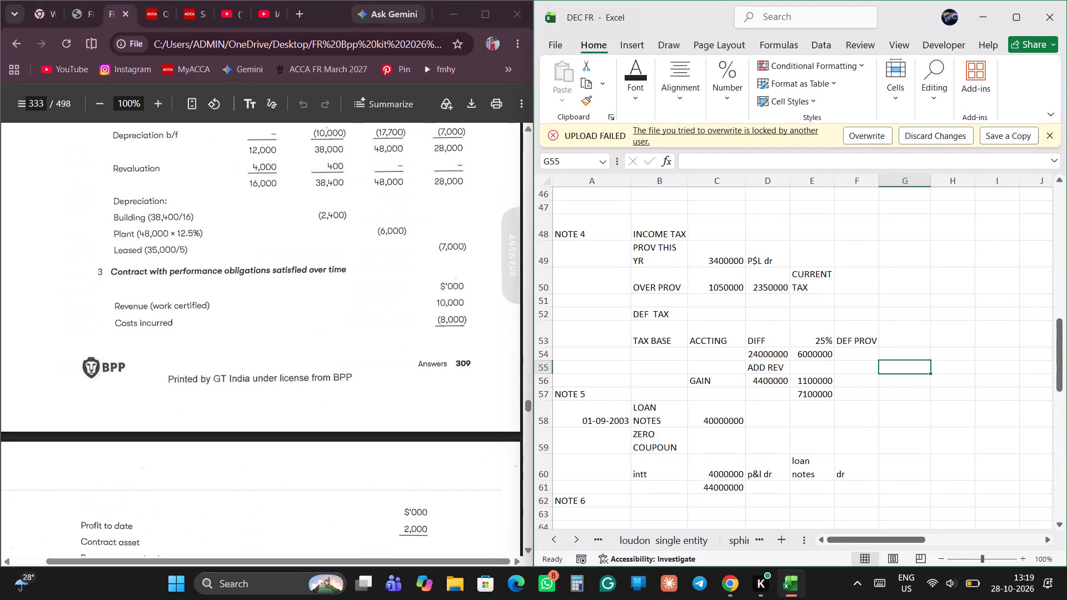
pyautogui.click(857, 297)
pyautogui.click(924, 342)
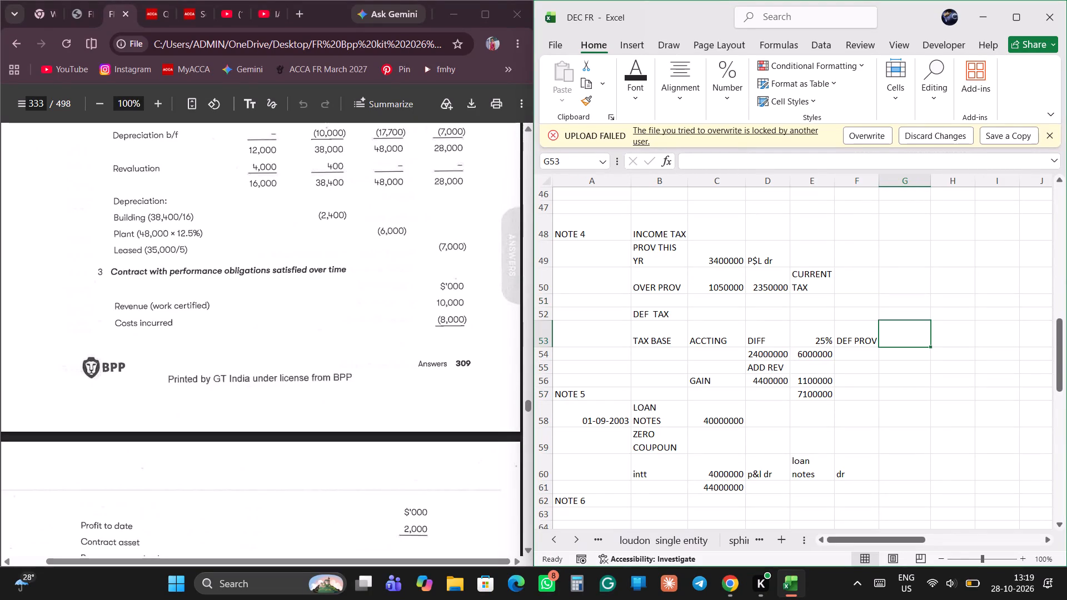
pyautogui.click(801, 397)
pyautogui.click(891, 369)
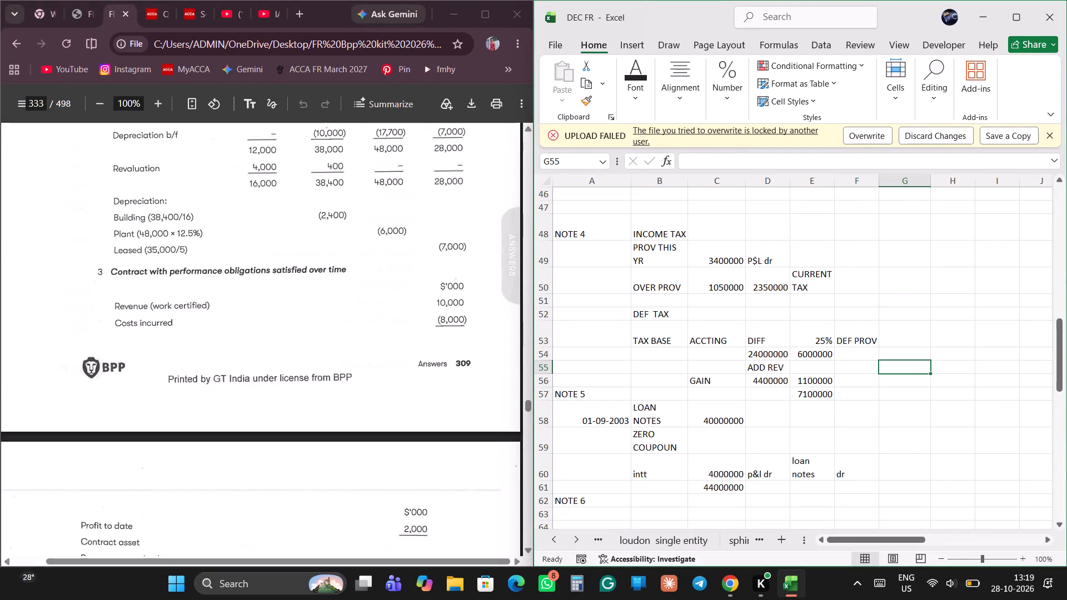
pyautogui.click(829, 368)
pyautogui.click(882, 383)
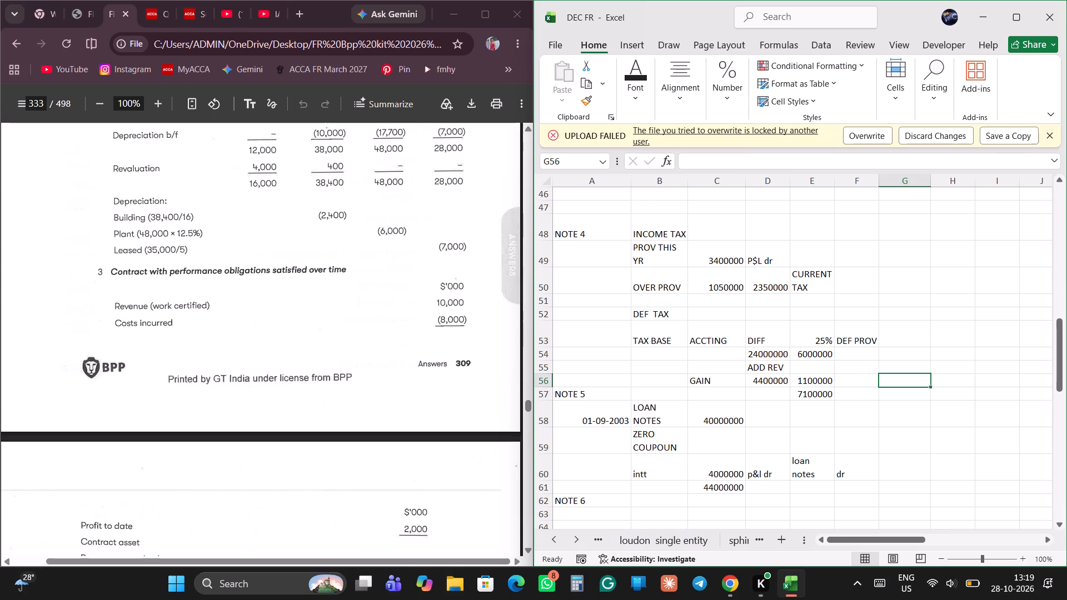
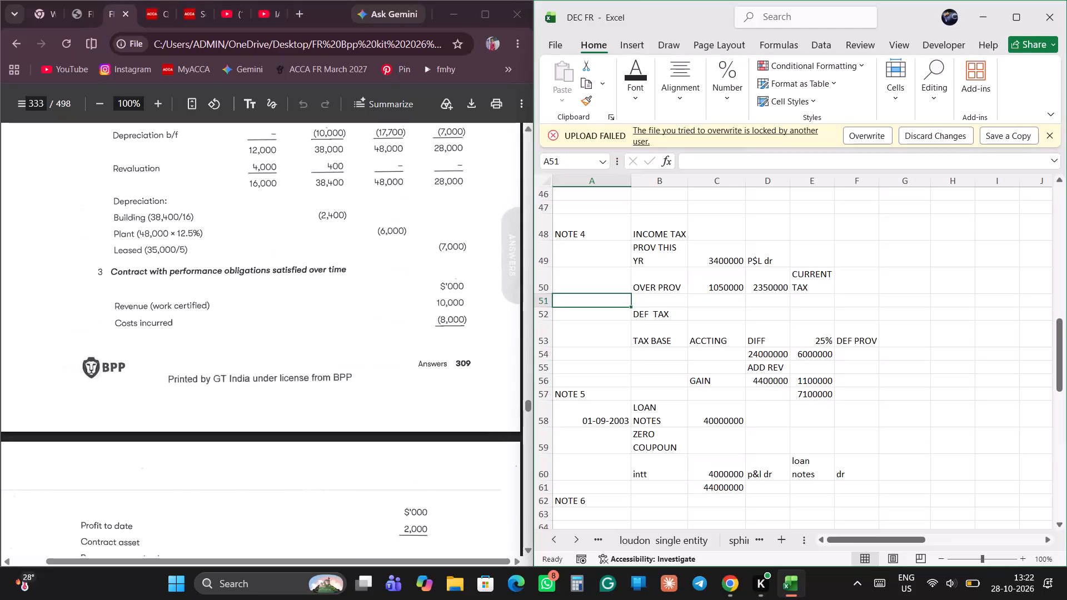
# Switch to the PDF answer and read its marking guide for the profit or loss and changes in equity statements.
pyautogui.click(716, 361)
pyautogui.click(360, 353)
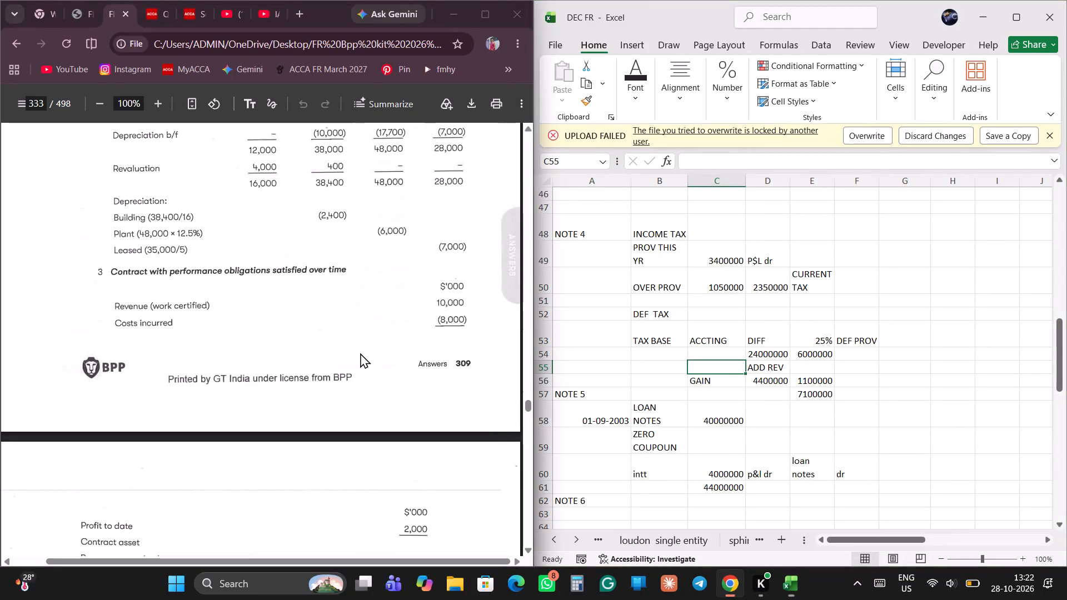
pyautogui.scroll(-9, 360, 353)
pyautogui.scroll(1, 360, 353)
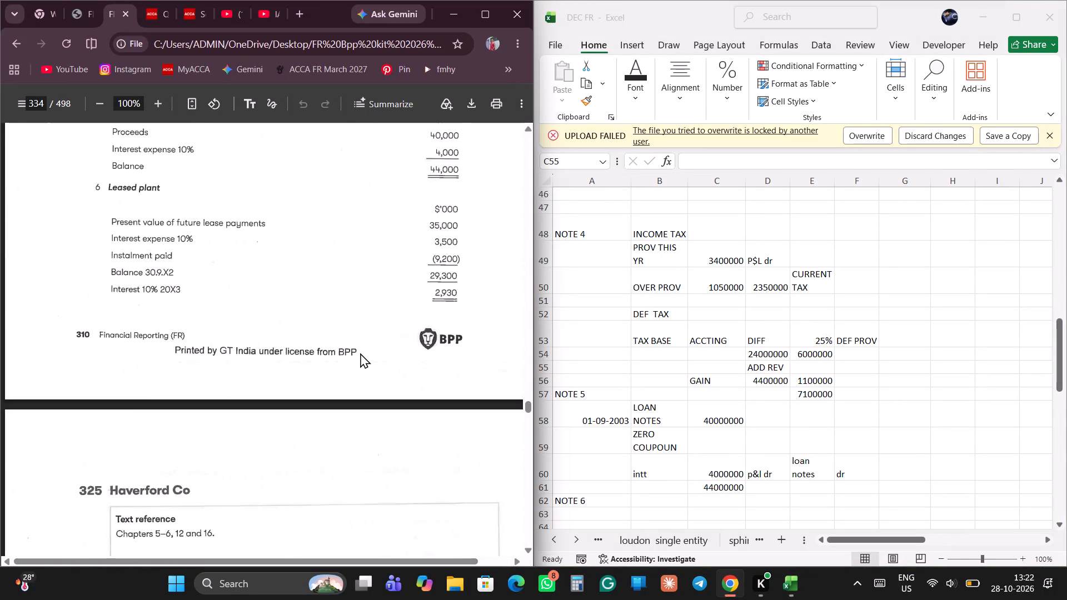
pyautogui.scroll(7, 360, 353)
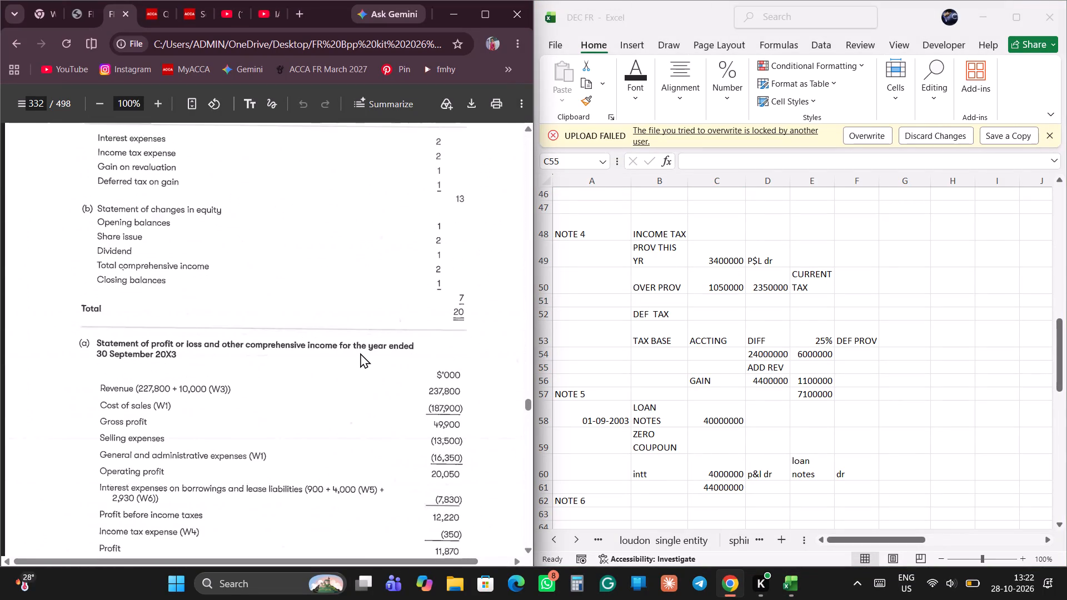
pyautogui.scroll(1, 360, 353)
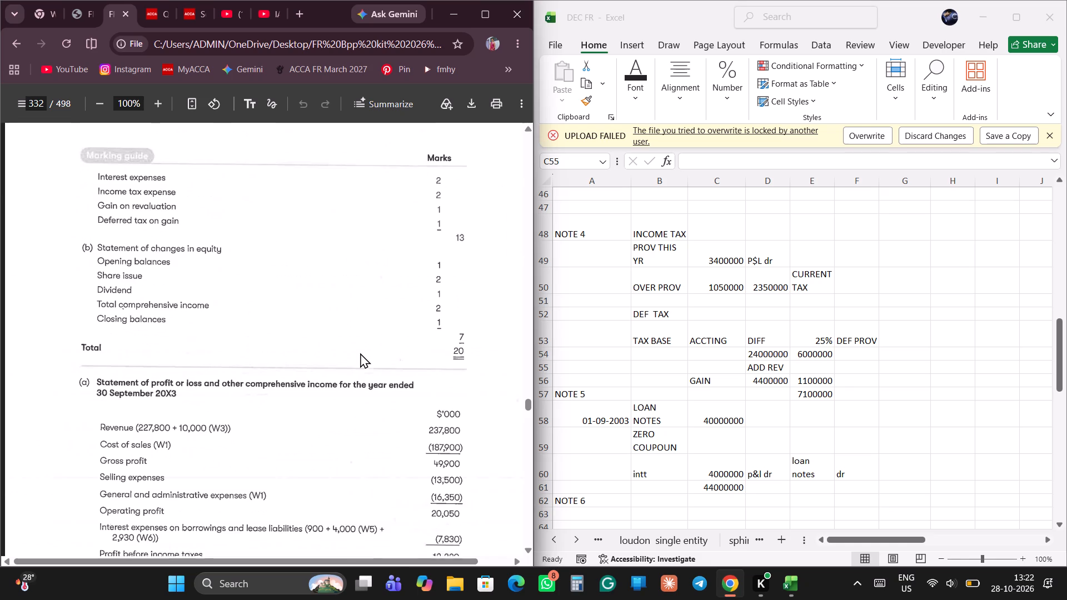
pyautogui.scroll(3, 360, 353)
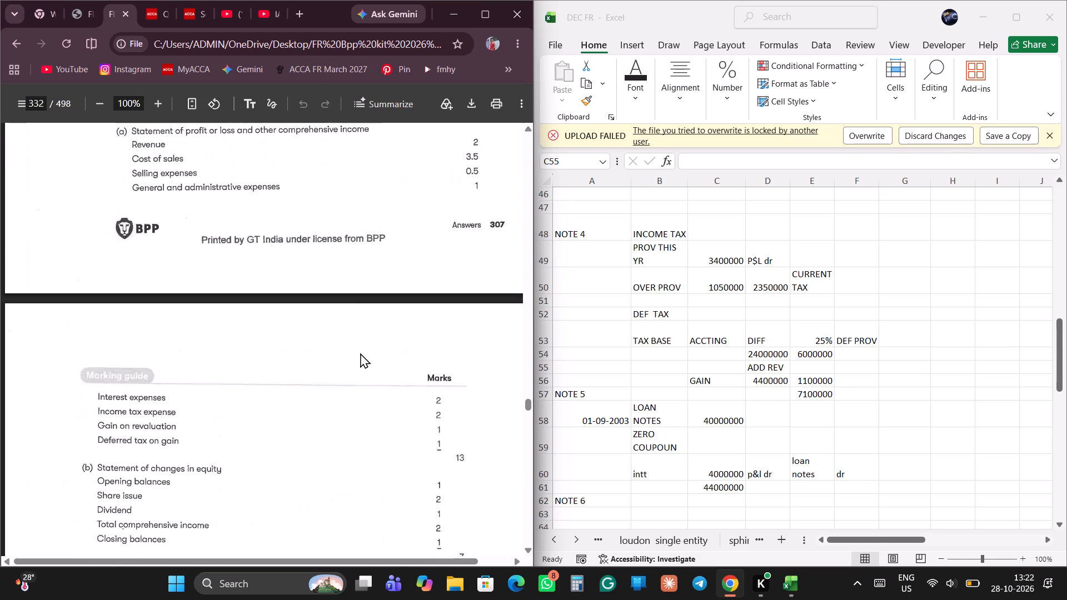
pyautogui.scroll(1, 360, 353)
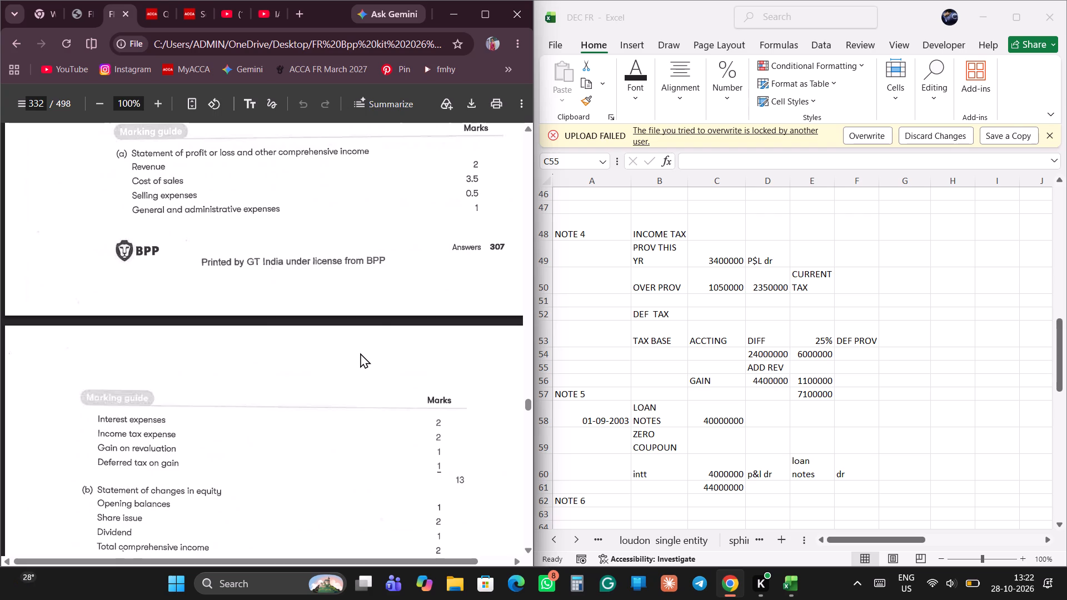
pyautogui.scroll(-1, 360, 353)
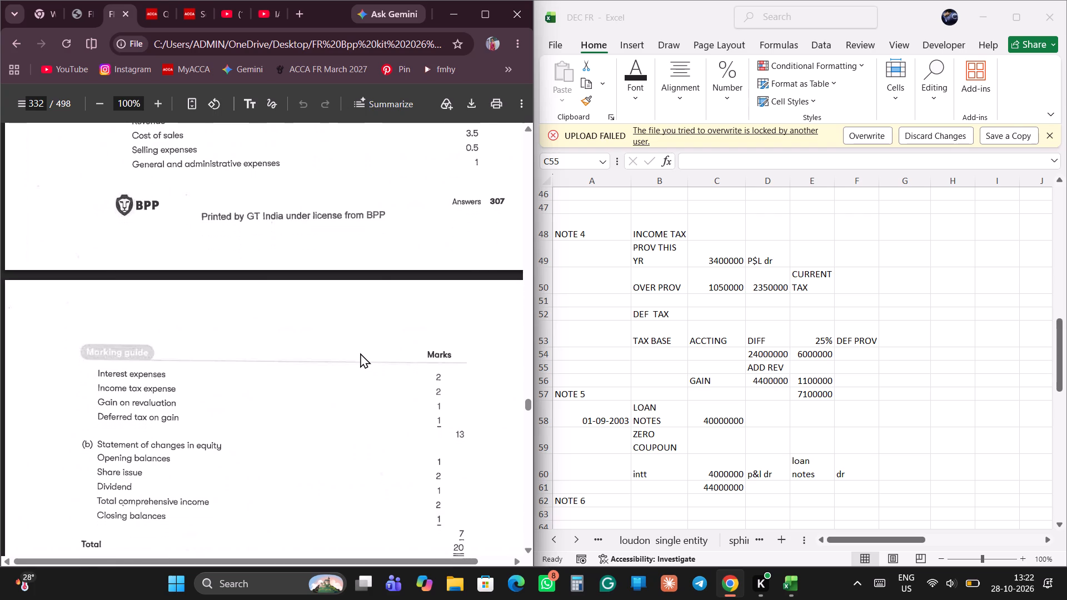
pyautogui.scroll(-2, 360, 353)
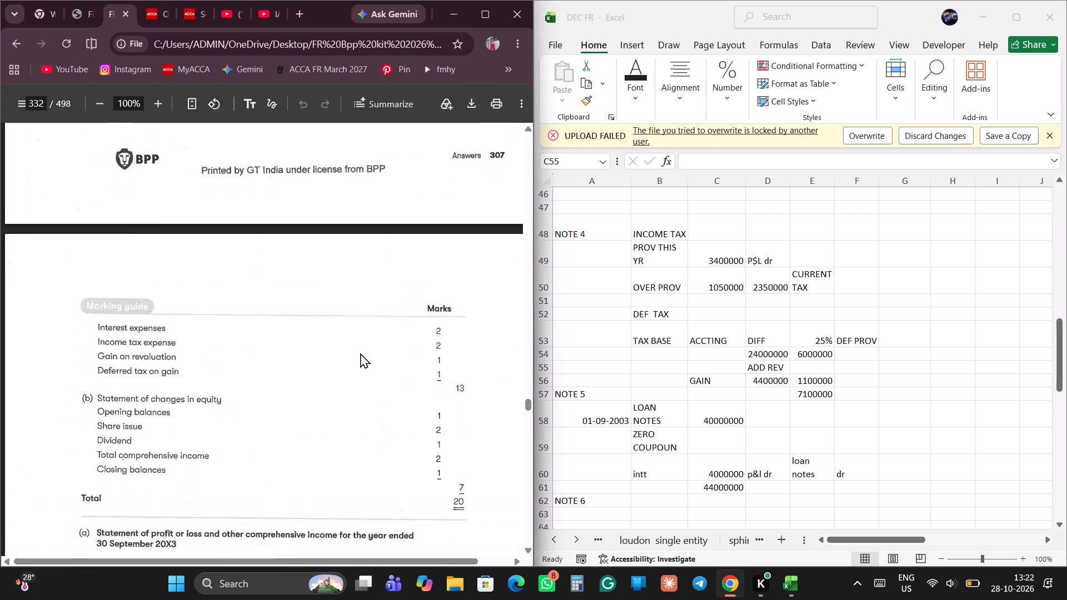
pyautogui.scroll(-1, 360, 353)
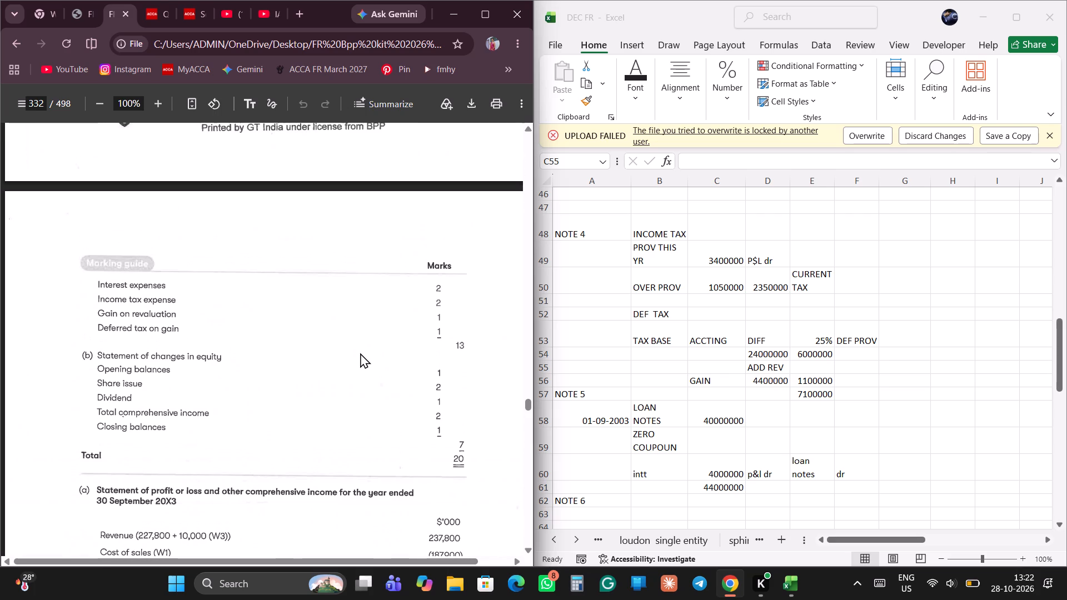
pyautogui.scroll(1, 360, 353)
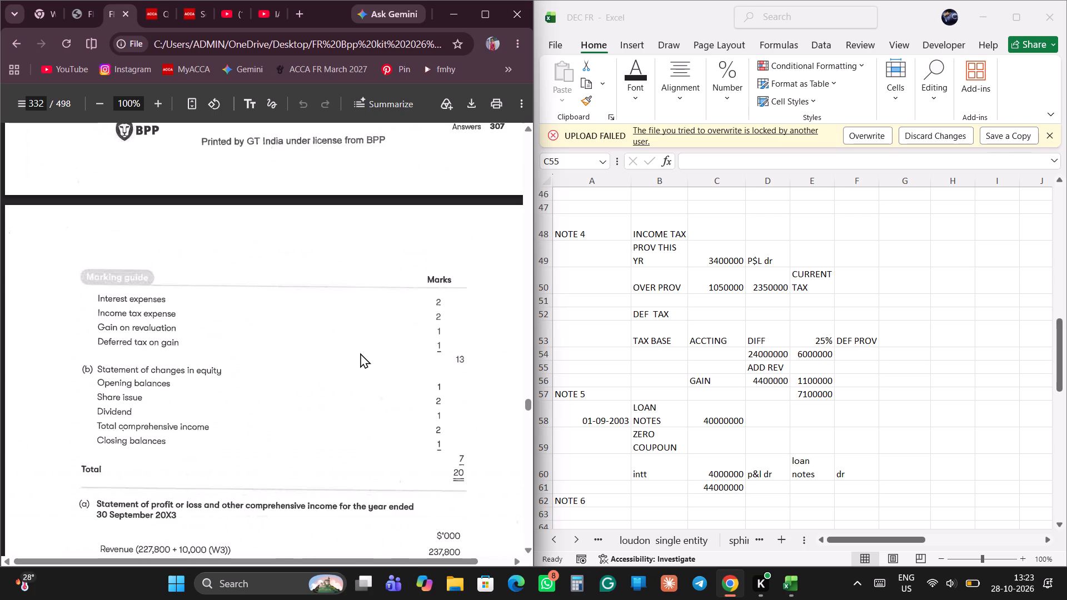
pyautogui.click(446, 372)
pyautogui.click(395, 443)
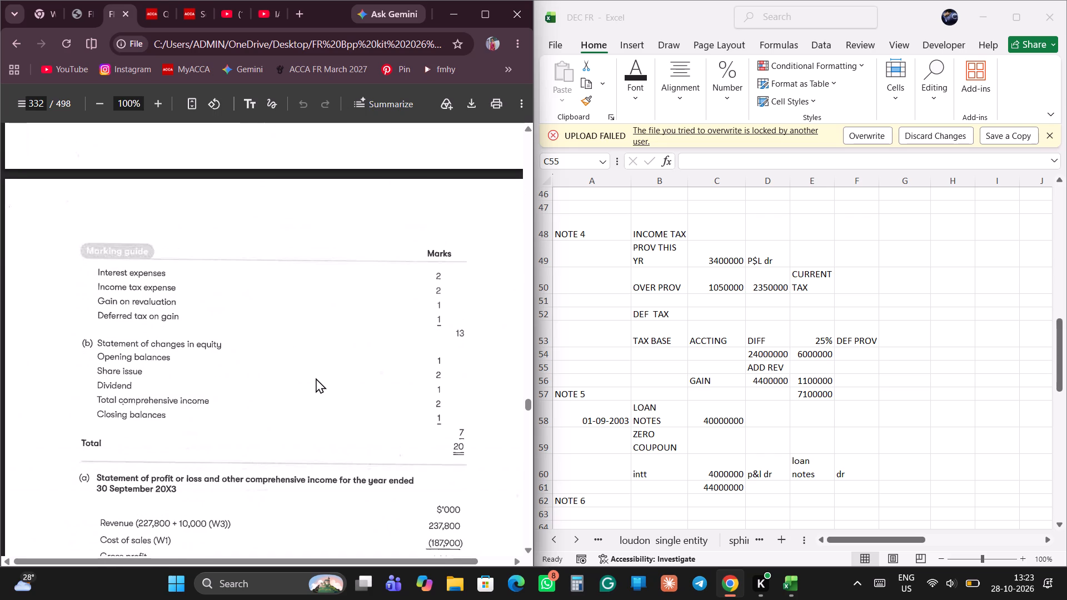
# Review the answer's top tips, part (a) statement of profit or loss, and the marks for each of its items.
pyautogui.scroll(1, 316, 378)
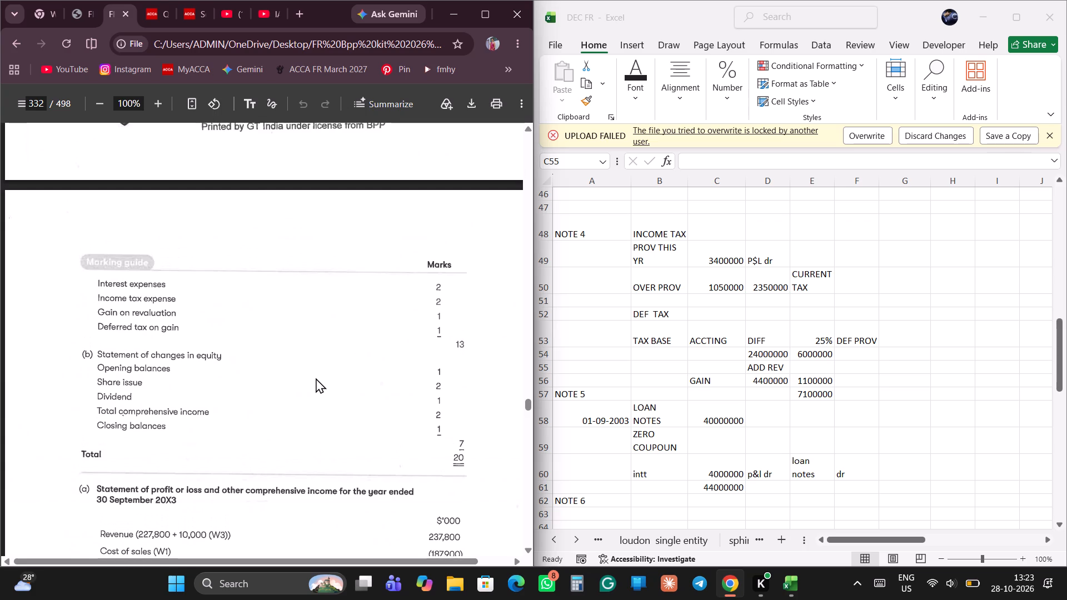
pyautogui.scroll(3, 316, 378)
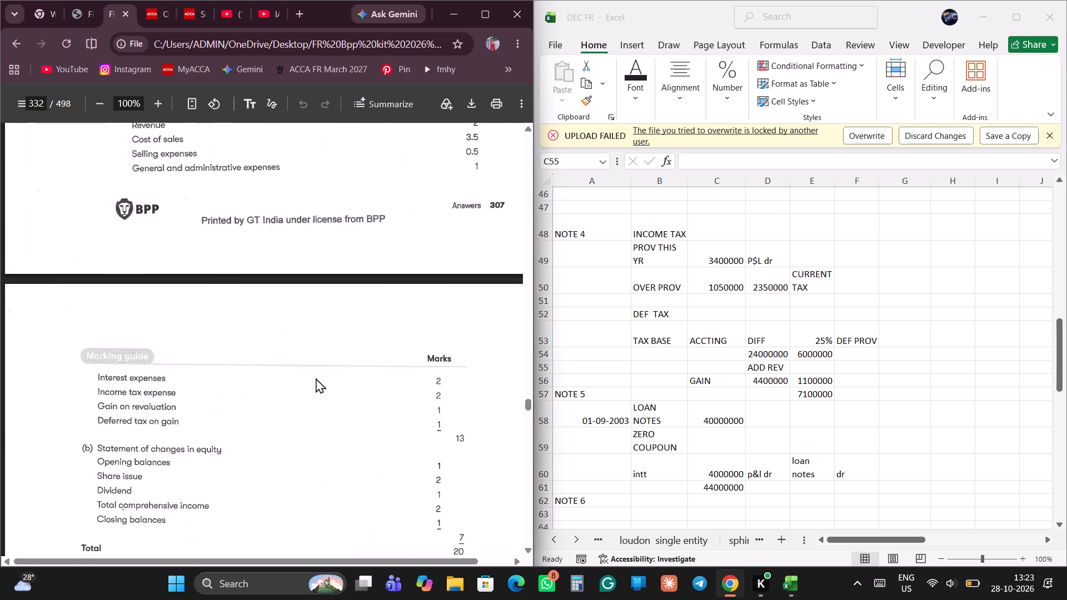
pyautogui.scroll(1, 316, 378)
pyautogui.scroll(-5, 316, 378)
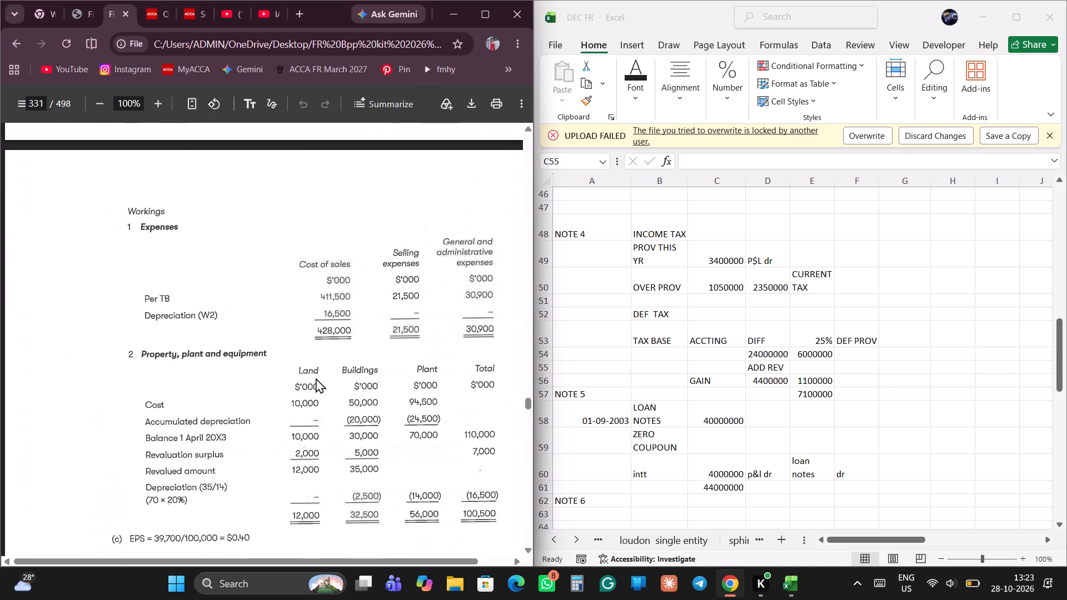
pyautogui.scroll(-6, 316, 378)
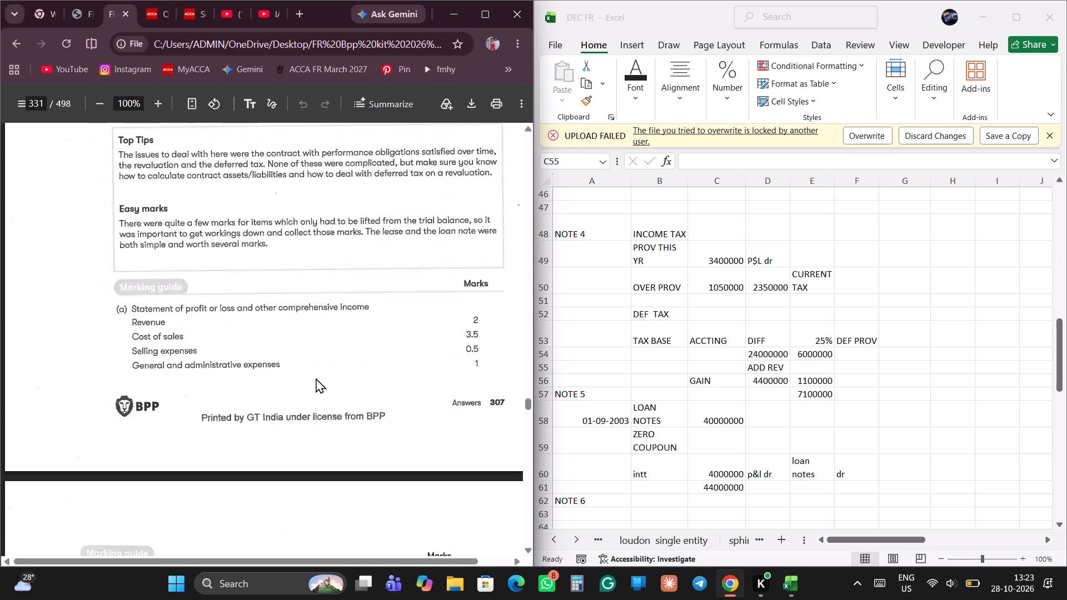
pyautogui.scroll(-2, 316, 378)
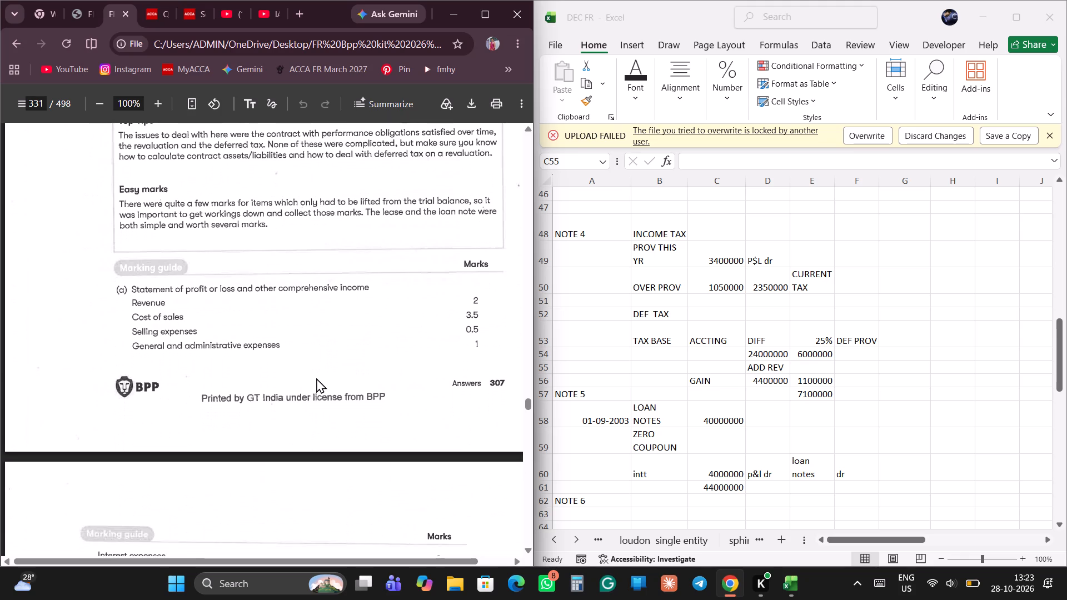
pyautogui.scroll(-1, 196, 327)
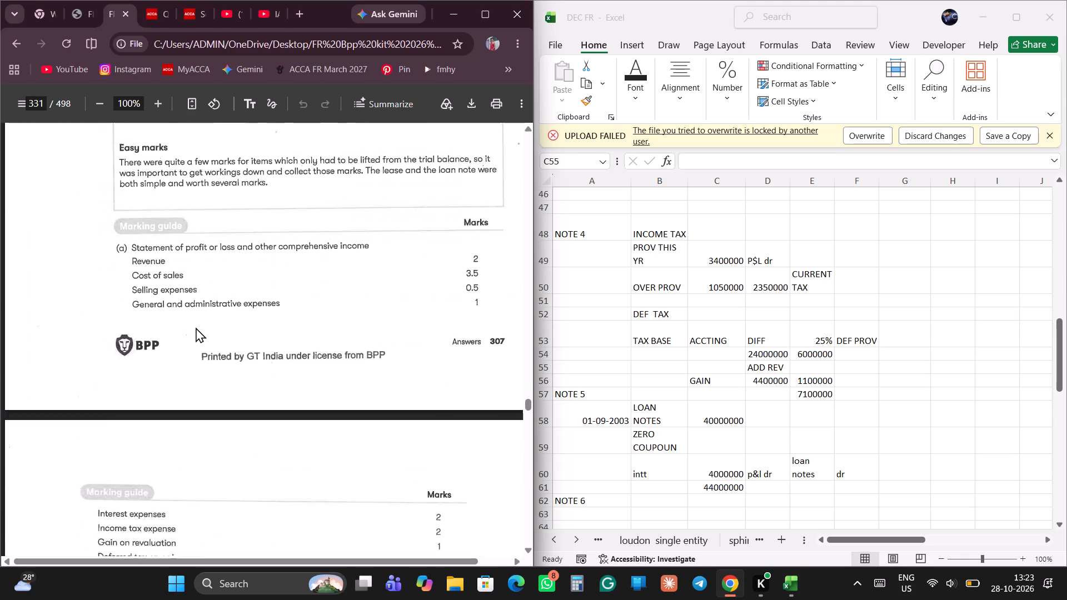
pyautogui.scroll(-4, 196, 327)
pyautogui.scroll(1, 196, 327)
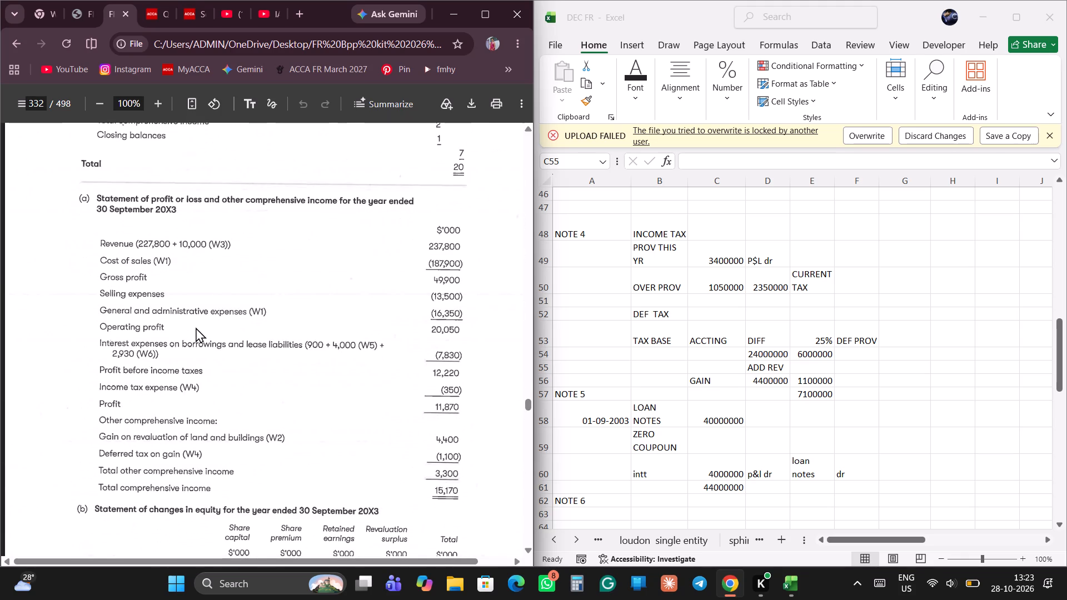
pyautogui.scroll(3, 196, 327)
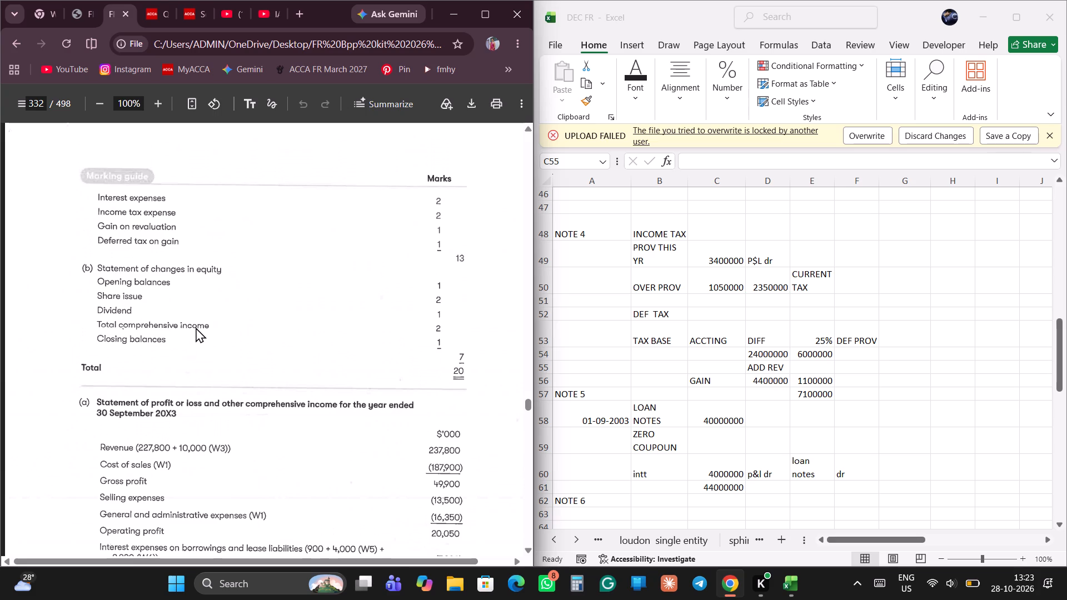
pyautogui.scroll(1, 196, 327)
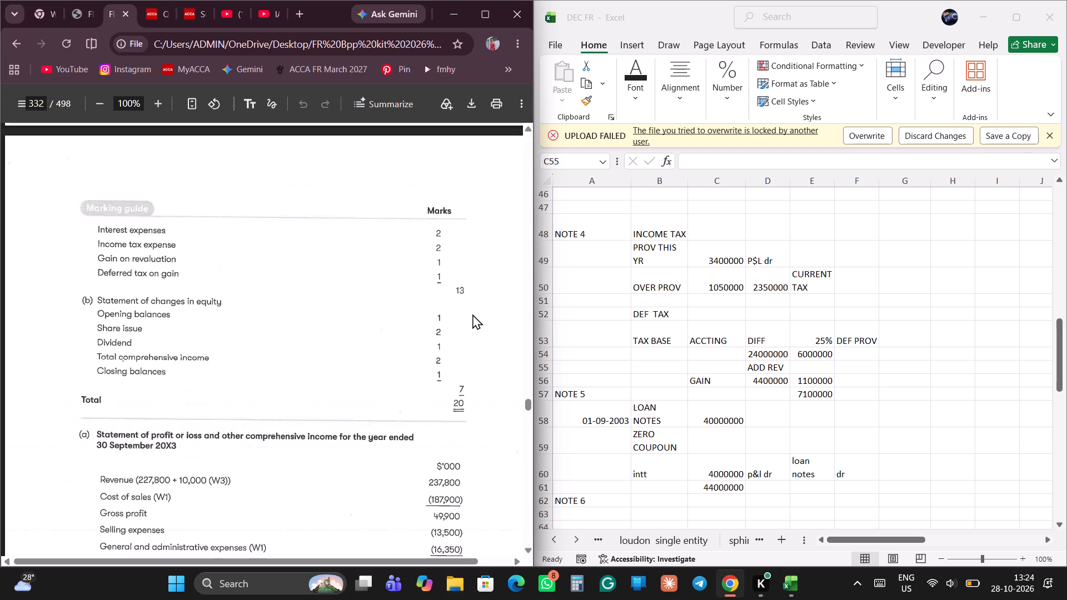
pyautogui.scroll(1, 472, 314)
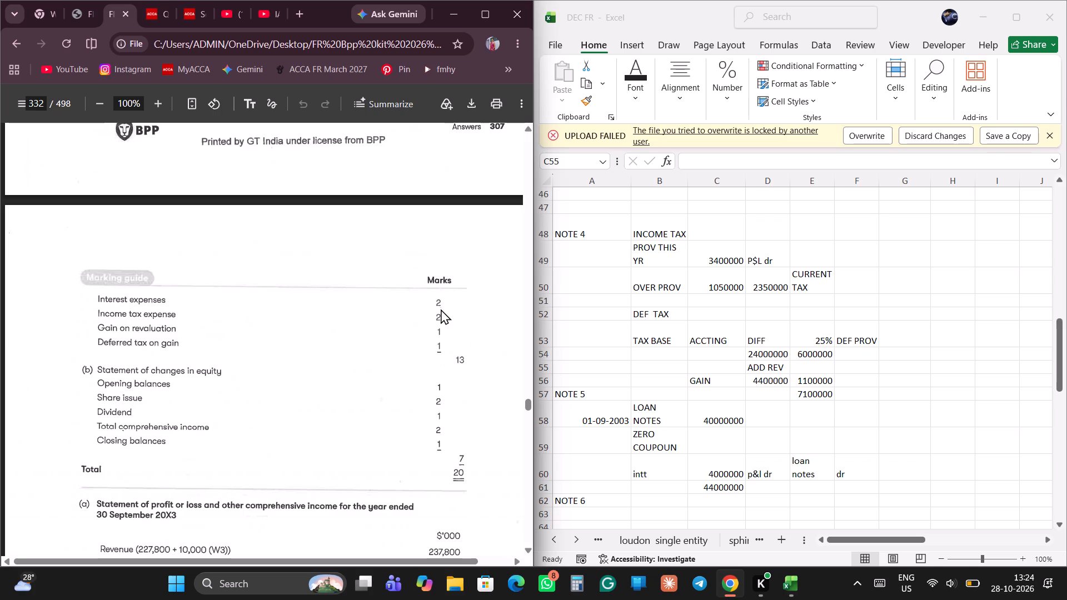
pyautogui.scroll(3, 437, 344)
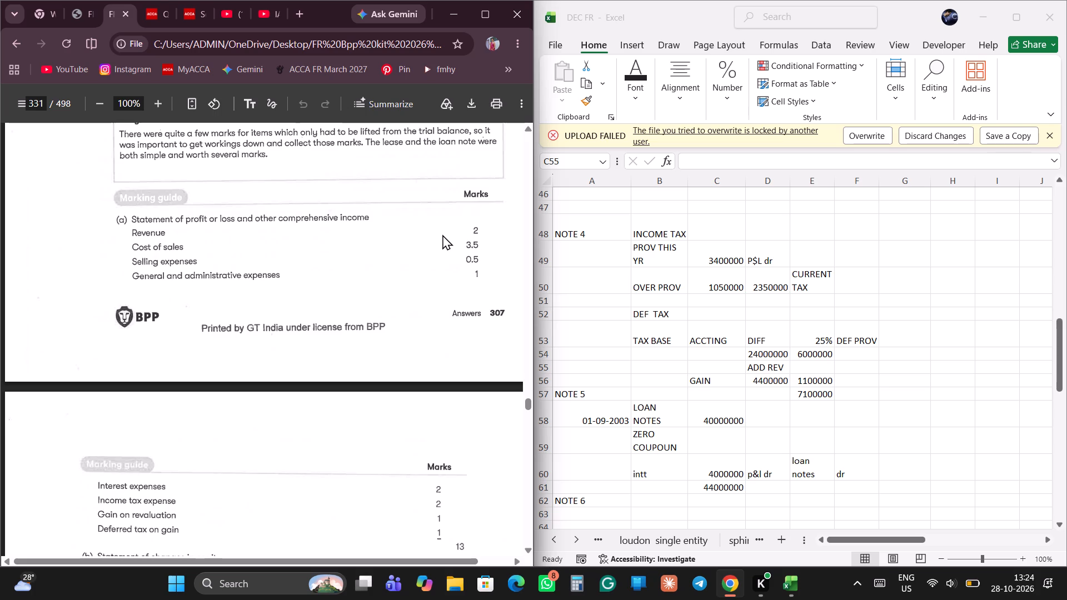
# Look through the worksheet's depreciation, lease and profit and loss workings alongside the PDF marking guide.
pyautogui.click(756, 254)
pyautogui.scroll(-5, 756, 254)
pyautogui.scroll(2, 756, 254)
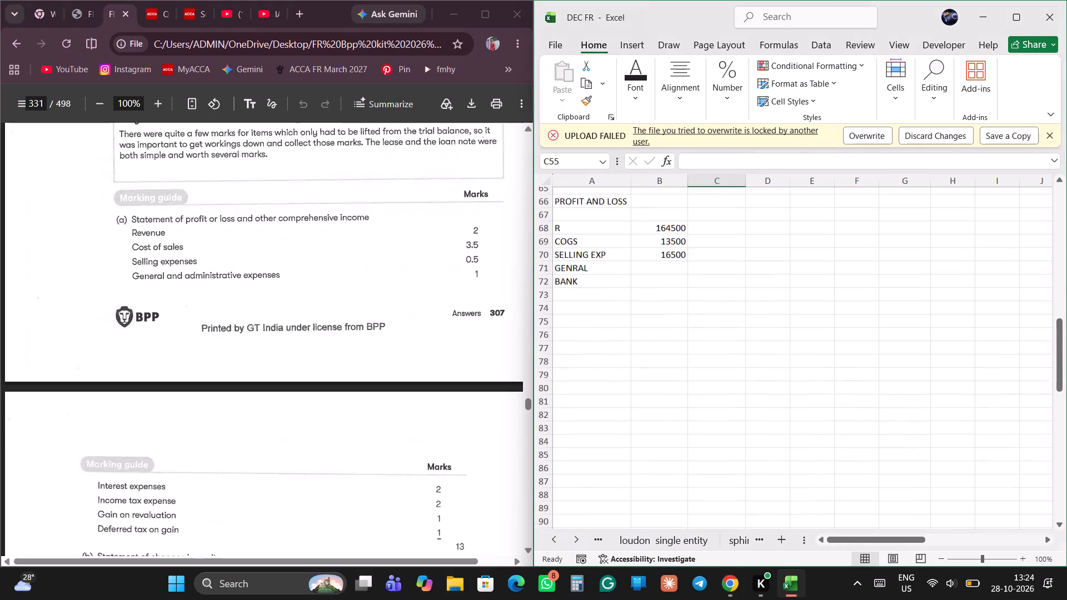
pyautogui.scroll(8, 756, 254)
pyautogui.scroll(-4, 756, 254)
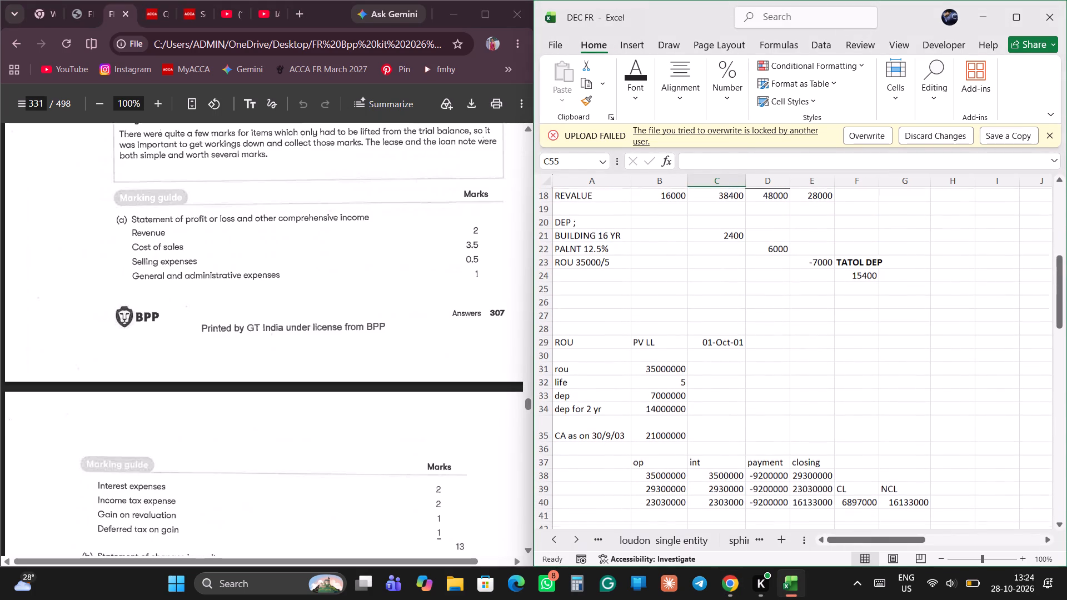
pyautogui.scroll(-2, 402, 363)
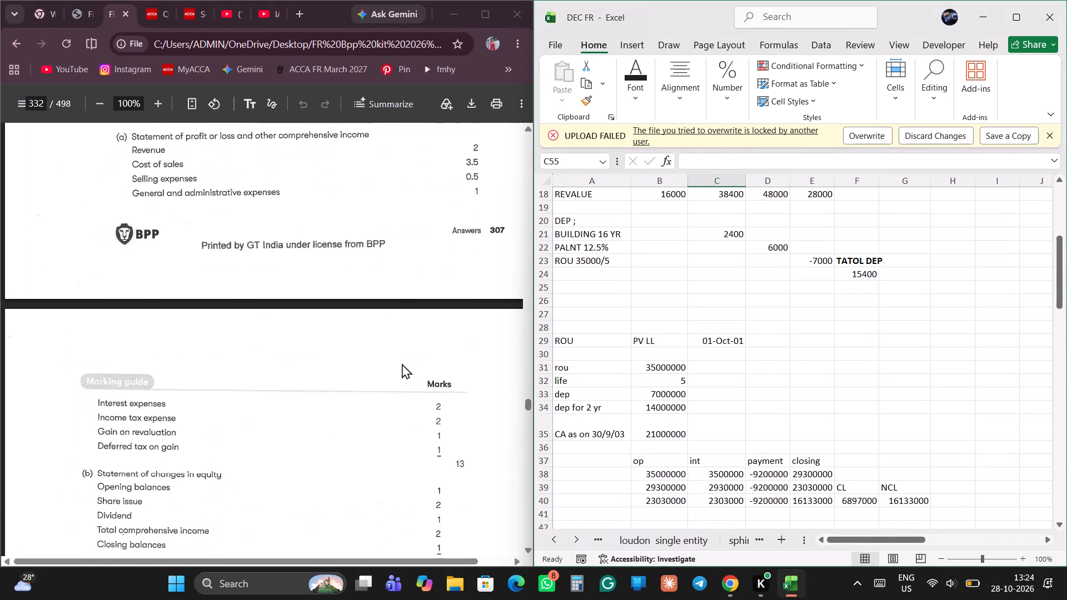
pyautogui.scroll(-1, 402, 363)
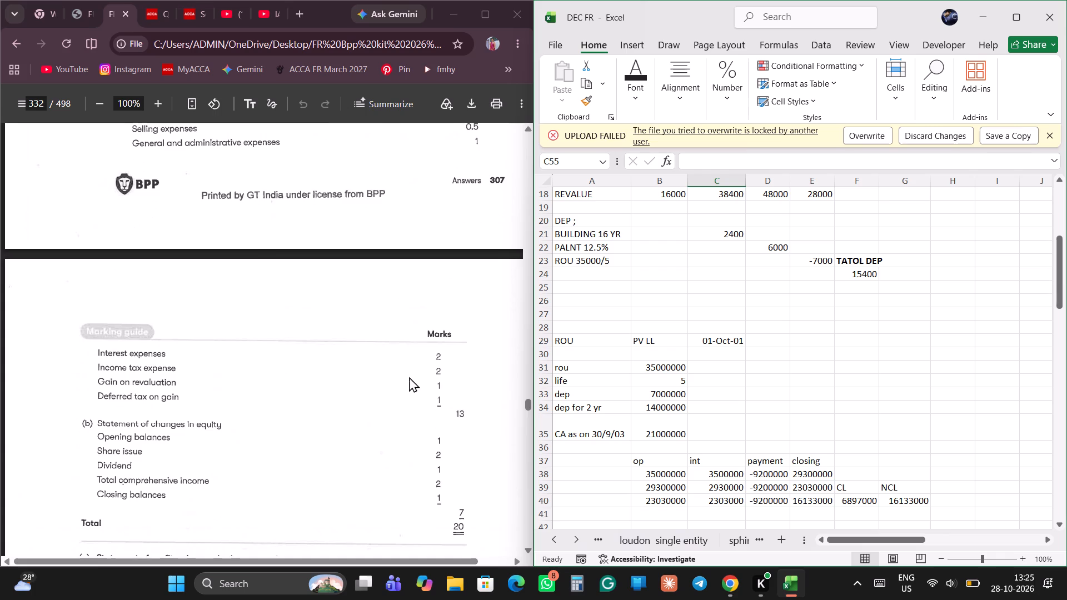
pyautogui.click(428, 402)
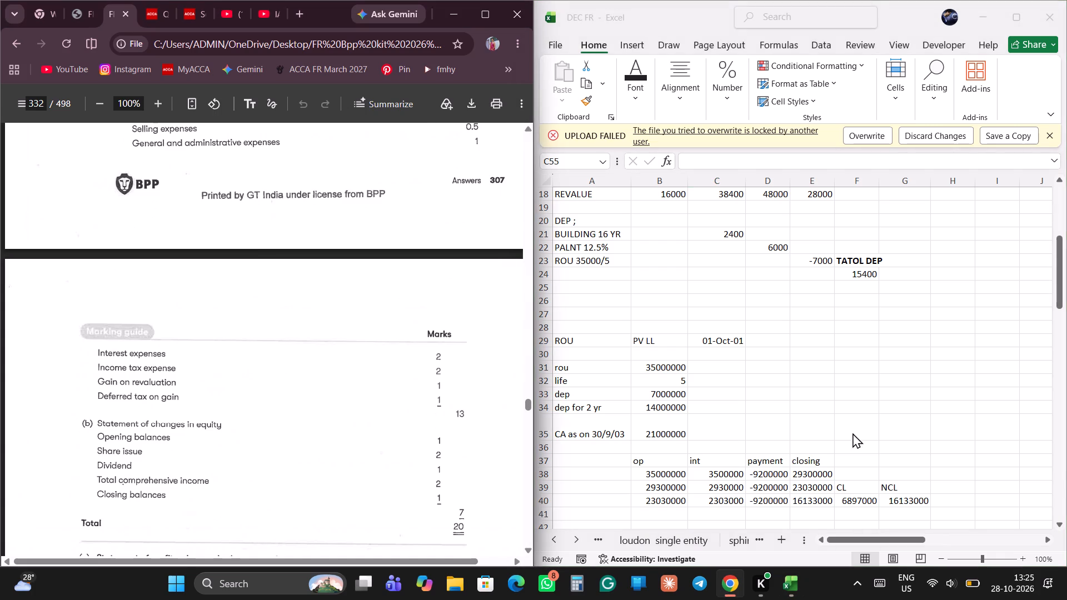
pyautogui.scroll(-6, 672, 472)
pyautogui.scroll(1, 672, 472)
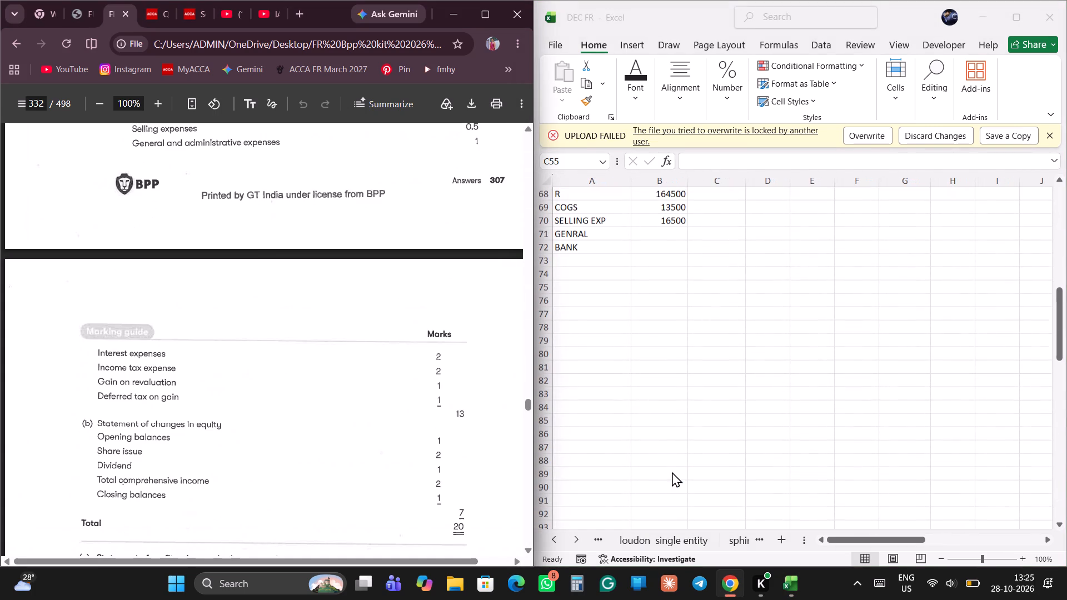
# Check the PROFIT AND LOSS lines in the worksheet, from revenue to BANK, against the items in the marking guide.
pyautogui.click(631, 260)
pyautogui.scroll(2, 654, 311)
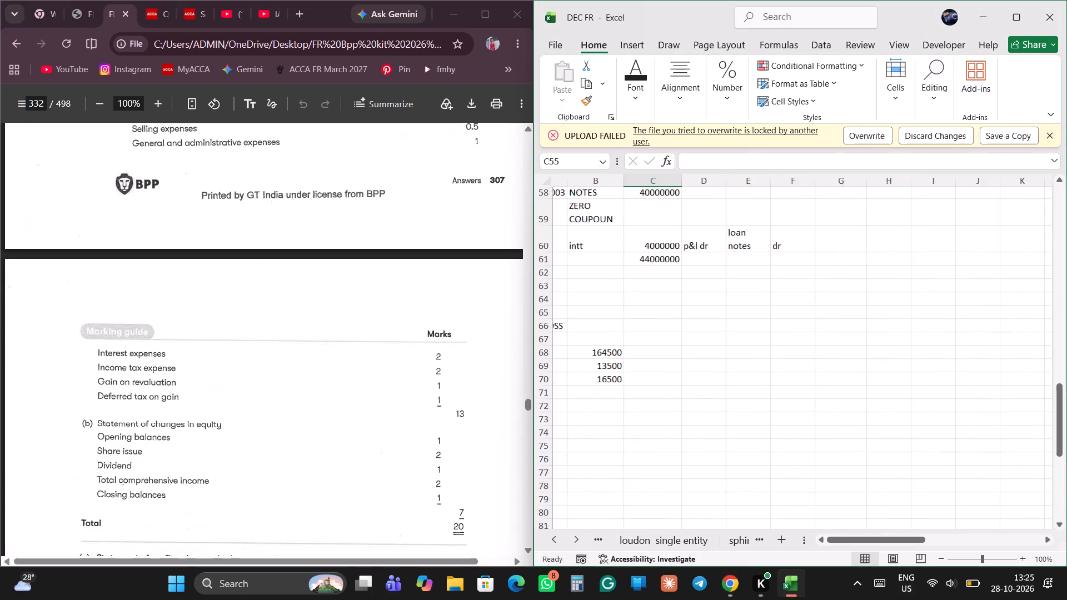
pyautogui.scroll(1, 654, 311)
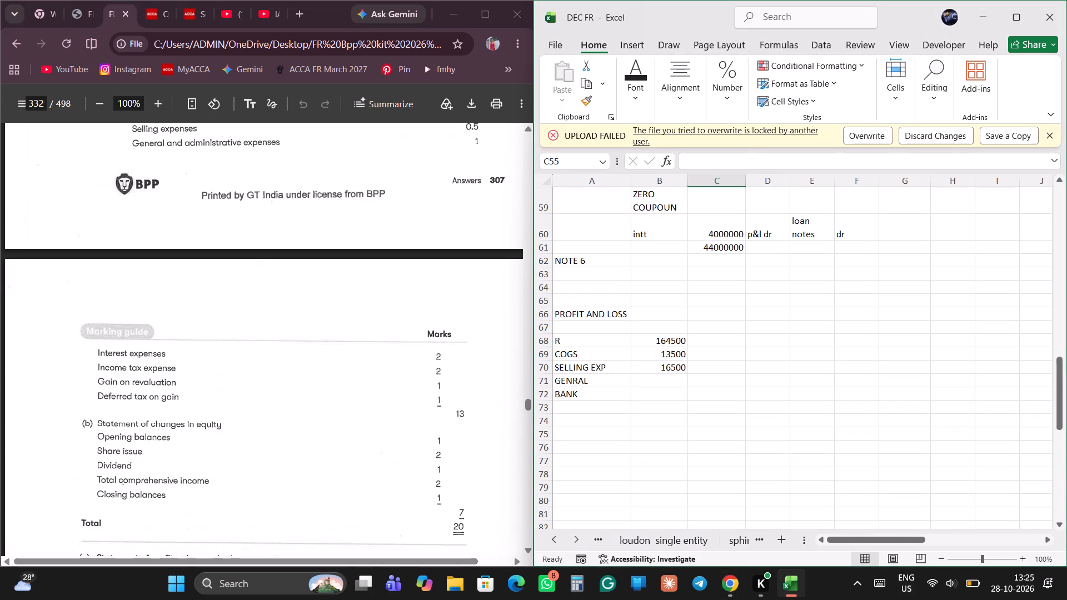
pyautogui.press('Down')
pyautogui.press('Left')
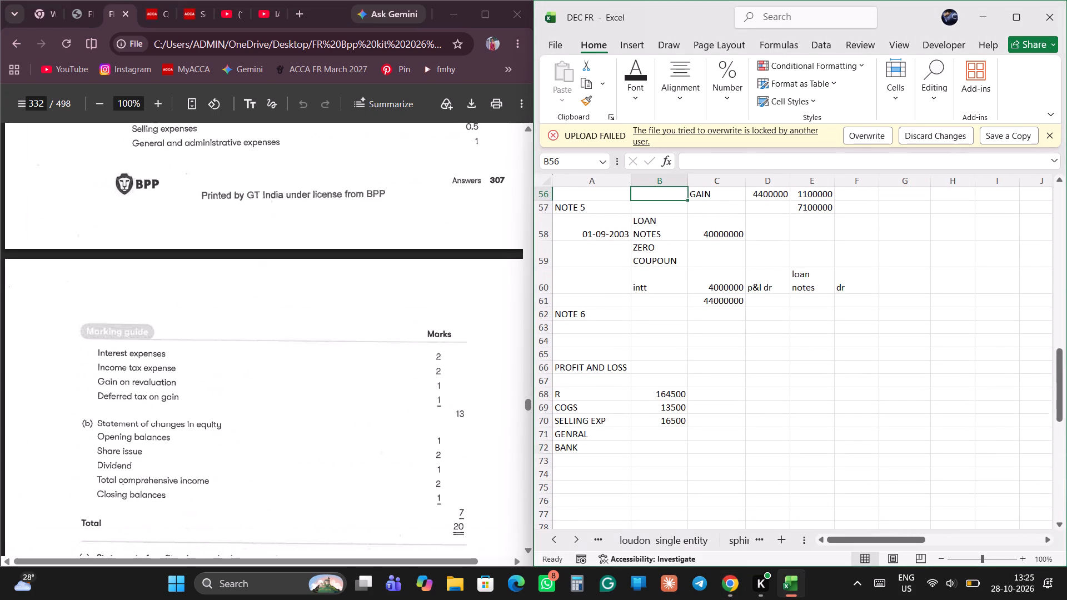
pyautogui.click(643, 449)
pyautogui.moveTo(608, 438); pyautogui.dragTo(613, 448)
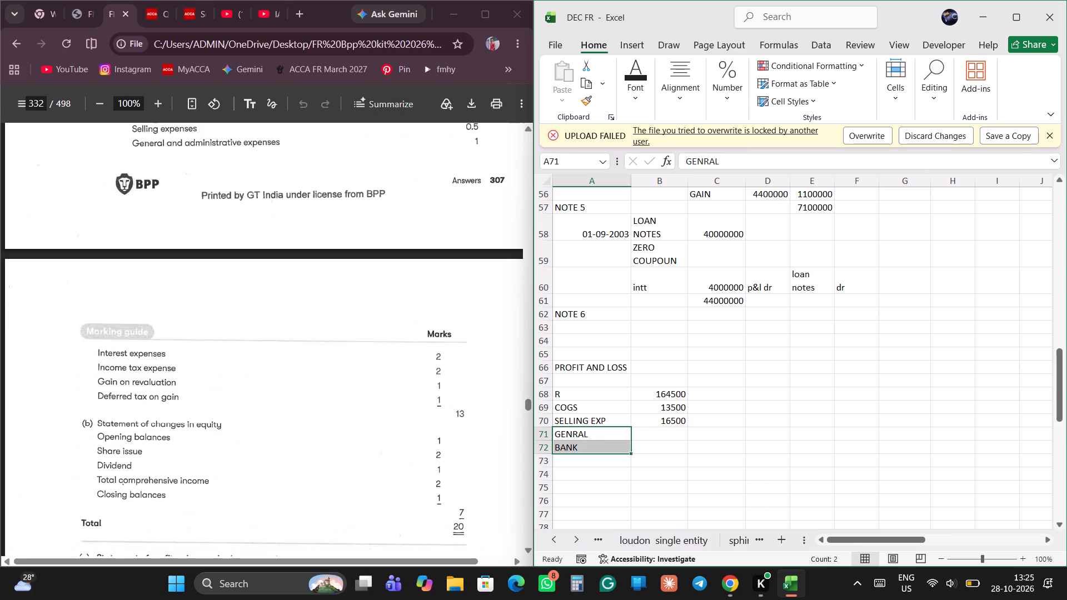
pyautogui.click(609, 423)
pyautogui.click(752, 492)
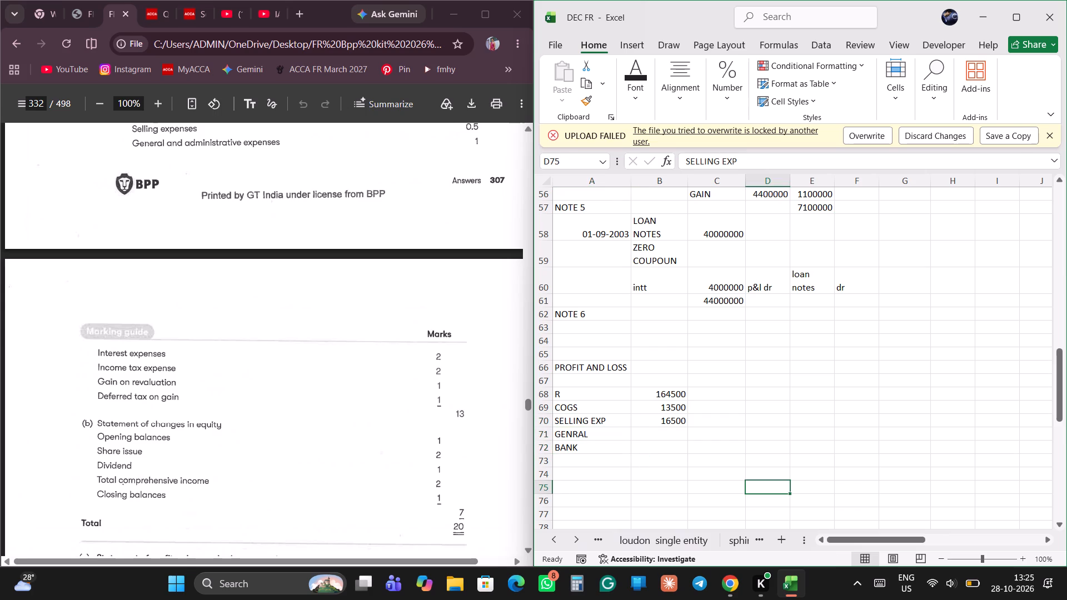
pyautogui.scroll(3, 185, 537)
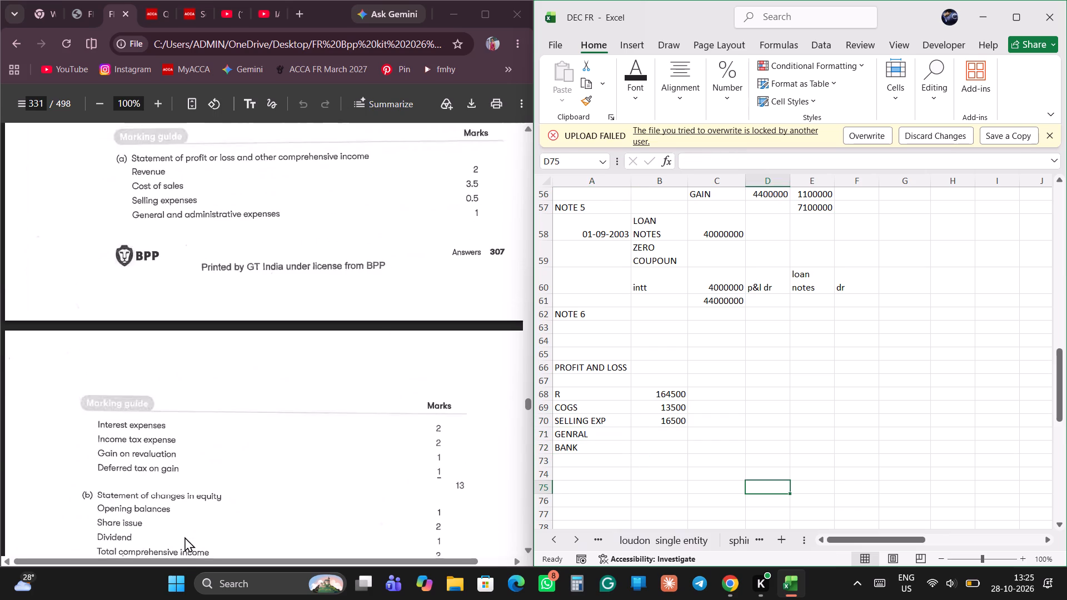
# Switch from the marking guide back to the Moby Co question and read its trial balance.
pyautogui.scroll(2, 185, 537)
pyautogui.scroll(-3, 185, 537)
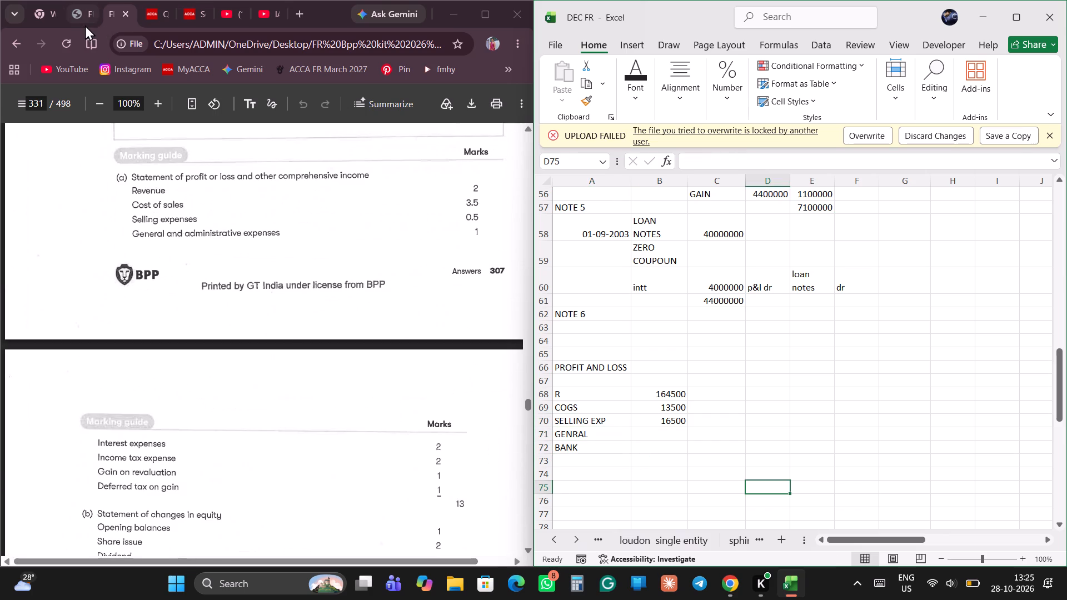
pyautogui.click(83, 25)
pyautogui.click(700, 439)
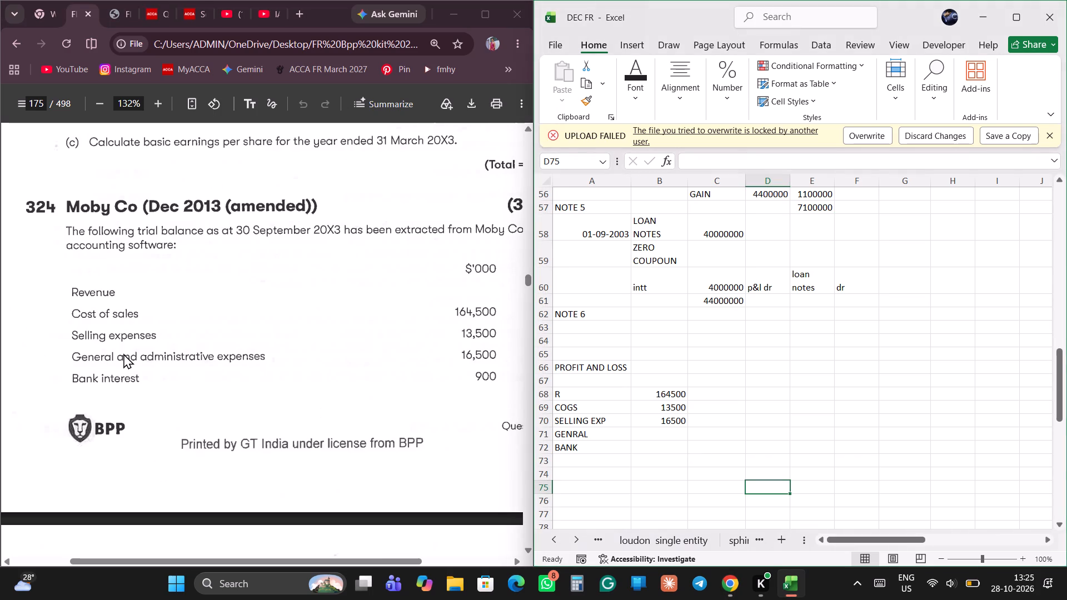
pyautogui.scroll(-8, 123, 353)
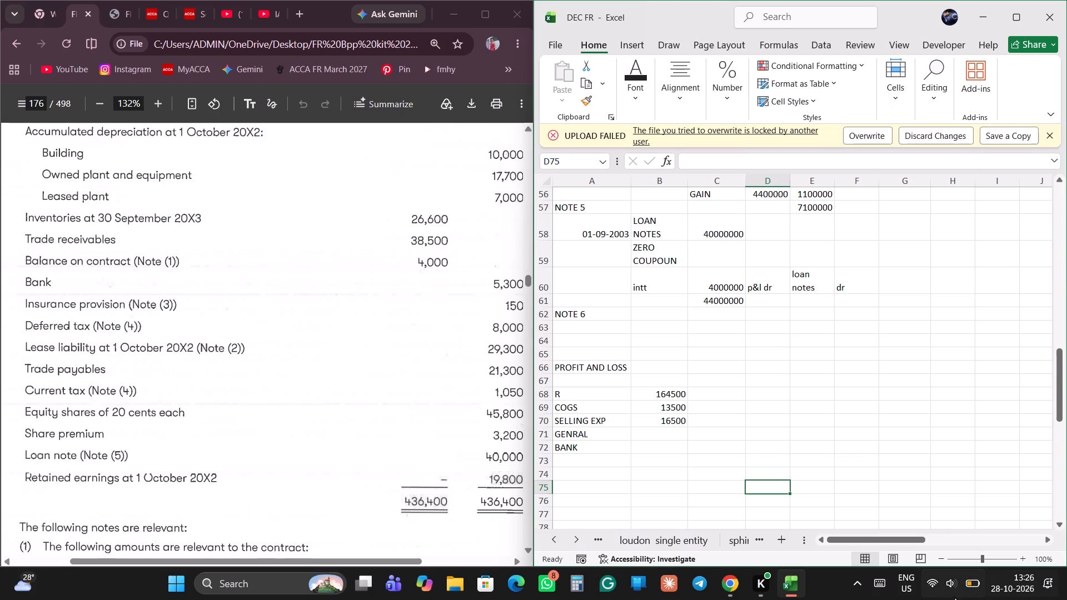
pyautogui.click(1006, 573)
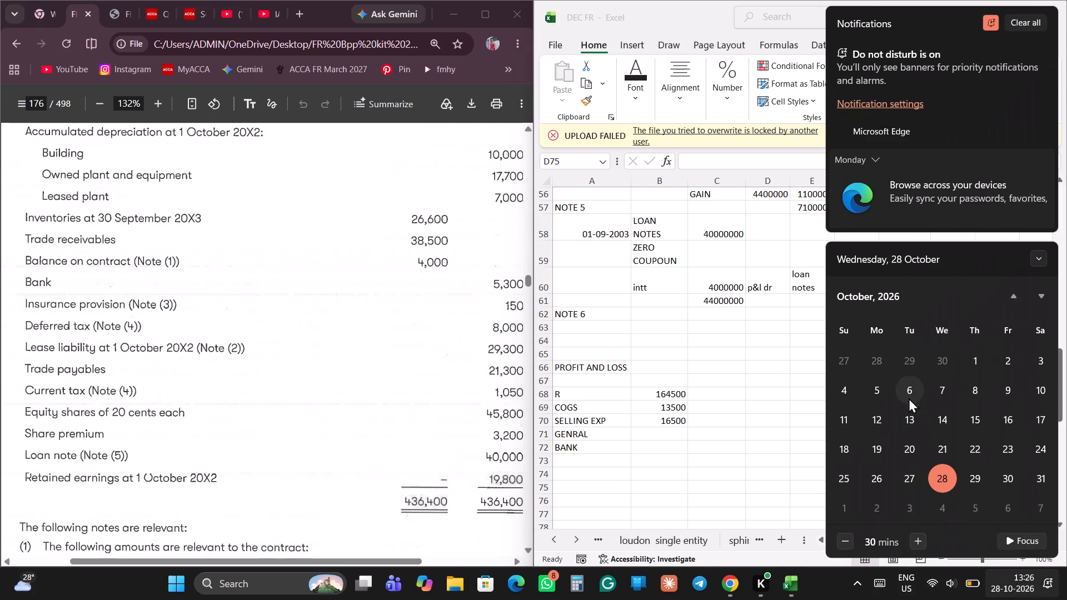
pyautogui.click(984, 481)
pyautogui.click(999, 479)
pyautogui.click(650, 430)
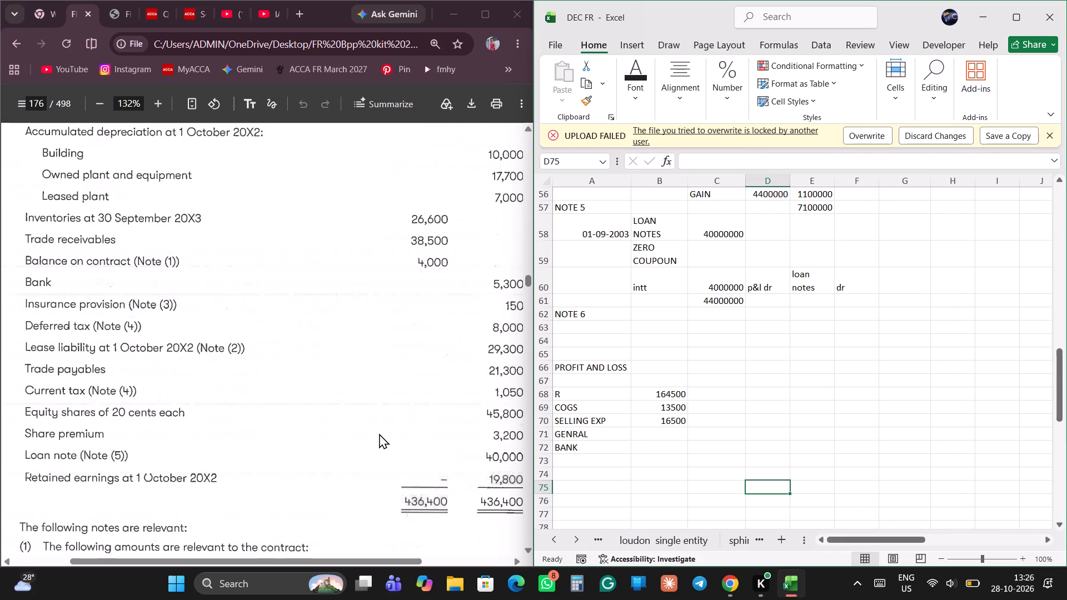
# Review the question's trial balance, from the plant and accumulated depreciation lines to retained earnings and the start of note (1).
pyautogui.scroll(1, 379, 433)
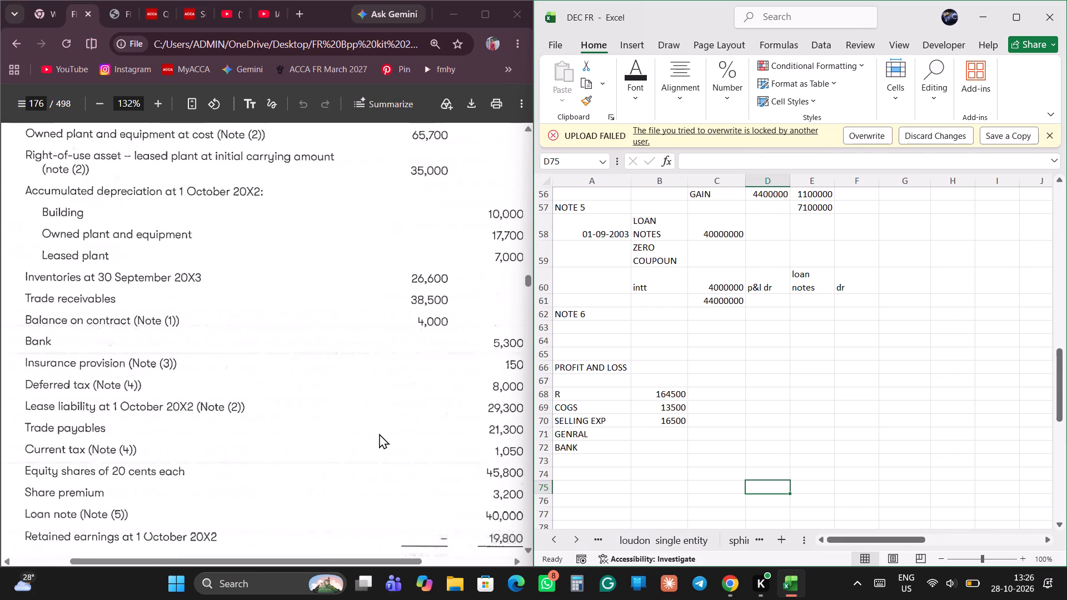
pyautogui.scroll(1, 379, 433)
pyautogui.scroll(-1, 379, 433)
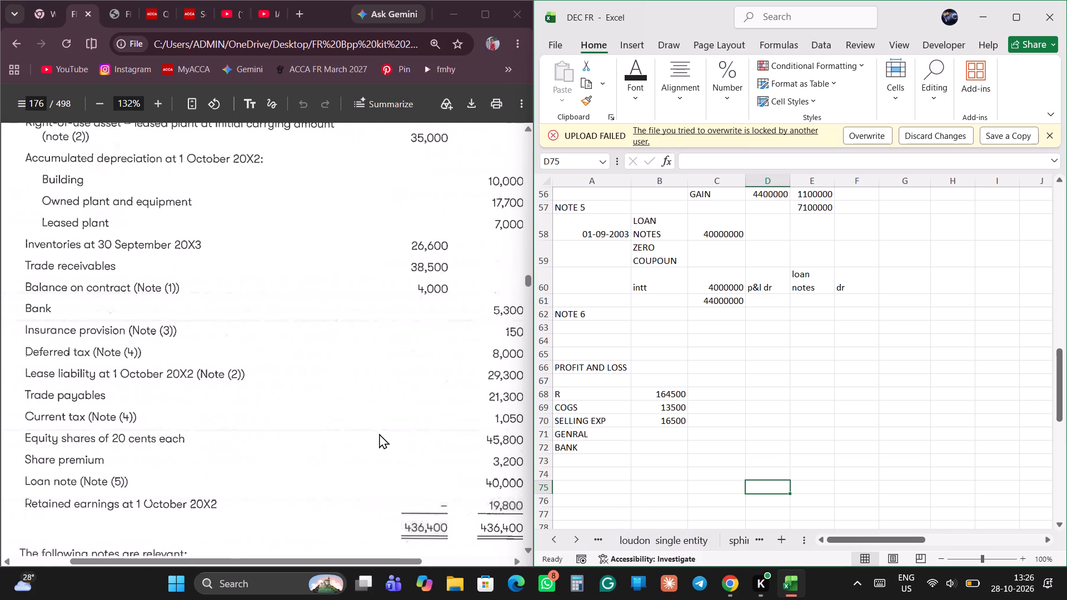
pyautogui.scroll(-2, 379, 433)
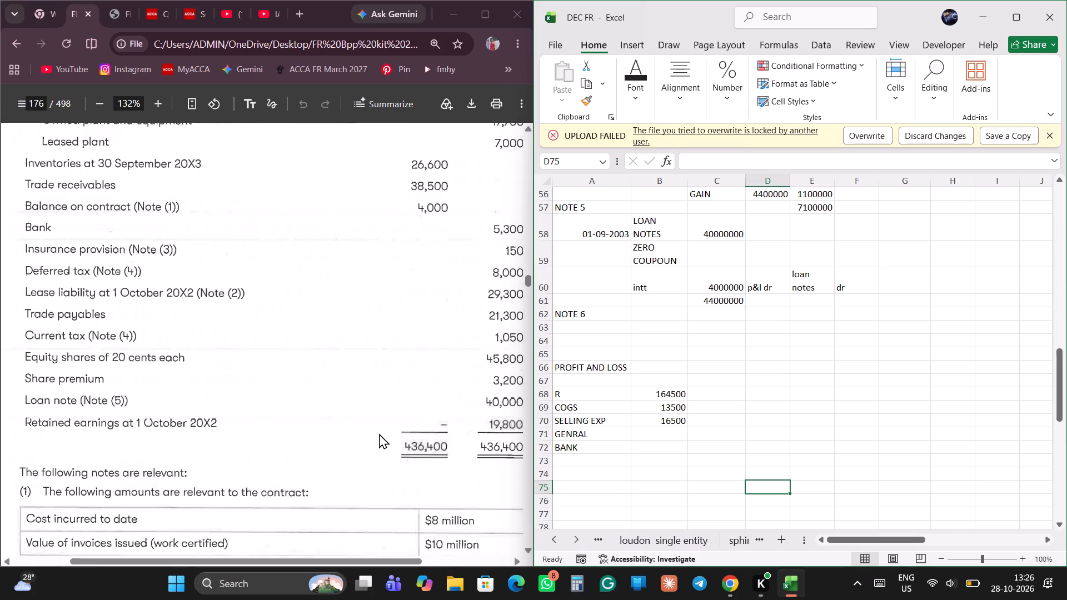
pyautogui.scroll(2, 379, 433)
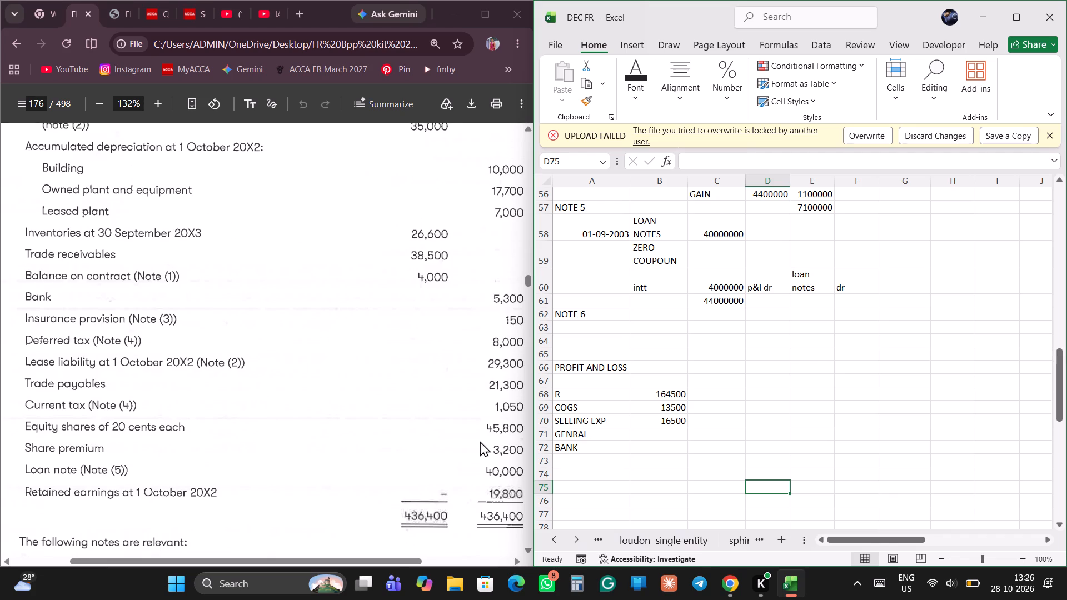
# Look through the worksheet's workings for notes 1 to 6 and the PROFIT AND LOSS lines, ending at the note 1 contract working.
pyautogui.scroll(5, 687, 500)
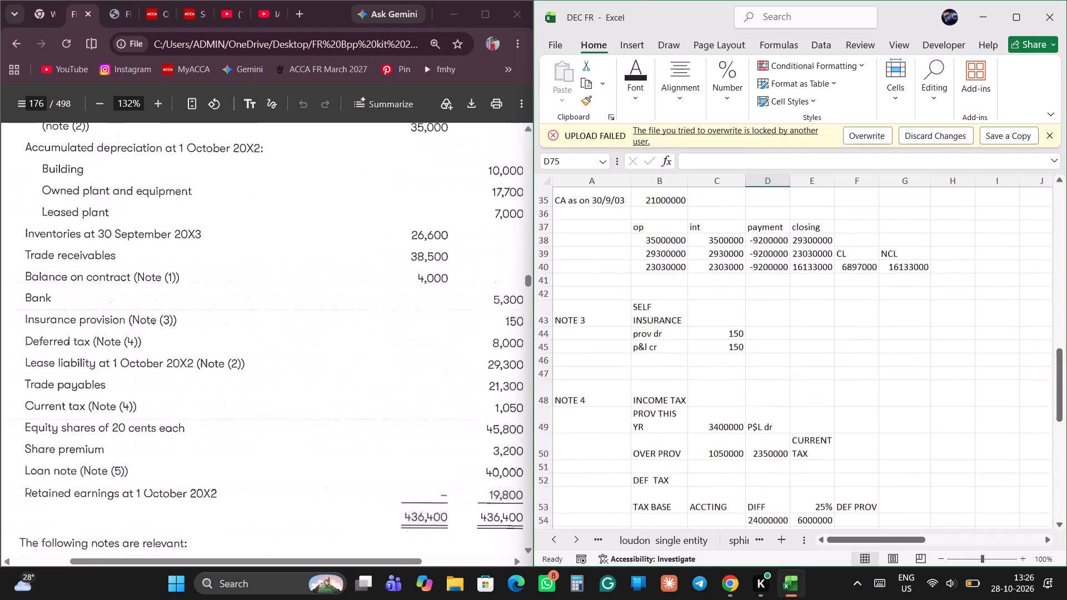
pyautogui.scroll(4, 687, 500)
pyautogui.scroll(-1, 687, 500)
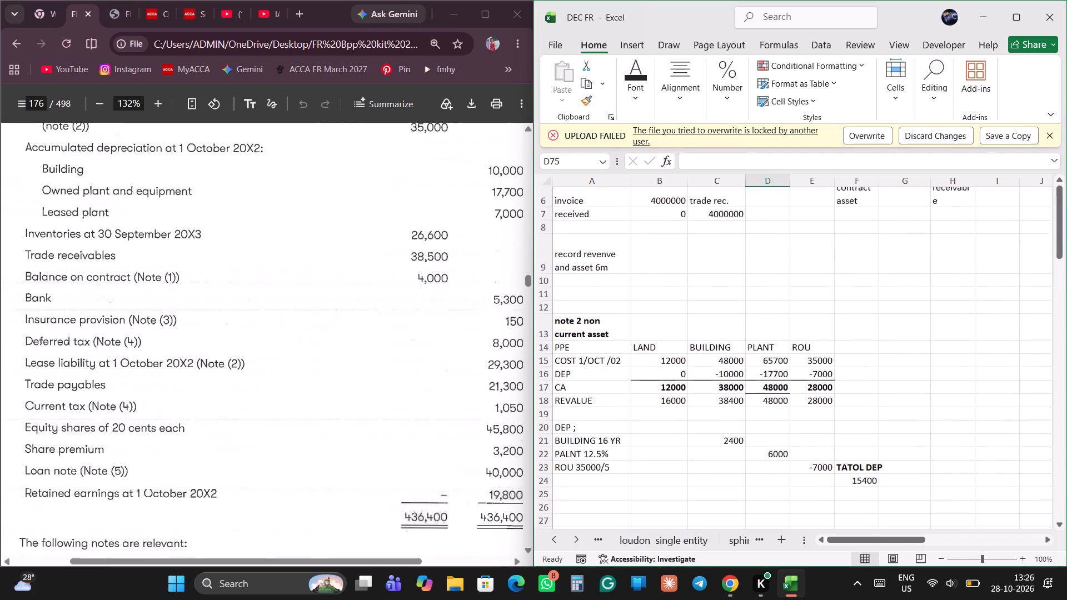
pyautogui.scroll(-3, 687, 500)
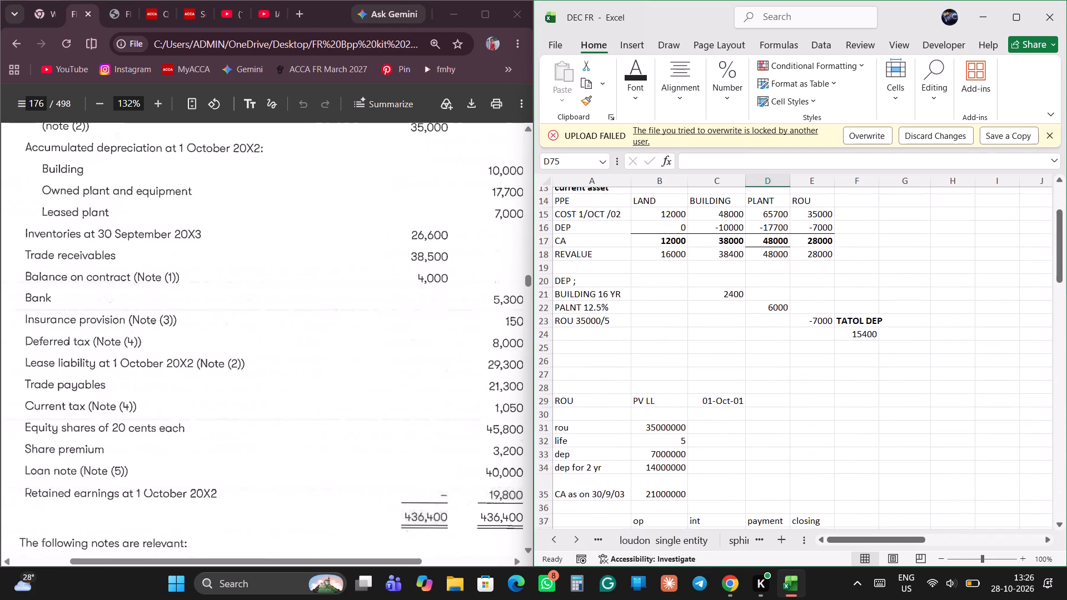
pyautogui.scroll(-5, 687, 500)
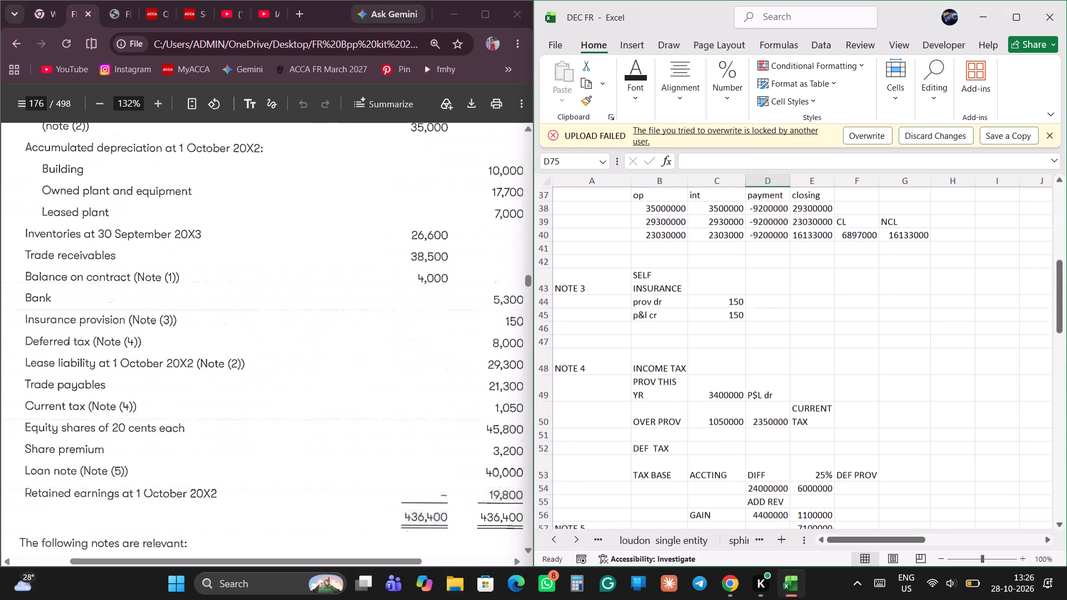
pyautogui.scroll(-2, 687, 500)
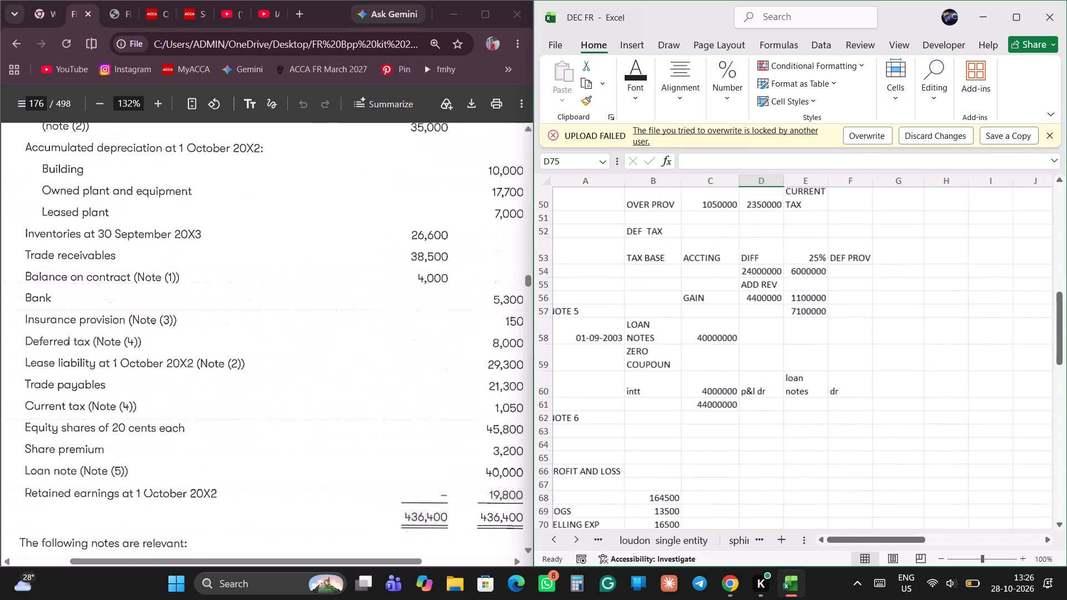
pyautogui.scroll(-1, 687, 500)
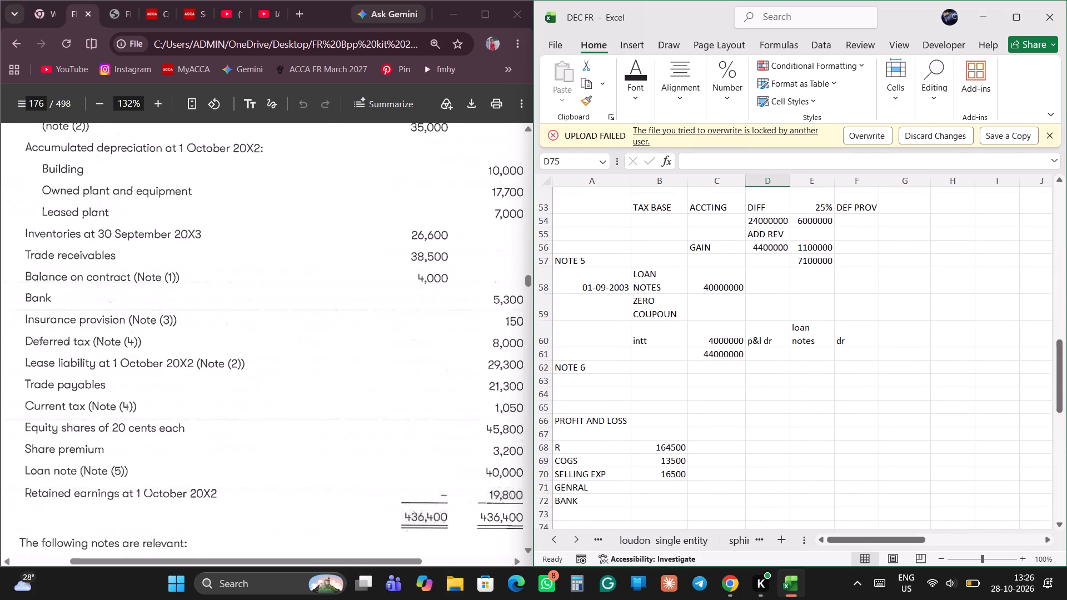
pyautogui.scroll(8, 687, 423)
pyautogui.scroll(-8, 687, 423)
pyautogui.scroll(10, 687, 423)
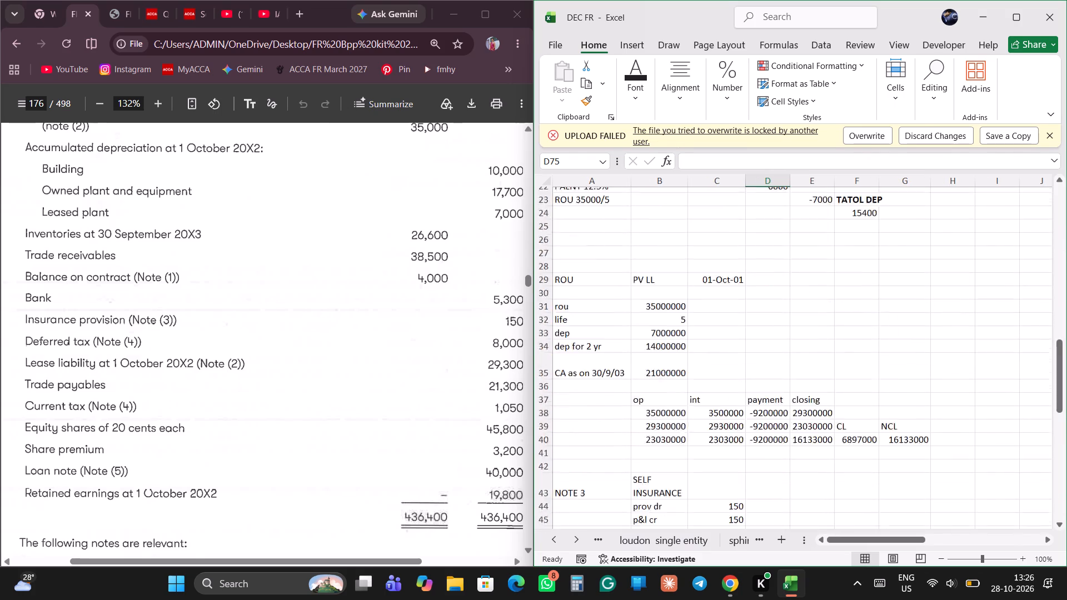
pyautogui.scroll(9, 687, 423)
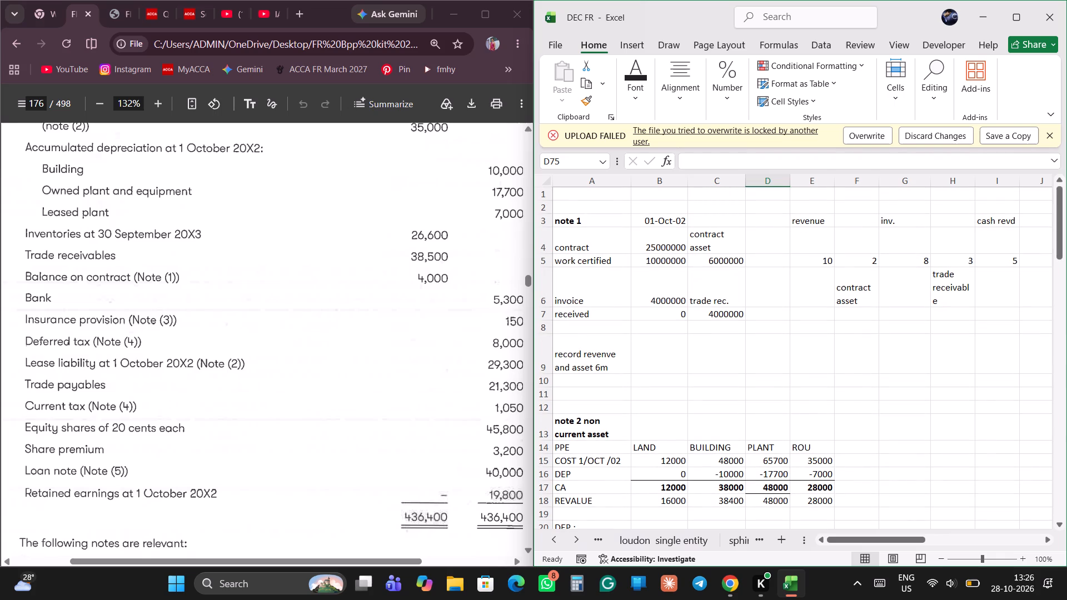
pyautogui.hscroll(1, 687, 423)
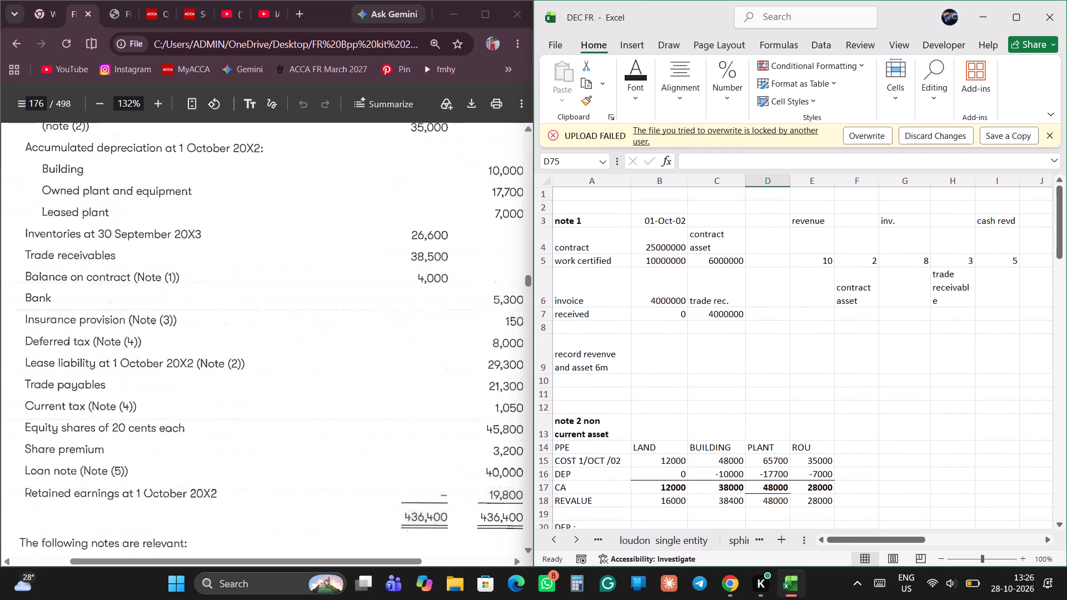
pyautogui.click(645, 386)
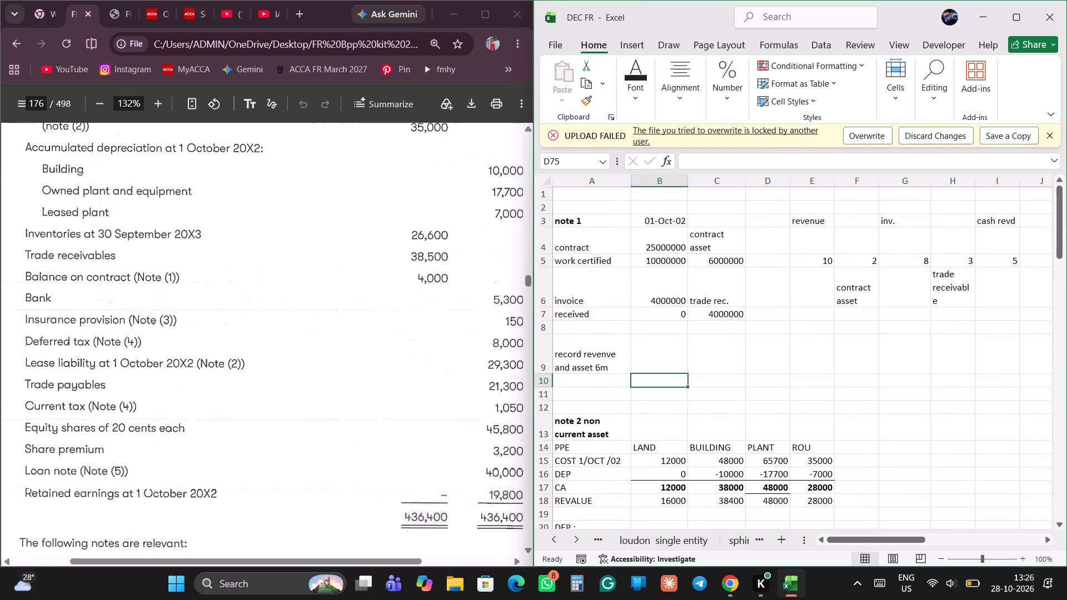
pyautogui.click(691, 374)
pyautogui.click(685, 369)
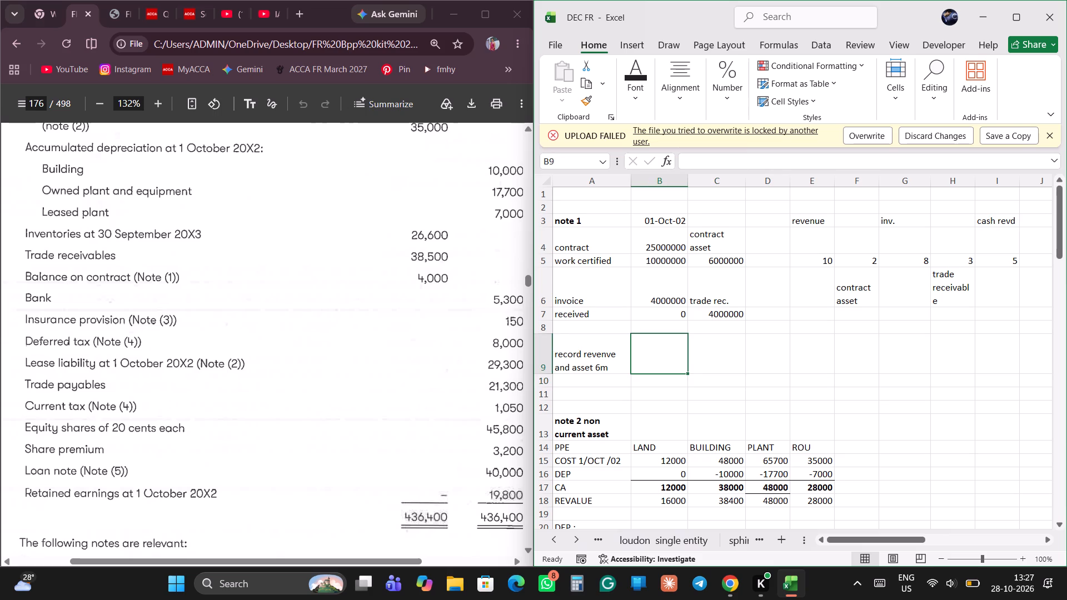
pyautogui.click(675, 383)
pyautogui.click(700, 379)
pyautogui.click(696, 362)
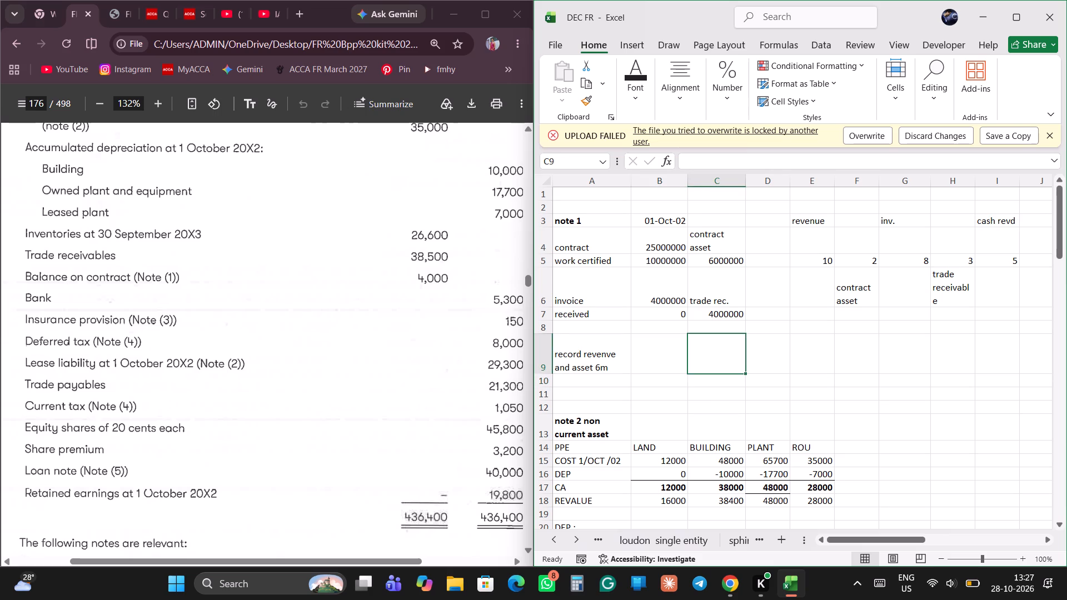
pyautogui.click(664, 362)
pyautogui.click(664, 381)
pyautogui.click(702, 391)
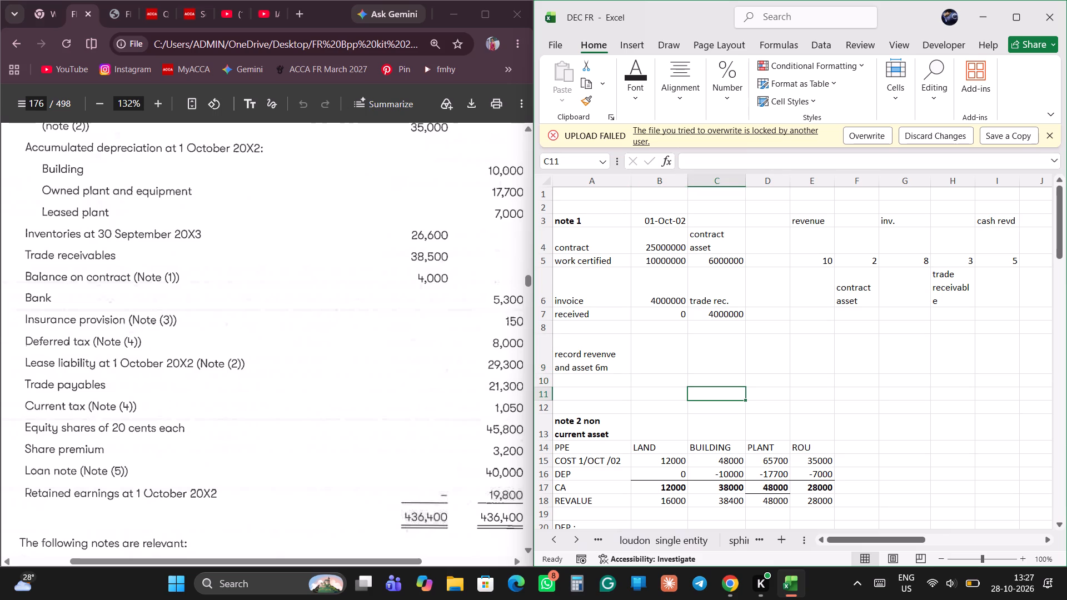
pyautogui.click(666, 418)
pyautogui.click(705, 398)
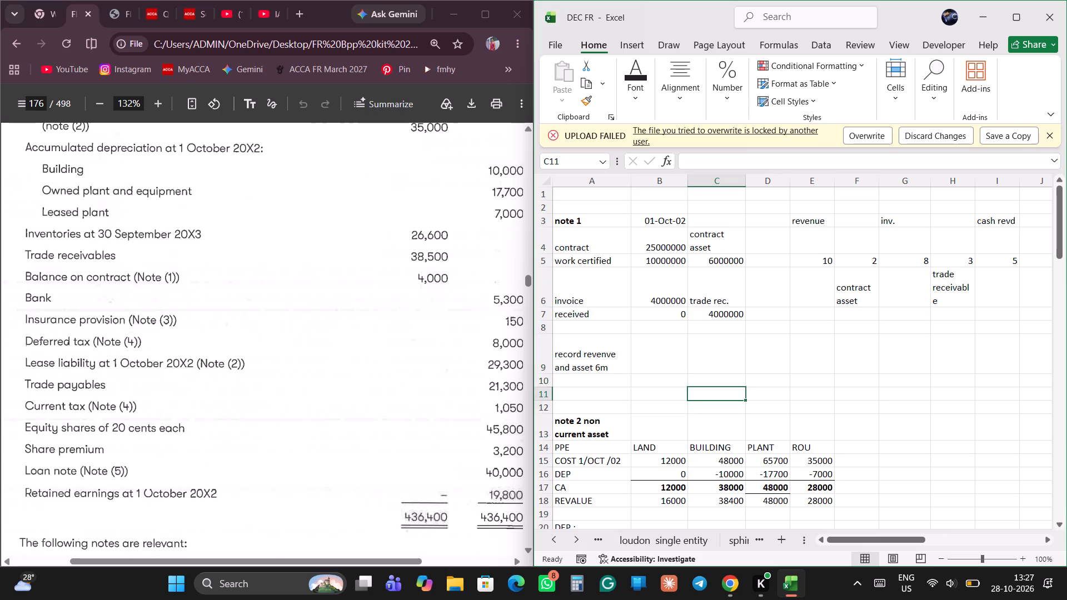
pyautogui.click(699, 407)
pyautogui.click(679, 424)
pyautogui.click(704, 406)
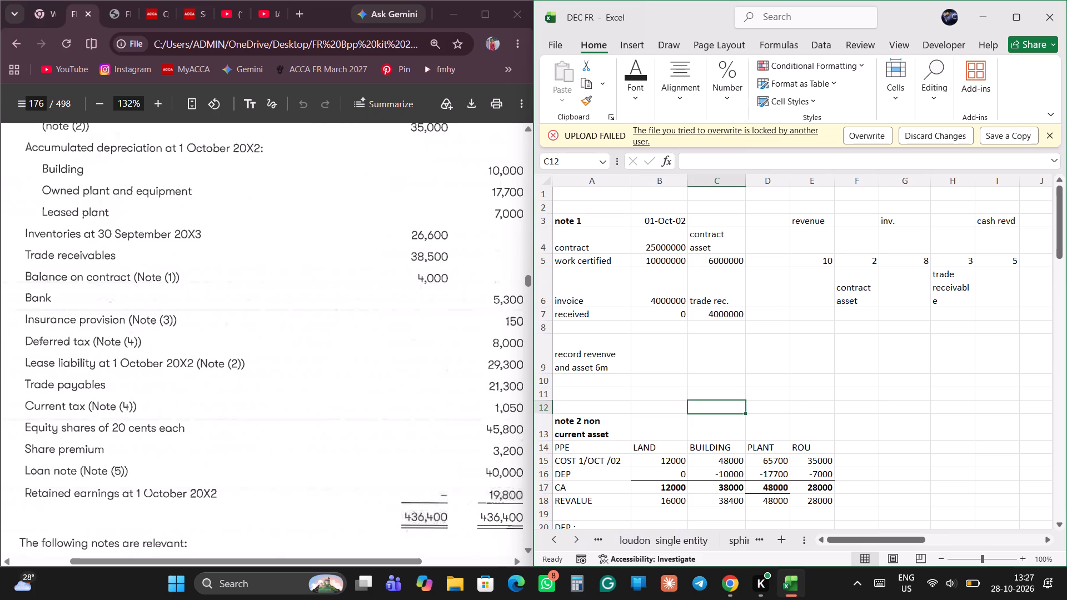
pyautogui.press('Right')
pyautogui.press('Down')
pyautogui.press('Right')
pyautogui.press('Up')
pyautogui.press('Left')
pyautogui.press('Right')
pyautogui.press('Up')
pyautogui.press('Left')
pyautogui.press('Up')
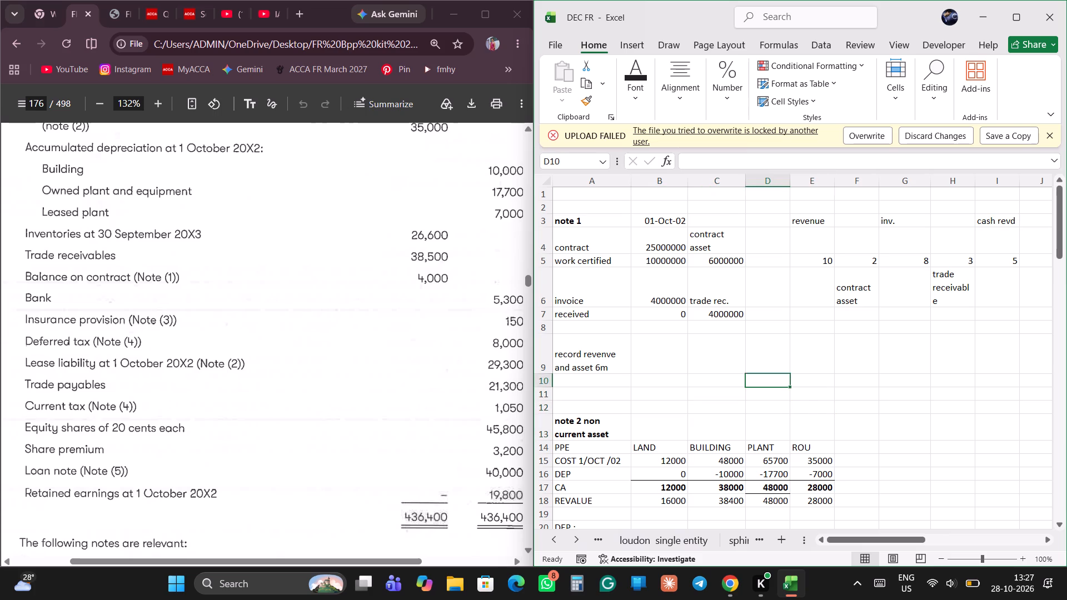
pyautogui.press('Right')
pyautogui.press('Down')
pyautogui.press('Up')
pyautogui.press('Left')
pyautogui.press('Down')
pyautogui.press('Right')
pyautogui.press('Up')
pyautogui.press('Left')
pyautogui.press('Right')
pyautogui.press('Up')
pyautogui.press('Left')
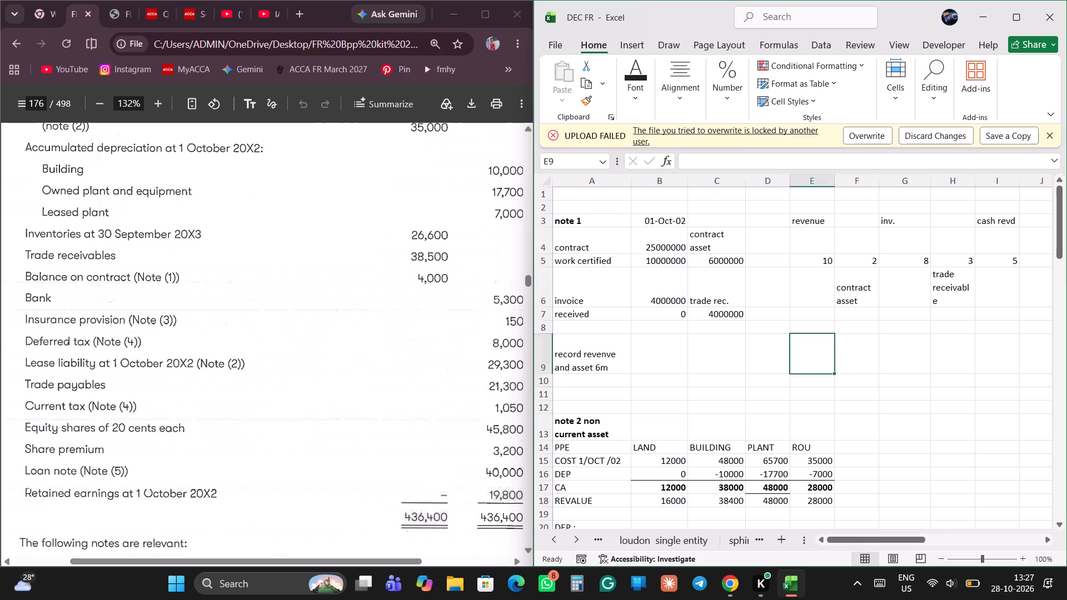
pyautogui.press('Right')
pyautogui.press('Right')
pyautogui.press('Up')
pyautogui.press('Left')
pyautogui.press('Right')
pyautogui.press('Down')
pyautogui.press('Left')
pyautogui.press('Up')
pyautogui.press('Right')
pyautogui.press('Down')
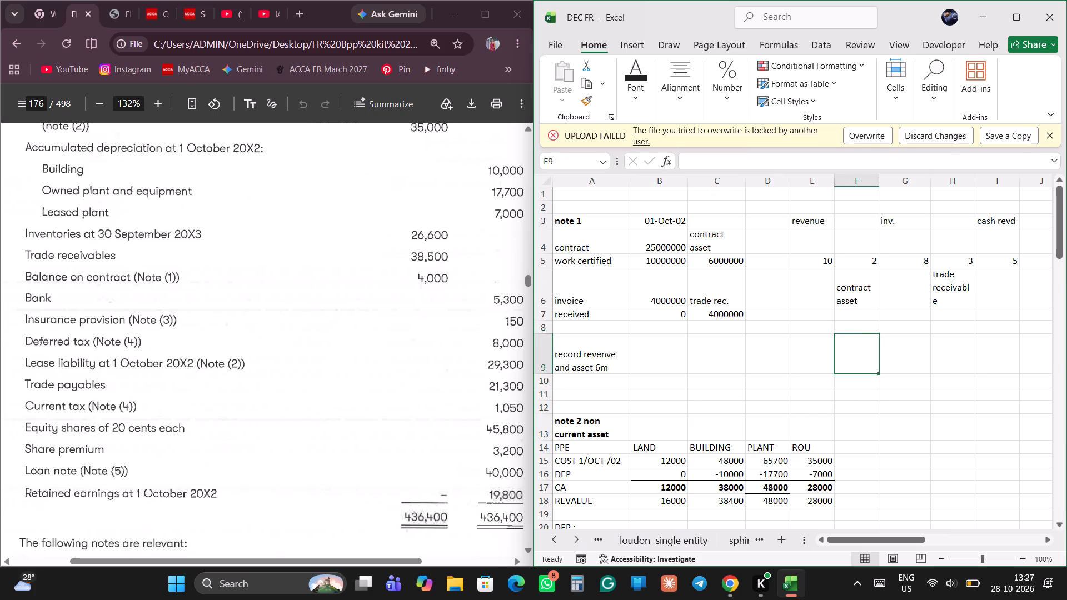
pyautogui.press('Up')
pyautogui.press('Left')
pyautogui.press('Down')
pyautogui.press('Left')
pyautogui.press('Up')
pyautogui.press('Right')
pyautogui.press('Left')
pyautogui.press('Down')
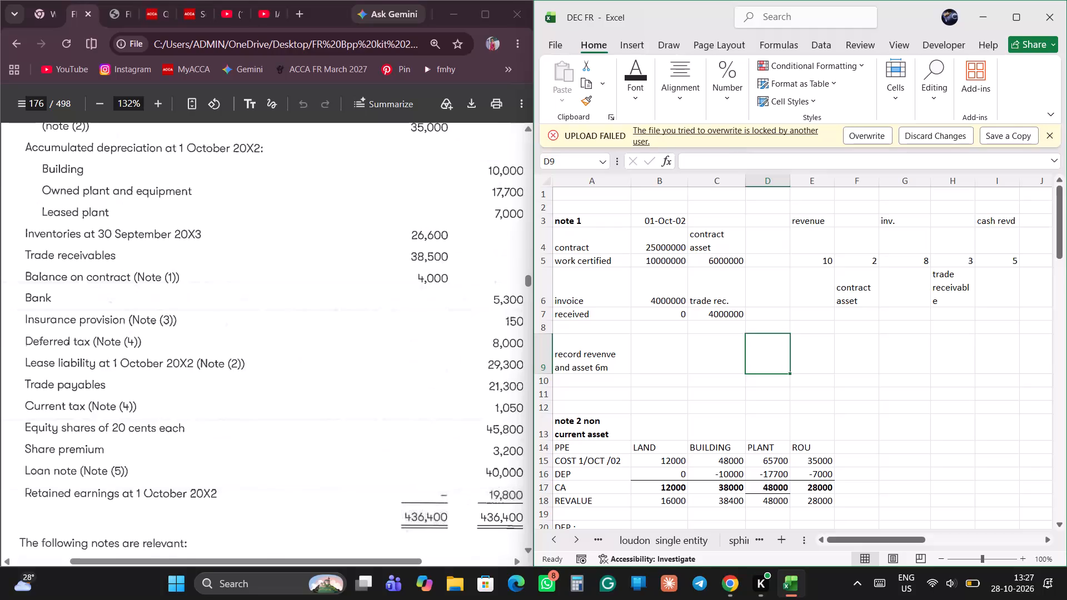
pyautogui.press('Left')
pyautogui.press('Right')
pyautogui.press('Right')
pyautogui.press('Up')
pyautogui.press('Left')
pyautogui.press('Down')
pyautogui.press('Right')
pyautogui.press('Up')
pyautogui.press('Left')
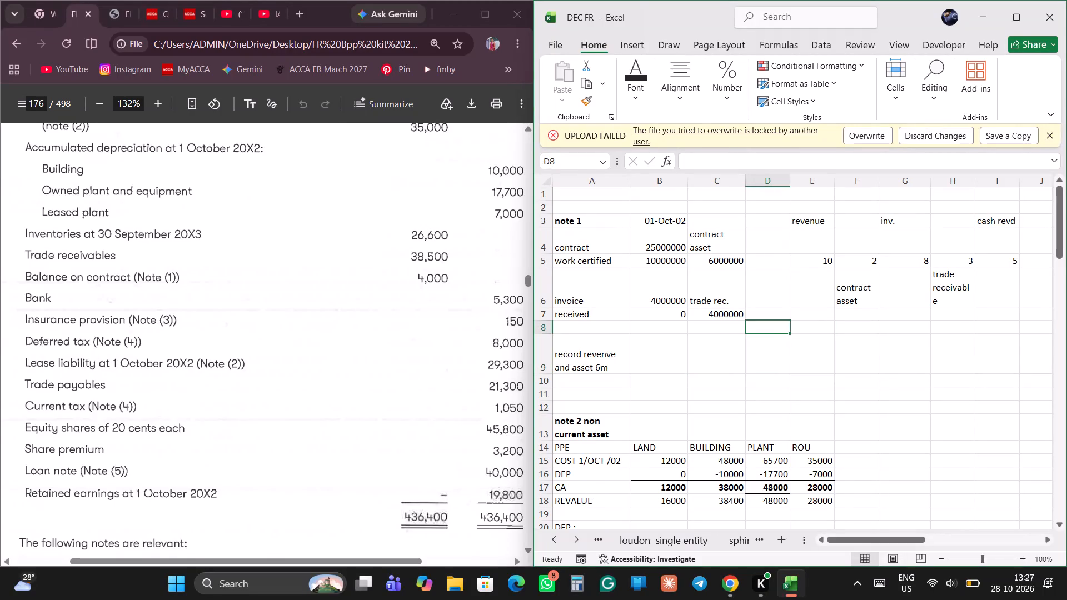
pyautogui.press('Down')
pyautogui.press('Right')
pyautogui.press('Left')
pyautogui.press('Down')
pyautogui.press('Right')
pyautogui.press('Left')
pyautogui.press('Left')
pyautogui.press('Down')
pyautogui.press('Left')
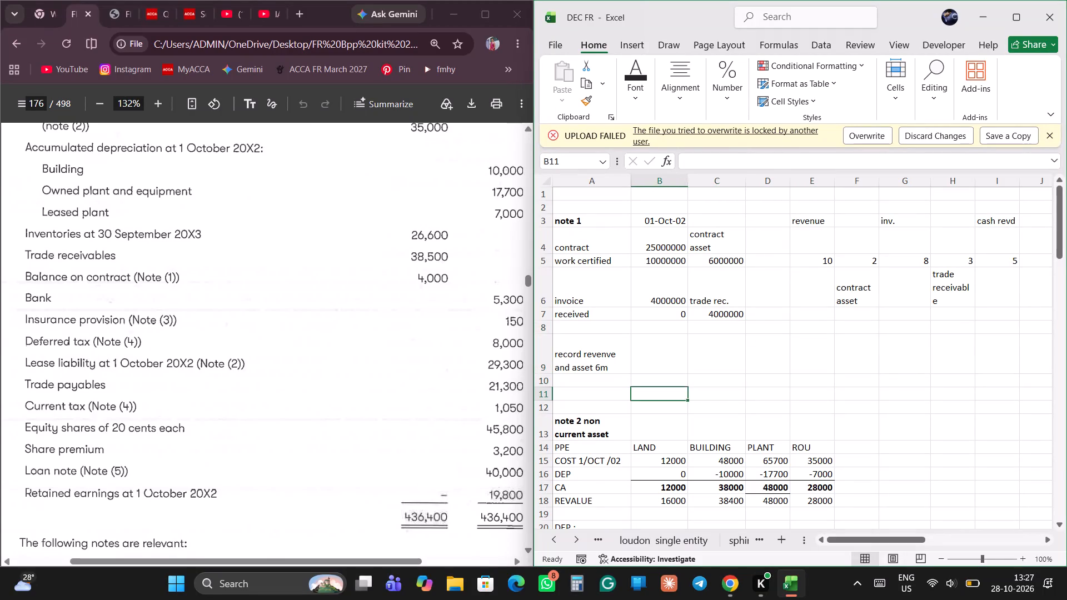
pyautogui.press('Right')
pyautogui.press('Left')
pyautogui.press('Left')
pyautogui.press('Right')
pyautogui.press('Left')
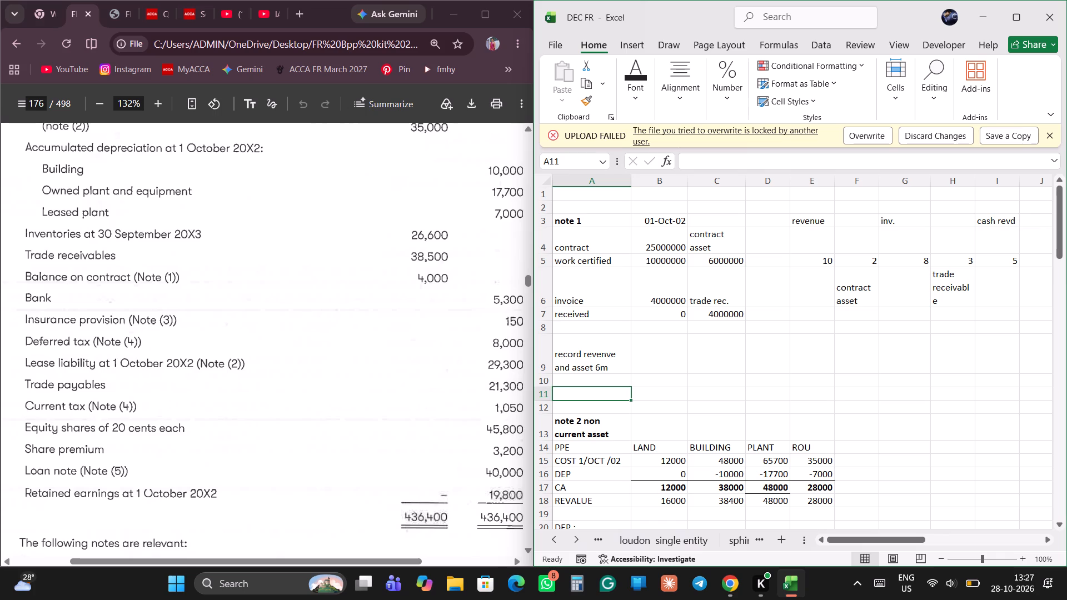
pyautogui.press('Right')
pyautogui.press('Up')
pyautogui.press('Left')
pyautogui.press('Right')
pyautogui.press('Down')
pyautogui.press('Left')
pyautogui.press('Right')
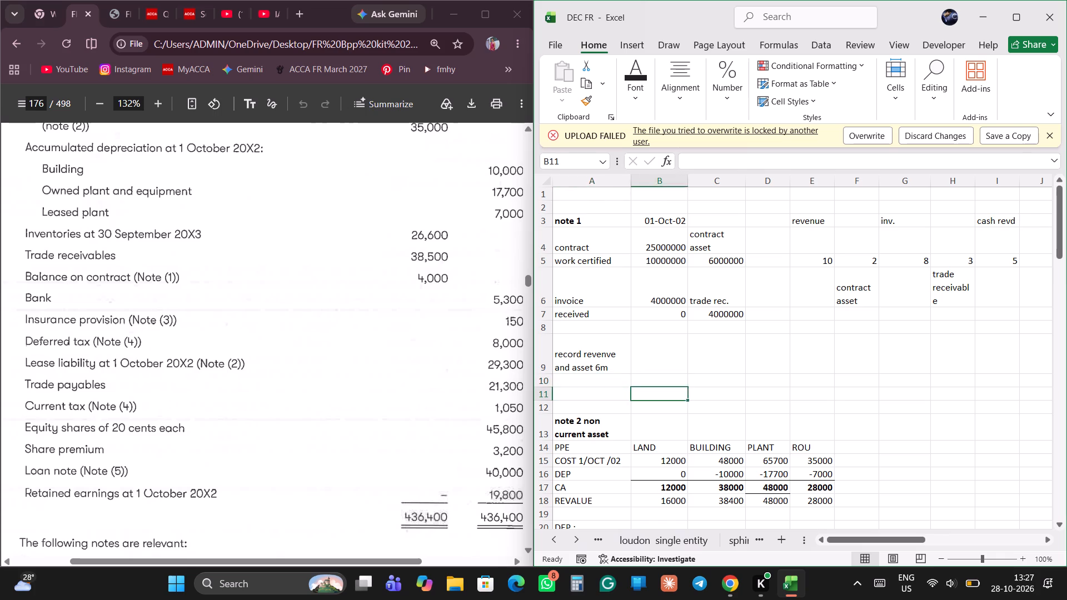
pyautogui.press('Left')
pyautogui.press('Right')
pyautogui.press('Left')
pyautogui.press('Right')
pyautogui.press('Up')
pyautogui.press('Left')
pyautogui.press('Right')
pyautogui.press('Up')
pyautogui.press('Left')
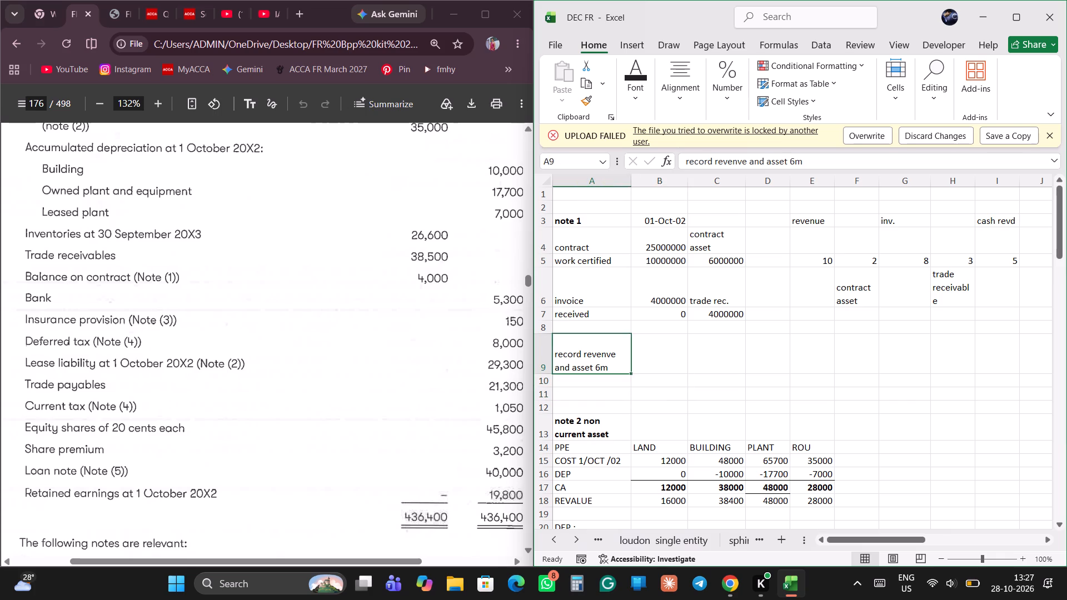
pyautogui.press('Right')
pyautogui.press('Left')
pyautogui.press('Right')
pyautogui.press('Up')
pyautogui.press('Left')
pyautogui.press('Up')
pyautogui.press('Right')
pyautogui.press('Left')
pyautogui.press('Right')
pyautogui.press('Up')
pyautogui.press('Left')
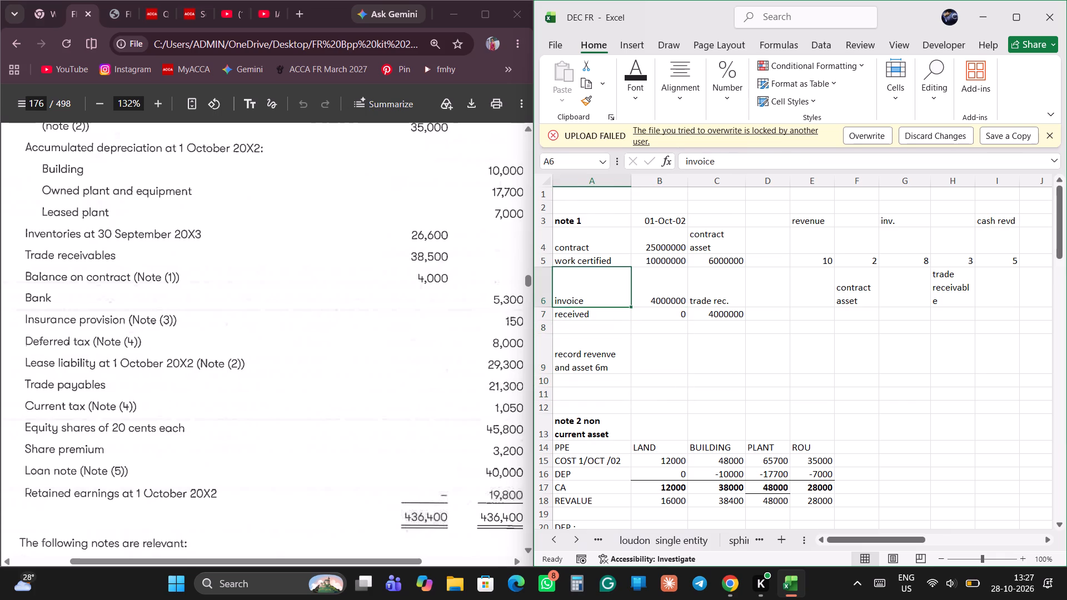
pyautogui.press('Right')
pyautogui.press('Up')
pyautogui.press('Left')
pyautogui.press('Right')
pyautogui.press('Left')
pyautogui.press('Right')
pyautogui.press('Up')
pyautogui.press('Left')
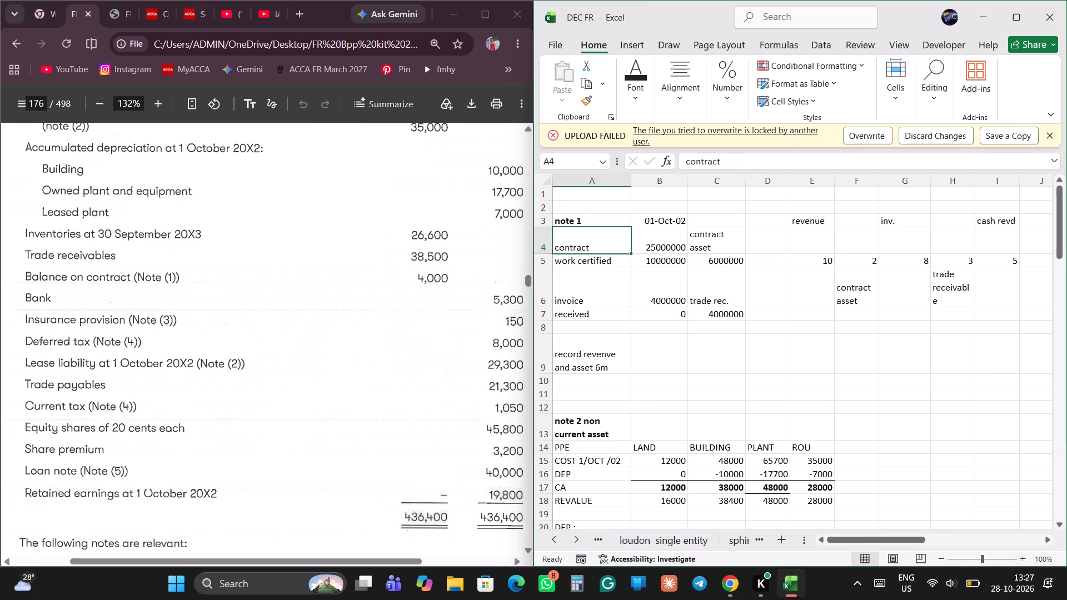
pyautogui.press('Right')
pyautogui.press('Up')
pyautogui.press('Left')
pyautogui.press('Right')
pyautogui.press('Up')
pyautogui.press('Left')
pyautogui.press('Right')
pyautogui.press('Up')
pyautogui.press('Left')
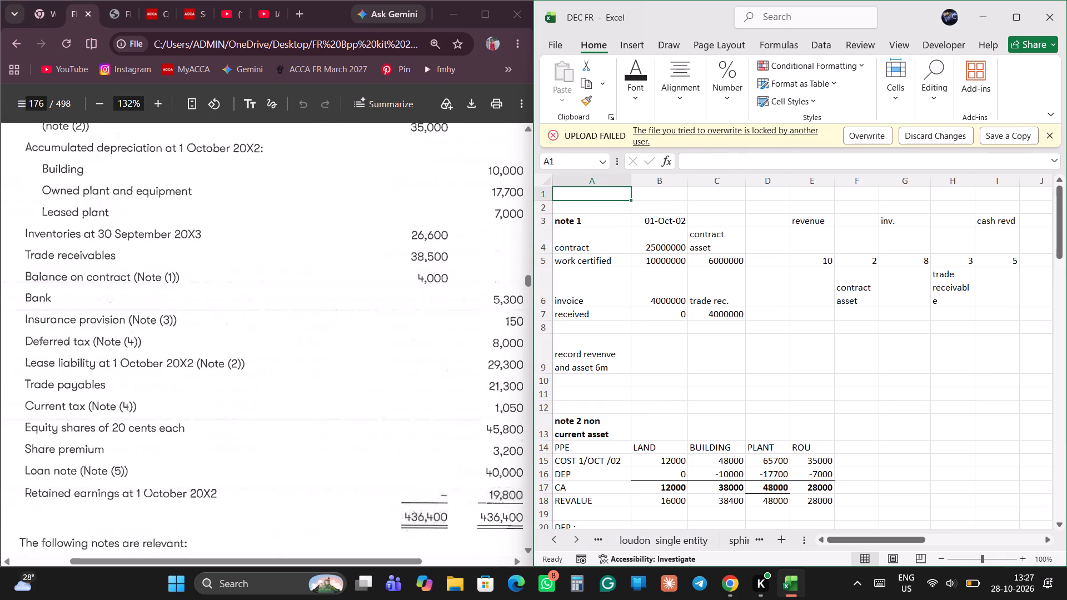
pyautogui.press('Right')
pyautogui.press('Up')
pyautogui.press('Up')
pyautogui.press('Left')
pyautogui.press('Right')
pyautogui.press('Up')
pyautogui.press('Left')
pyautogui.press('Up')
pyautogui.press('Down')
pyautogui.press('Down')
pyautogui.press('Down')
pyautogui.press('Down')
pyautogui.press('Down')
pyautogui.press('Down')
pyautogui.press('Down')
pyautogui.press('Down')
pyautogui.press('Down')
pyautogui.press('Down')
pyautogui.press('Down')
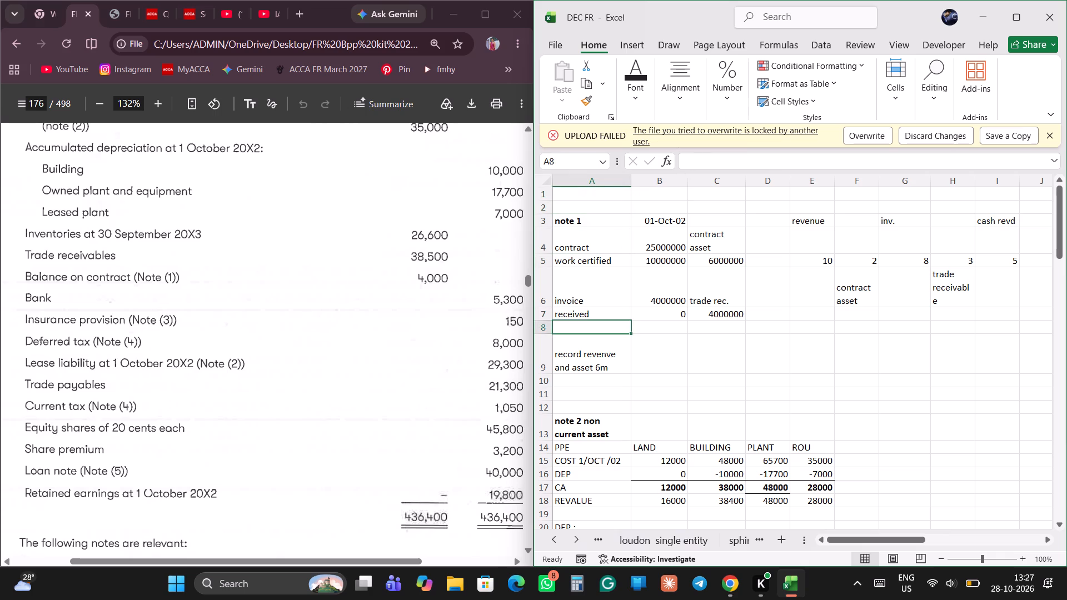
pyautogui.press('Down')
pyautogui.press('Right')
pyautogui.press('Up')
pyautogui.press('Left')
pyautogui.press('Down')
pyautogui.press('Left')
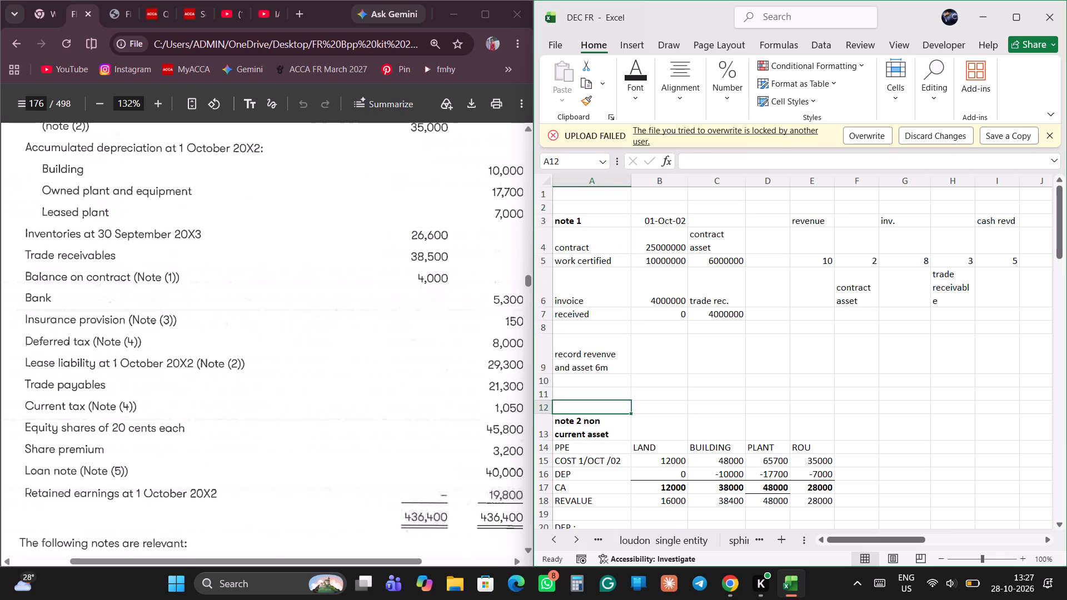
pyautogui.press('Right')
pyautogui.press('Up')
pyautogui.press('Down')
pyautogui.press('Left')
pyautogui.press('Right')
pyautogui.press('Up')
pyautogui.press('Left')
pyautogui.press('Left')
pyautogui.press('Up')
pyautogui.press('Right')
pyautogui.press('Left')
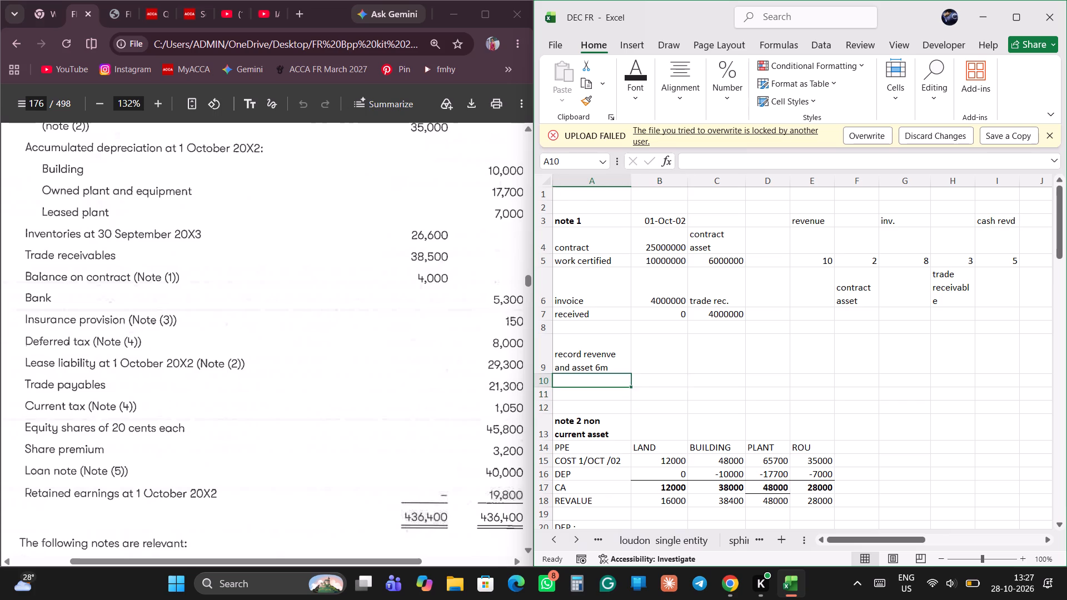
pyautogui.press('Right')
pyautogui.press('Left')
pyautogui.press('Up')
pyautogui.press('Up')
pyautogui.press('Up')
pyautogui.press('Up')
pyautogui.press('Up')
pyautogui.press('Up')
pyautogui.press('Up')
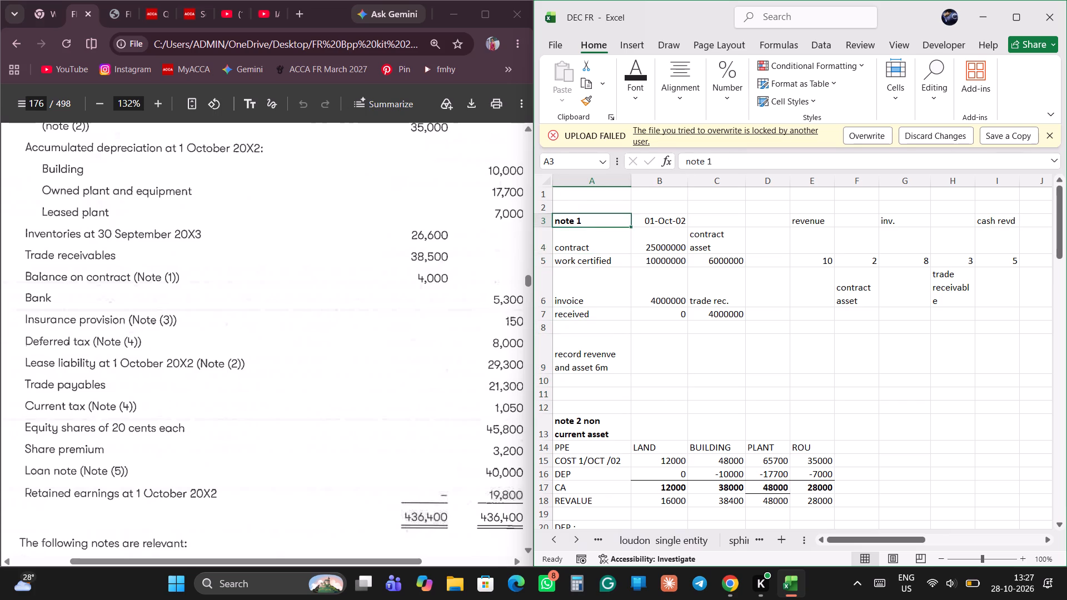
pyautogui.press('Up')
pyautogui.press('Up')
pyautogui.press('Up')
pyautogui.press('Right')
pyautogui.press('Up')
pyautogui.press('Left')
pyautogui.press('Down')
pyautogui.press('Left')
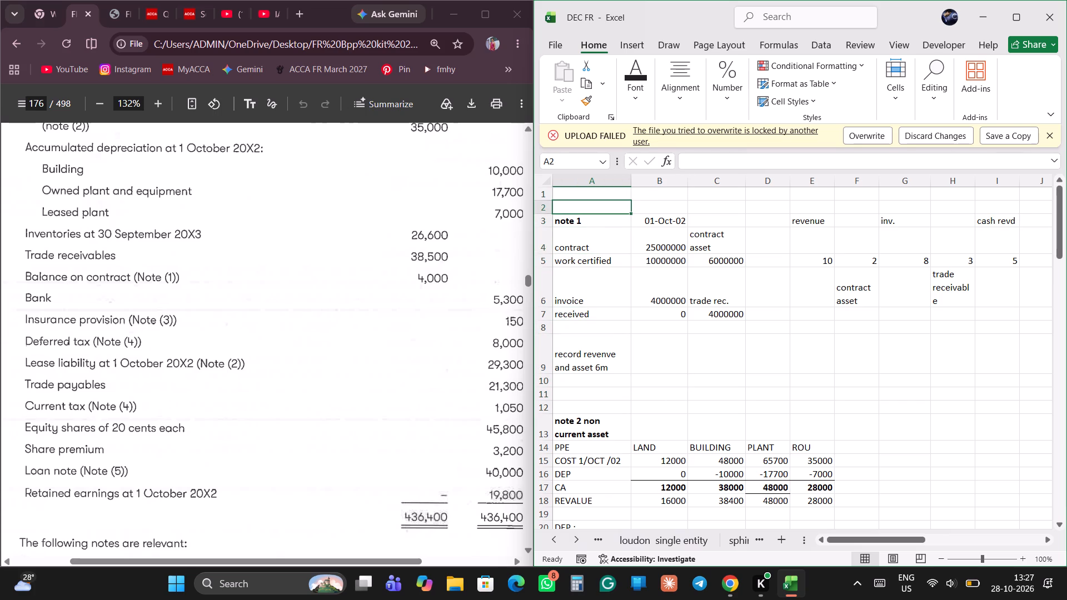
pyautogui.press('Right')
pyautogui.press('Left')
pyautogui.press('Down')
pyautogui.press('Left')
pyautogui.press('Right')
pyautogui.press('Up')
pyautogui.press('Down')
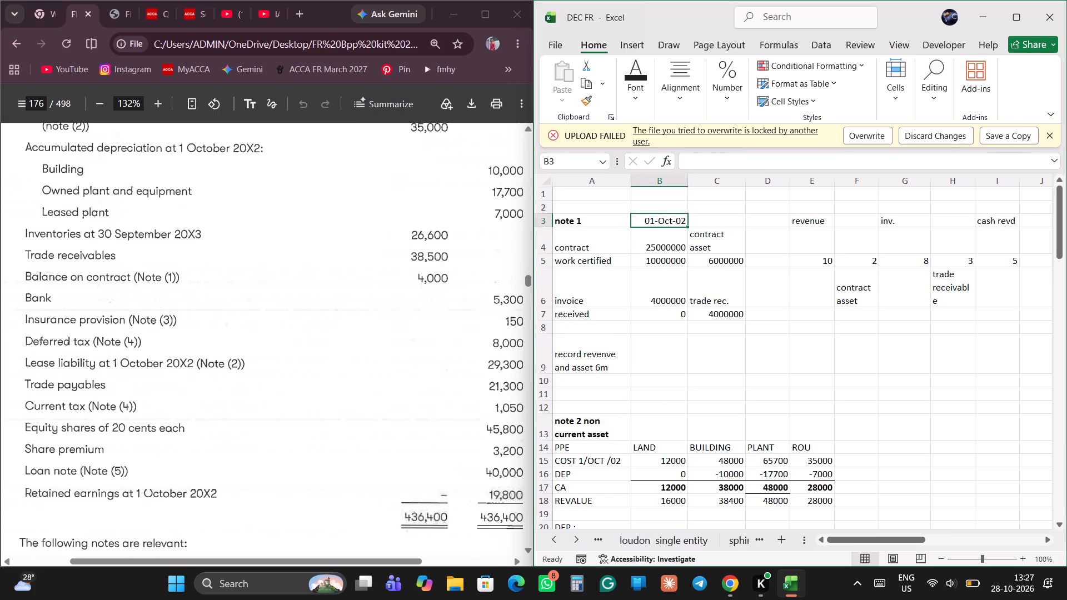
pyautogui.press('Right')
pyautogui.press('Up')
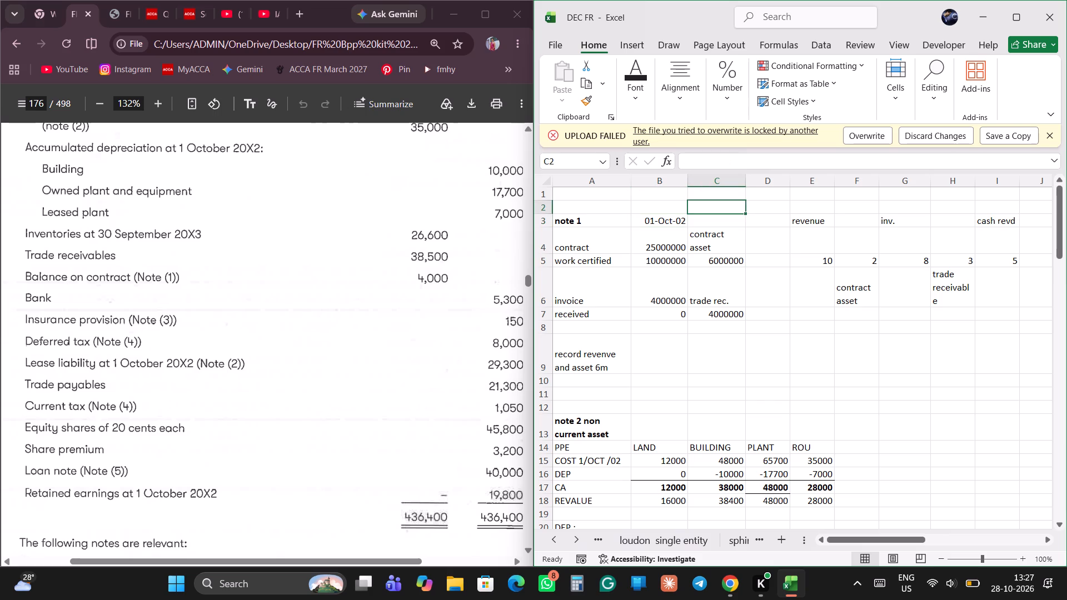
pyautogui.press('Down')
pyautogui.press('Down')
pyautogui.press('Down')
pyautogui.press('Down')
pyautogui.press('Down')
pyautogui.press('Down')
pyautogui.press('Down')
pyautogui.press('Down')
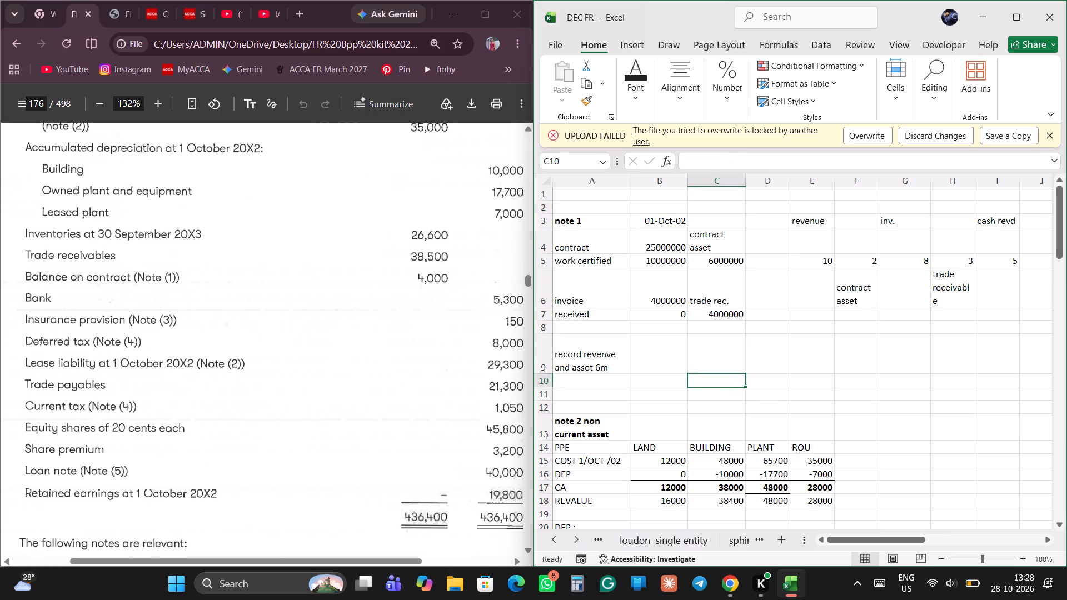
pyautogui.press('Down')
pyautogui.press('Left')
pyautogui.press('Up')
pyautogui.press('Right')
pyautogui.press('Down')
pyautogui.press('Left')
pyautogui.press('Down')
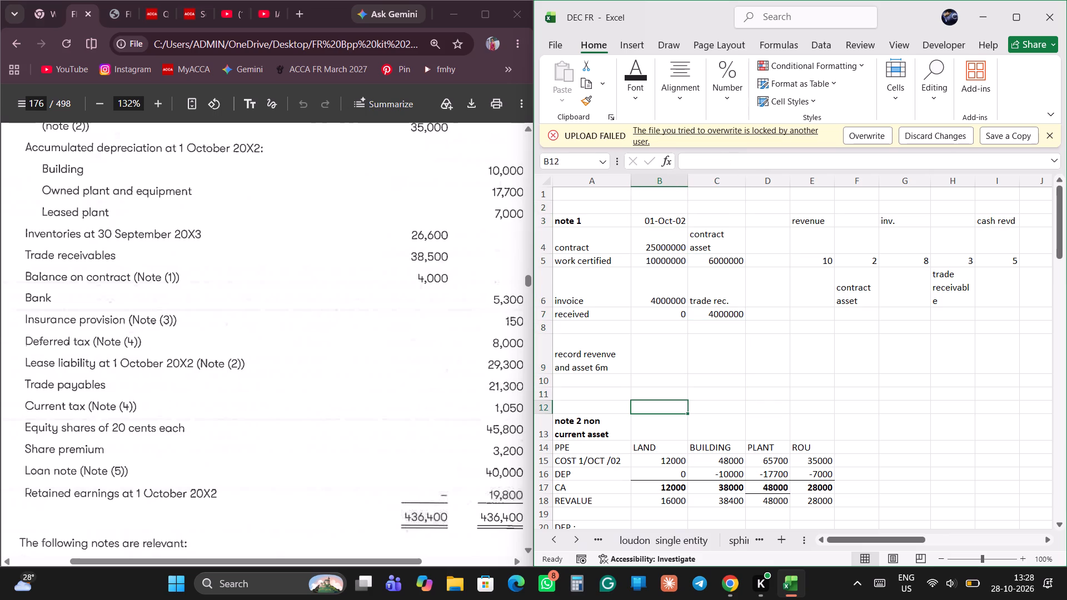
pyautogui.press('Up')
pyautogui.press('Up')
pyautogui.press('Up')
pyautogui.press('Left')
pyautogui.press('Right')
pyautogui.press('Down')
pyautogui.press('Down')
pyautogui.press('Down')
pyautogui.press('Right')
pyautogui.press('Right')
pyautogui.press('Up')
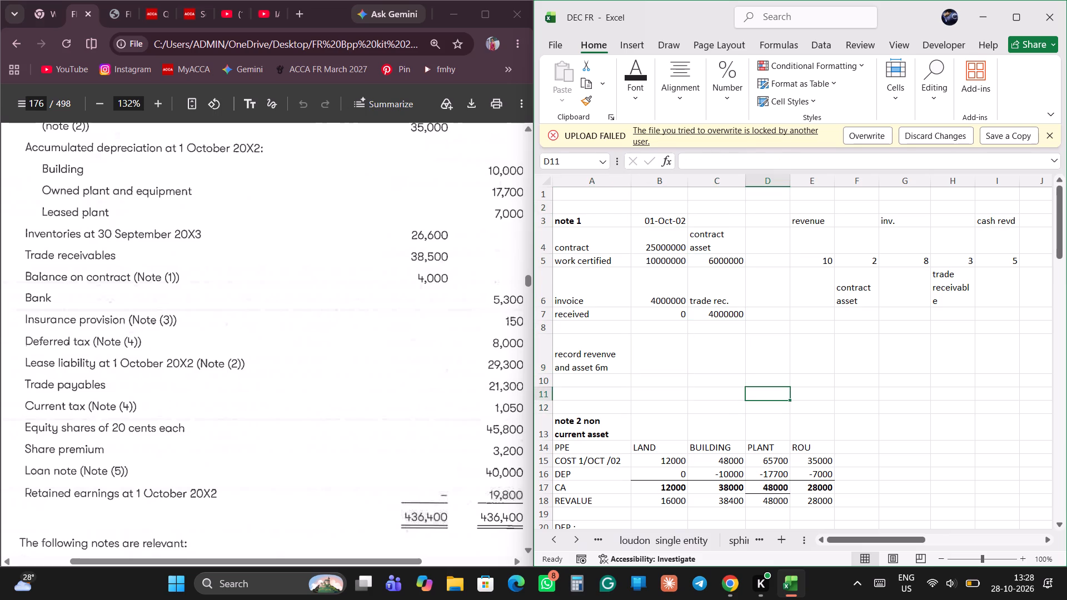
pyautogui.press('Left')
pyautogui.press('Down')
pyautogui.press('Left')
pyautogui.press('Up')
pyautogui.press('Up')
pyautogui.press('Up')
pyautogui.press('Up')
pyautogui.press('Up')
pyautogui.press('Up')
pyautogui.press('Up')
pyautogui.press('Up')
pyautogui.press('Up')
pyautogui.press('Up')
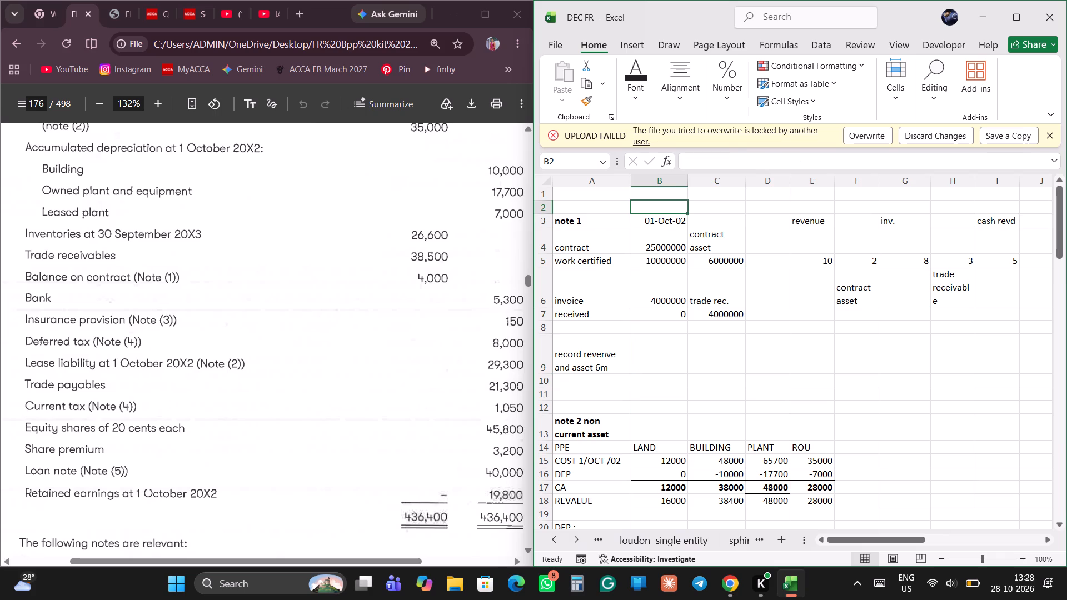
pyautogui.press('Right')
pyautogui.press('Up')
# Review the note 1 contract working and the note 2 non-current asset working for land, building, plant and ROU in the worksheet.
pyautogui.press('Down')
pyautogui.press('Down')
pyautogui.press('Down')
pyautogui.press('Down')
pyautogui.press('Down')
pyautogui.press('Down')
pyautogui.press('Down')
pyautogui.press('Down')
pyautogui.press('Down')
pyautogui.press('Down')
pyautogui.press('Down')
pyautogui.press('Down')
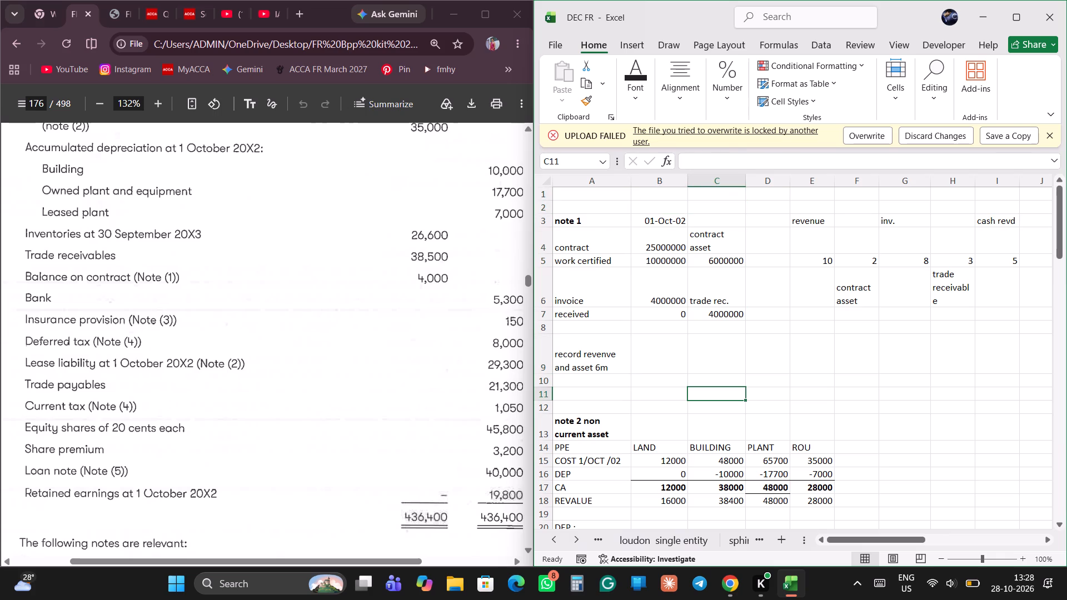
pyautogui.press('Down')
pyautogui.press('Up')
pyautogui.press('Down')
pyautogui.press('Down')
pyautogui.press('Down')
pyautogui.press('Down')
pyautogui.press('Down')
pyautogui.press('Down')
pyautogui.press('Down')
pyautogui.press('Down')
pyautogui.press('Down')
pyautogui.press('Down')
pyautogui.press('Down')
pyautogui.press('Down')
pyautogui.press('Down')
pyautogui.press('Down')
pyautogui.press('Down')
pyautogui.press('Down')
pyautogui.press('Down')
pyautogui.press('Down')
pyautogui.press('Down')
pyautogui.press('Down')
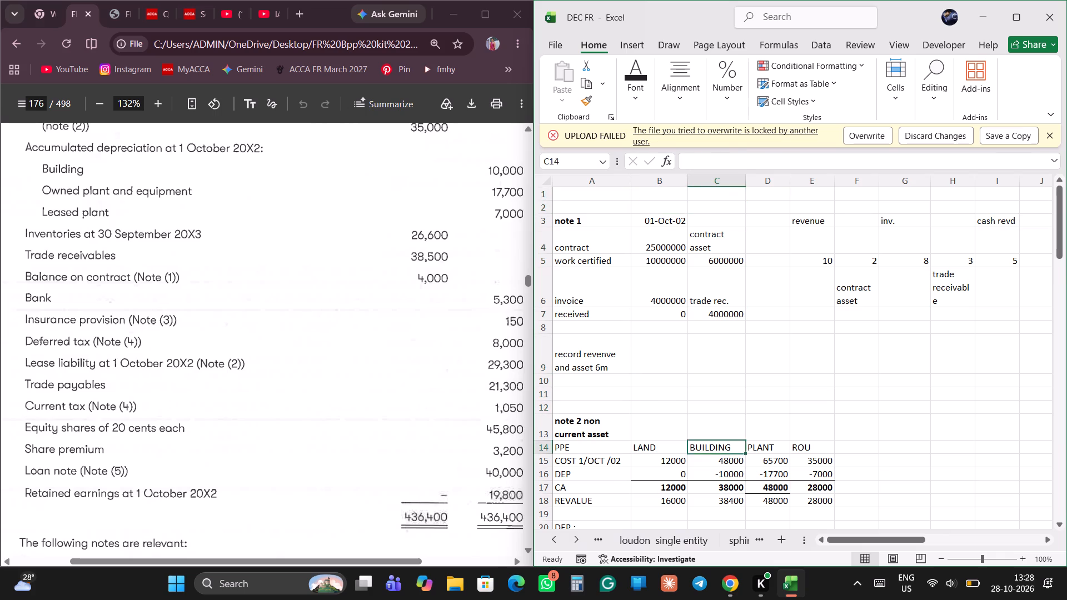
pyautogui.press('Up')
pyautogui.press('Up')
pyautogui.press('Up')
pyautogui.press('Up')
pyautogui.press('Up')
pyautogui.press('Up')
pyautogui.press('Up')
pyautogui.press('Up')
pyautogui.press('Up')
pyautogui.press('Up')
pyautogui.press('Up')
pyautogui.press('Up')
pyautogui.press('Up')
pyautogui.press('Up')
pyautogui.press('Up')
pyautogui.press('Up')
pyautogui.press('Up')
pyautogui.press('Up')
pyautogui.press('Up')
pyautogui.press('Up')
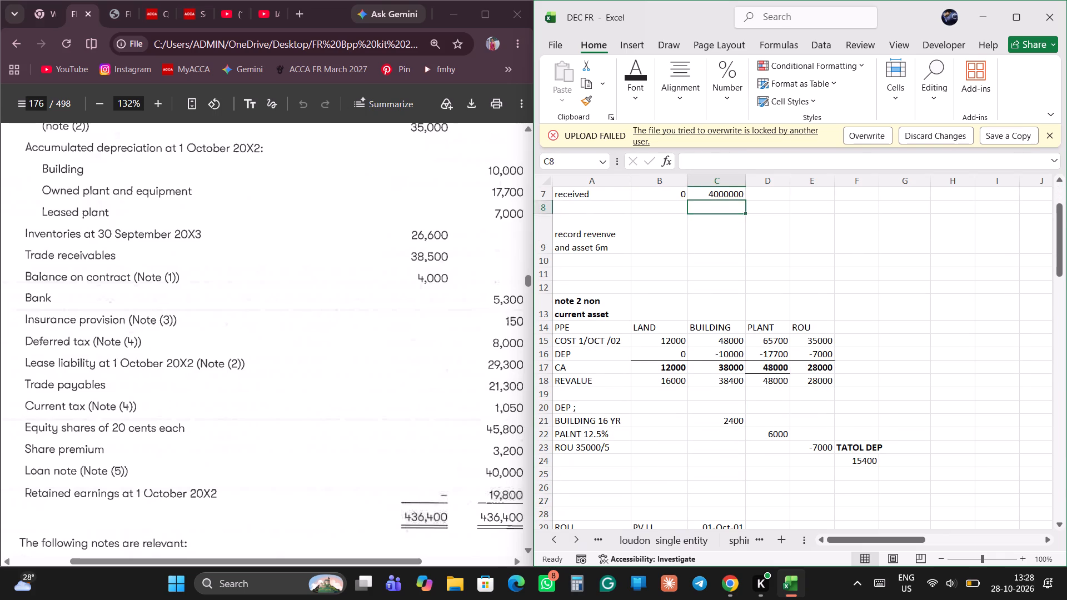
pyautogui.press('Up')
pyautogui.press('Up')
pyautogui.press('Up')
pyautogui.press('Up')
pyautogui.press('Up')
pyautogui.press('Up')
pyautogui.press('Up')
pyautogui.press('Up')
pyautogui.press('Up')
pyautogui.press('Up')
pyautogui.press('Up')
pyautogui.press('Up')
pyautogui.press('Up')
pyautogui.press('Up')
pyautogui.press('Up')
pyautogui.press('Up')
pyautogui.press('Up')
pyautogui.press('Up')
pyautogui.press('Up')
pyautogui.press('Up')
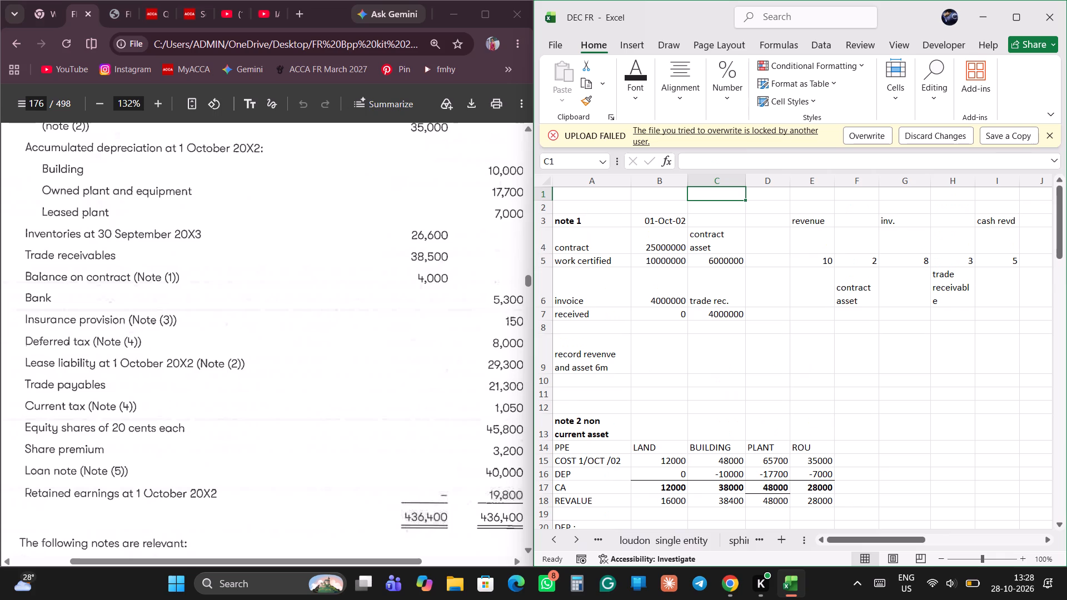
pyautogui.press('Up')
pyautogui.press('Down')
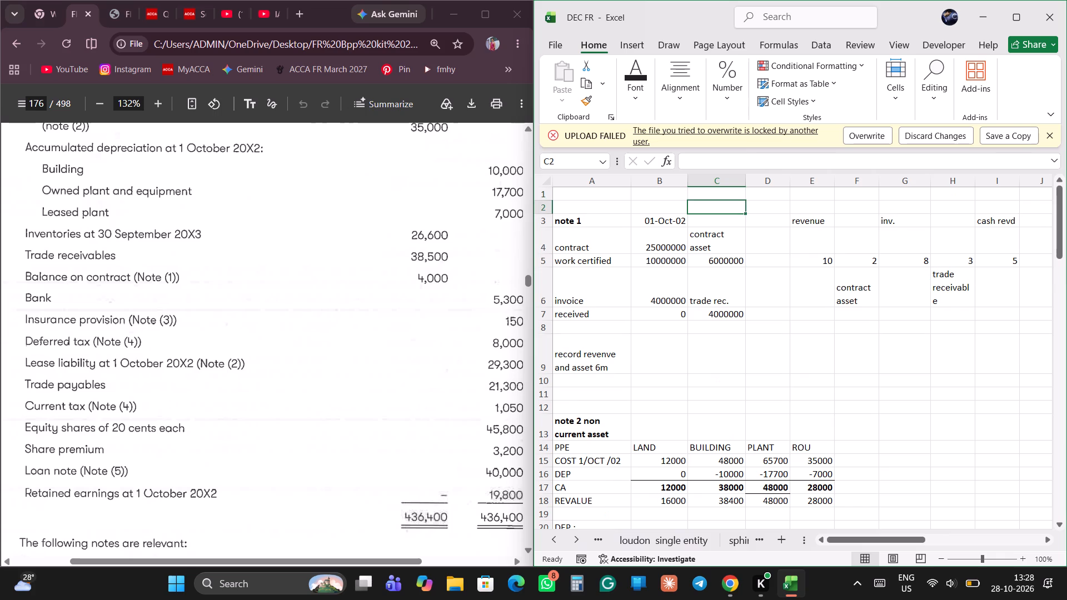
# Look over the note 2 depreciation working and the ROU lease table, returning to the note 1 contract working.
pyautogui.press('Down')
pyautogui.press('Down')
pyautogui.press('Down')
pyautogui.press('Down')
pyautogui.press('Down')
pyautogui.press('Down')
pyautogui.press('Down')
pyautogui.press('Down')
pyautogui.press('Down')
pyautogui.press('Down')
pyautogui.press('Down')
pyautogui.press('Down')
pyautogui.press('Down')
pyautogui.press('Down')
pyautogui.press('Down')
pyautogui.press('Down')
pyautogui.press('Down')
pyautogui.press('Down')
pyautogui.press('Down')
pyautogui.press('Down')
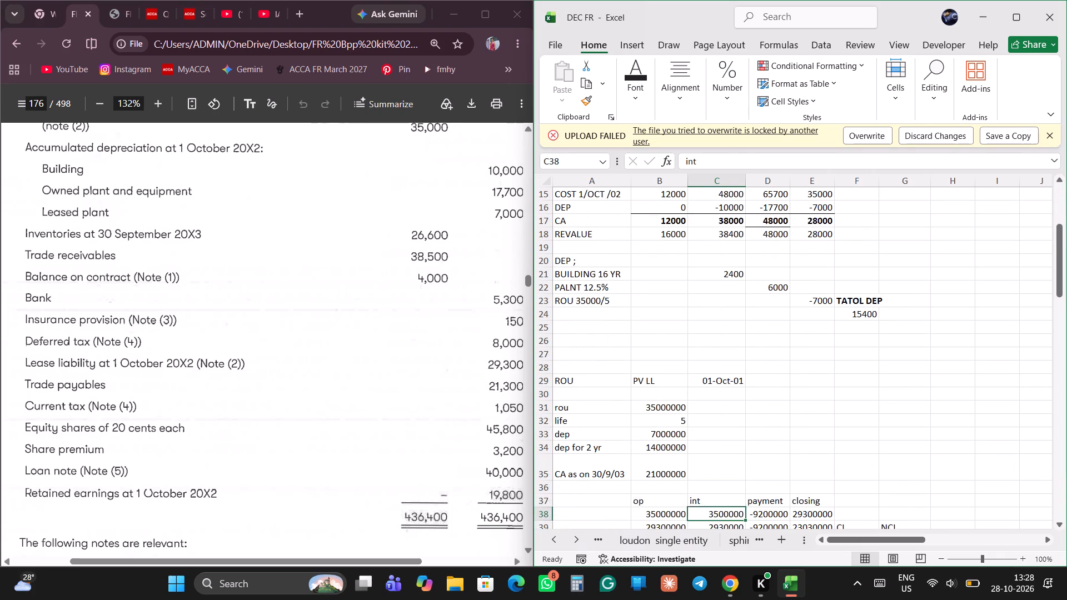
pyautogui.press('Up')
pyautogui.press('Up')
pyautogui.press('Up')
pyautogui.press('Up')
pyautogui.press('Up')
pyautogui.press('Up')
pyautogui.press('Up')
pyautogui.press('Up')
pyautogui.press('Up')
pyautogui.press('Up')
pyautogui.press('Up')
pyautogui.press('Up')
pyautogui.press('Up')
pyautogui.press('Up')
pyautogui.press('Up')
pyautogui.press('Up')
pyautogui.press('Up')
pyautogui.press('Up')
pyautogui.press('Up')
pyautogui.press('Up')
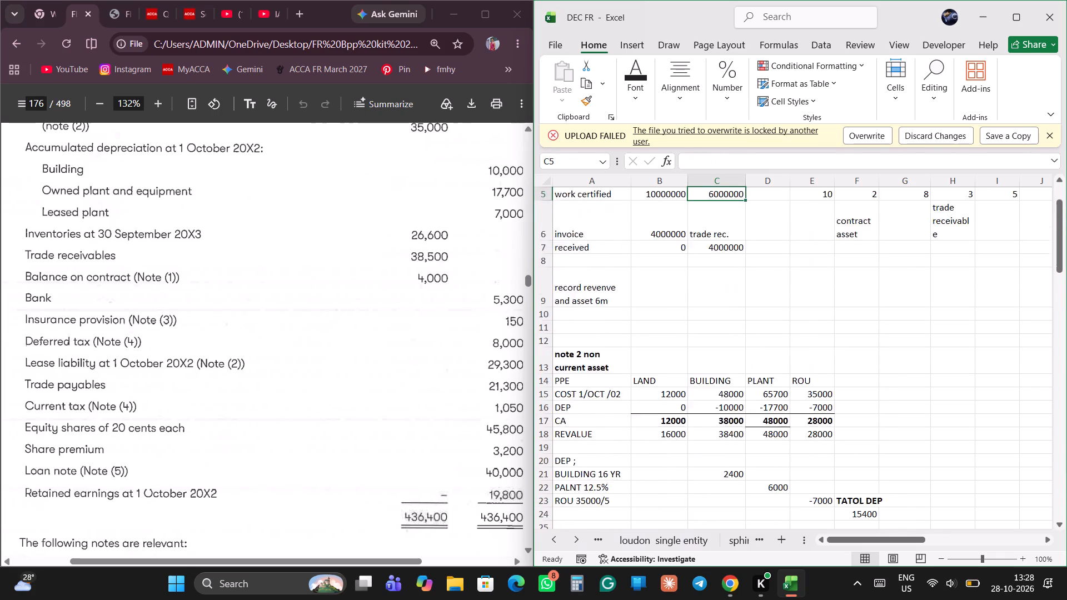
pyautogui.press('Left')
pyautogui.press('Left')
pyautogui.press('Down')
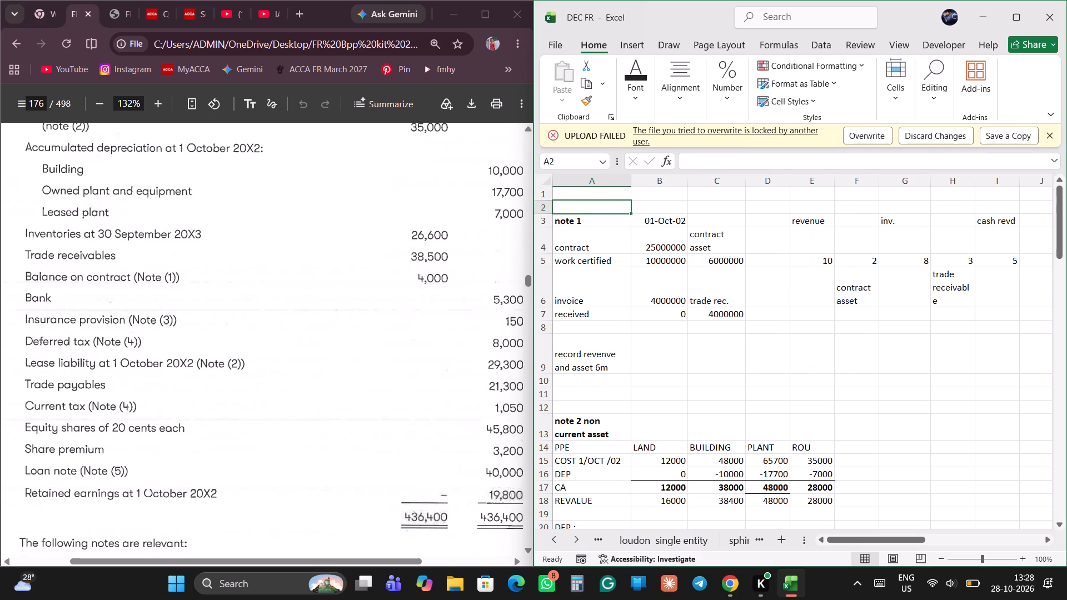
# Look over the note 1 contract working, the note 2 depreciation working and the ROU lease table in the worksheet.
pyautogui.press('Down')
pyautogui.press('Down')
pyautogui.press('Down')
pyautogui.press('Down')
pyautogui.press('Down')
pyautogui.press('Down')
pyautogui.press('Down')
pyautogui.press('Down')
pyautogui.press('Down')
pyautogui.press('Down')
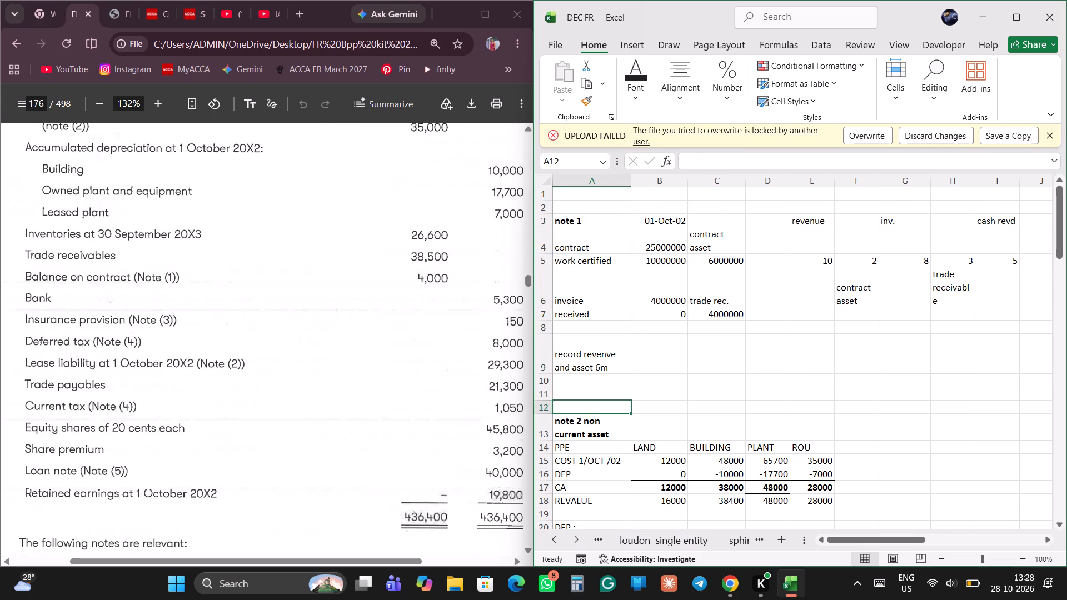
pyautogui.press('Down')
pyautogui.press('Down')
pyautogui.press('Down')
pyautogui.press('Down')
pyautogui.press('Down')
pyautogui.press('Down')
pyautogui.press('Down')
pyautogui.press('Down')
pyautogui.press('Down')
pyautogui.press('Down')
pyautogui.press('Down')
pyautogui.press('Down')
pyautogui.press('Down')
pyautogui.press('Down')
pyautogui.press('Down')
pyautogui.press('Down')
pyautogui.press('Down')
pyautogui.press('Down')
pyautogui.press('Down')
pyautogui.press('Down')
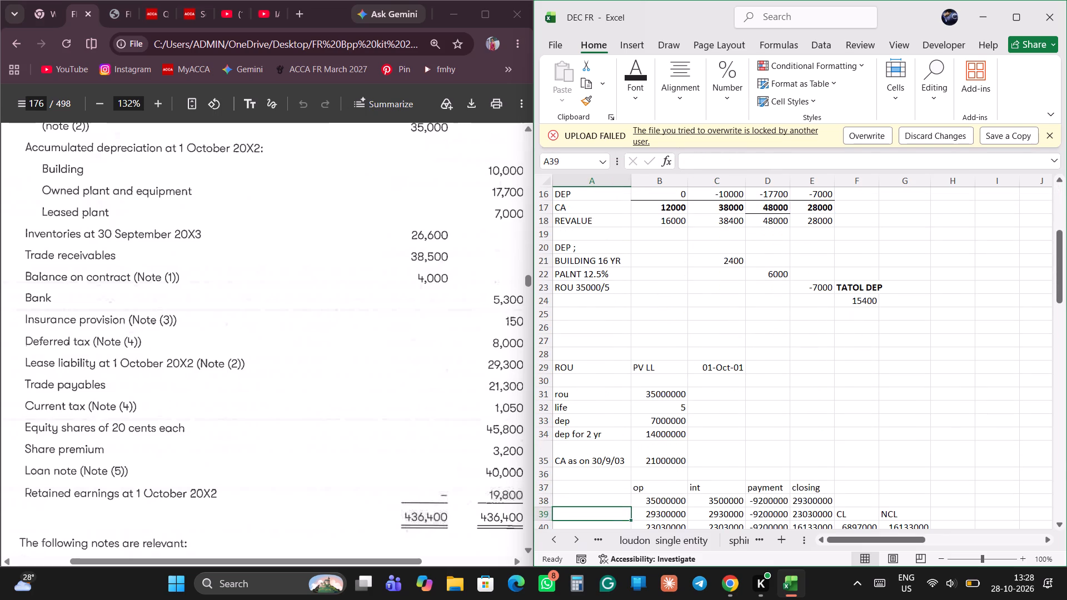
pyautogui.press('Up')
pyautogui.press('Up')
pyautogui.press('Up')
pyautogui.press('Up')
pyautogui.press('Up')
pyautogui.press('Up')
pyautogui.press('Up')
pyautogui.press('Up')
pyautogui.press('Up')
pyautogui.press('Up')
pyautogui.press('Up')
pyautogui.press('Up')
pyautogui.press('Up')
pyautogui.press('Up')
pyautogui.press('Up')
pyautogui.press('Up')
pyautogui.press('Up')
pyautogui.press('Up')
pyautogui.press('Up')
pyautogui.press('Up')
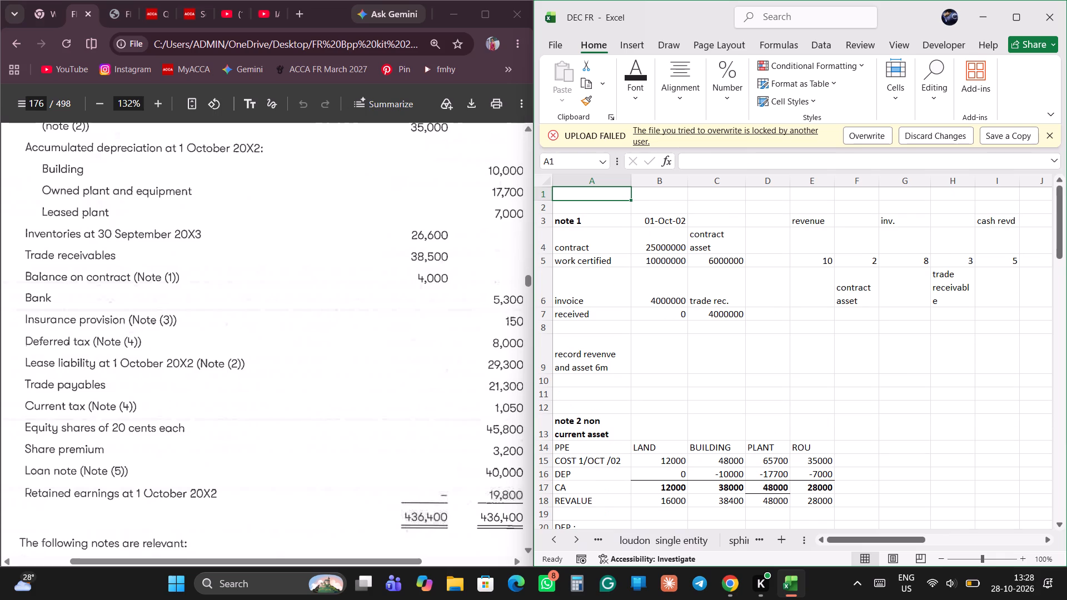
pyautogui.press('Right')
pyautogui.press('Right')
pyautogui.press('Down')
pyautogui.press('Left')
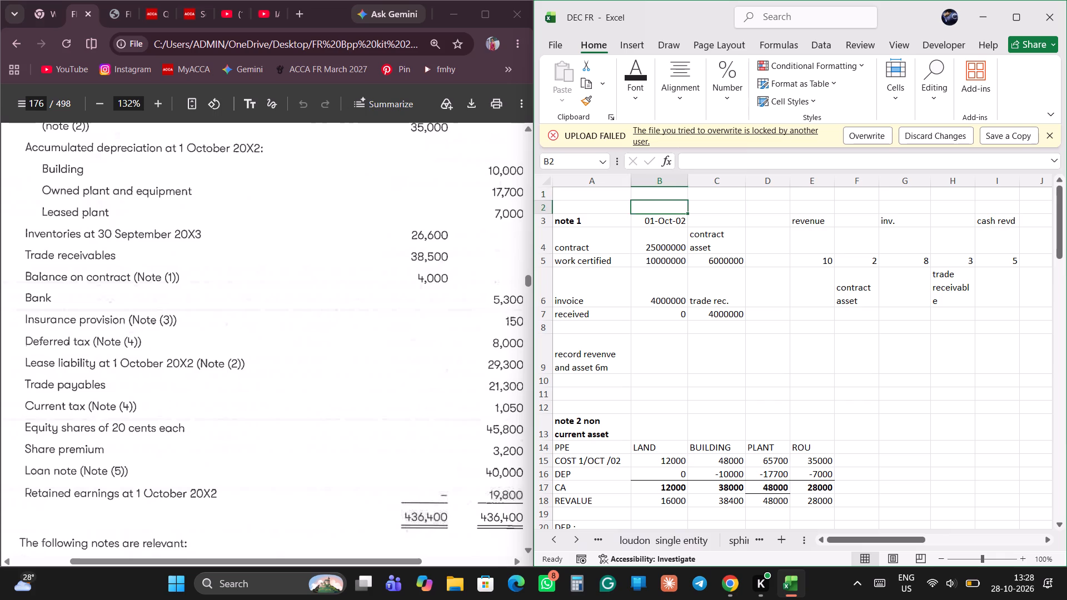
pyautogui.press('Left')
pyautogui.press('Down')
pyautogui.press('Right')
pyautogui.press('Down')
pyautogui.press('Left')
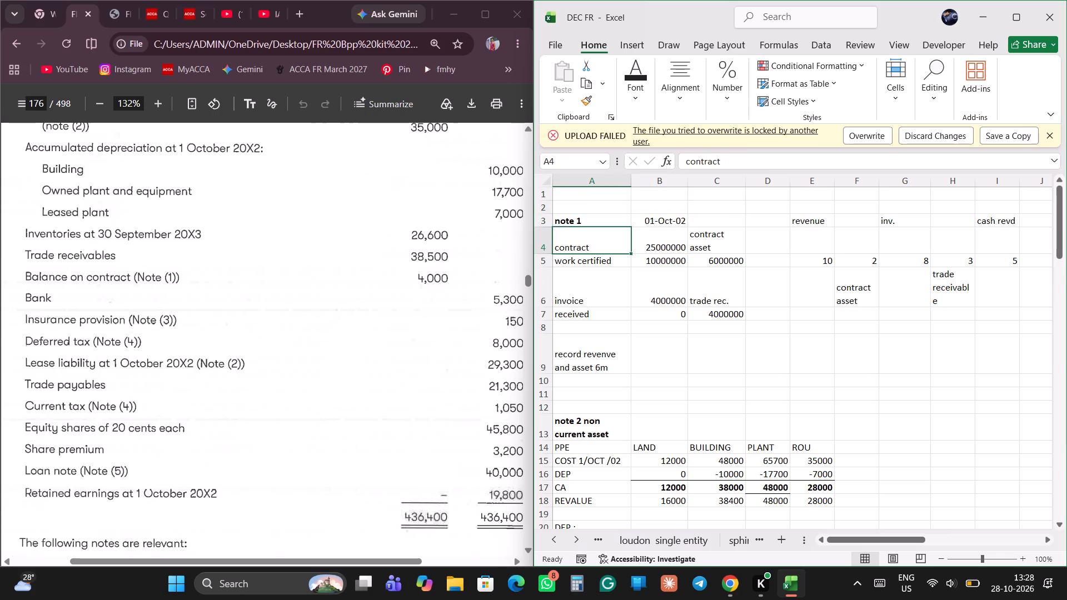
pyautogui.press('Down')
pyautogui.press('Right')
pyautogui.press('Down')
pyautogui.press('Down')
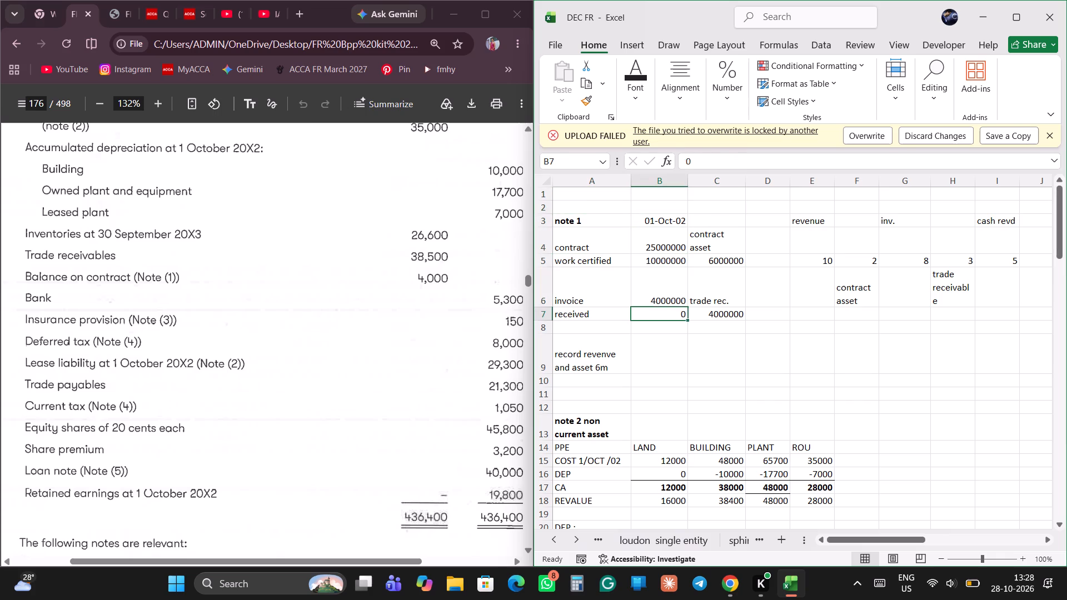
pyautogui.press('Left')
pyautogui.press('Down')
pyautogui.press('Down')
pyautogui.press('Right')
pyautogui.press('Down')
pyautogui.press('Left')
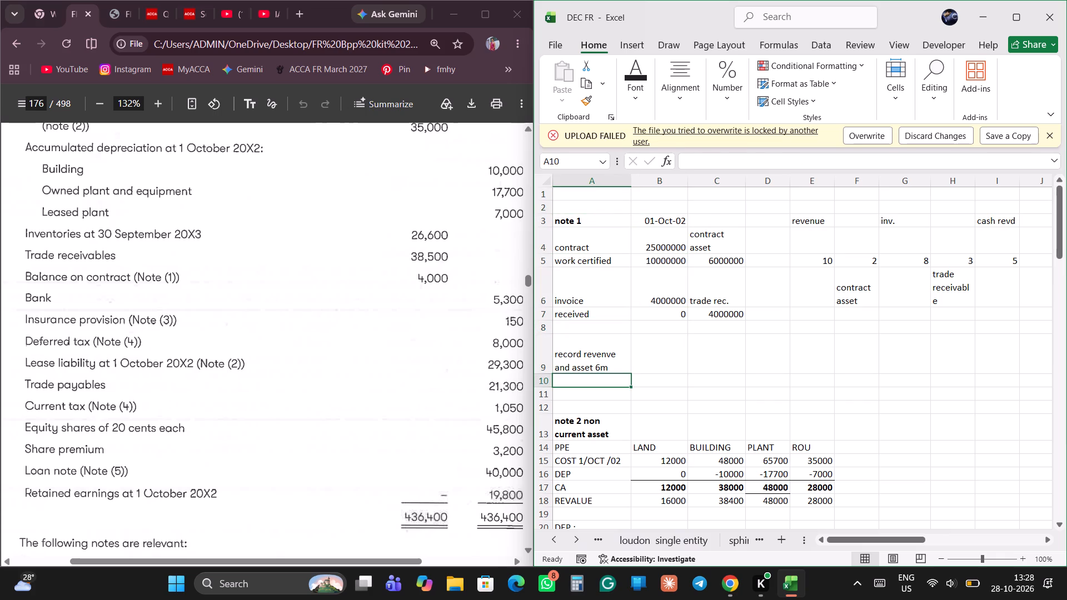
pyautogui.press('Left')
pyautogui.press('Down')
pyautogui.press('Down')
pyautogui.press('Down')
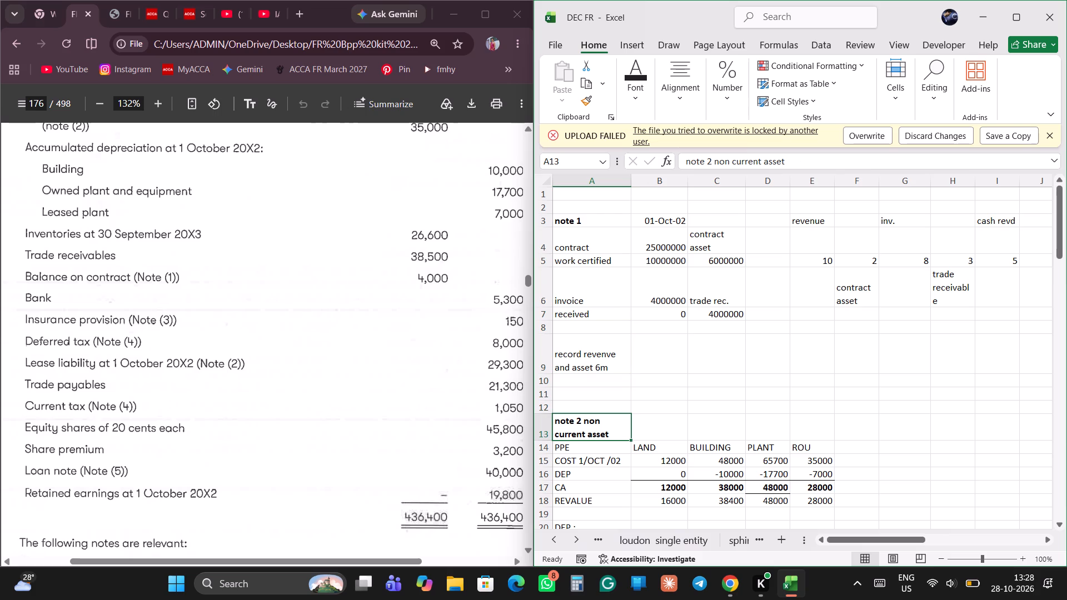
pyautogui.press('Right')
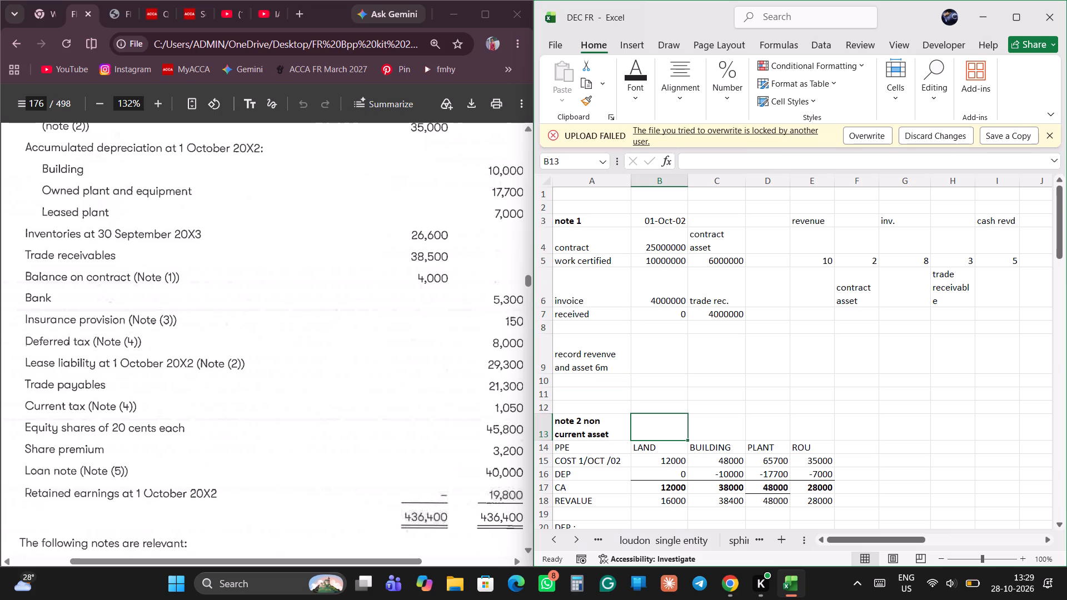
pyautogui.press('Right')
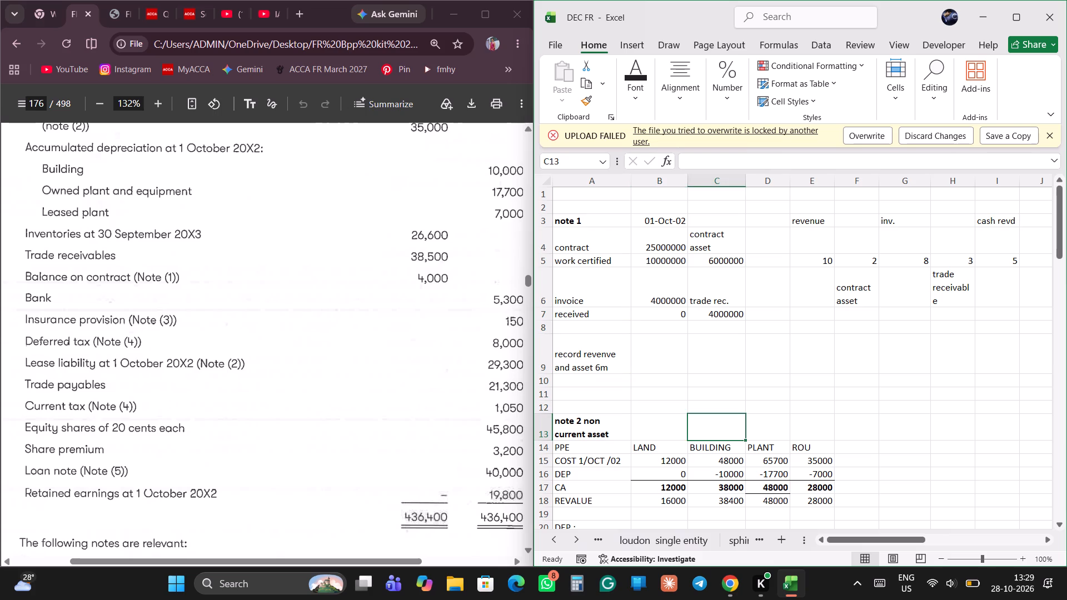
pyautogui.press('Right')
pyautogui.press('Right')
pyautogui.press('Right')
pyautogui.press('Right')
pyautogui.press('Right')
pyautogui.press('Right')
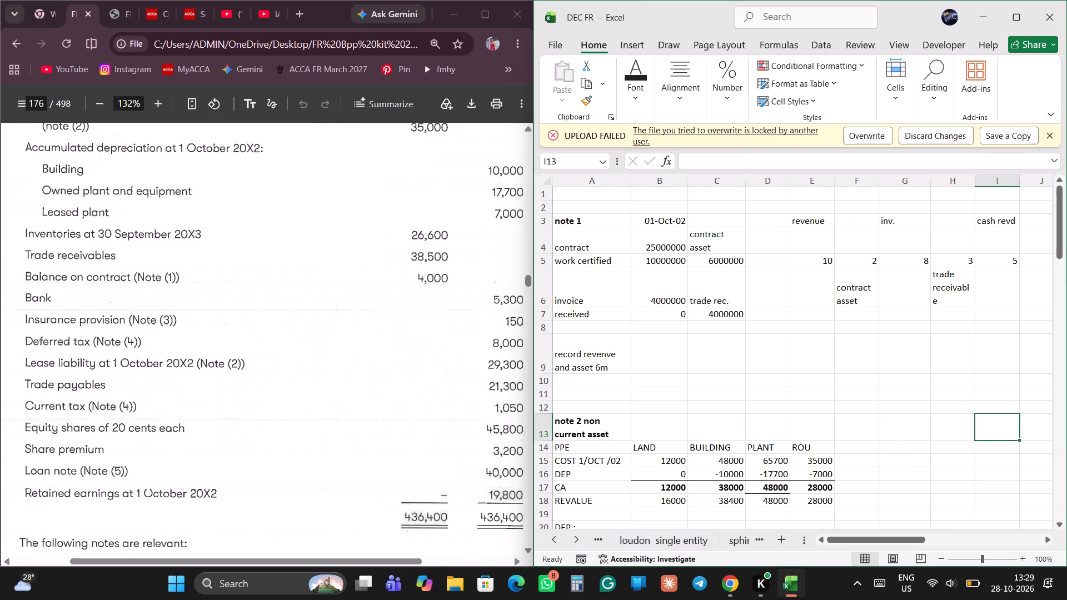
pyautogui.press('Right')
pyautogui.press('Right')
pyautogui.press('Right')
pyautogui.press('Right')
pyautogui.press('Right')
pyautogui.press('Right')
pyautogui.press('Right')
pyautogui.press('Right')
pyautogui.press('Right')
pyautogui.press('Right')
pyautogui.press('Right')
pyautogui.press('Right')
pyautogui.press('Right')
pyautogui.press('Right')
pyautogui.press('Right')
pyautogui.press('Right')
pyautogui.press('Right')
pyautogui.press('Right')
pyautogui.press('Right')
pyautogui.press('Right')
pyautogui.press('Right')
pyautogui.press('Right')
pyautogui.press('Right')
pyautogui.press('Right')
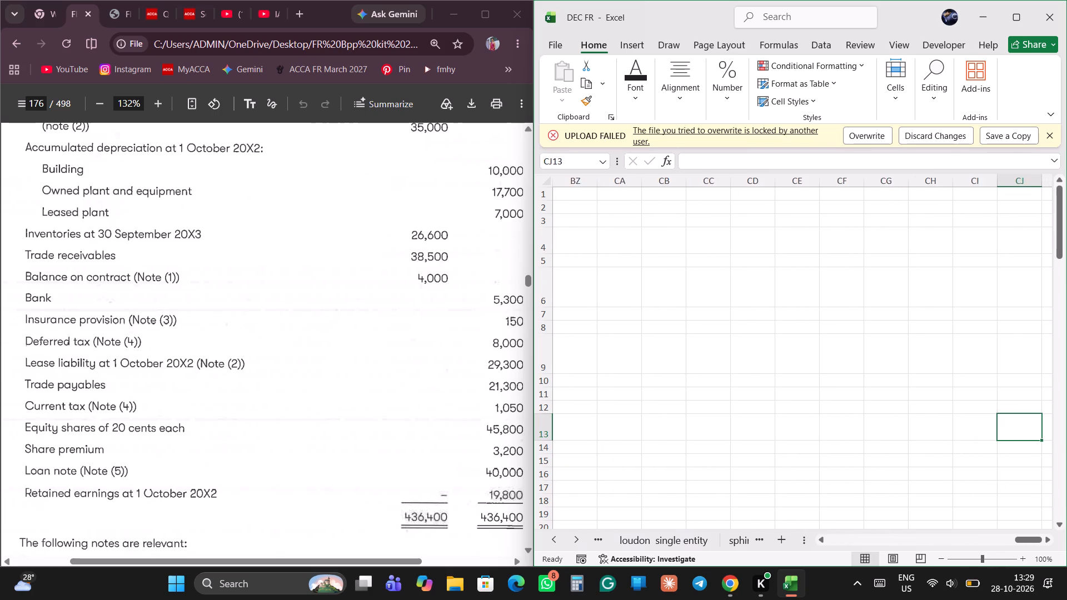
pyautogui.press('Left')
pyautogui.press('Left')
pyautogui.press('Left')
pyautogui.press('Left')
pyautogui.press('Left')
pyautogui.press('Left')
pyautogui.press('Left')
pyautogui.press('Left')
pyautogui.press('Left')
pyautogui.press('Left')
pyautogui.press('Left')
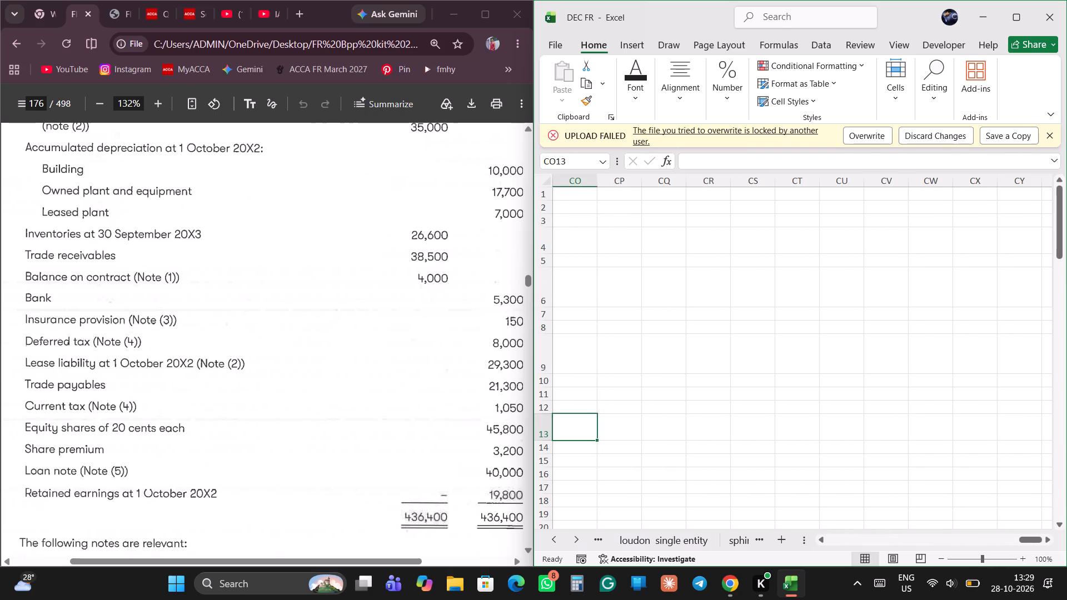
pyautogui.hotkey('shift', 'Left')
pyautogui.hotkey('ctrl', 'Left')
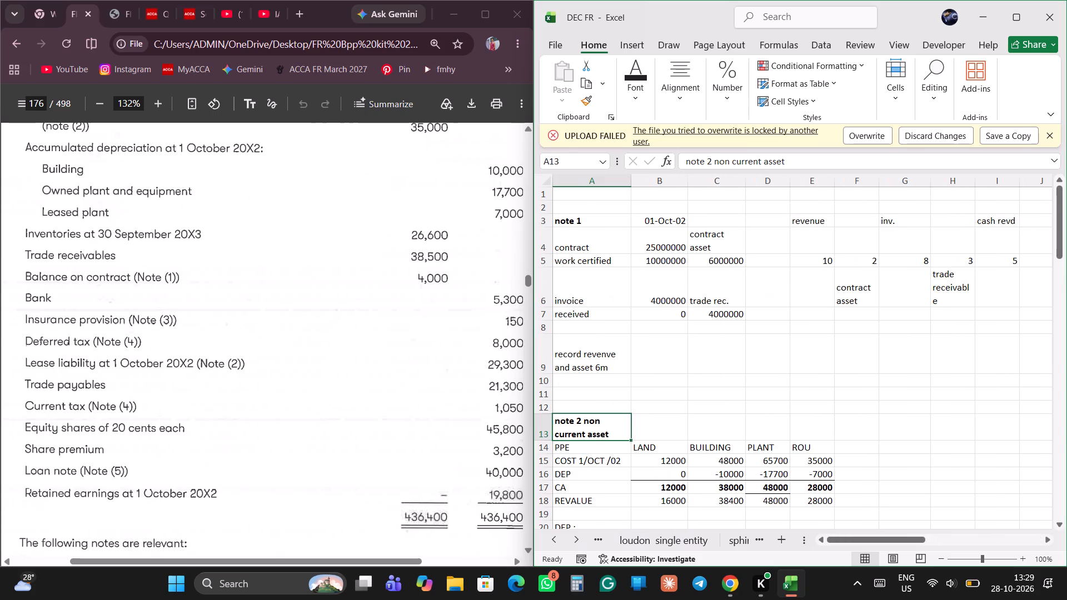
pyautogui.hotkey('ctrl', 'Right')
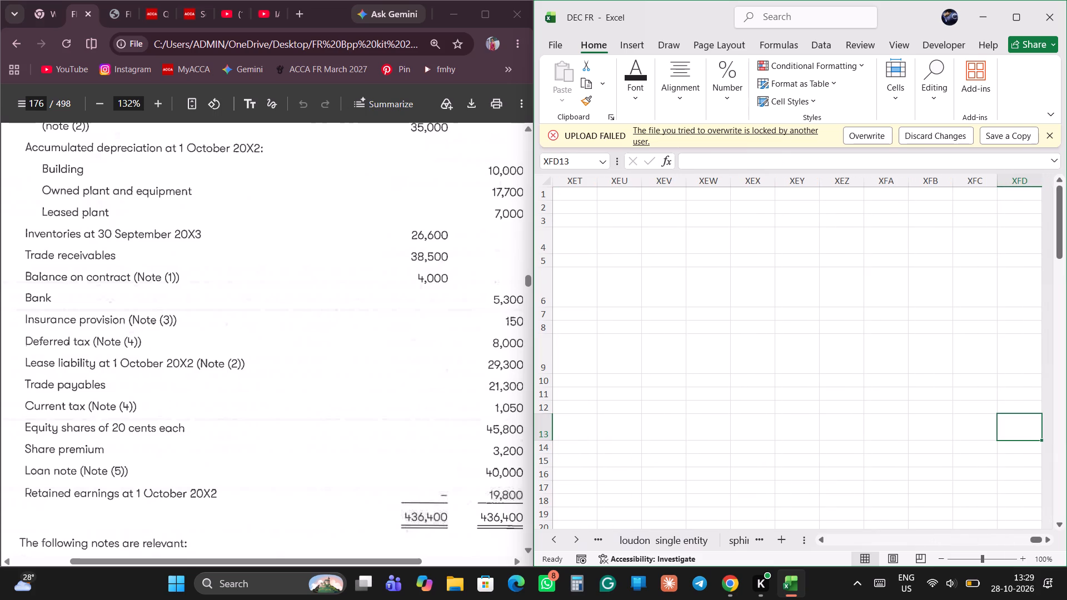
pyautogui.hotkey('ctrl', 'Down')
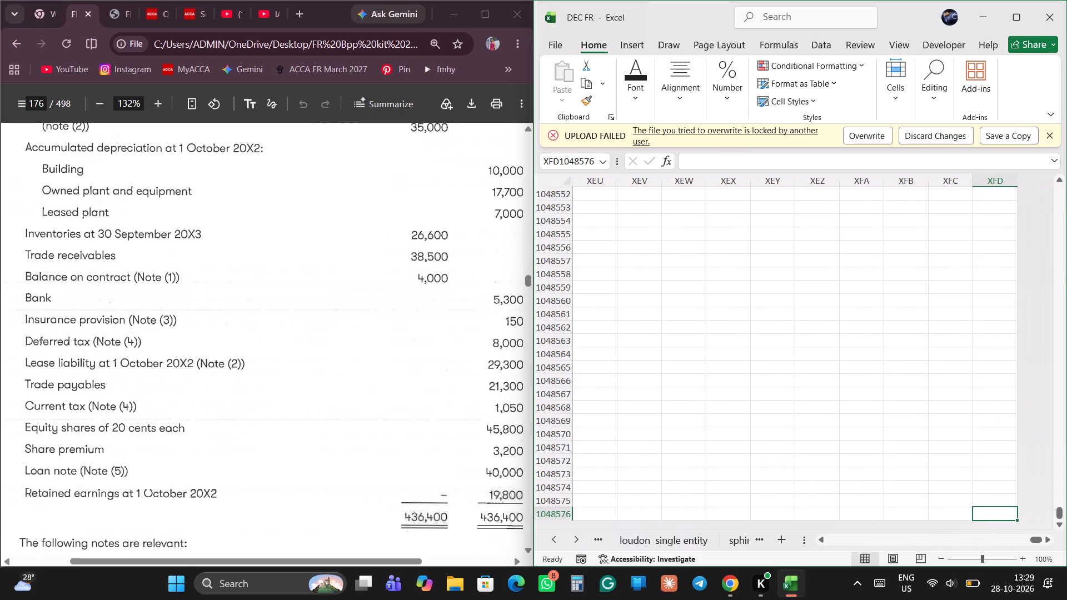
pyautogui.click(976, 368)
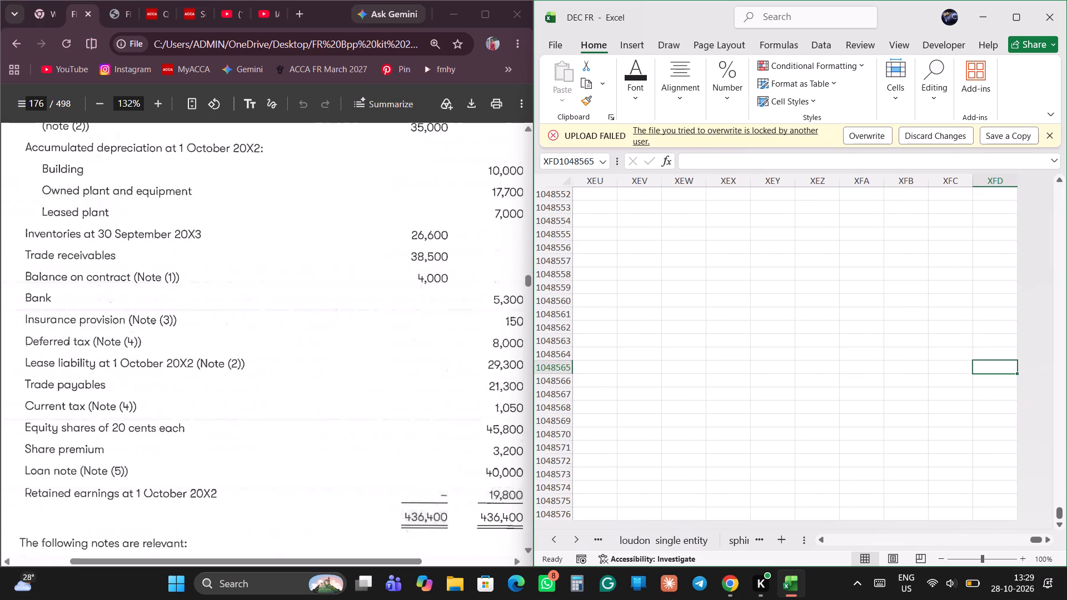
# Close the DEC FR workbook, saving its changes.
pyautogui.click(1054, 4)
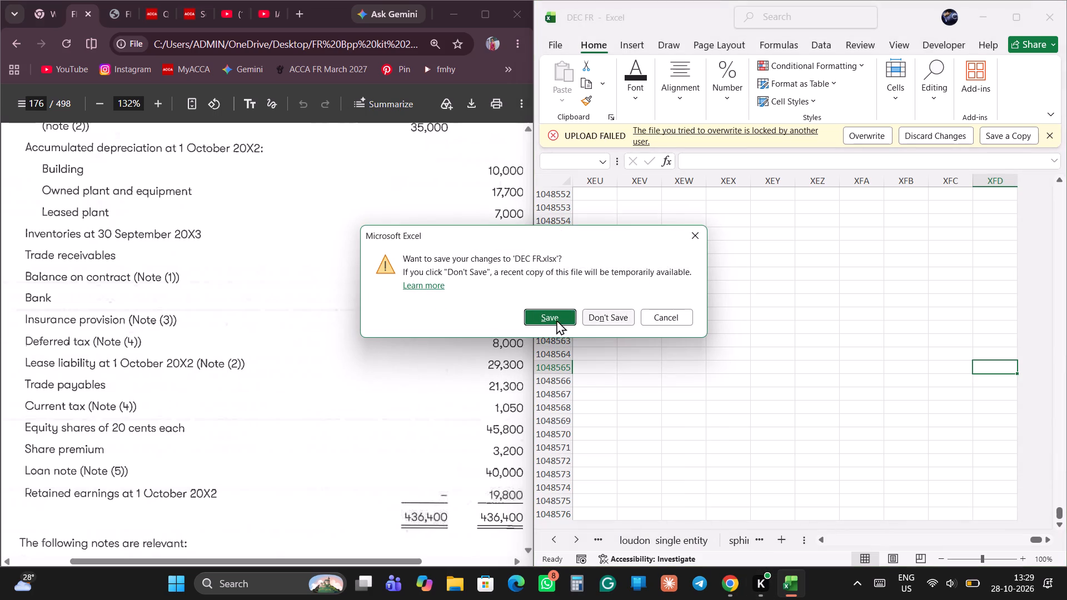
pyautogui.click(554, 321)
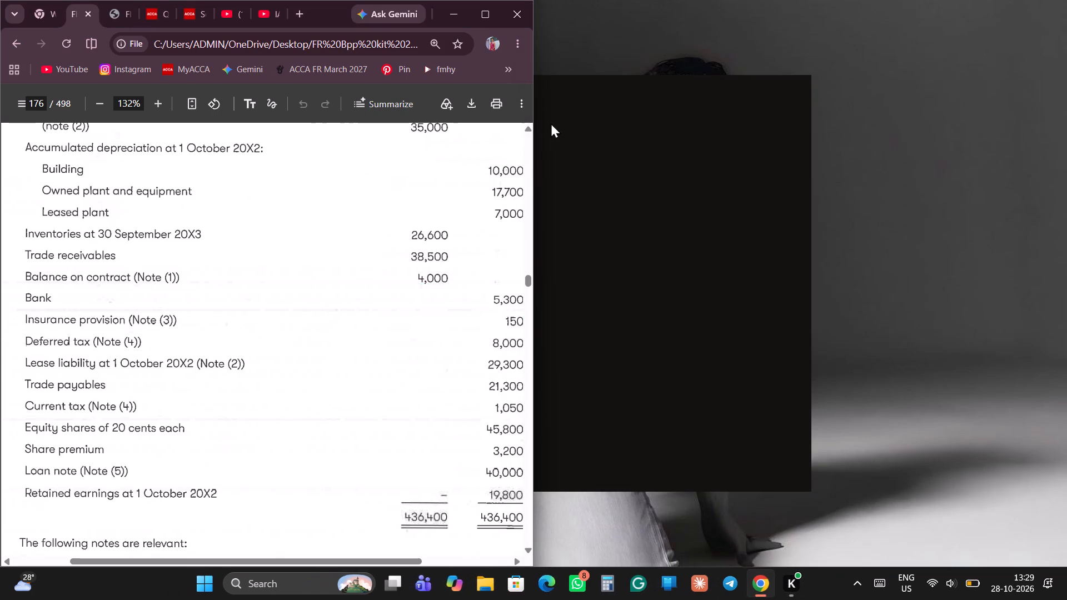